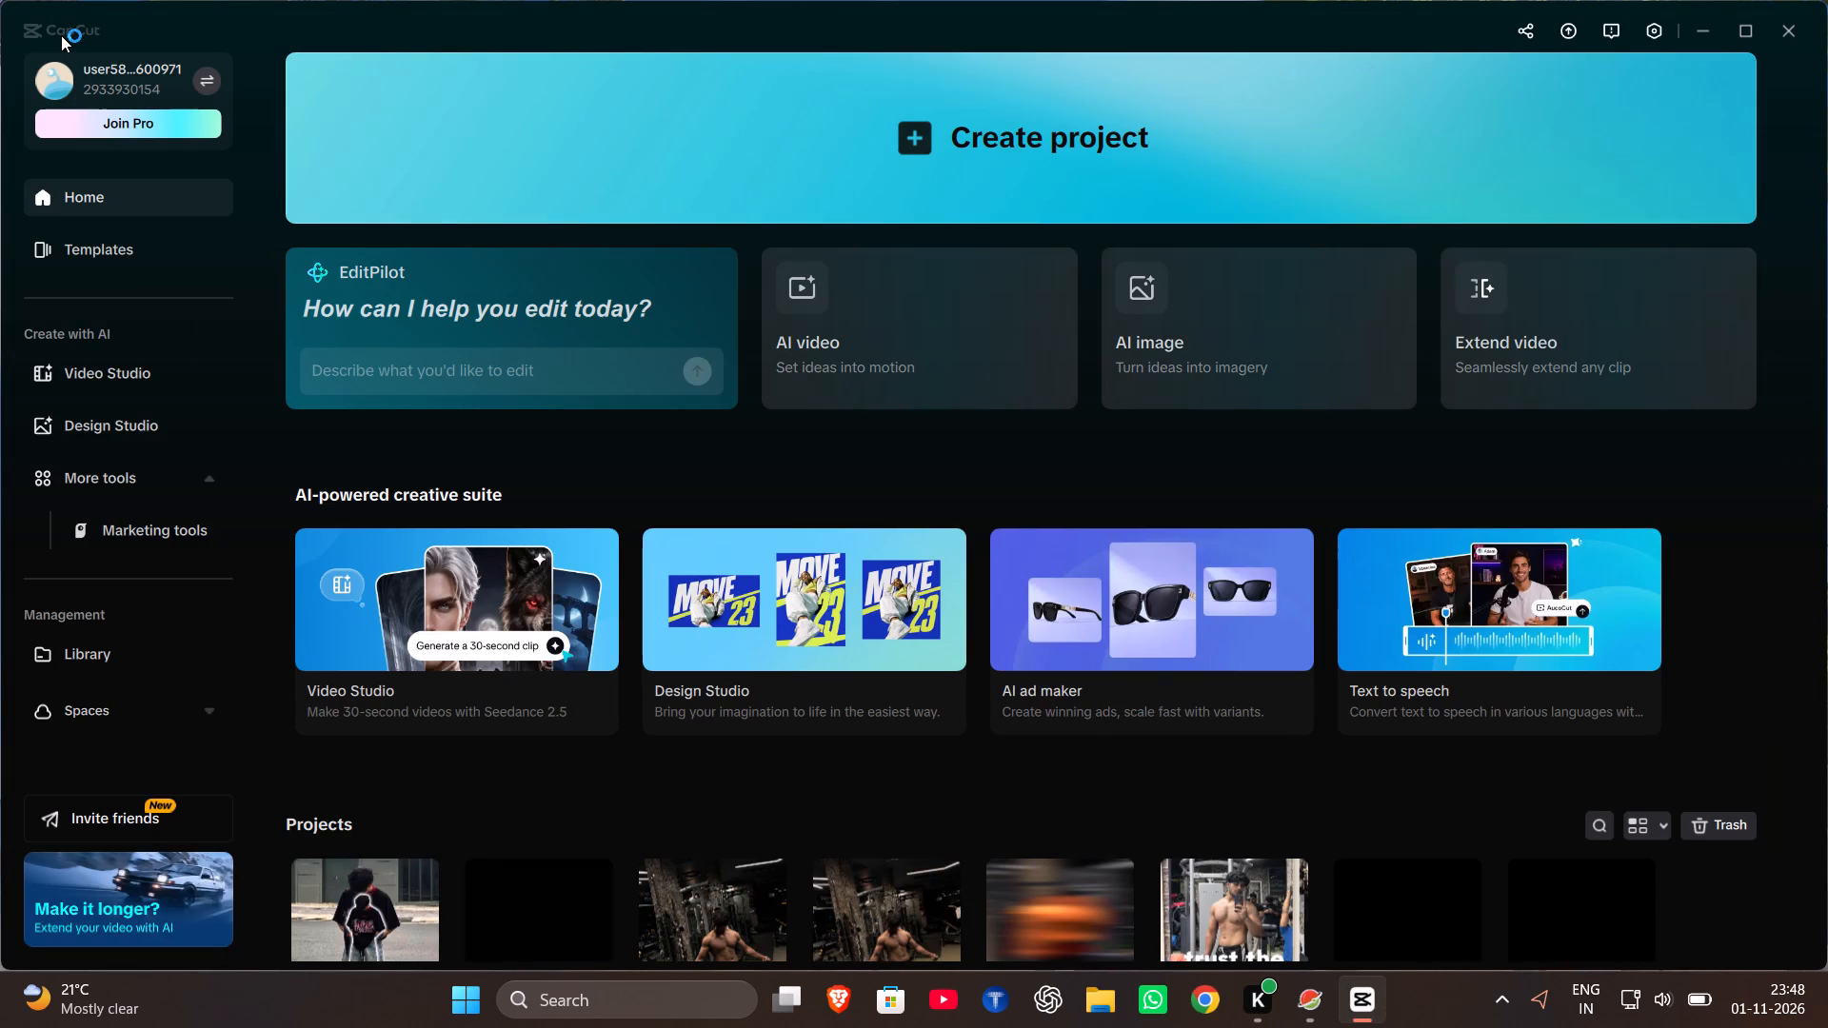
Open the Templates library from the home page.
scroll(401, 231, "down", 2)
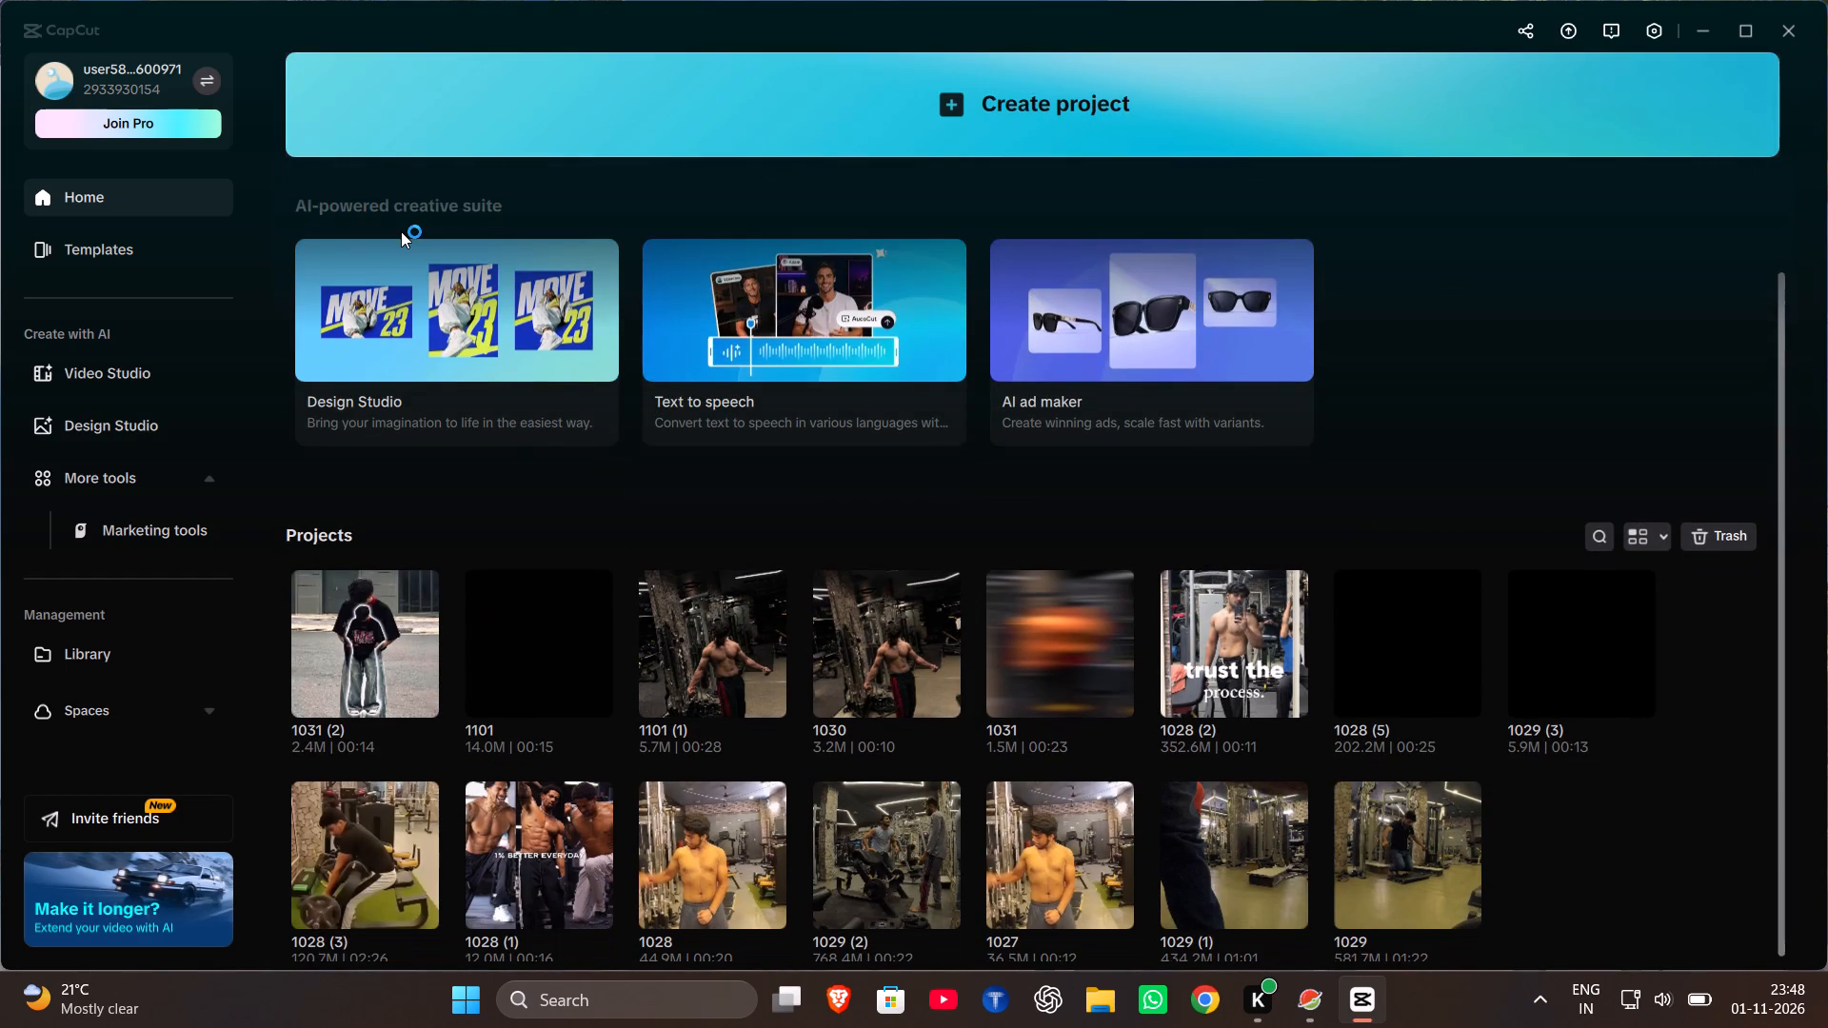
scroll(401, 231, "down", 1)
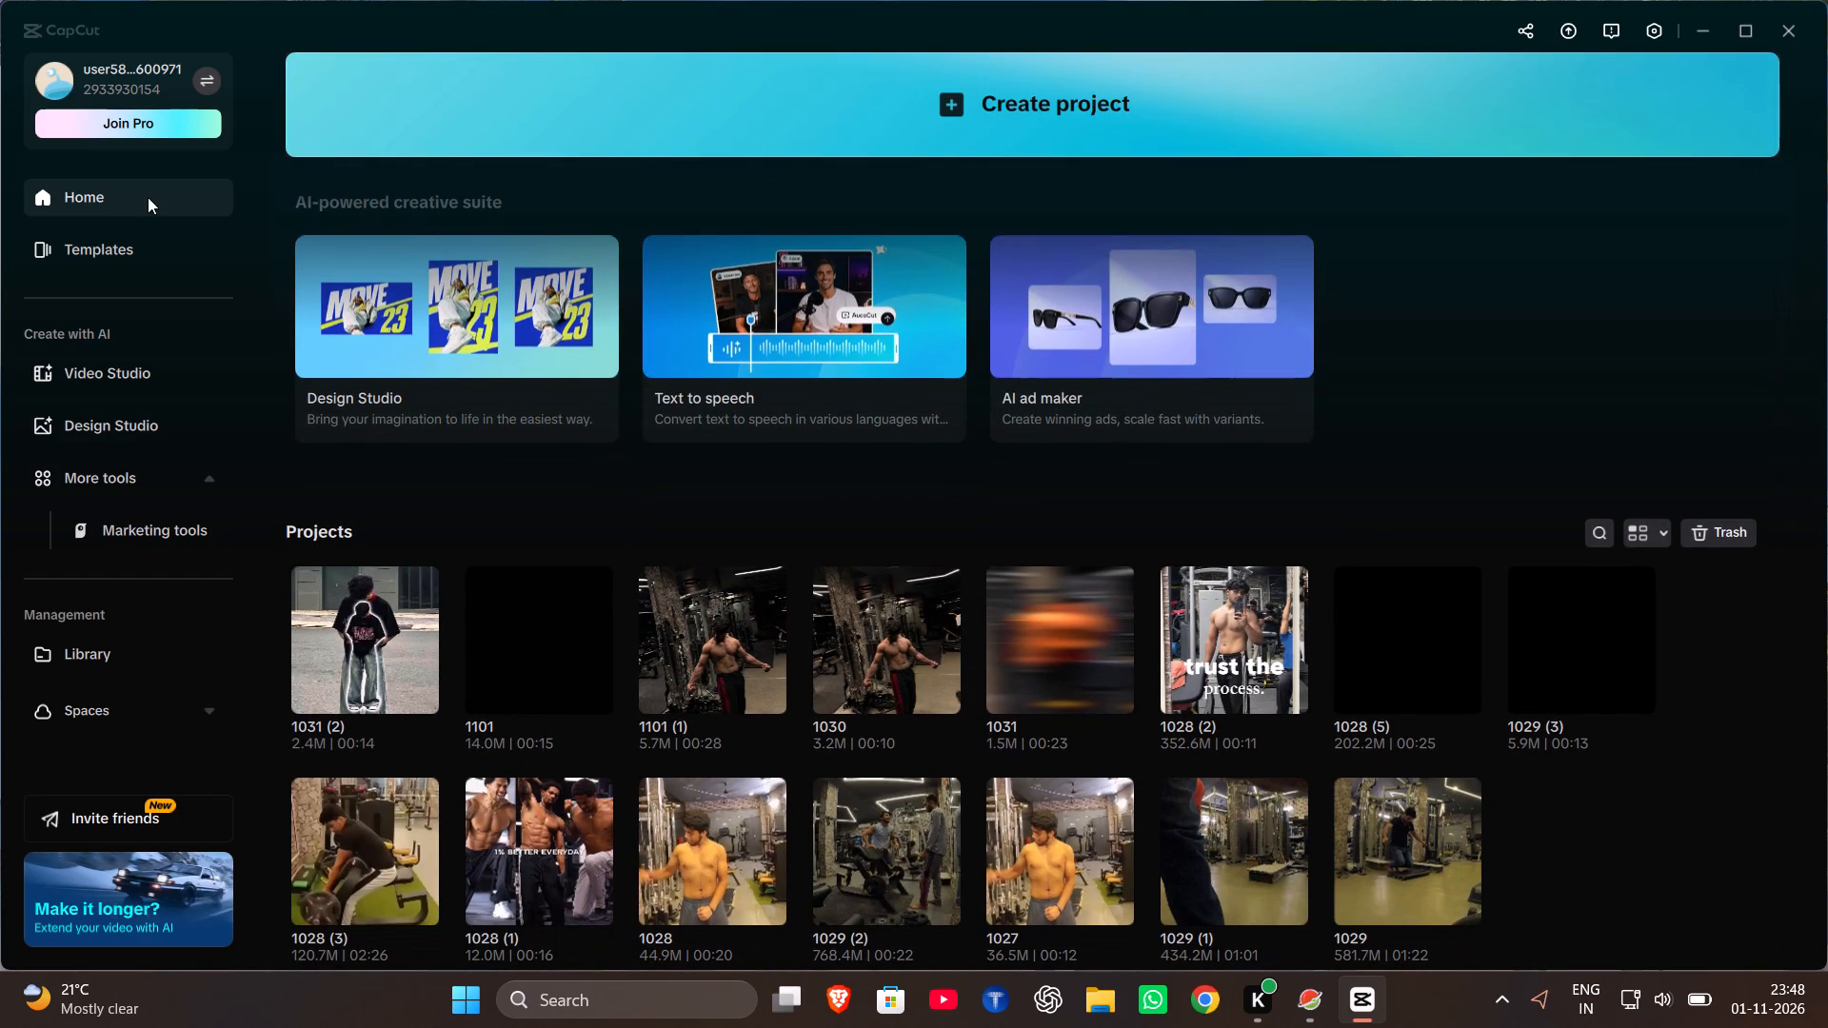
left_click(135, 241)
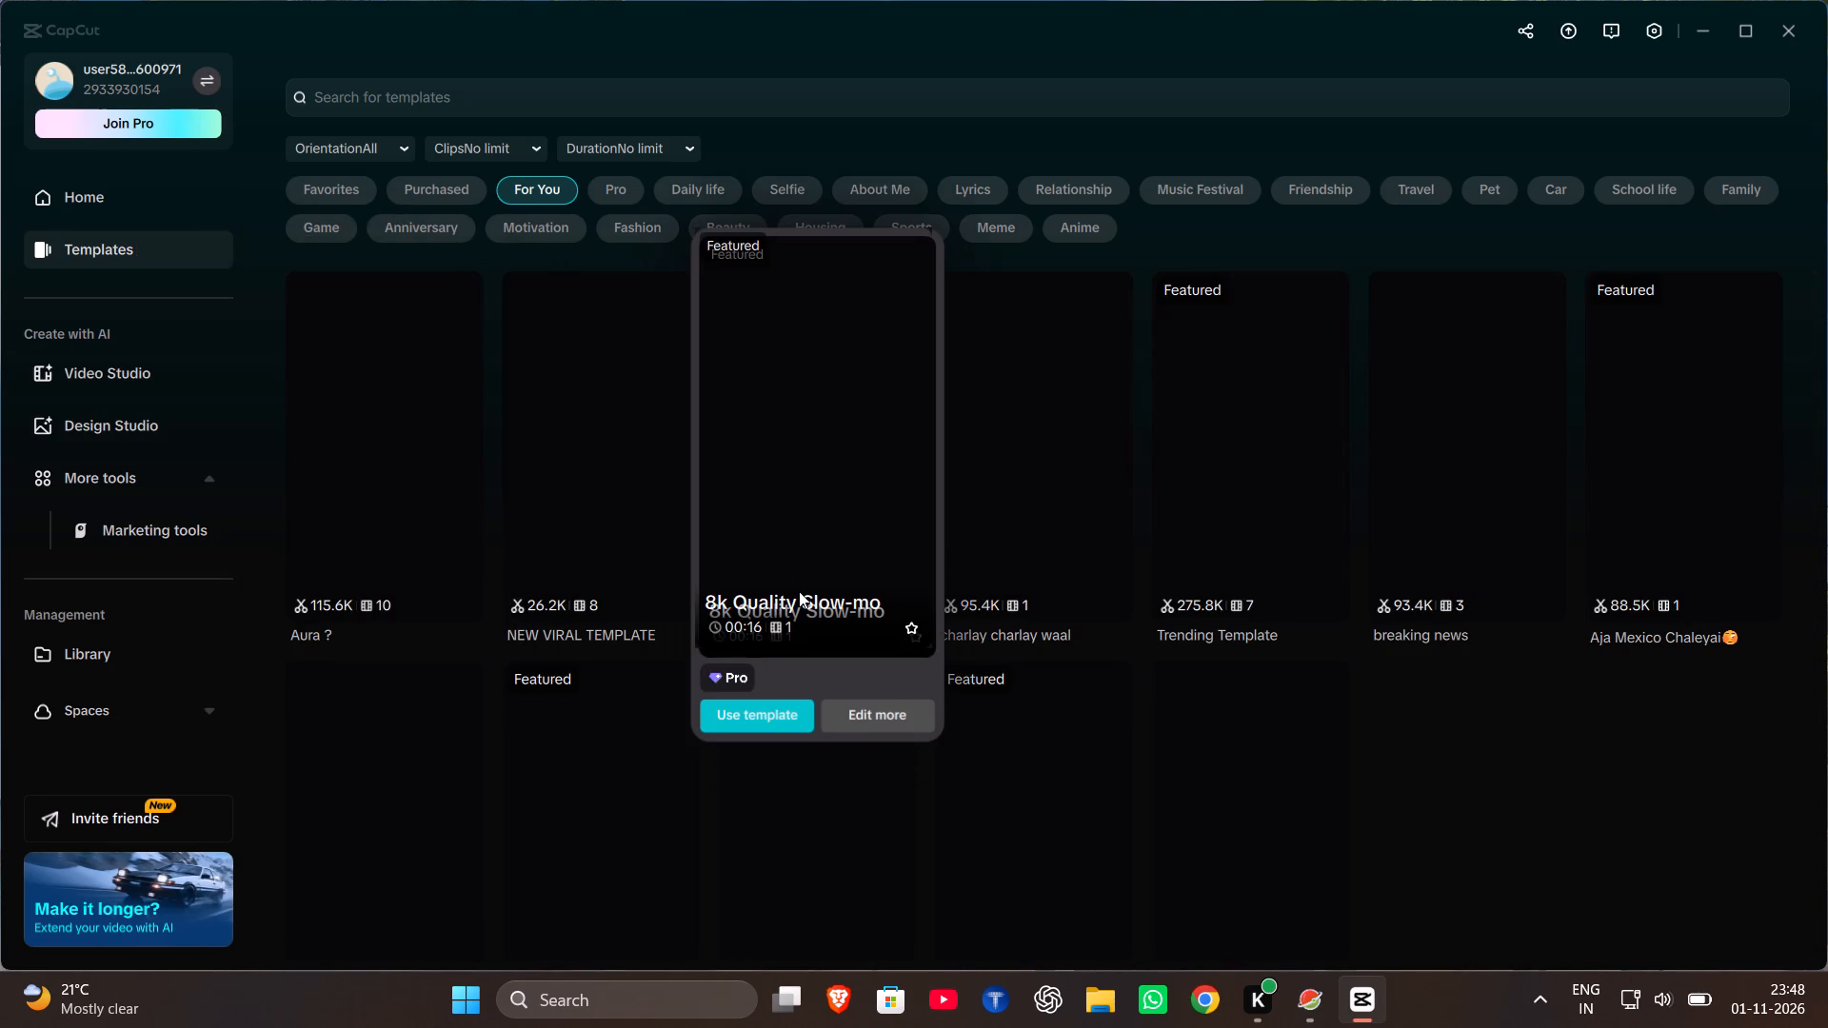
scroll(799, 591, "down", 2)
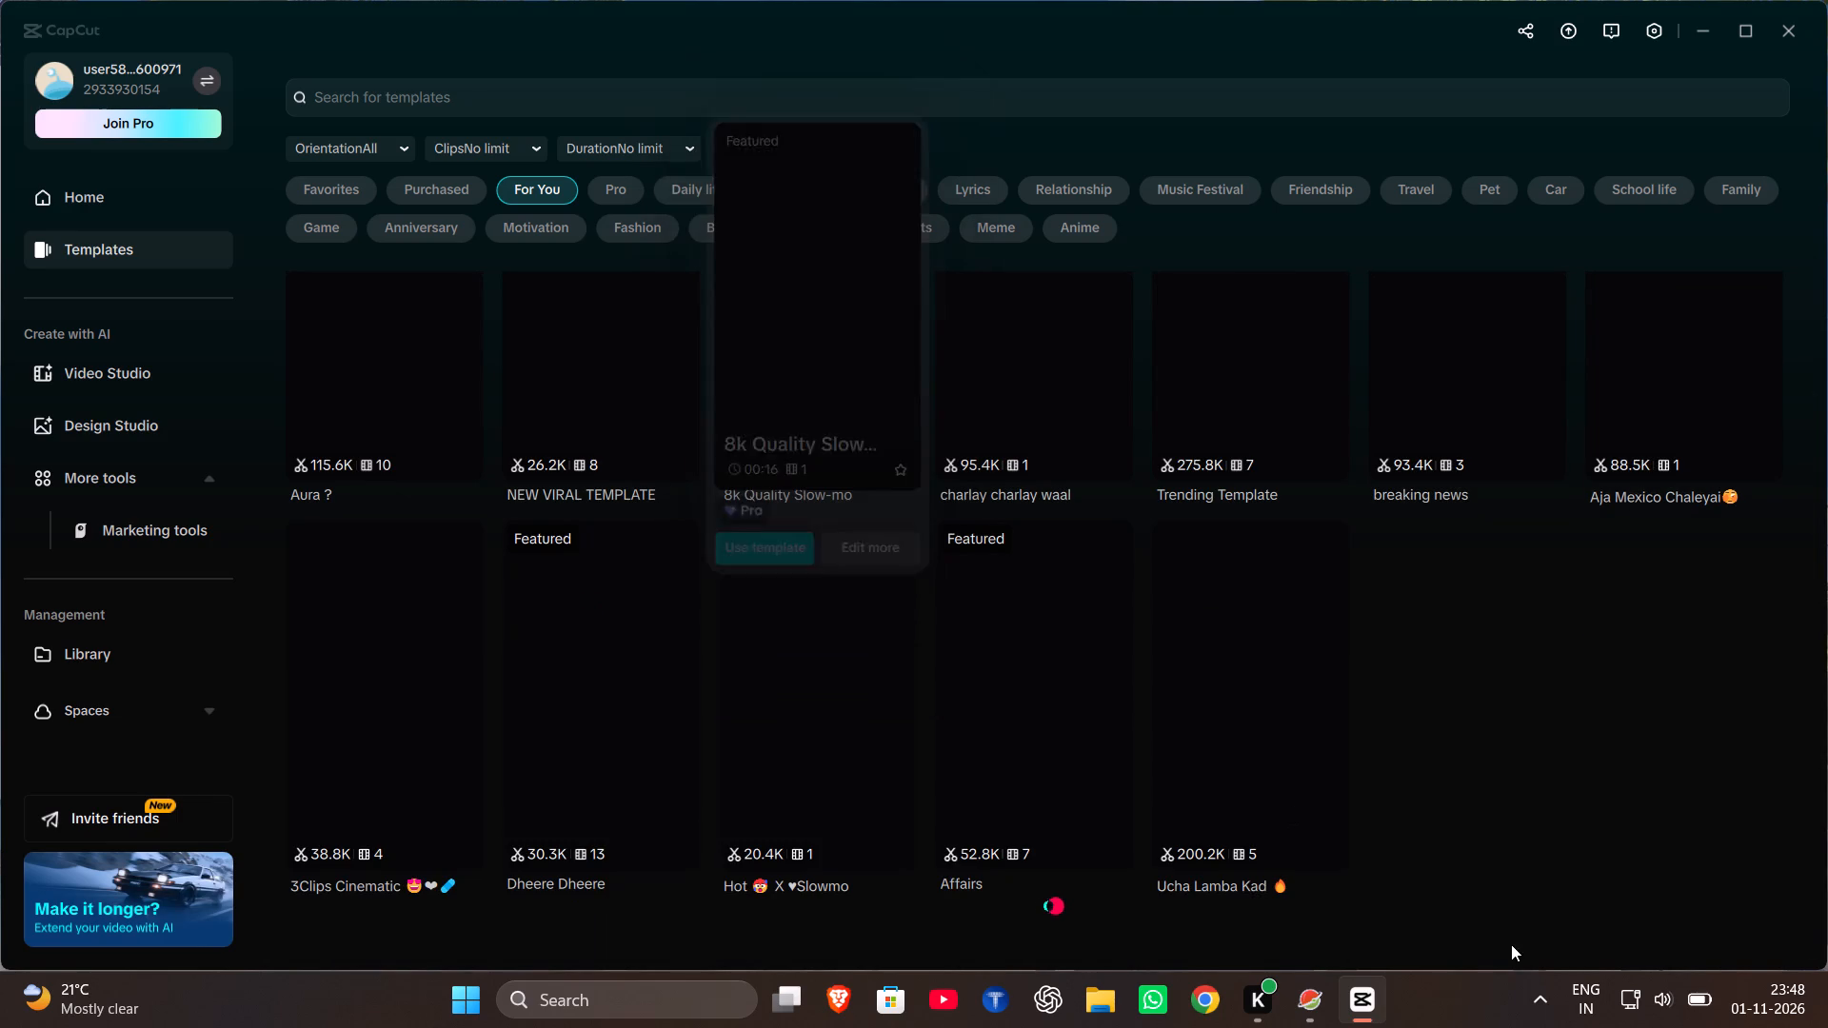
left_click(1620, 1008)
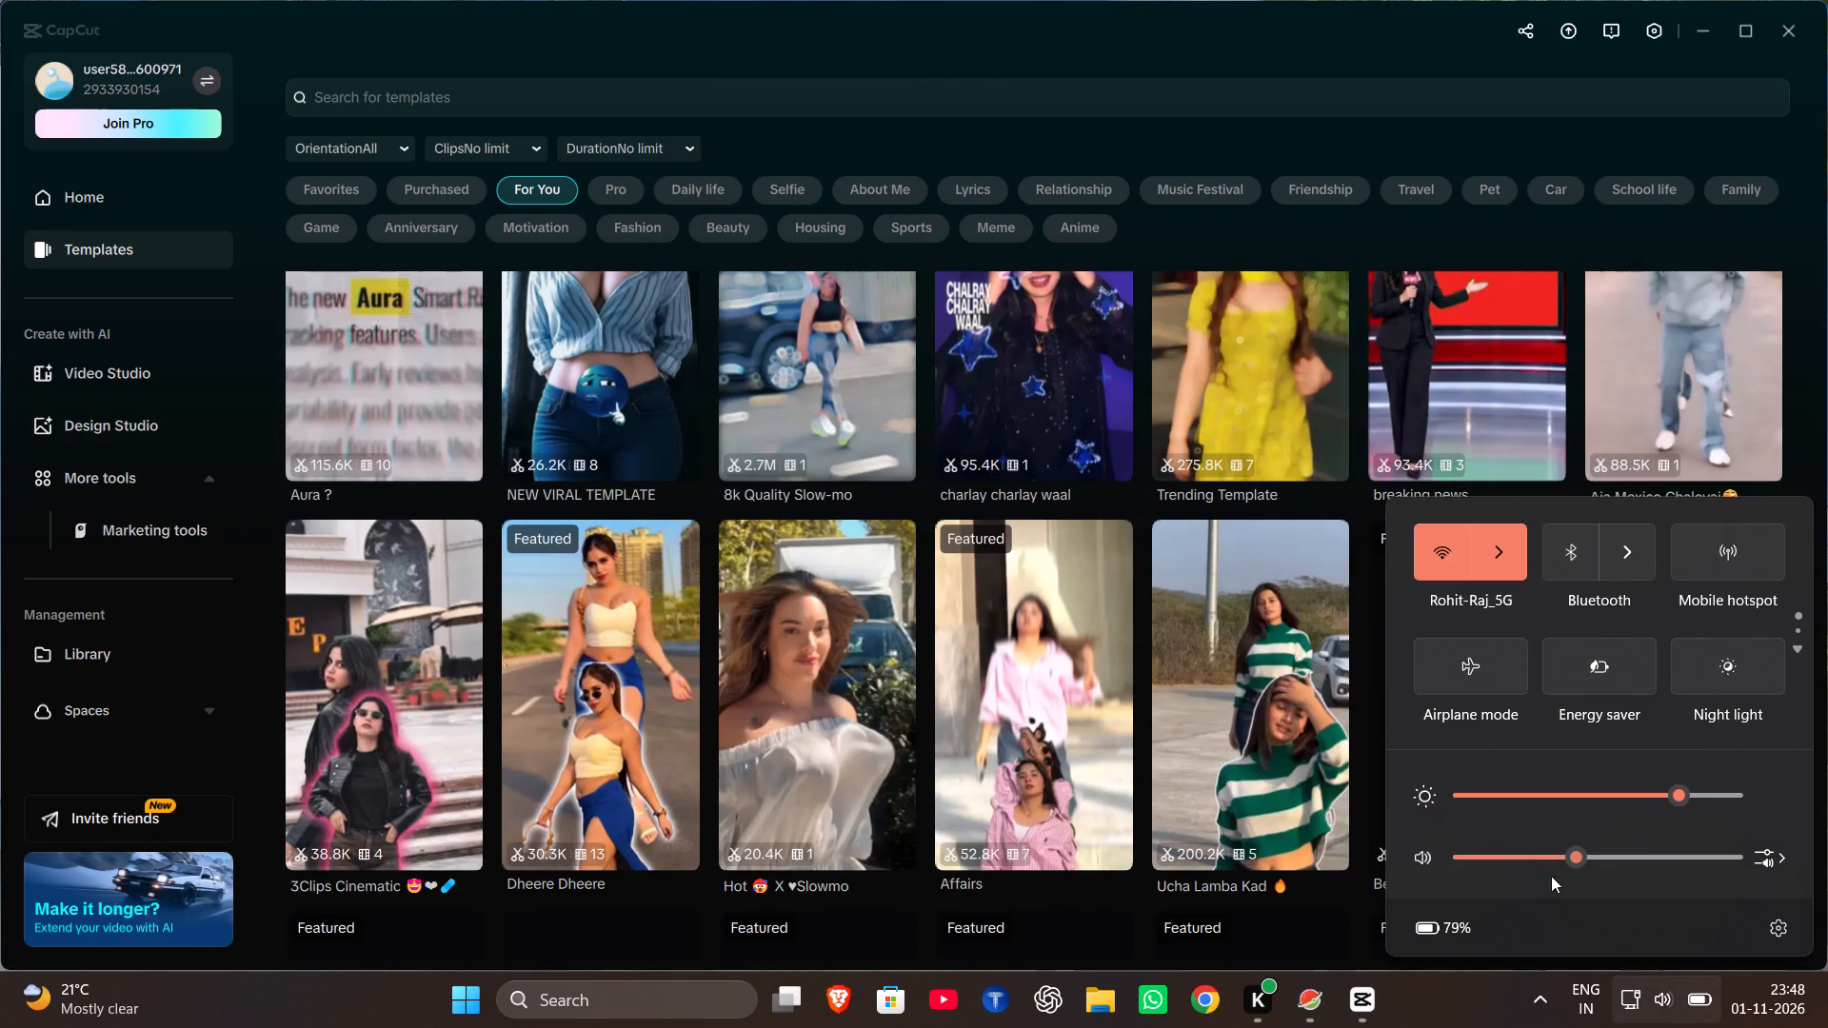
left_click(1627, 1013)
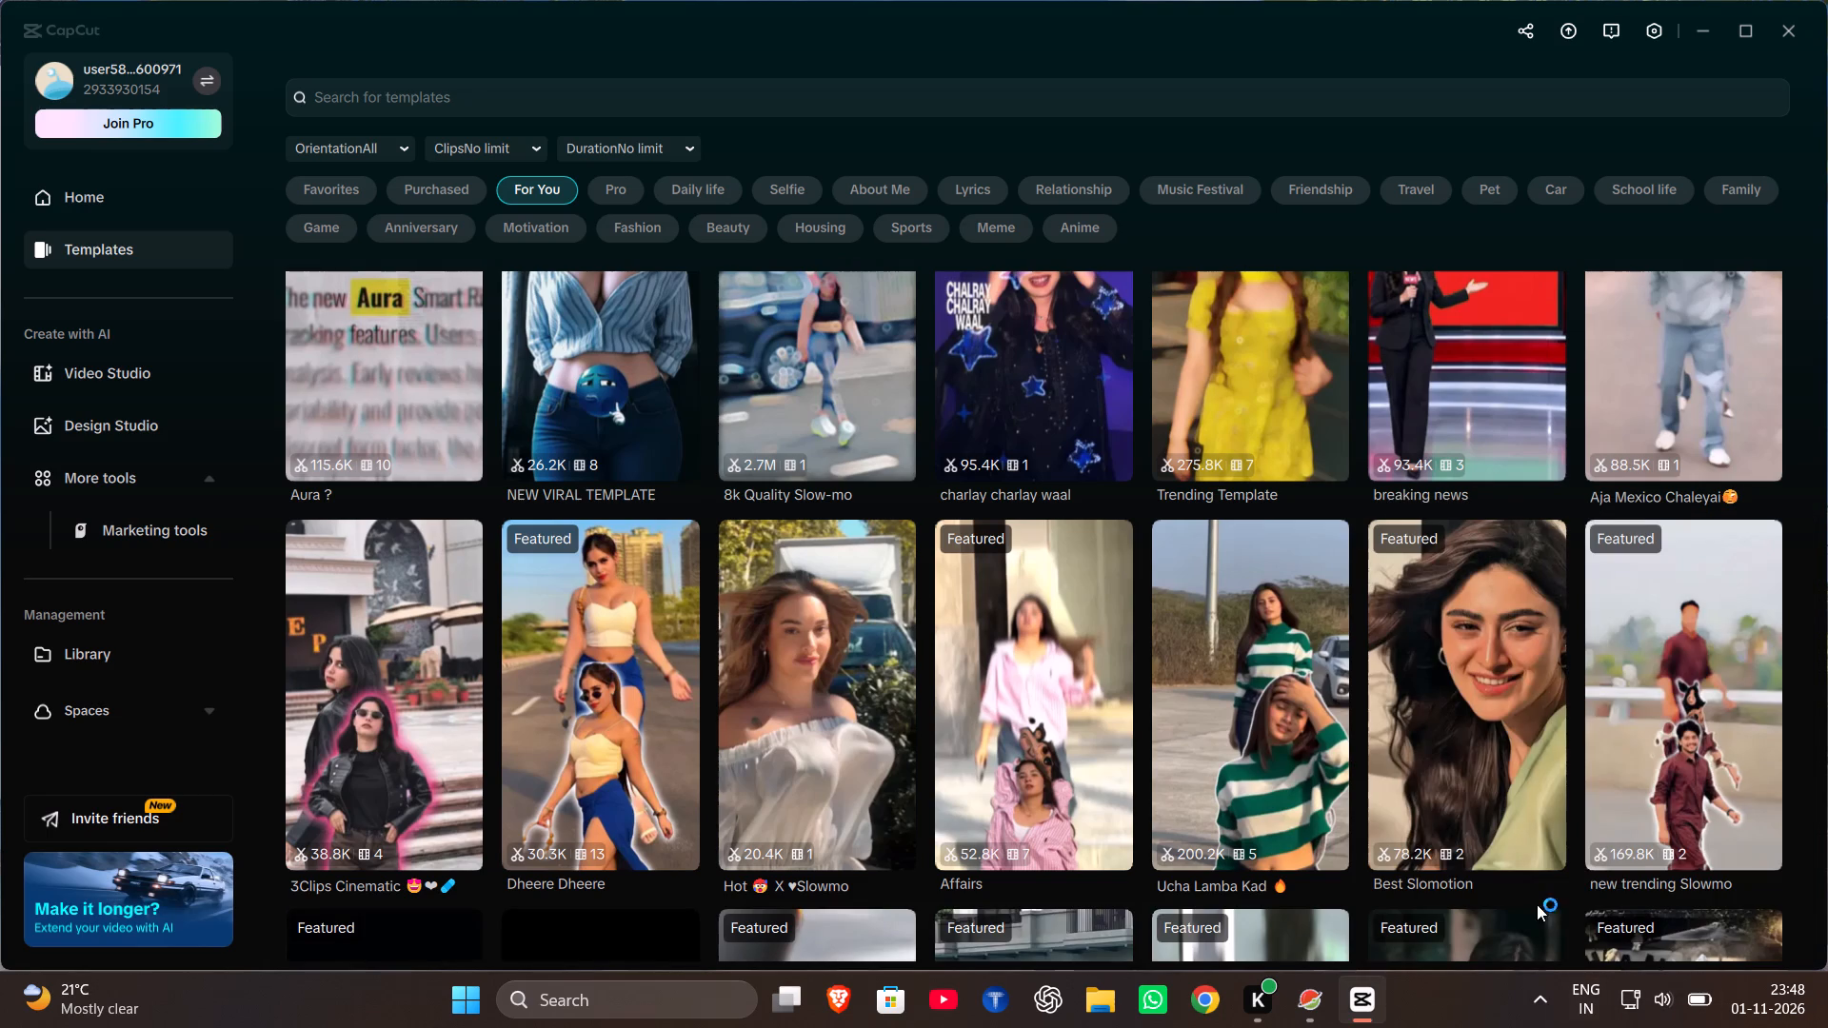
Browse the For You template collection to look for a suitable video template.
scroll(1270, 704, "down", 1)
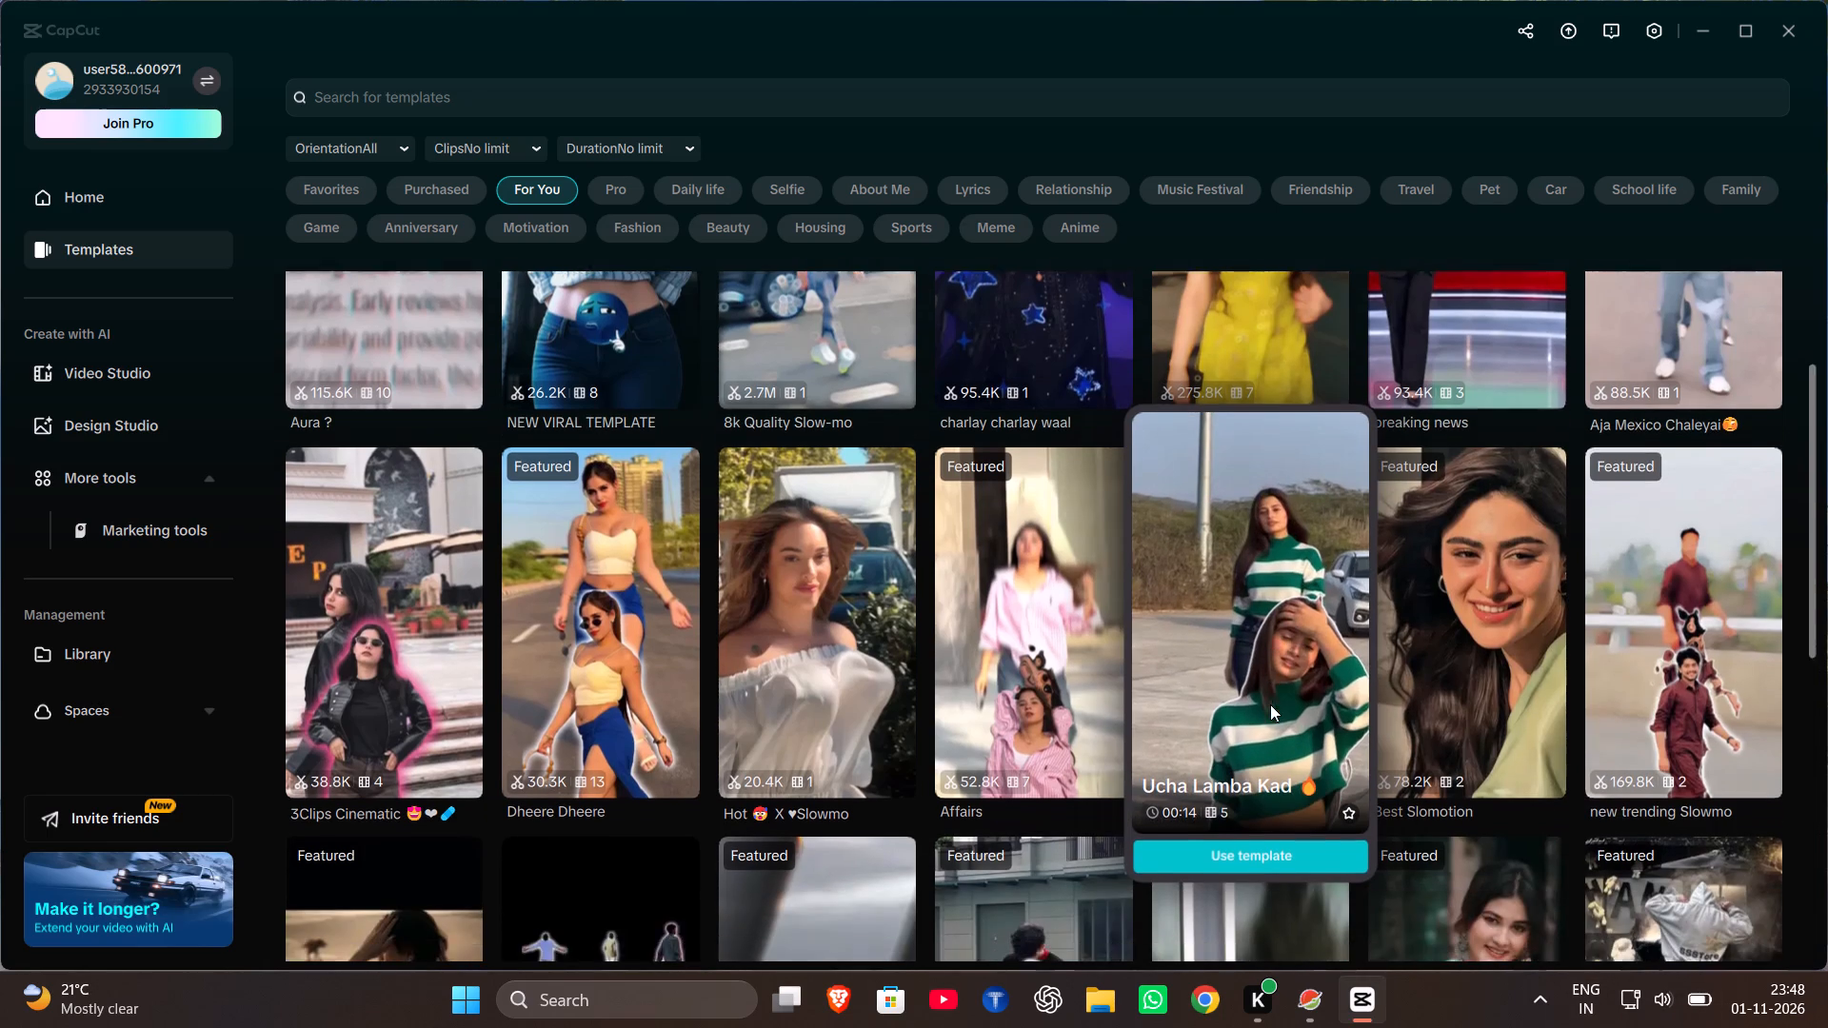
scroll(1270, 704, "down", 2)
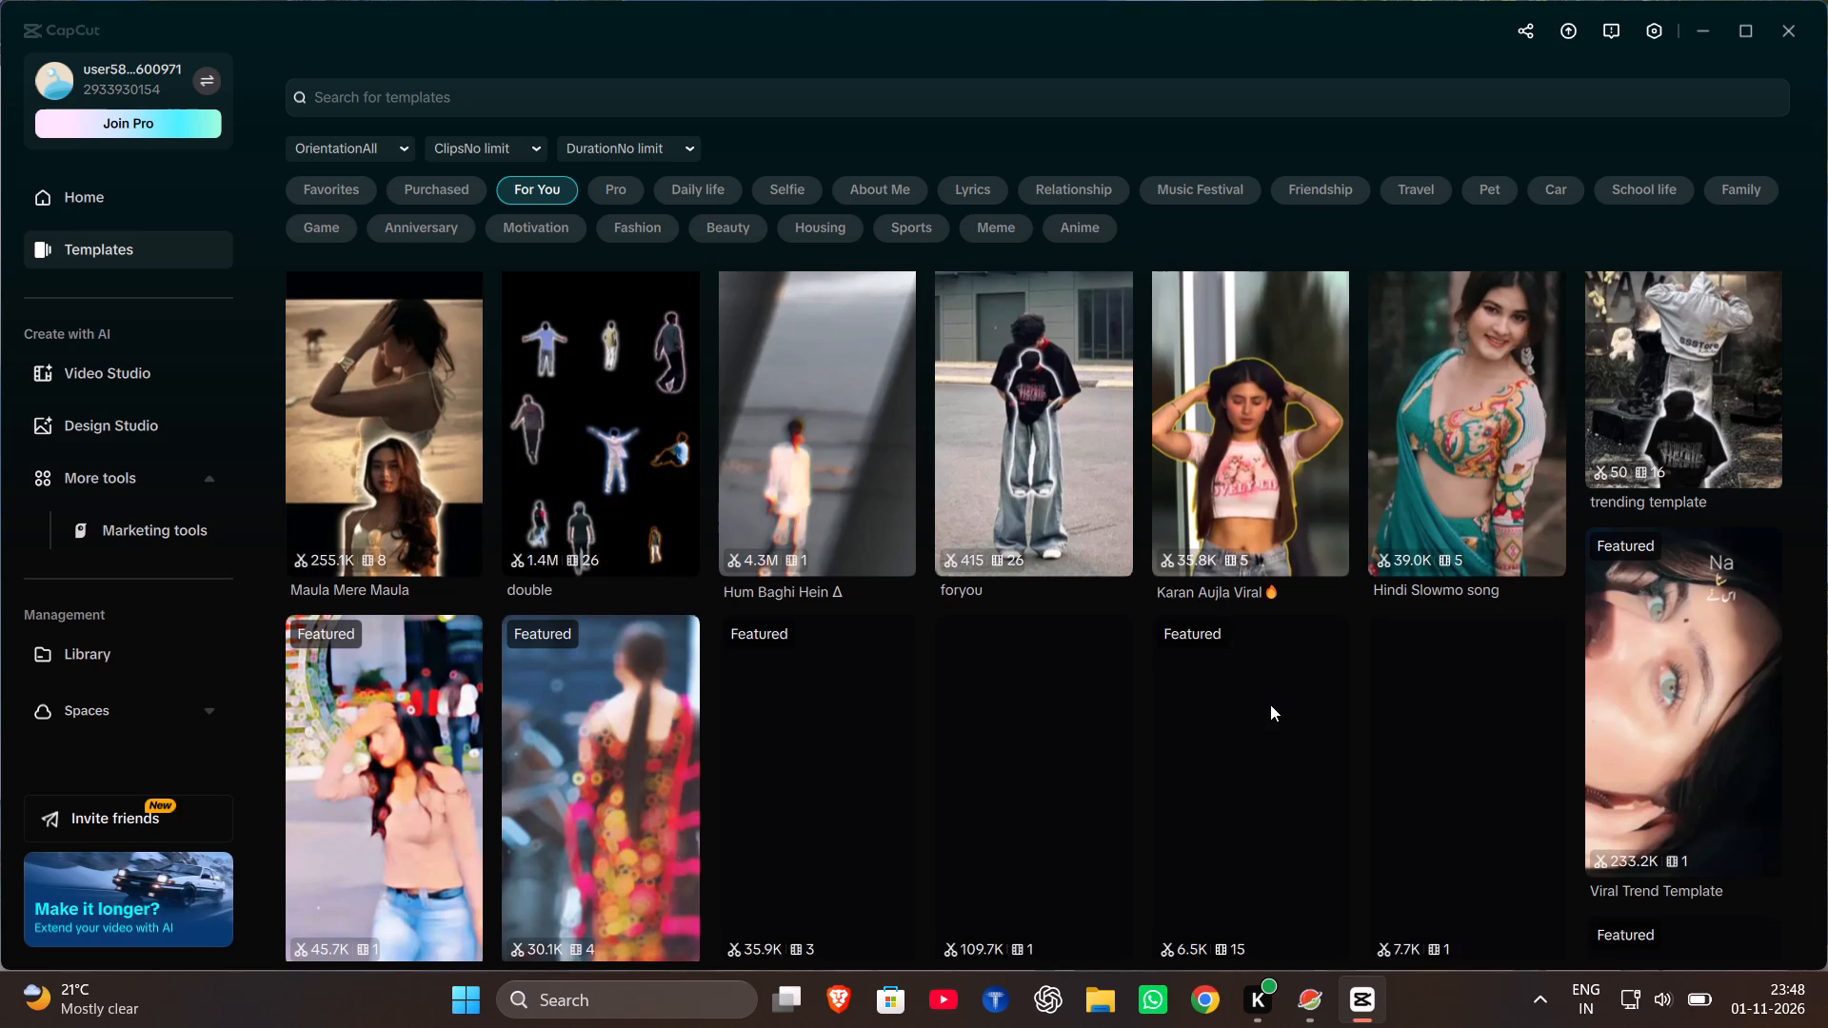
scroll(1270, 704, "down", 1)
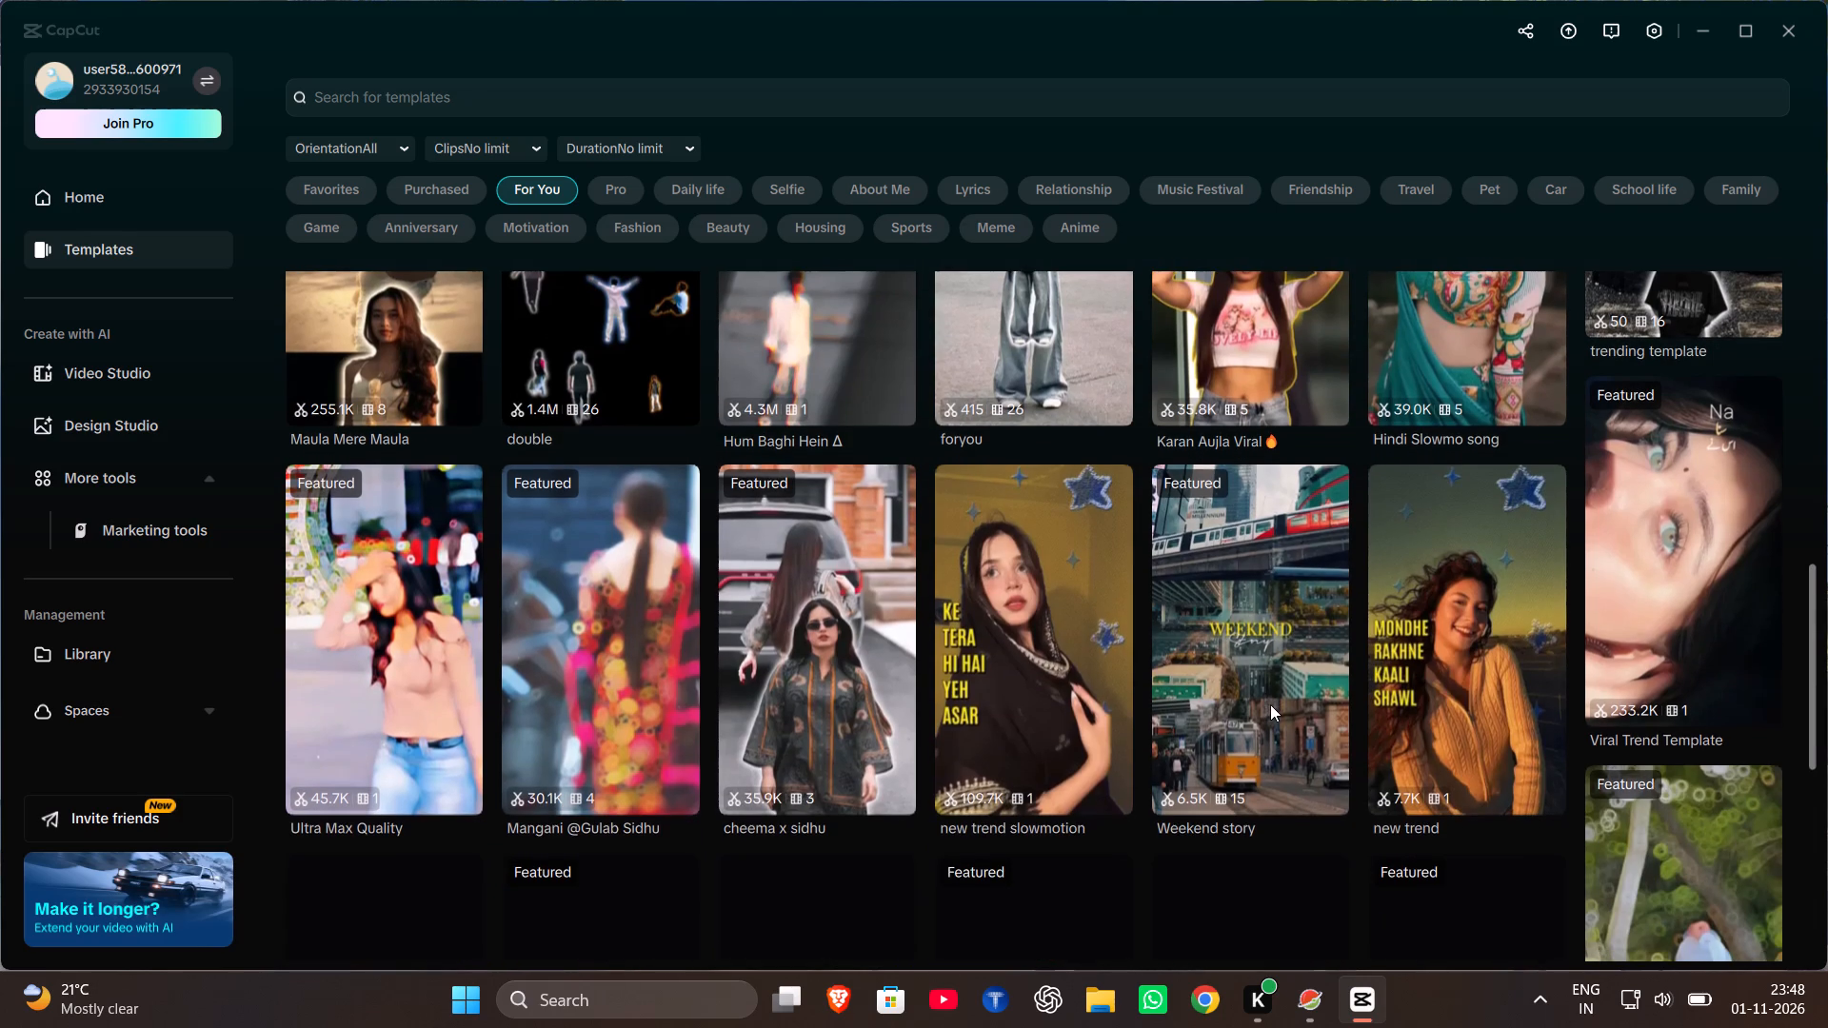
scroll(1270, 704, "down", 2)
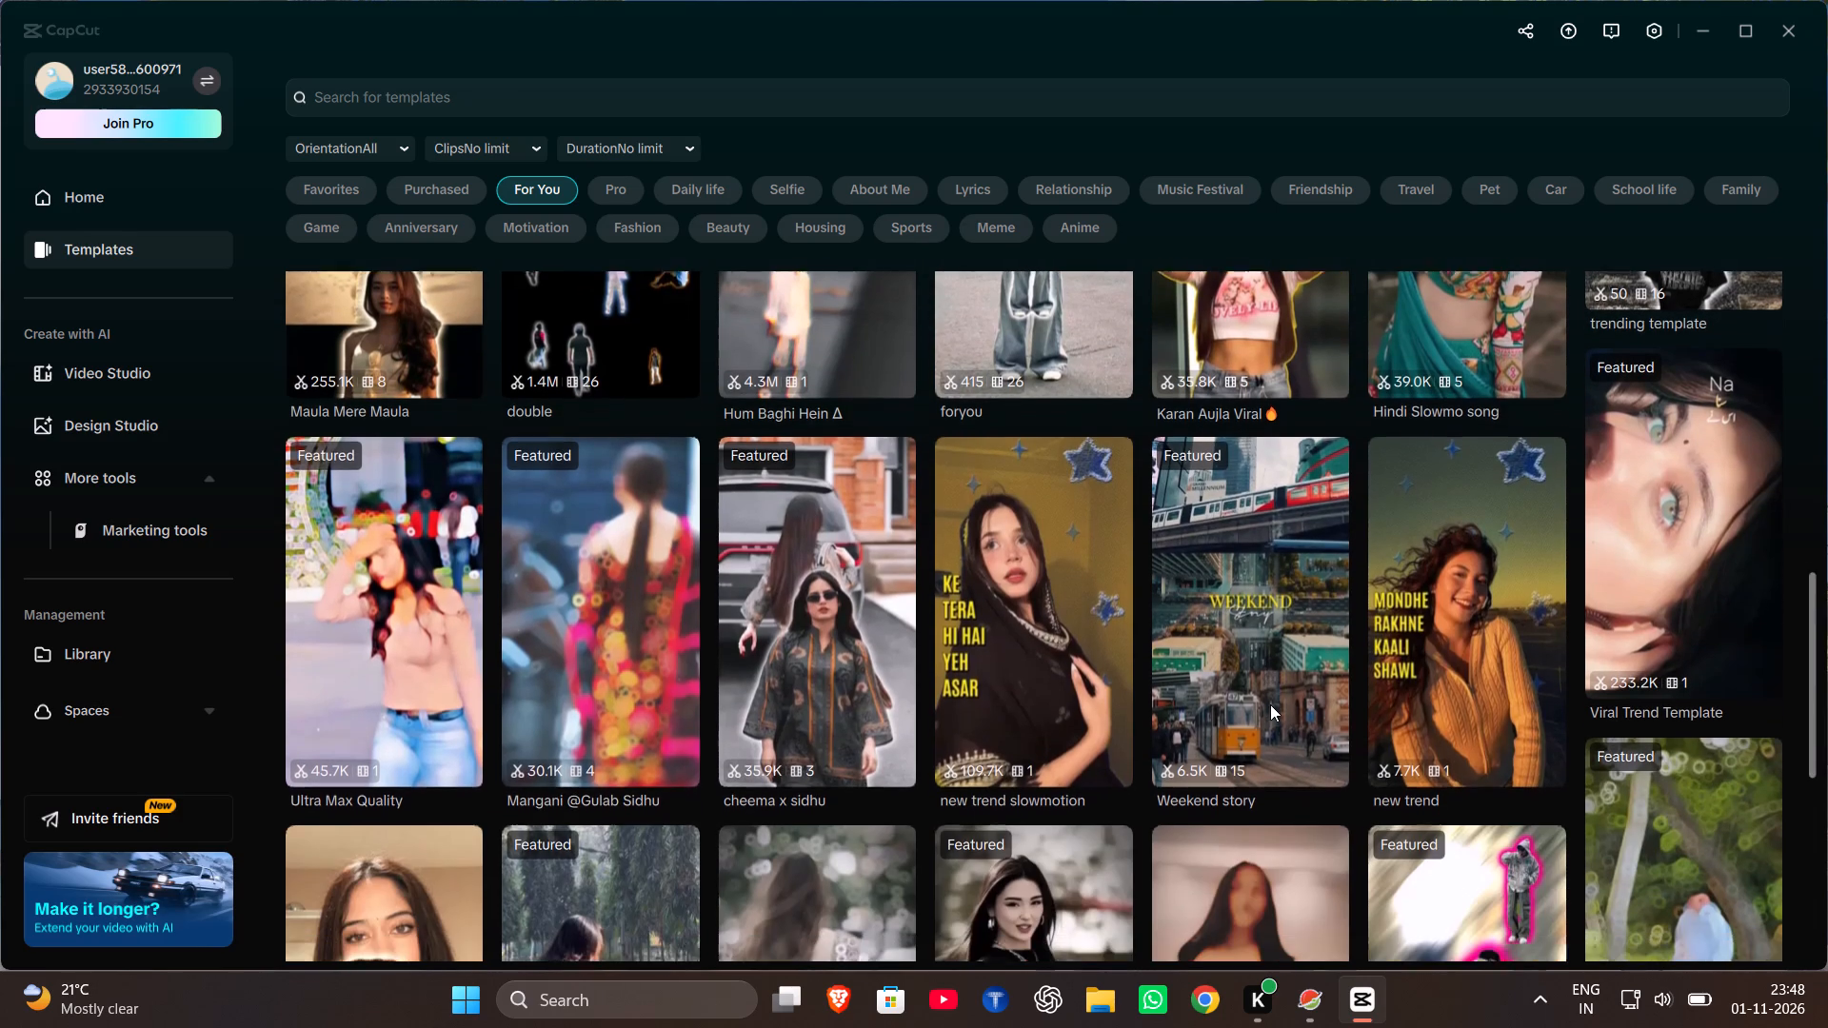
scroll(1270, 704, "down", 2)
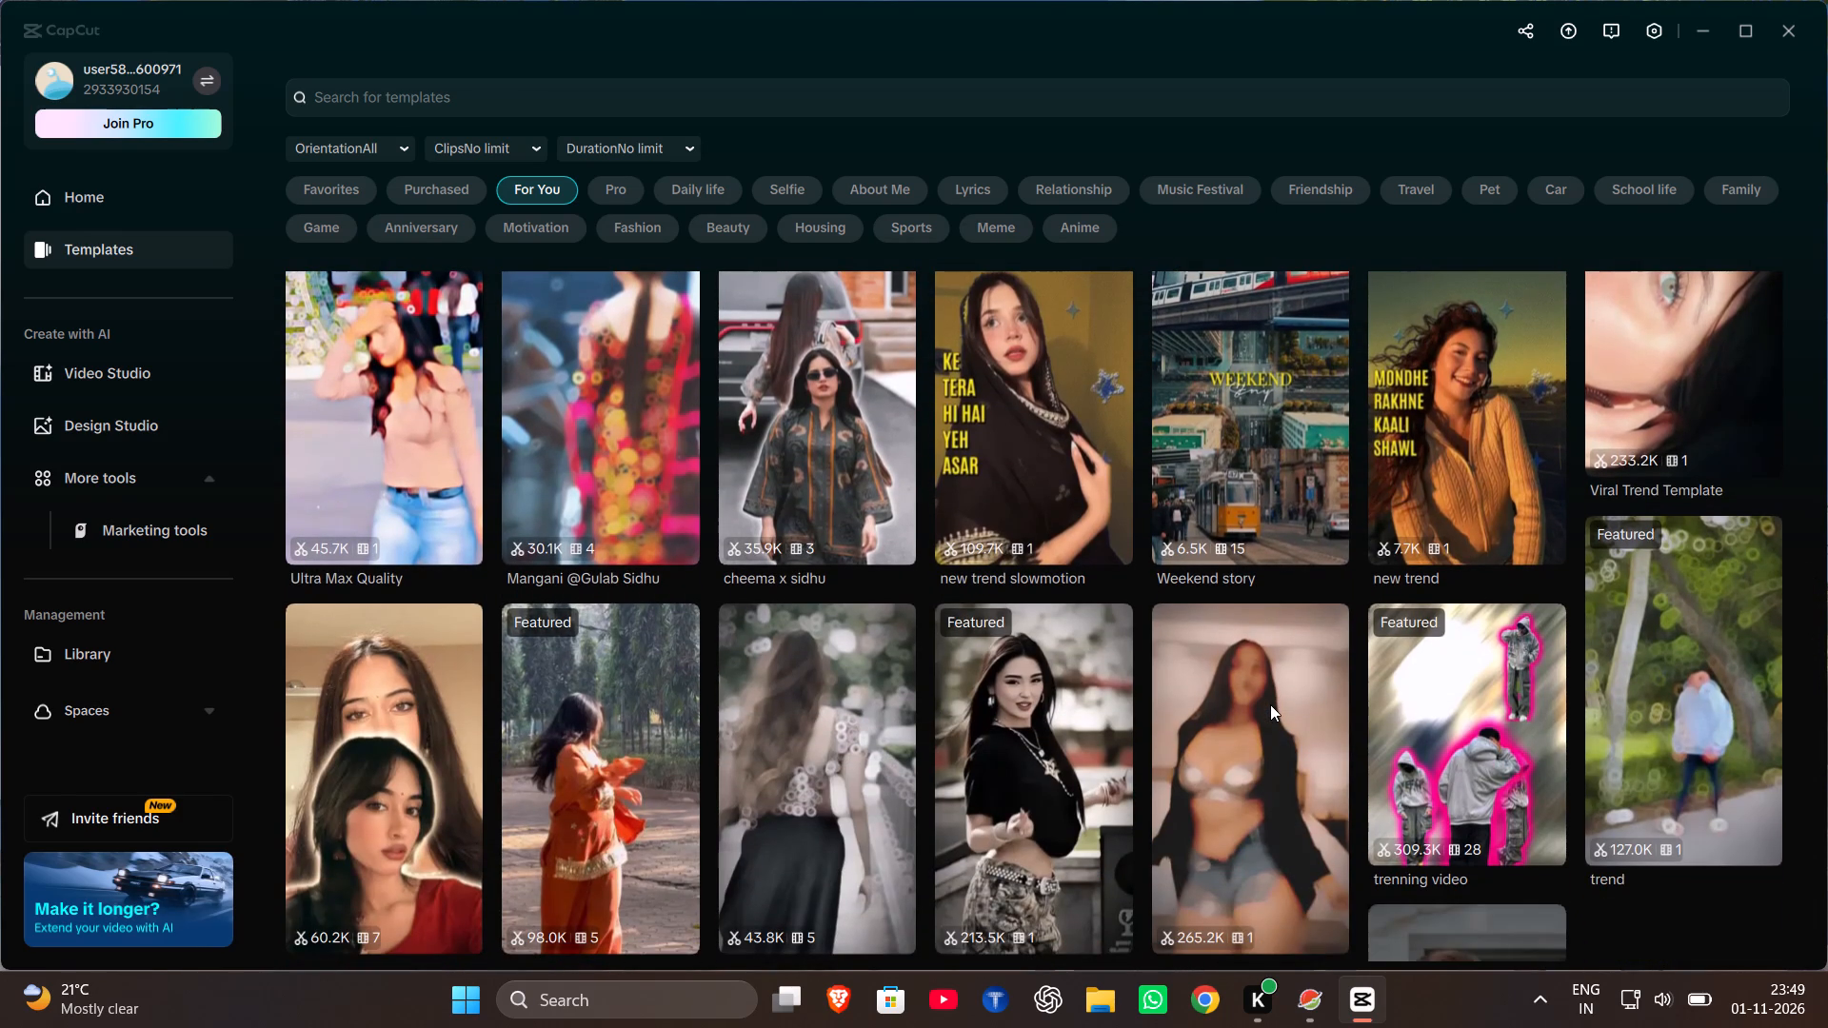
scroll(1292, 629, "down", 1)
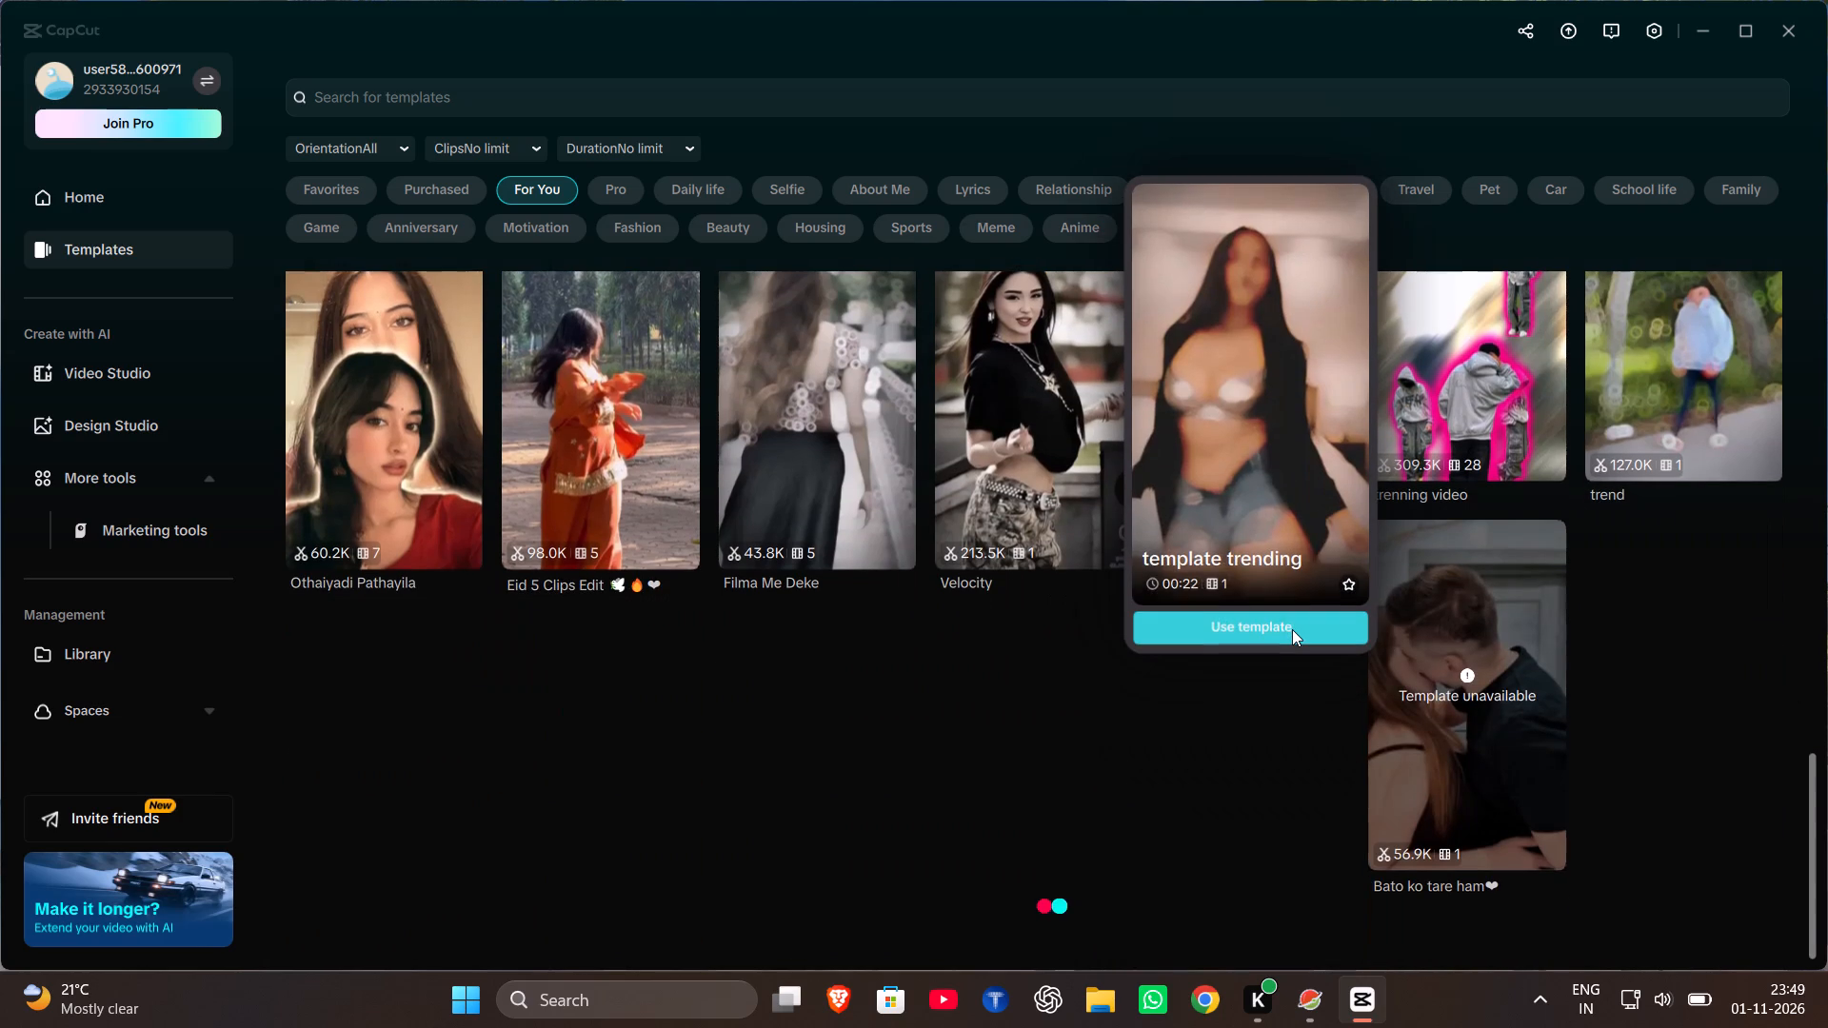
scroll(1292, 629, "down", 1)
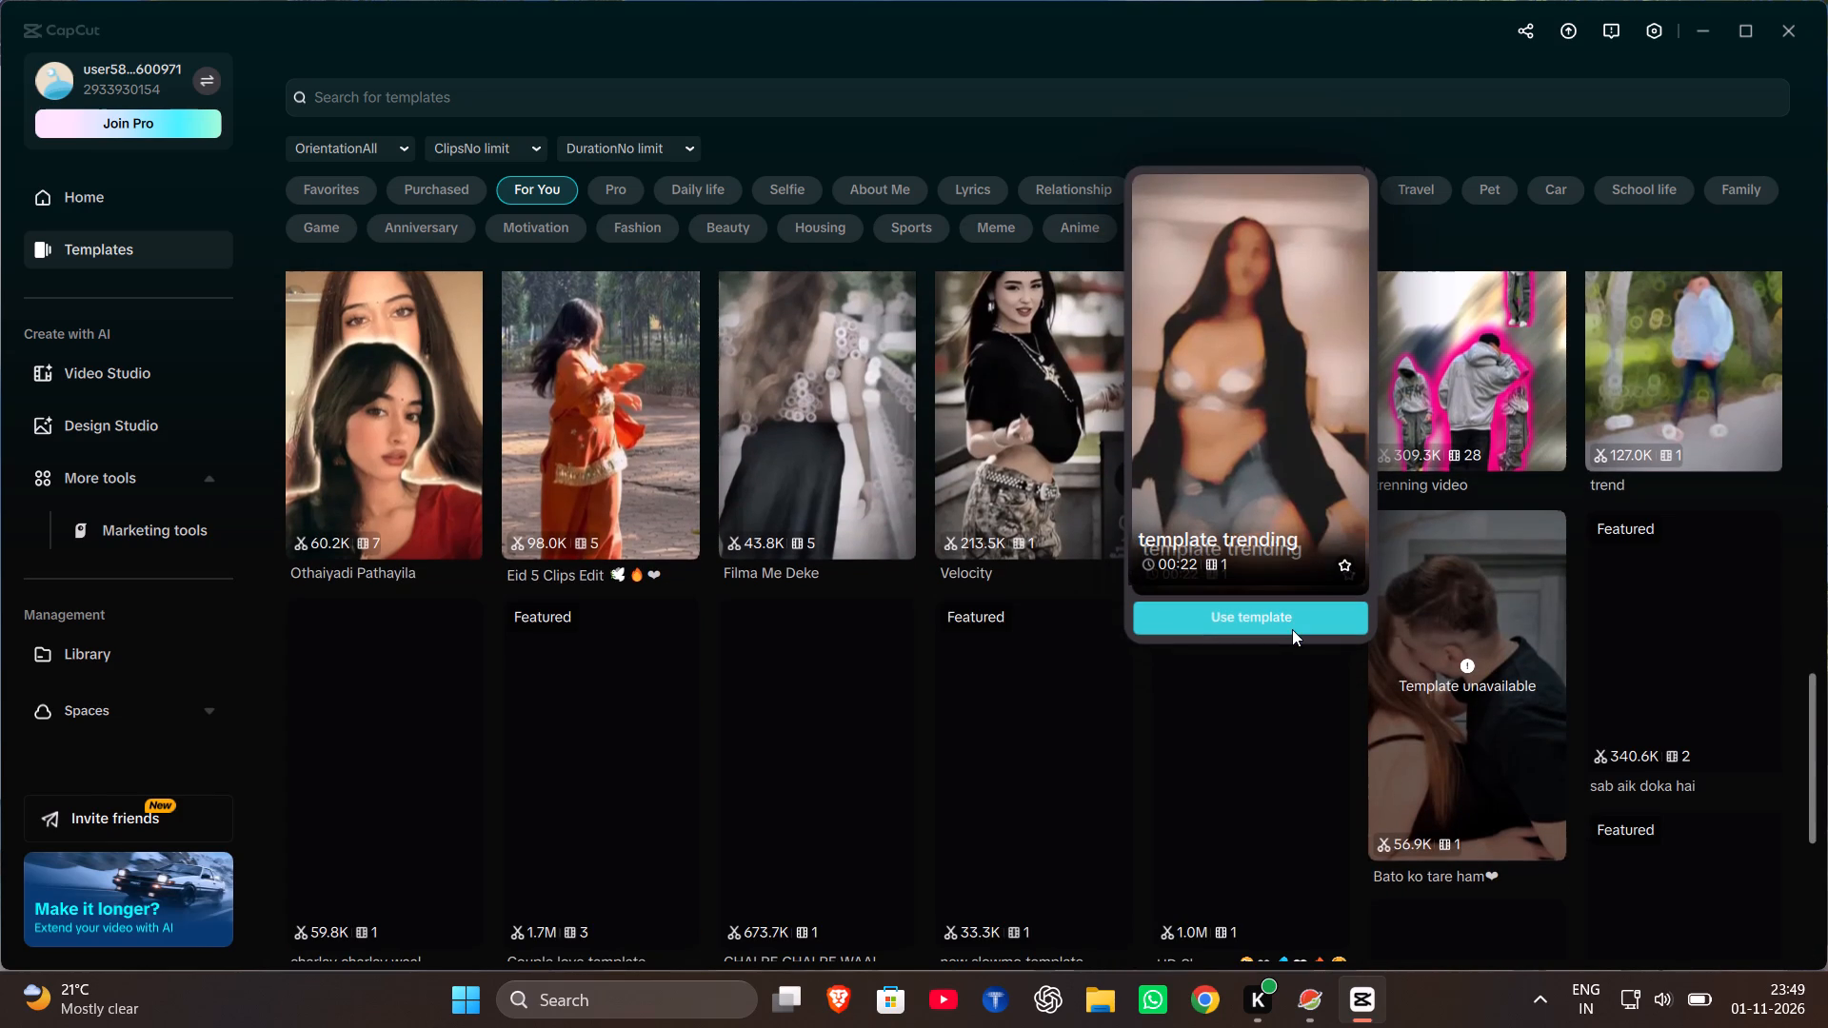
scroll(1292, 629, "down", 1)
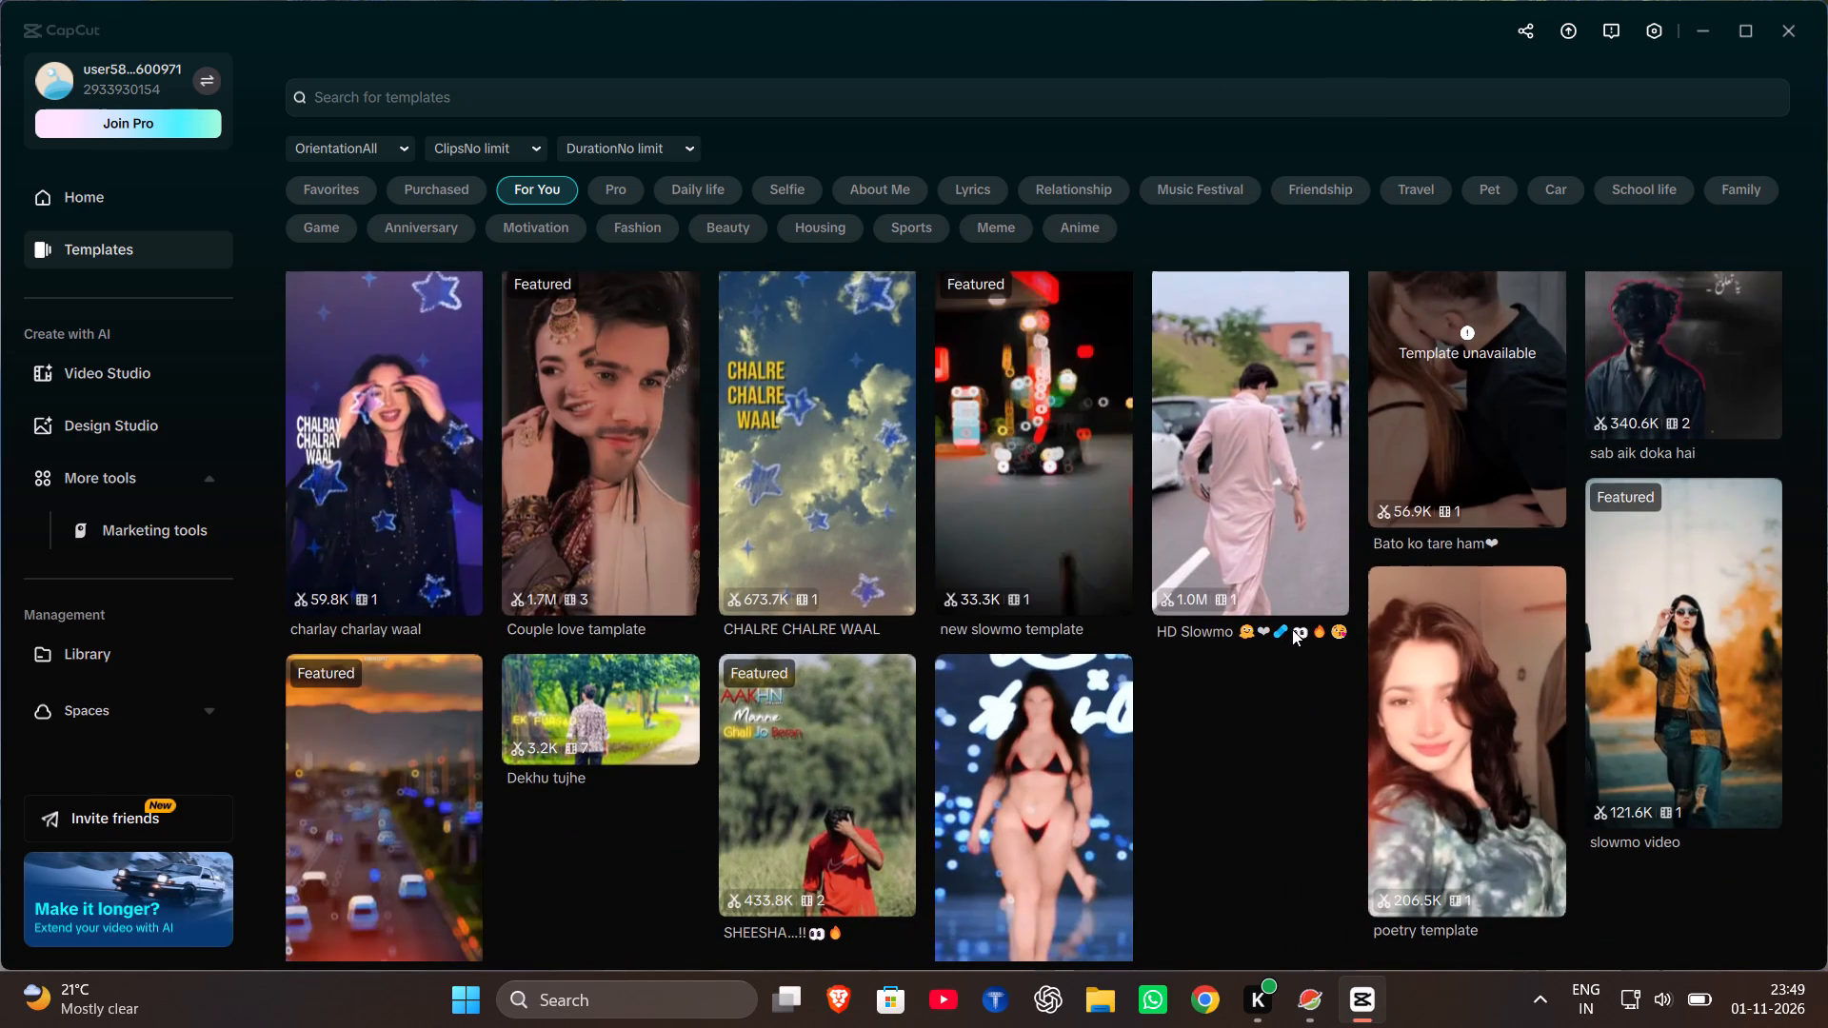
scroll(1292, 629, "down", 2)
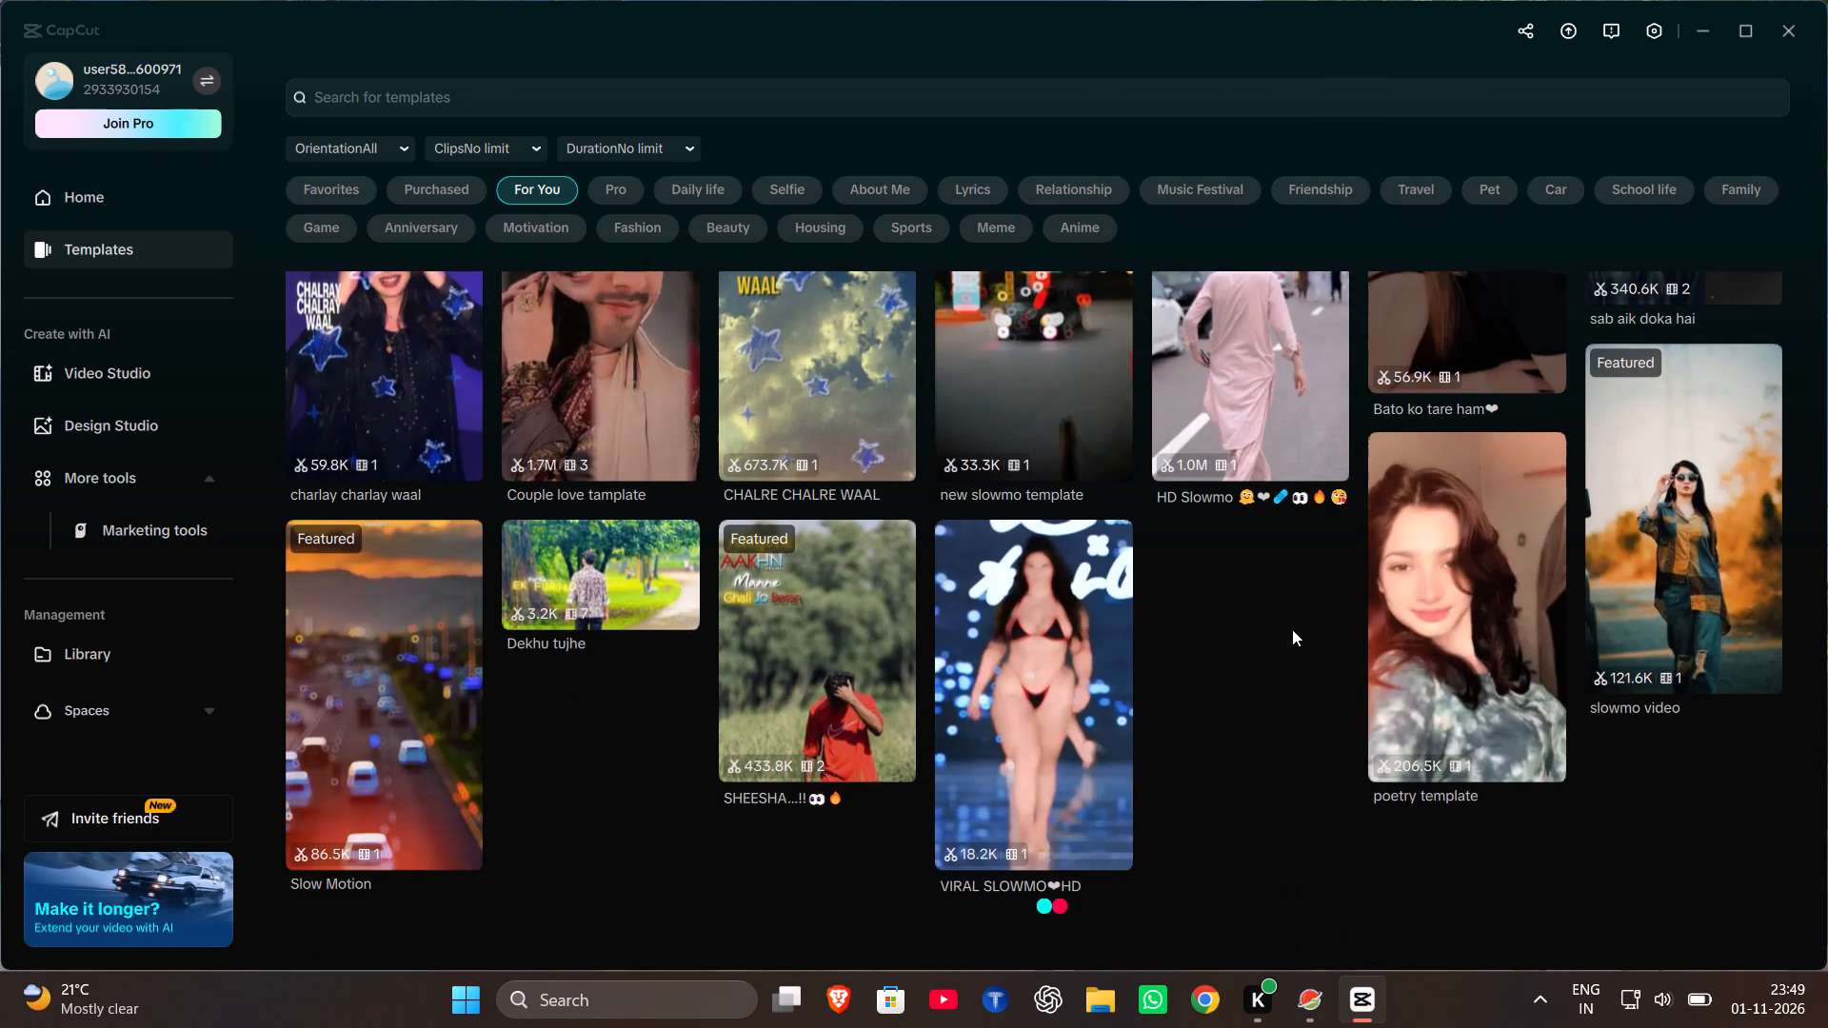
scroll(1292, 629, "down", 2)
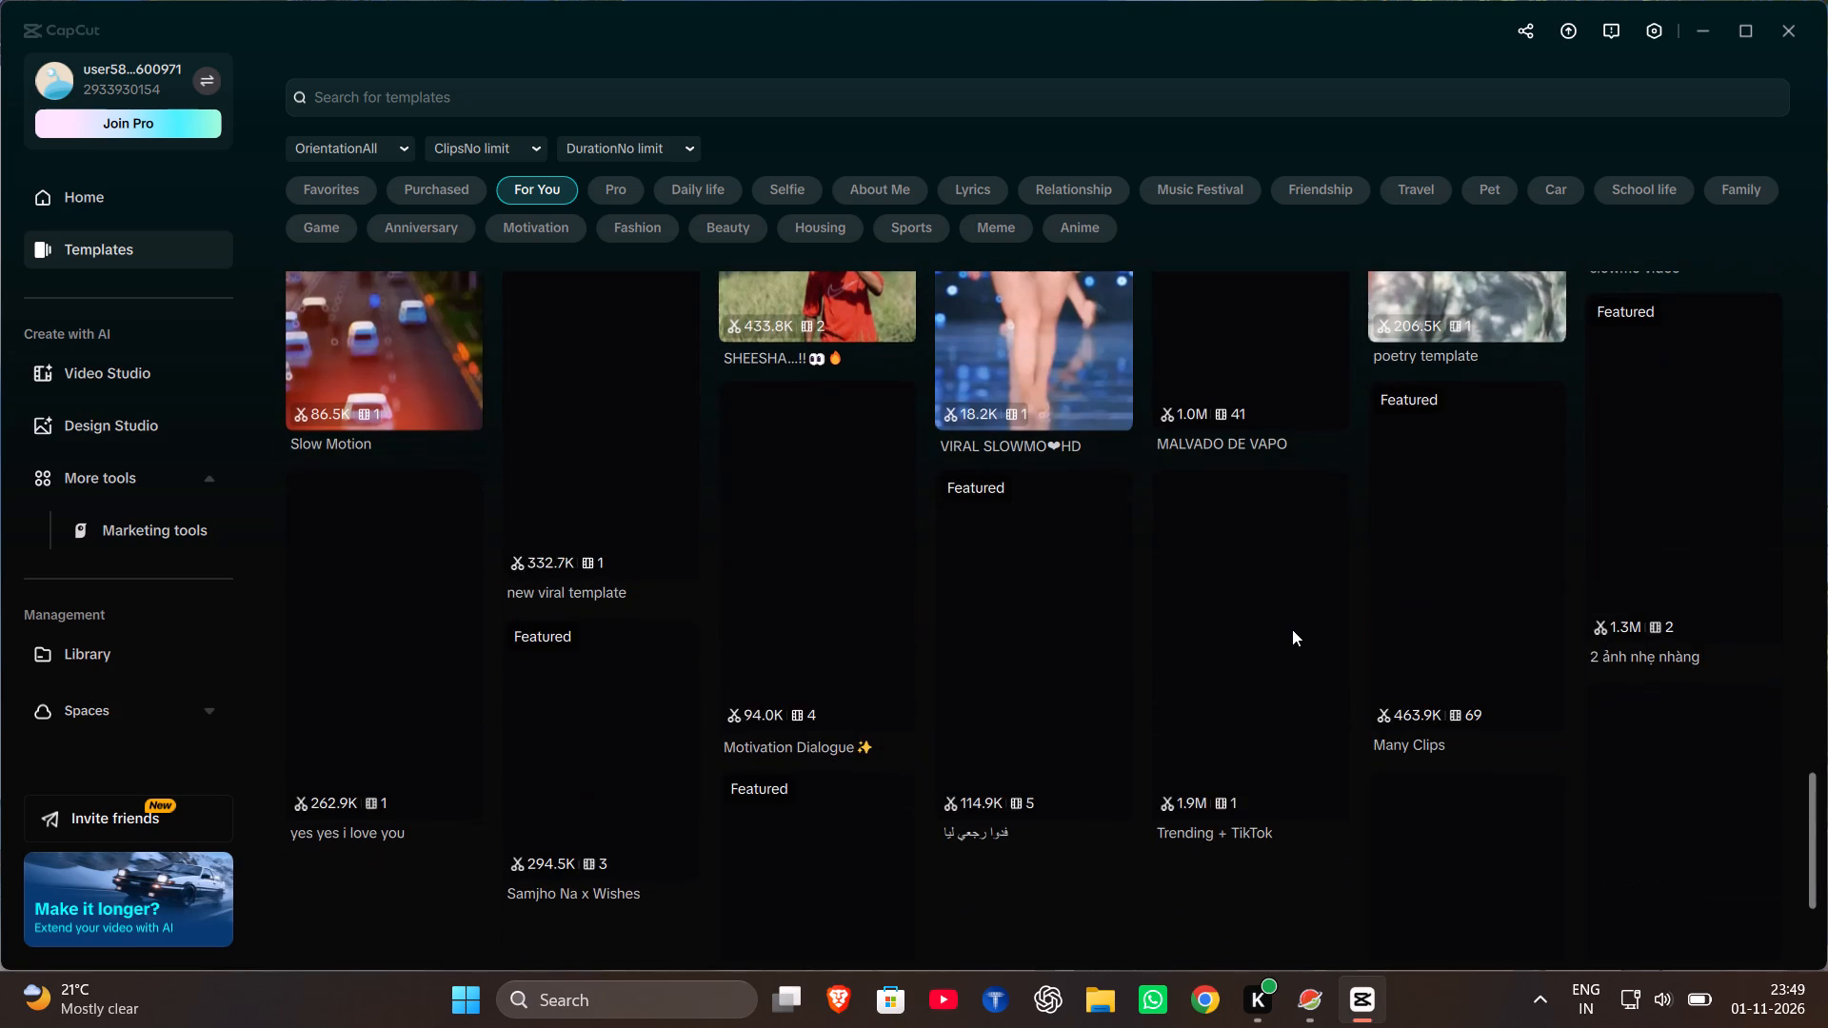
scroll(1292, 629, "down", 1)
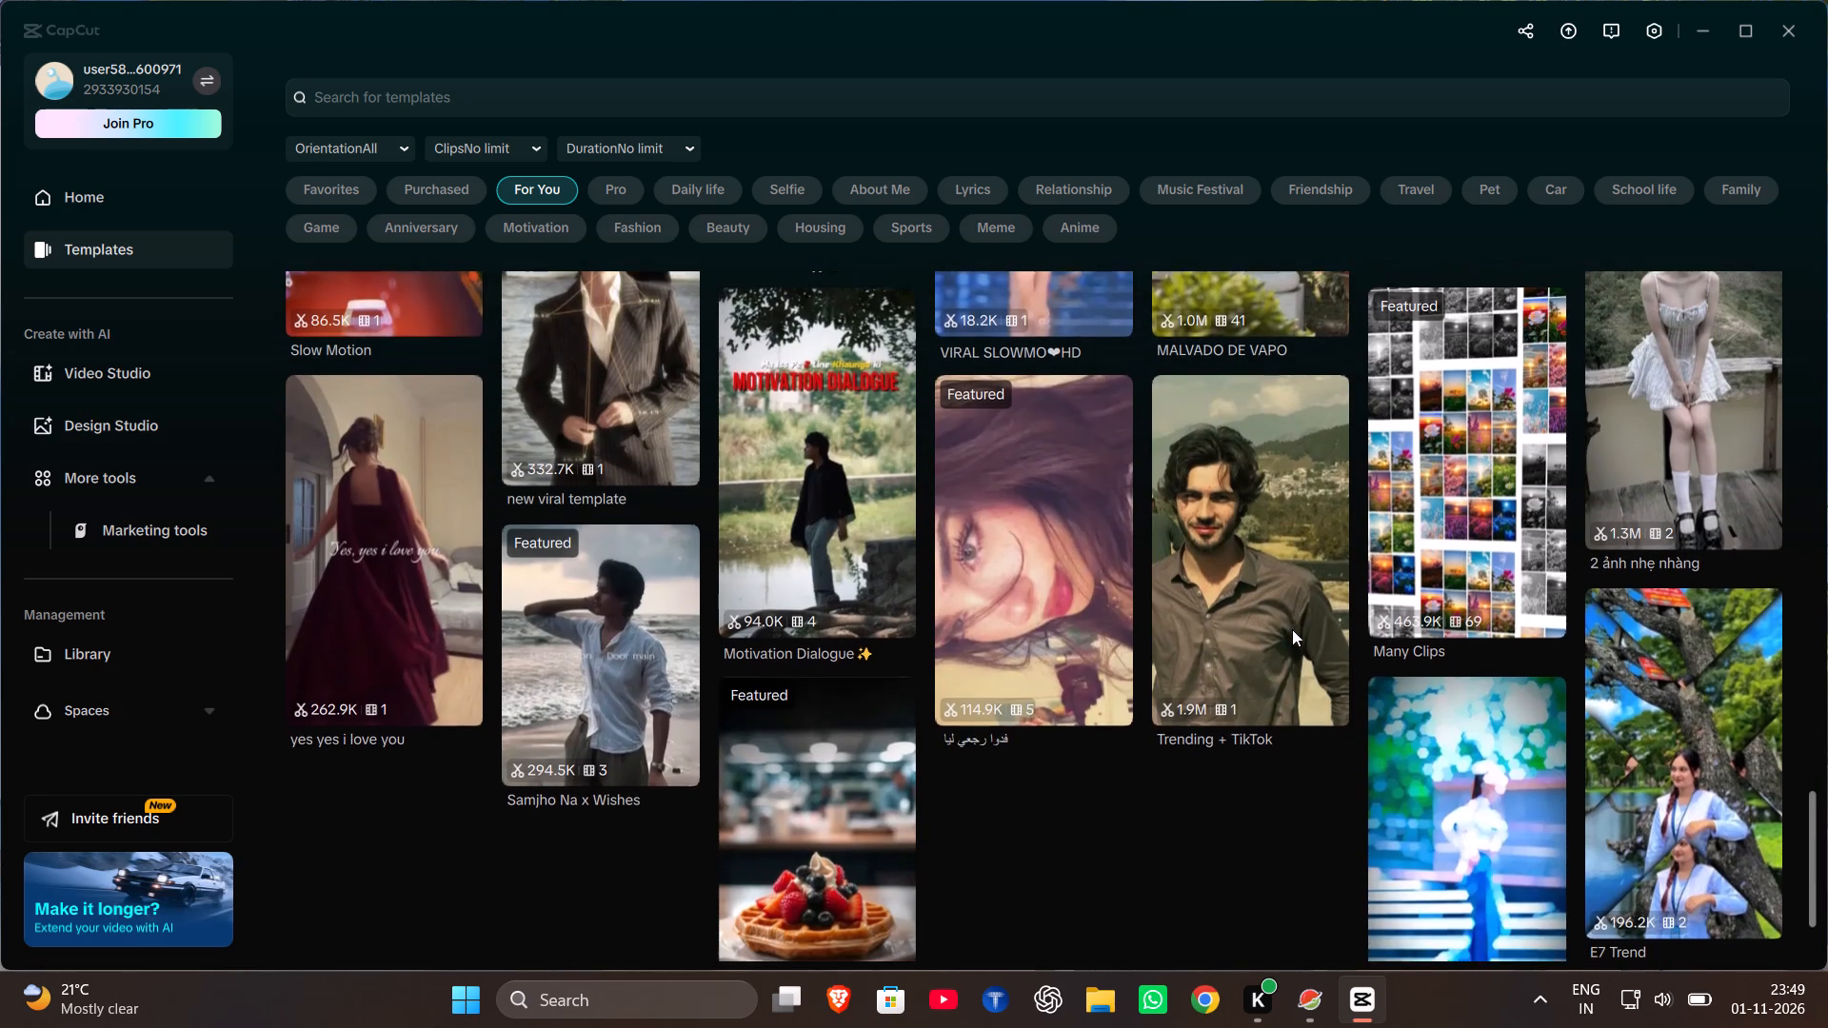
scroll(1292, 629, "down", 1)
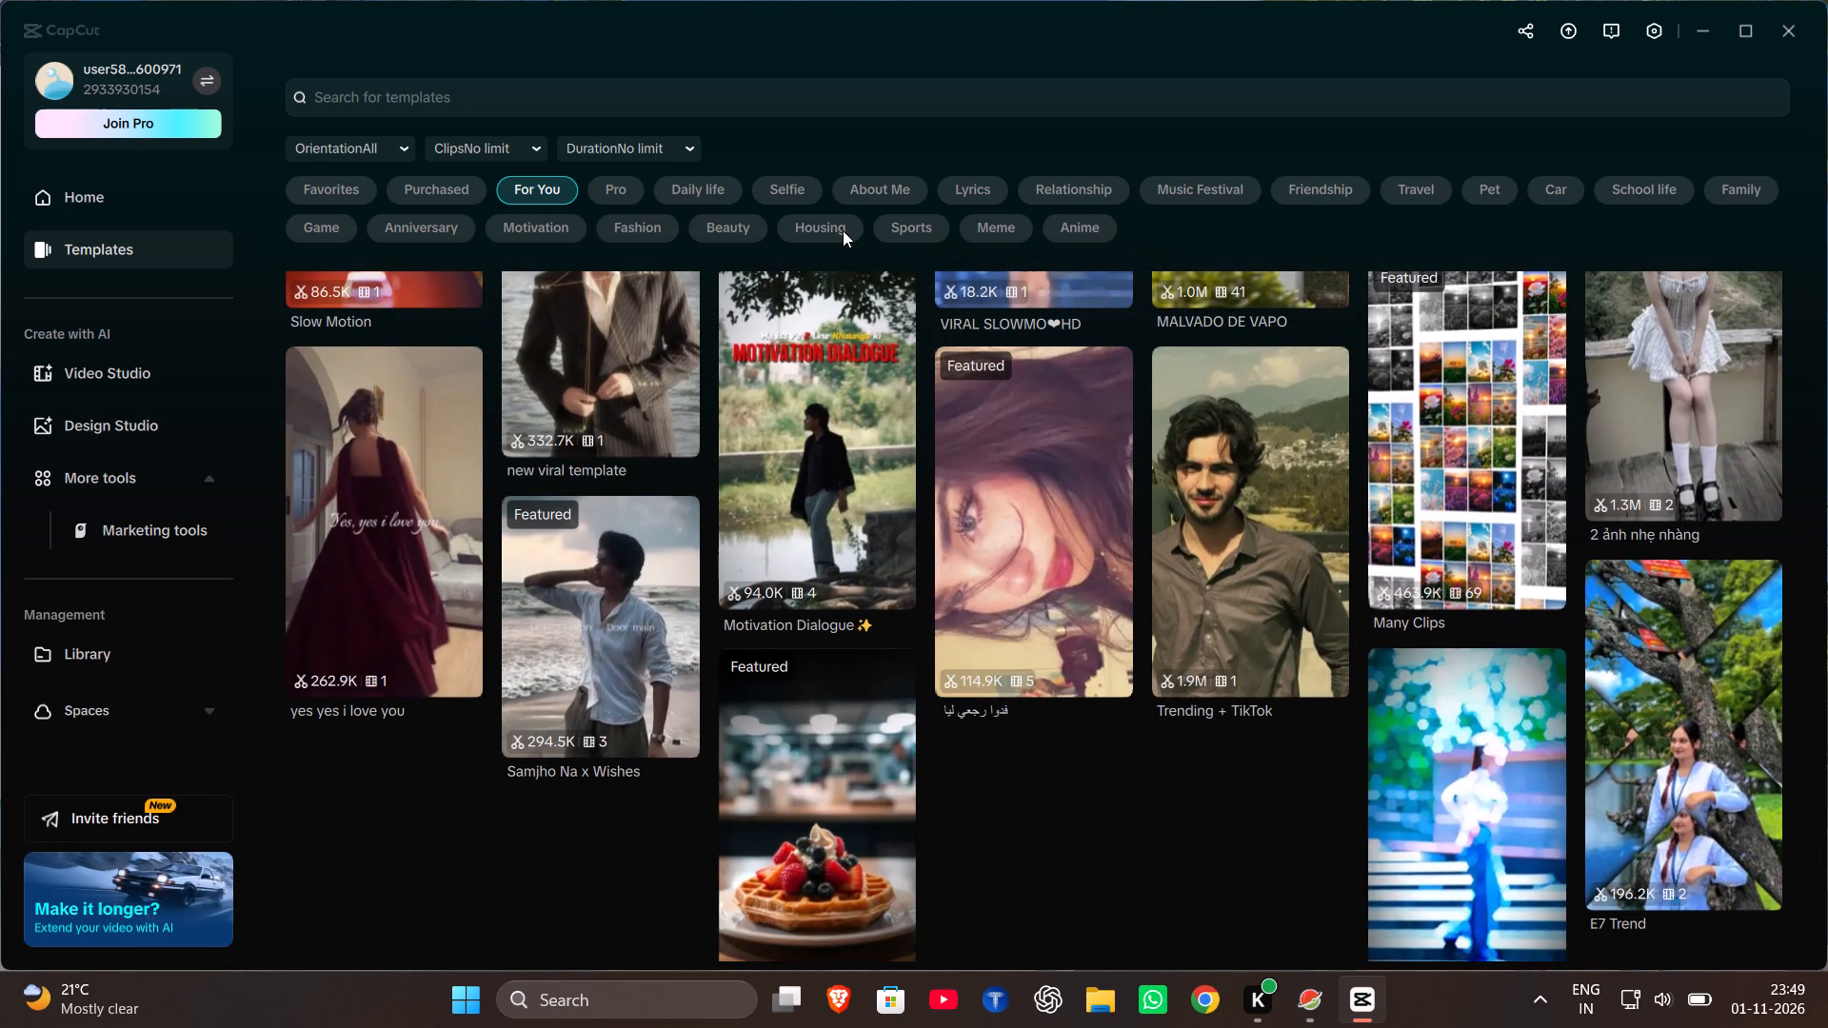
Browse the Housing template category and look through the templates in the Car category.
left_click(843, 230)
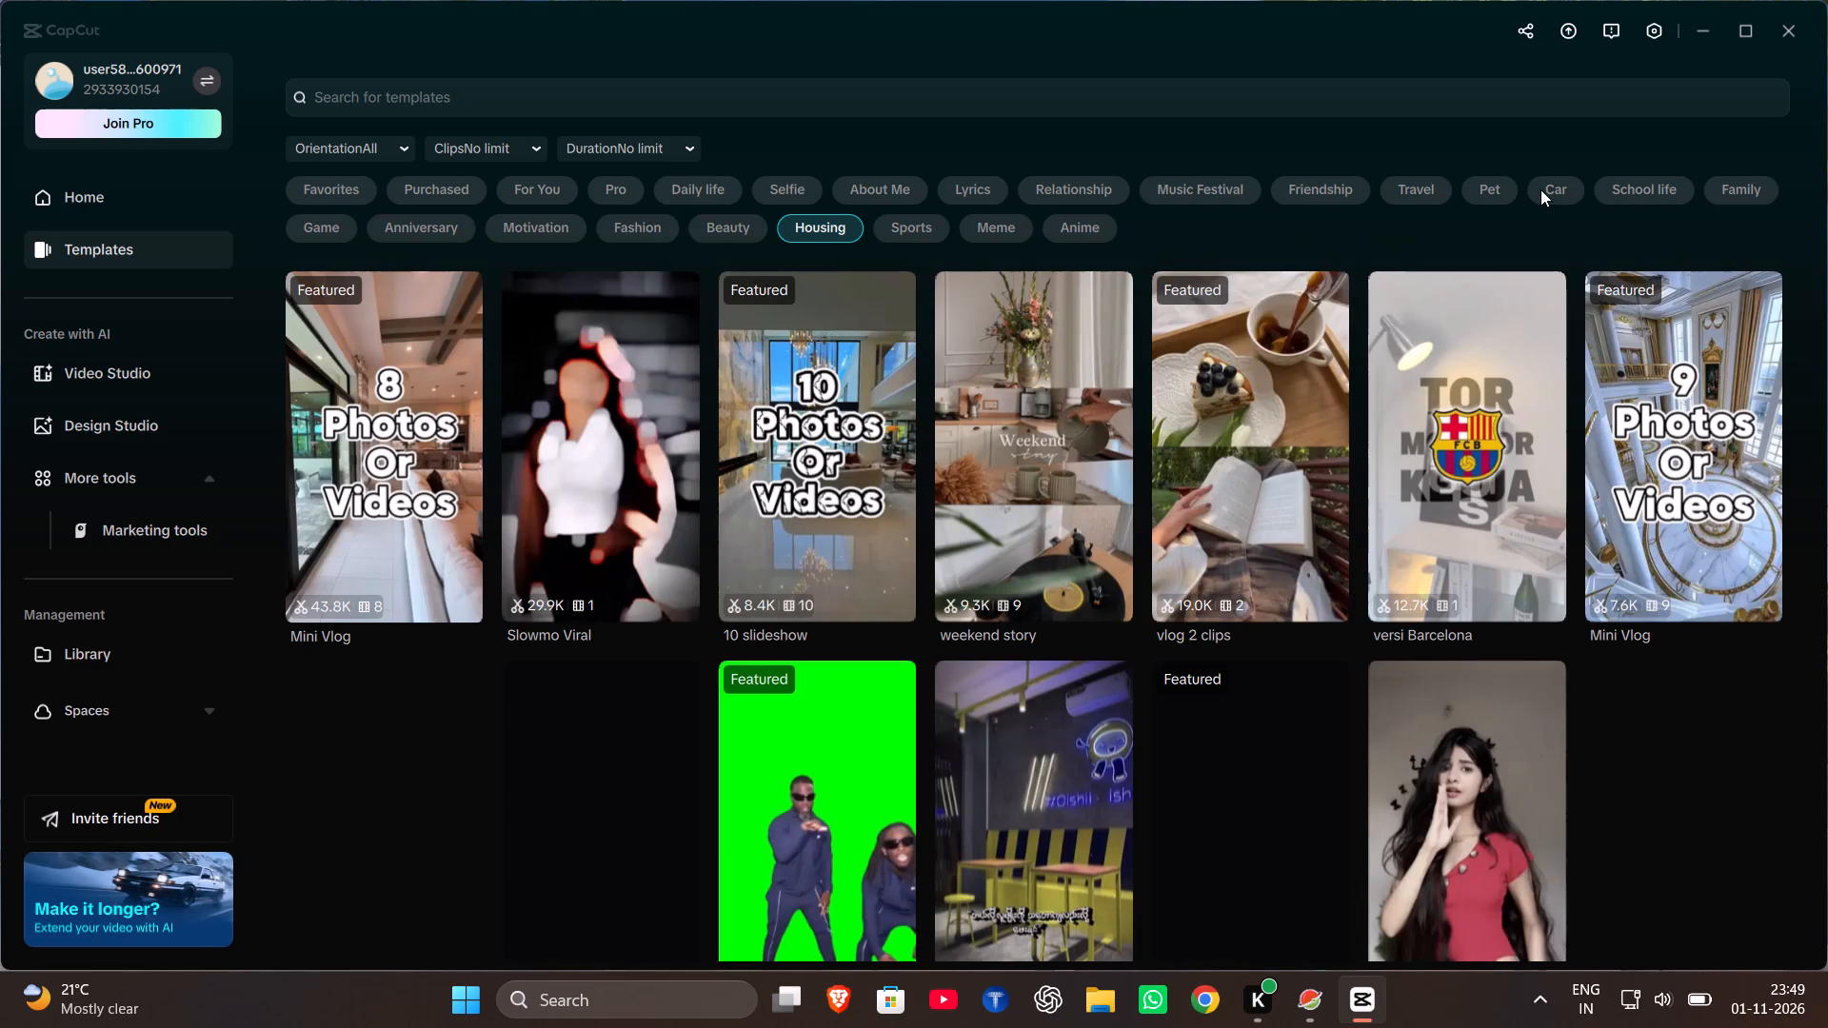
left_click(1541, 188)
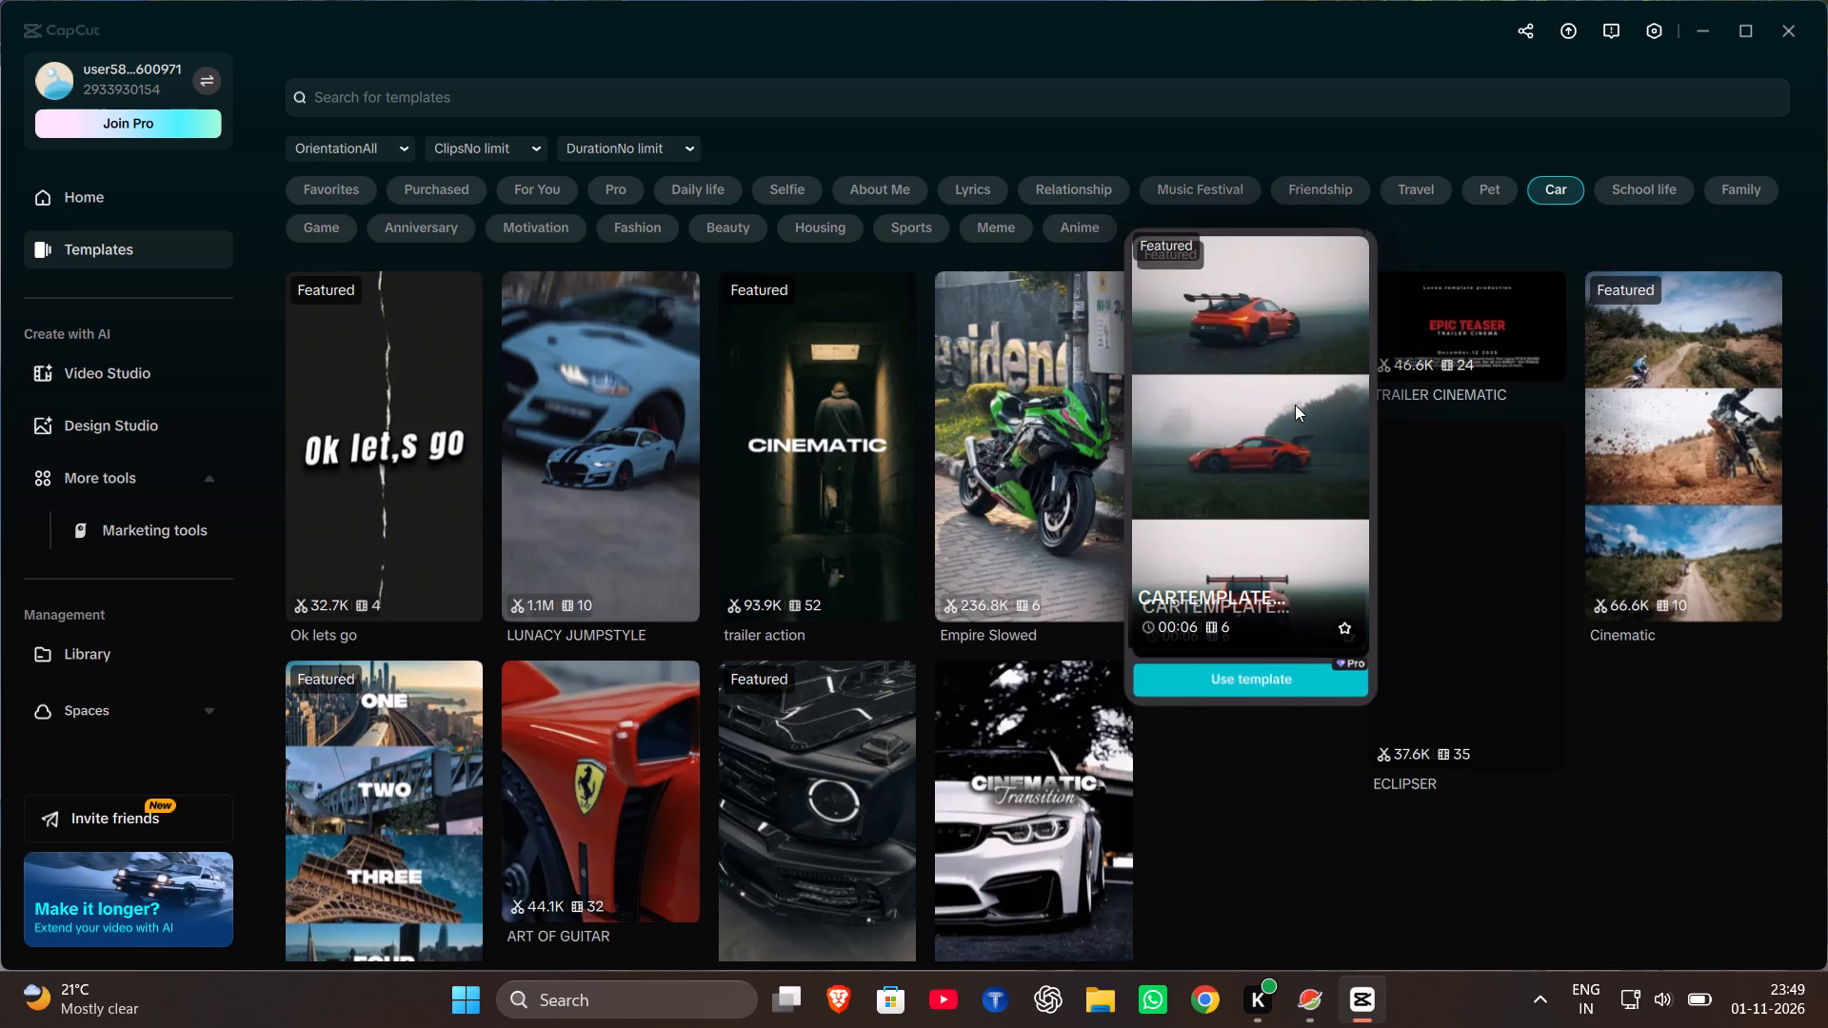
scroll(1295, 405, "down", 1)
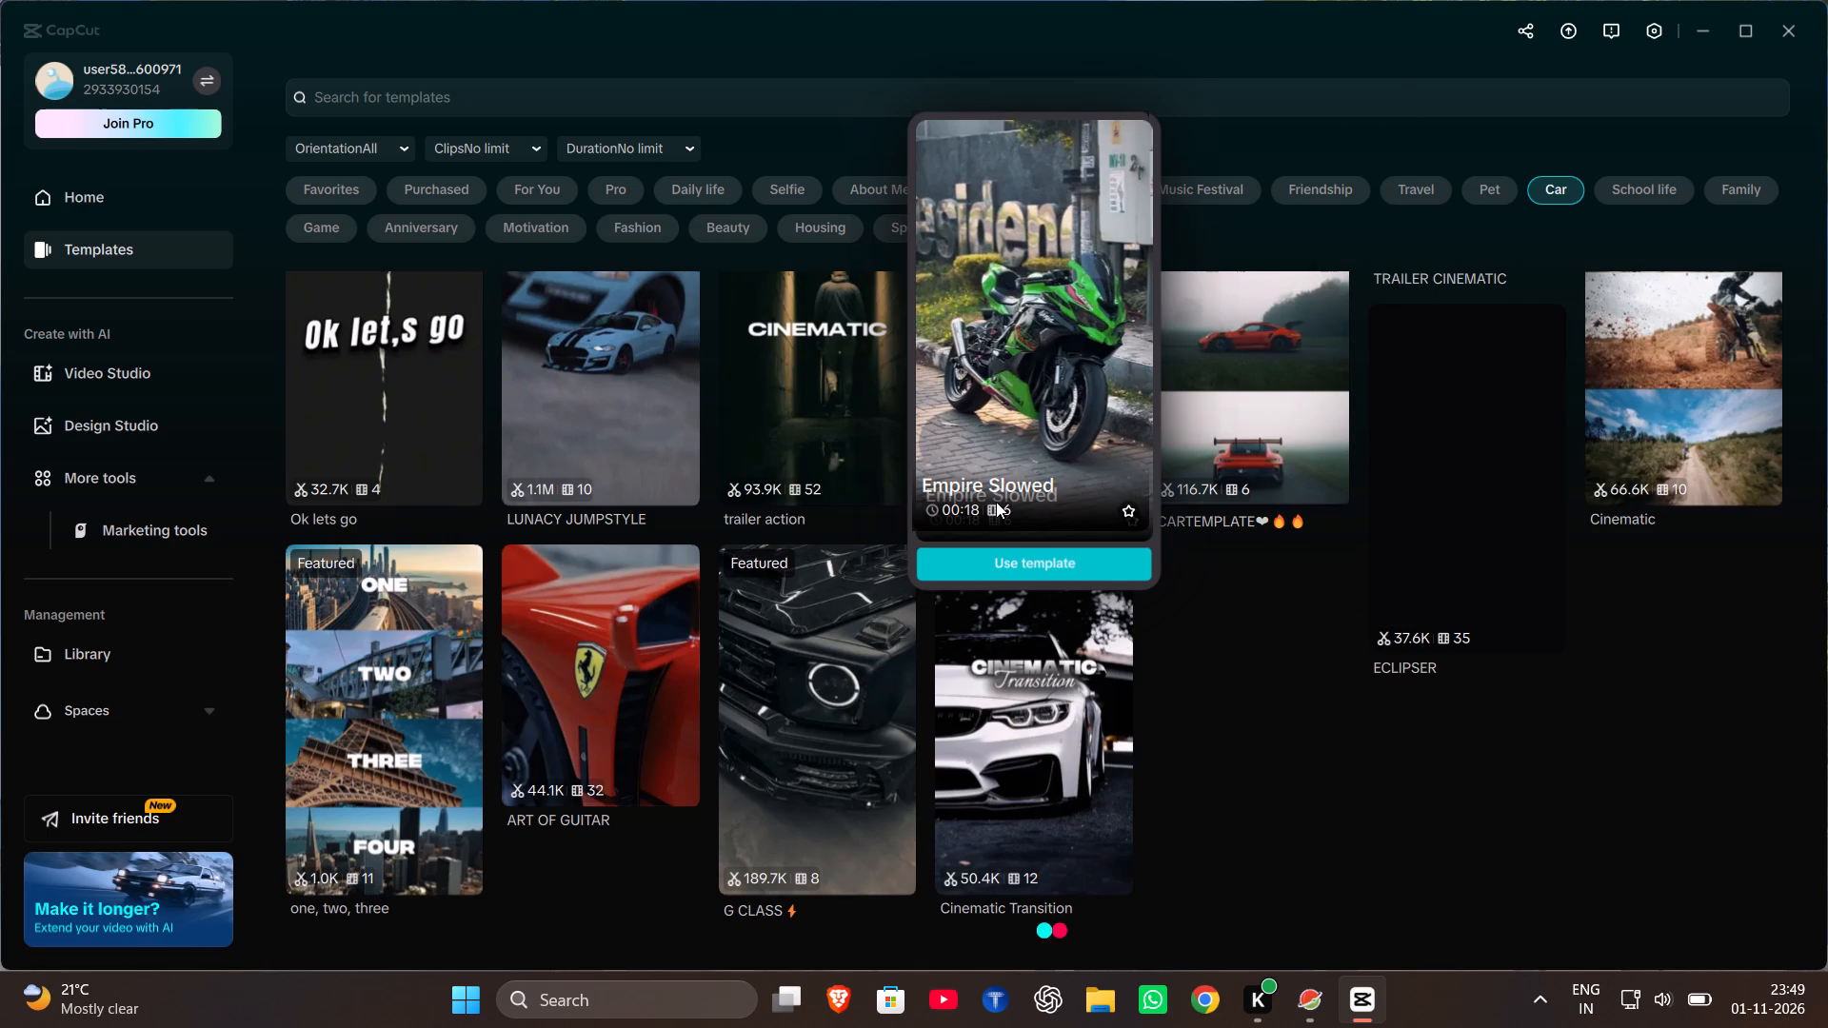
scroll(996, 502, "down", 1)
scroll(1165, 824, "down", 4)
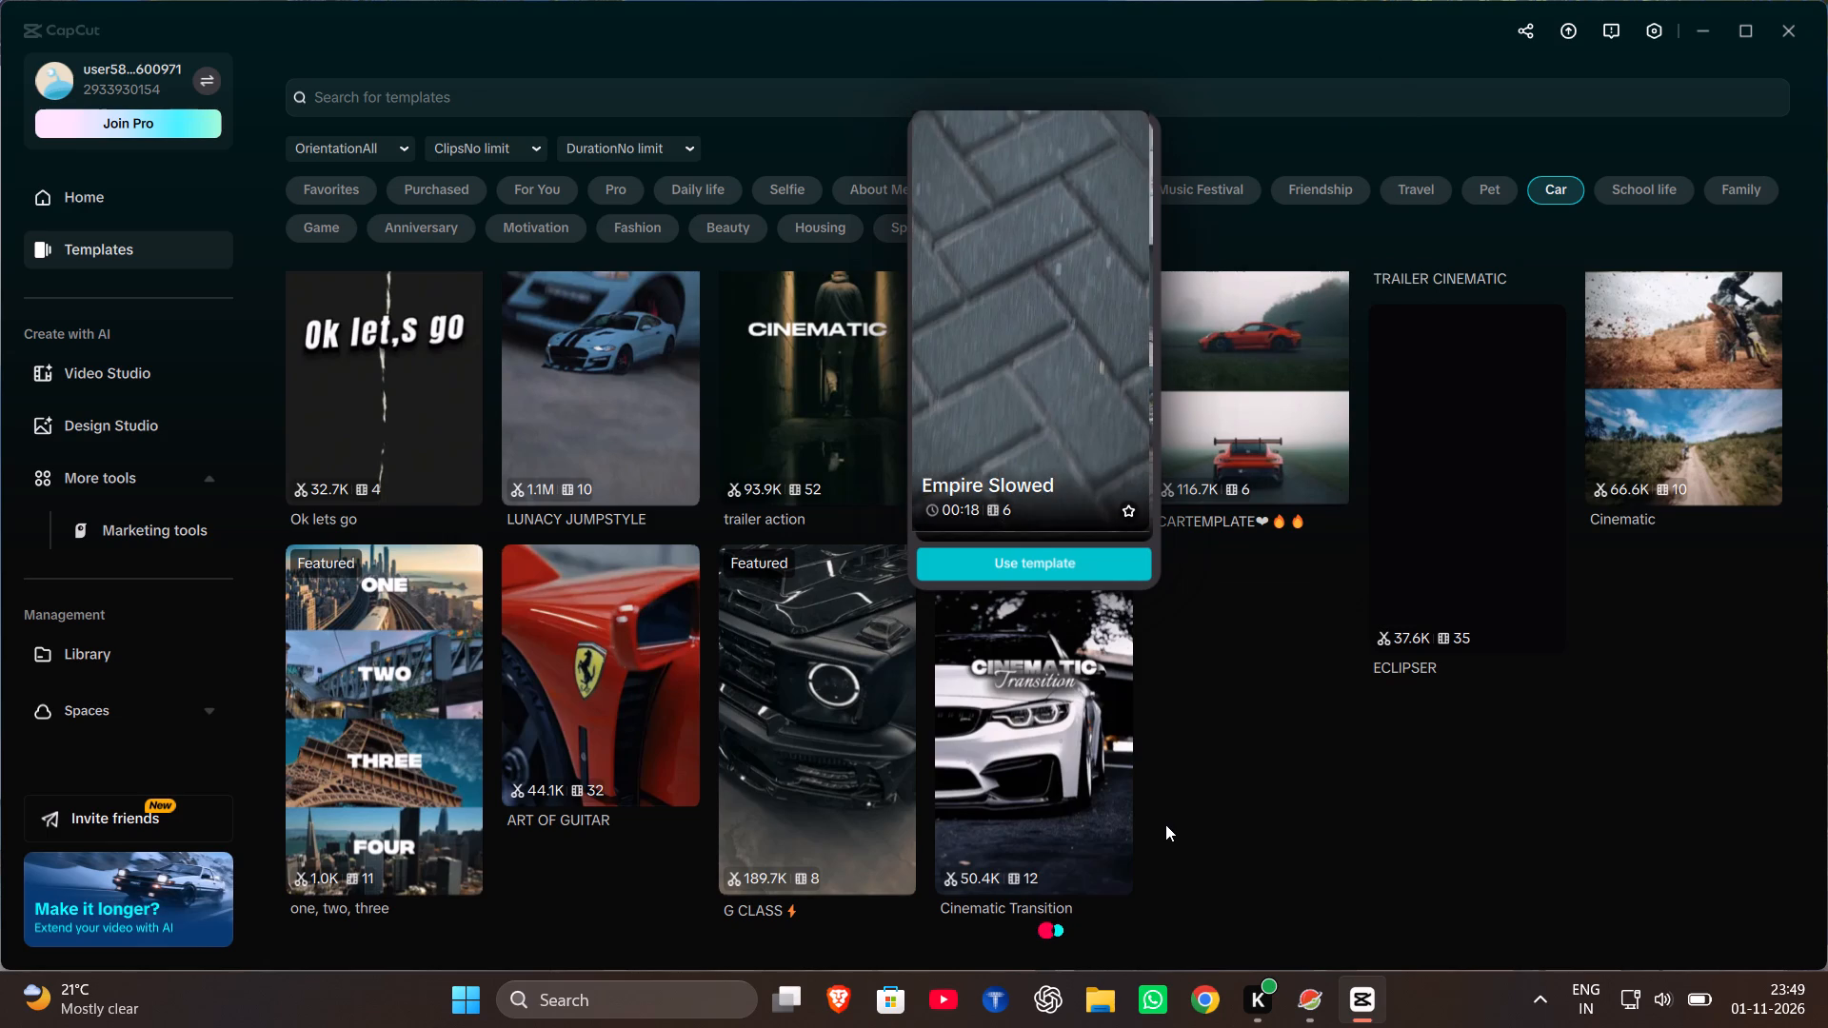
scroll(1165, 824, "down", 20)
scroll(1165, 824, "down", 3)
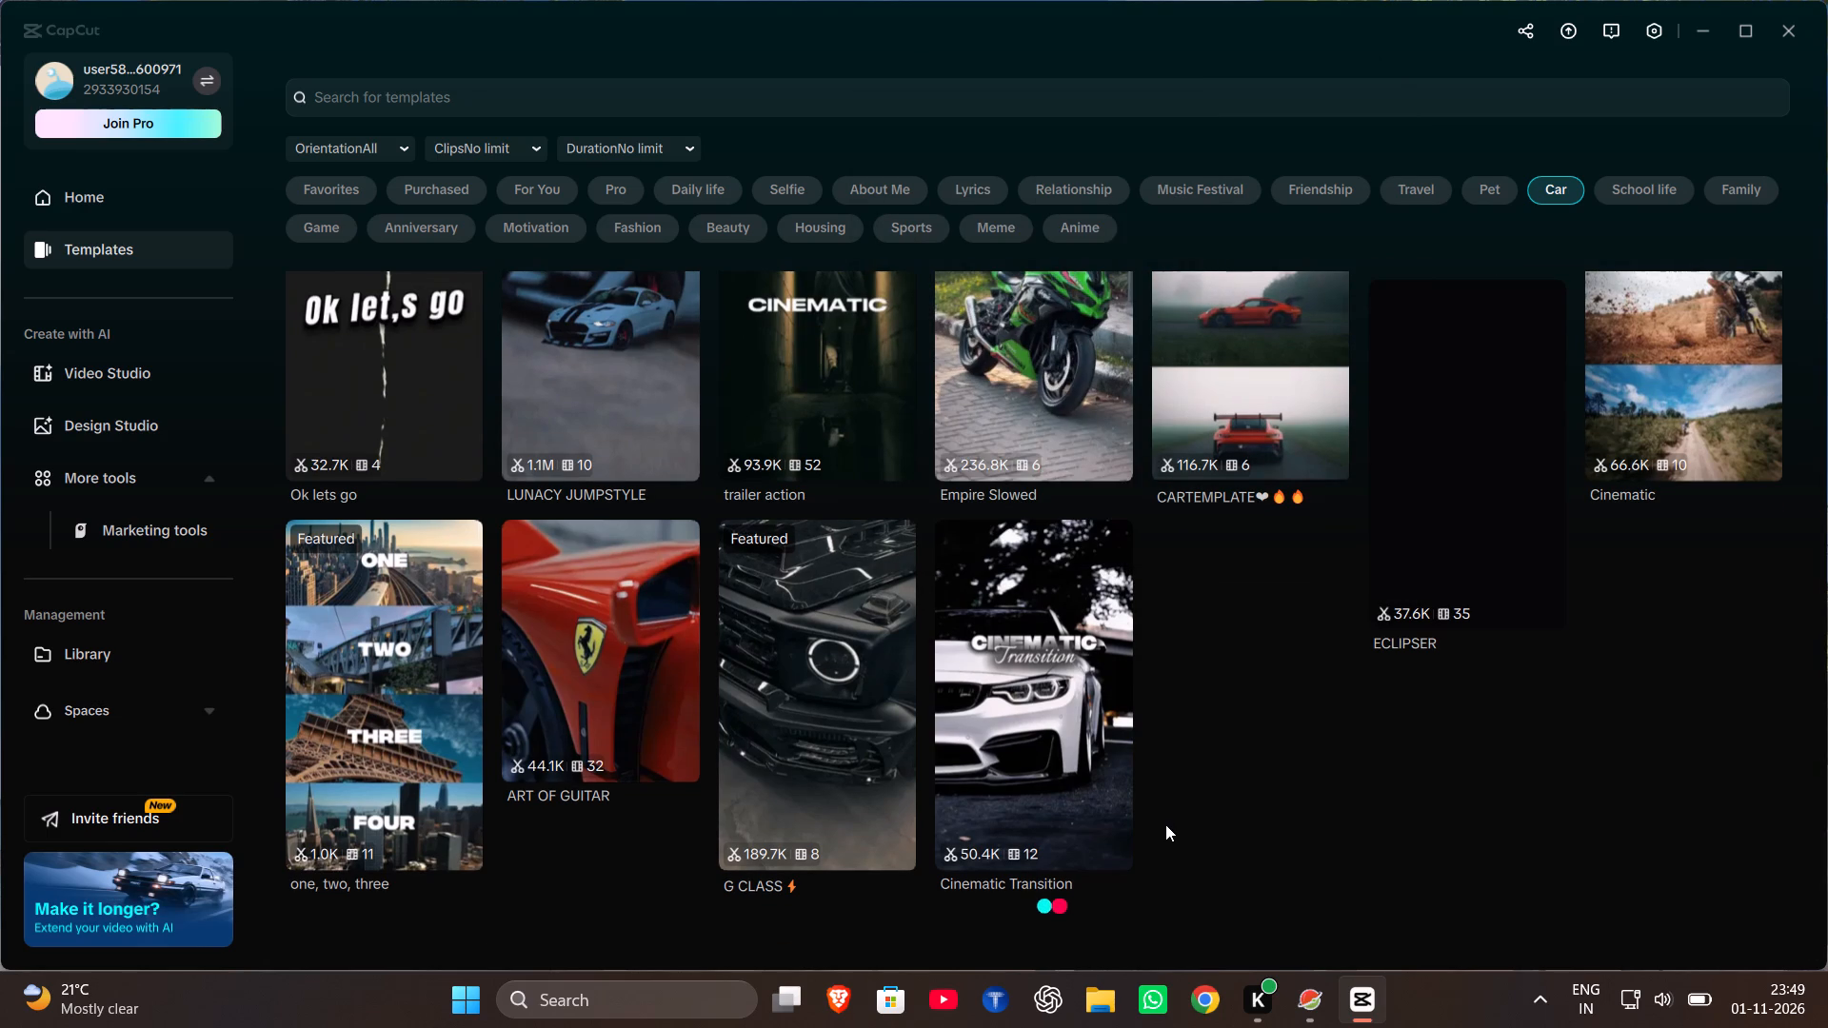
scroll(1165, 824, "up", 1)
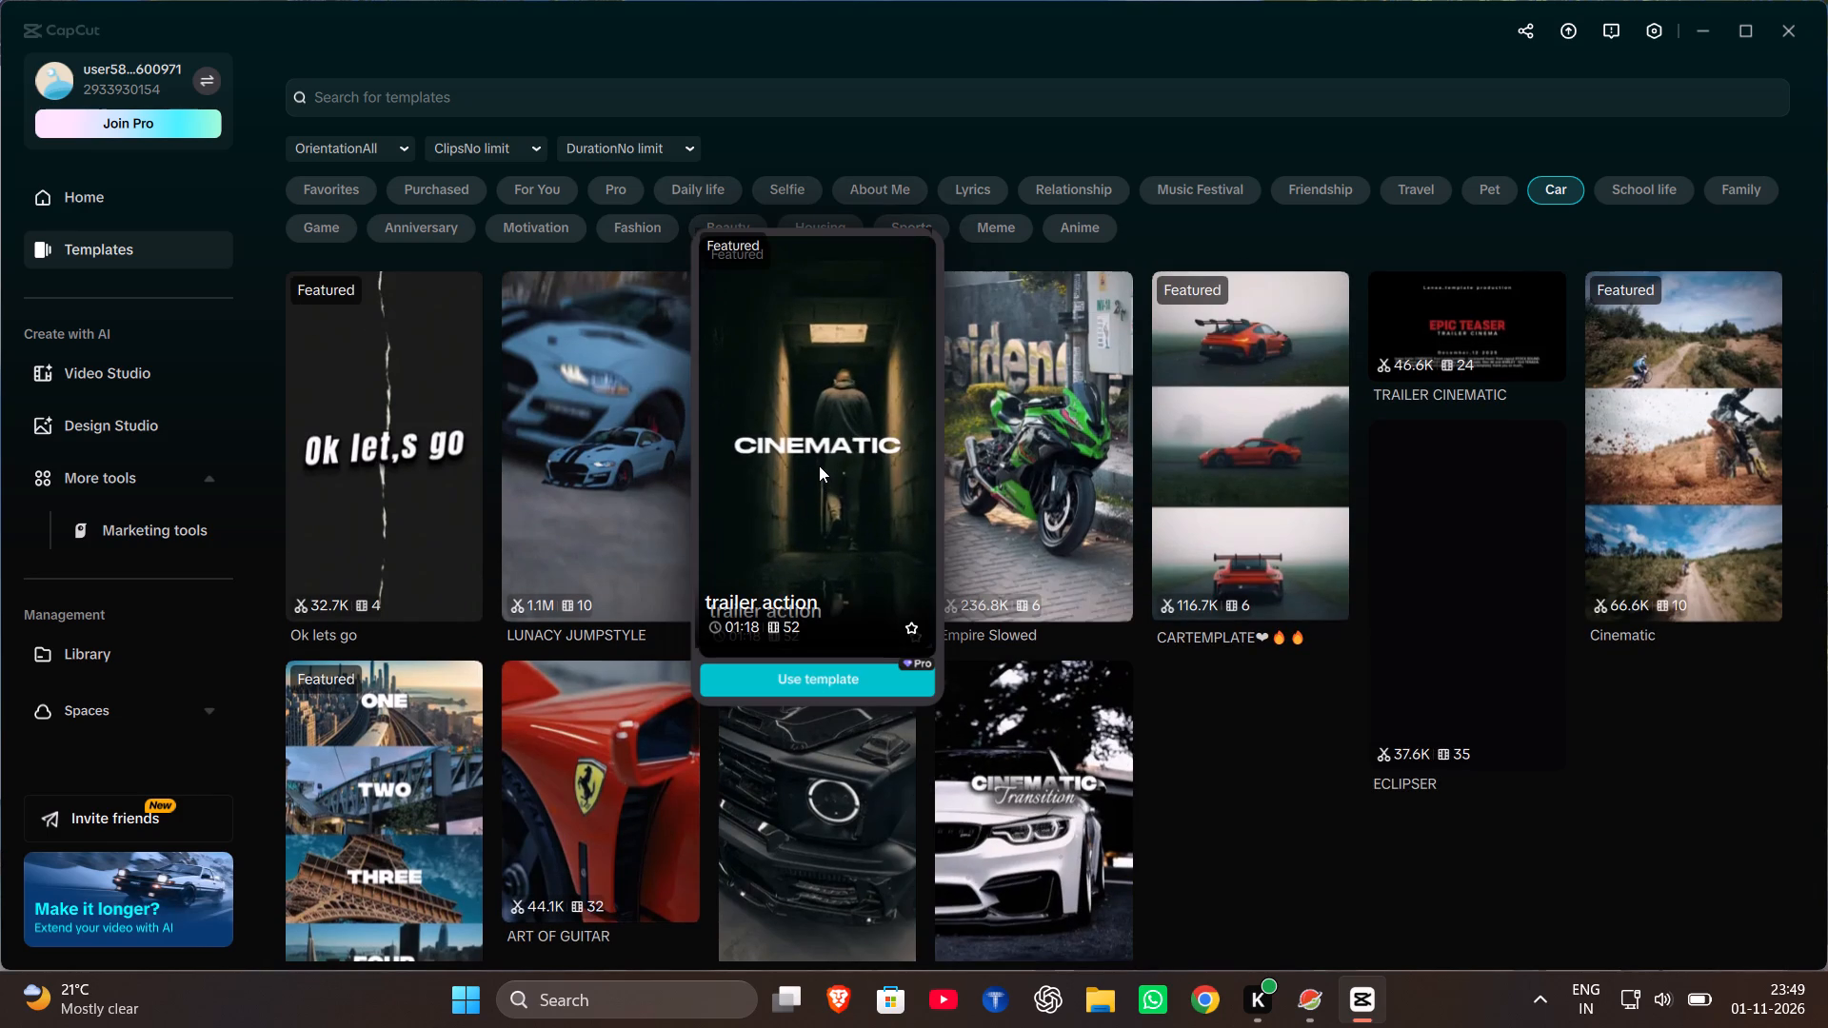
Open the Gym cutout w7 template from the Favorites and choose to use it for a new video.
left_click(342, 180)
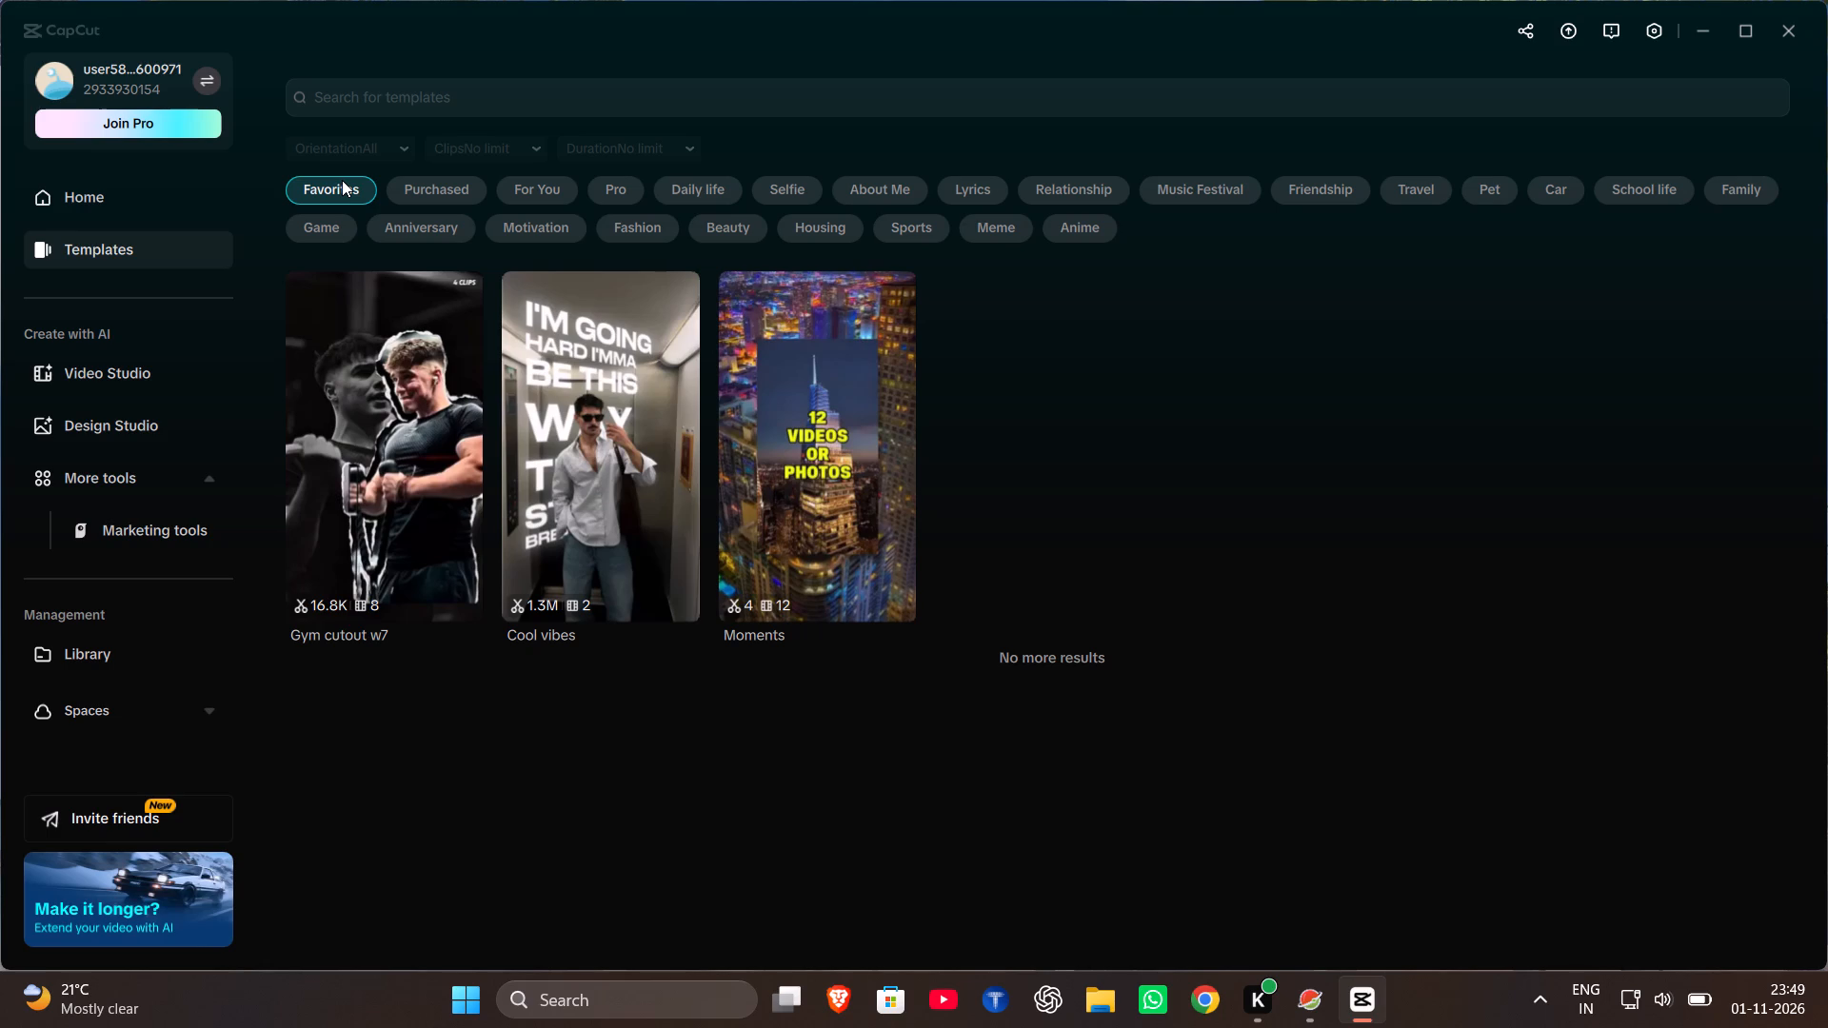
left_click(409, 377)
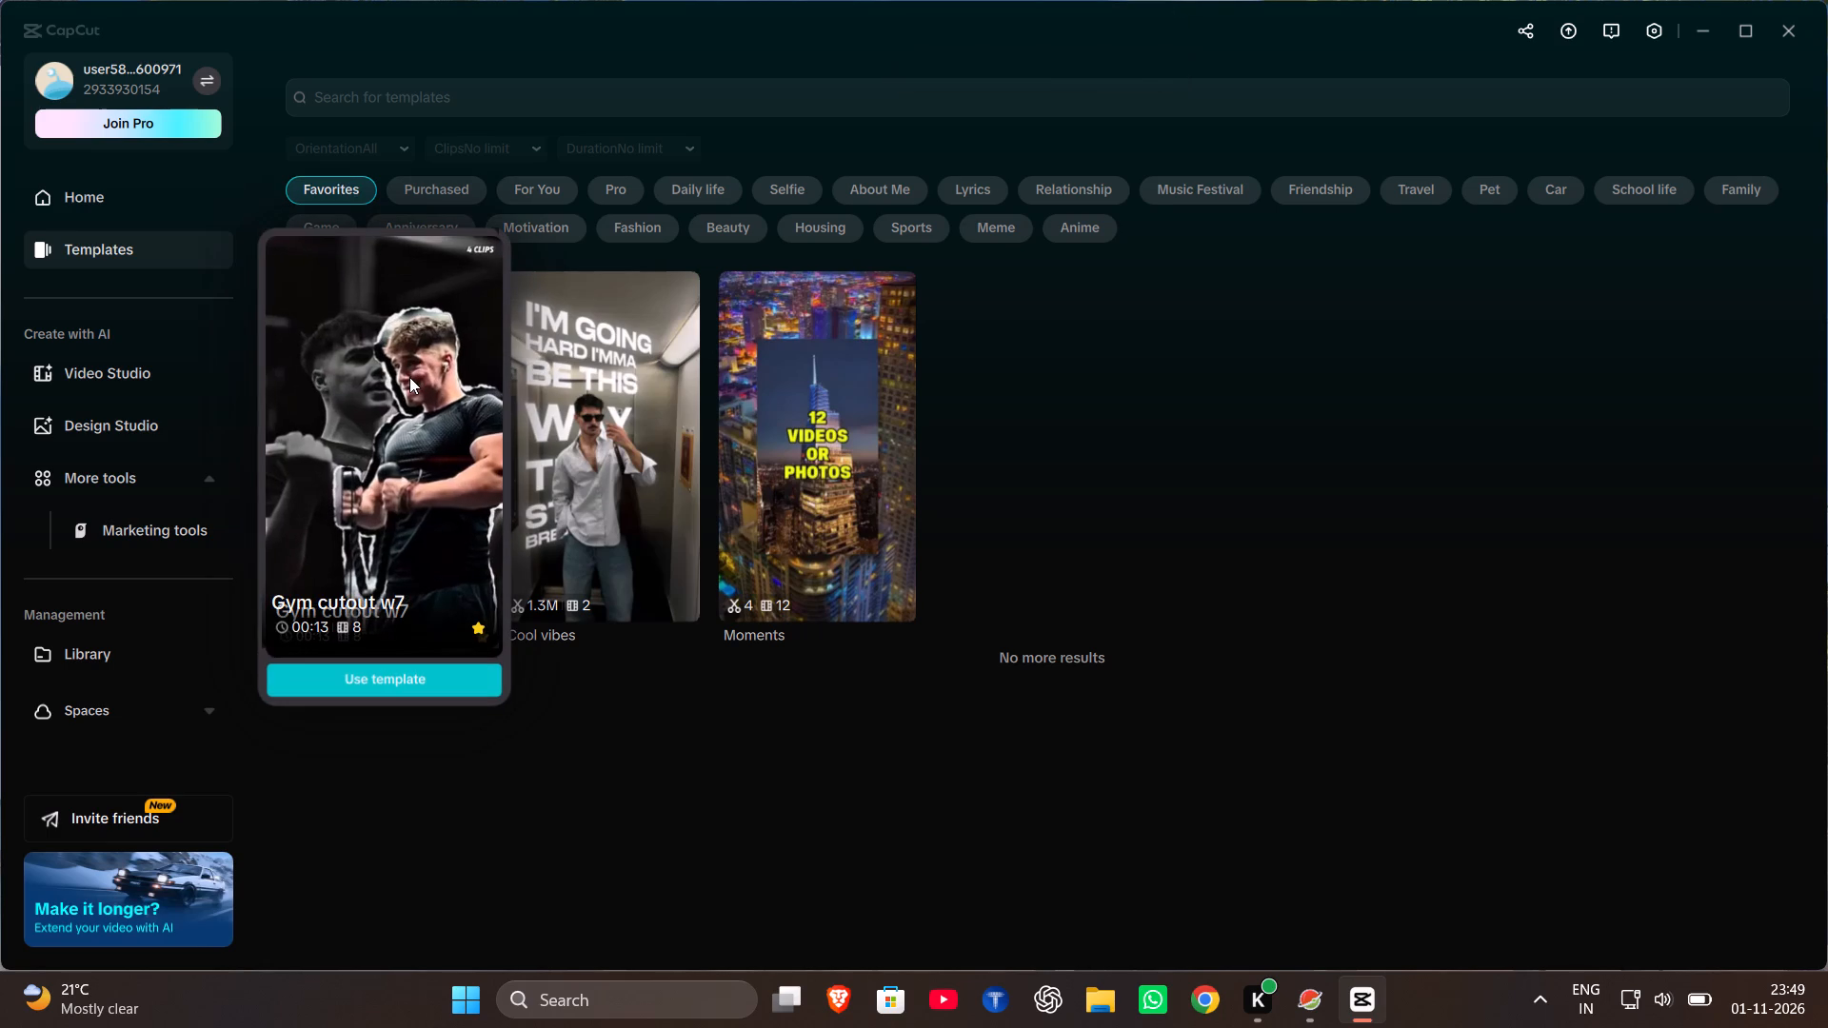
left_click(409, 377)
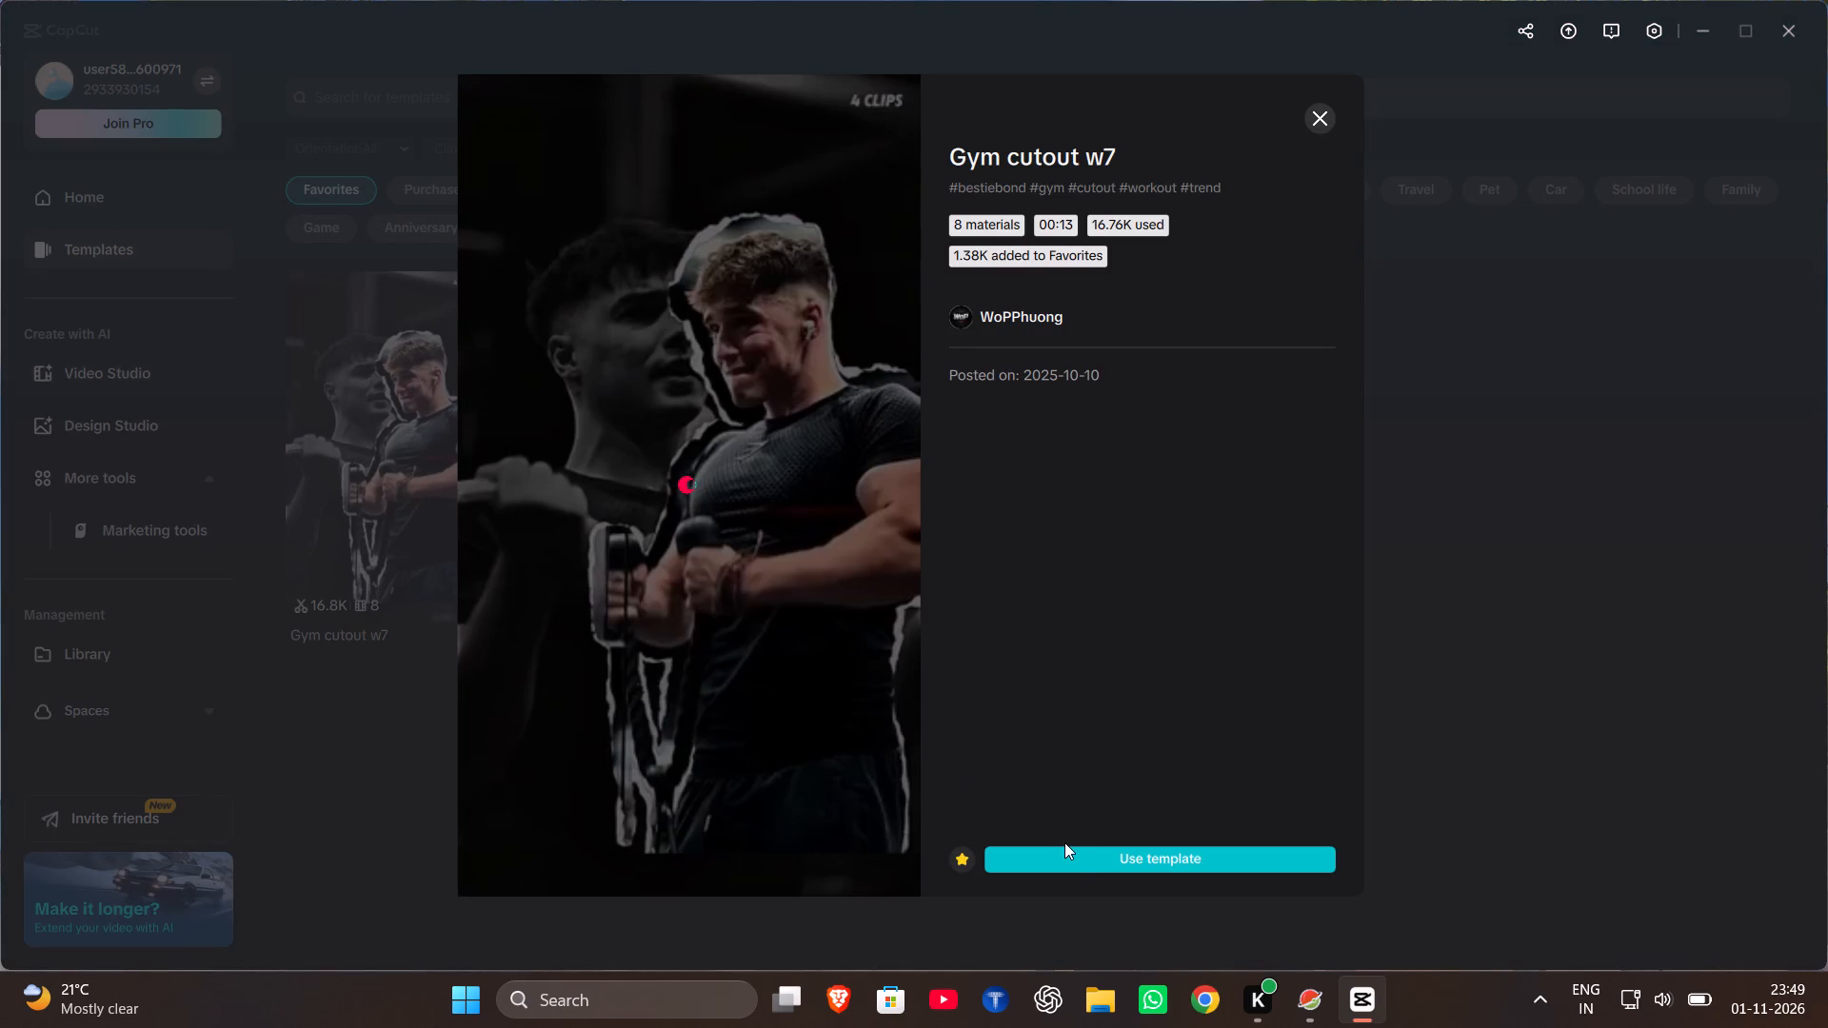
left_click(1076, 854)
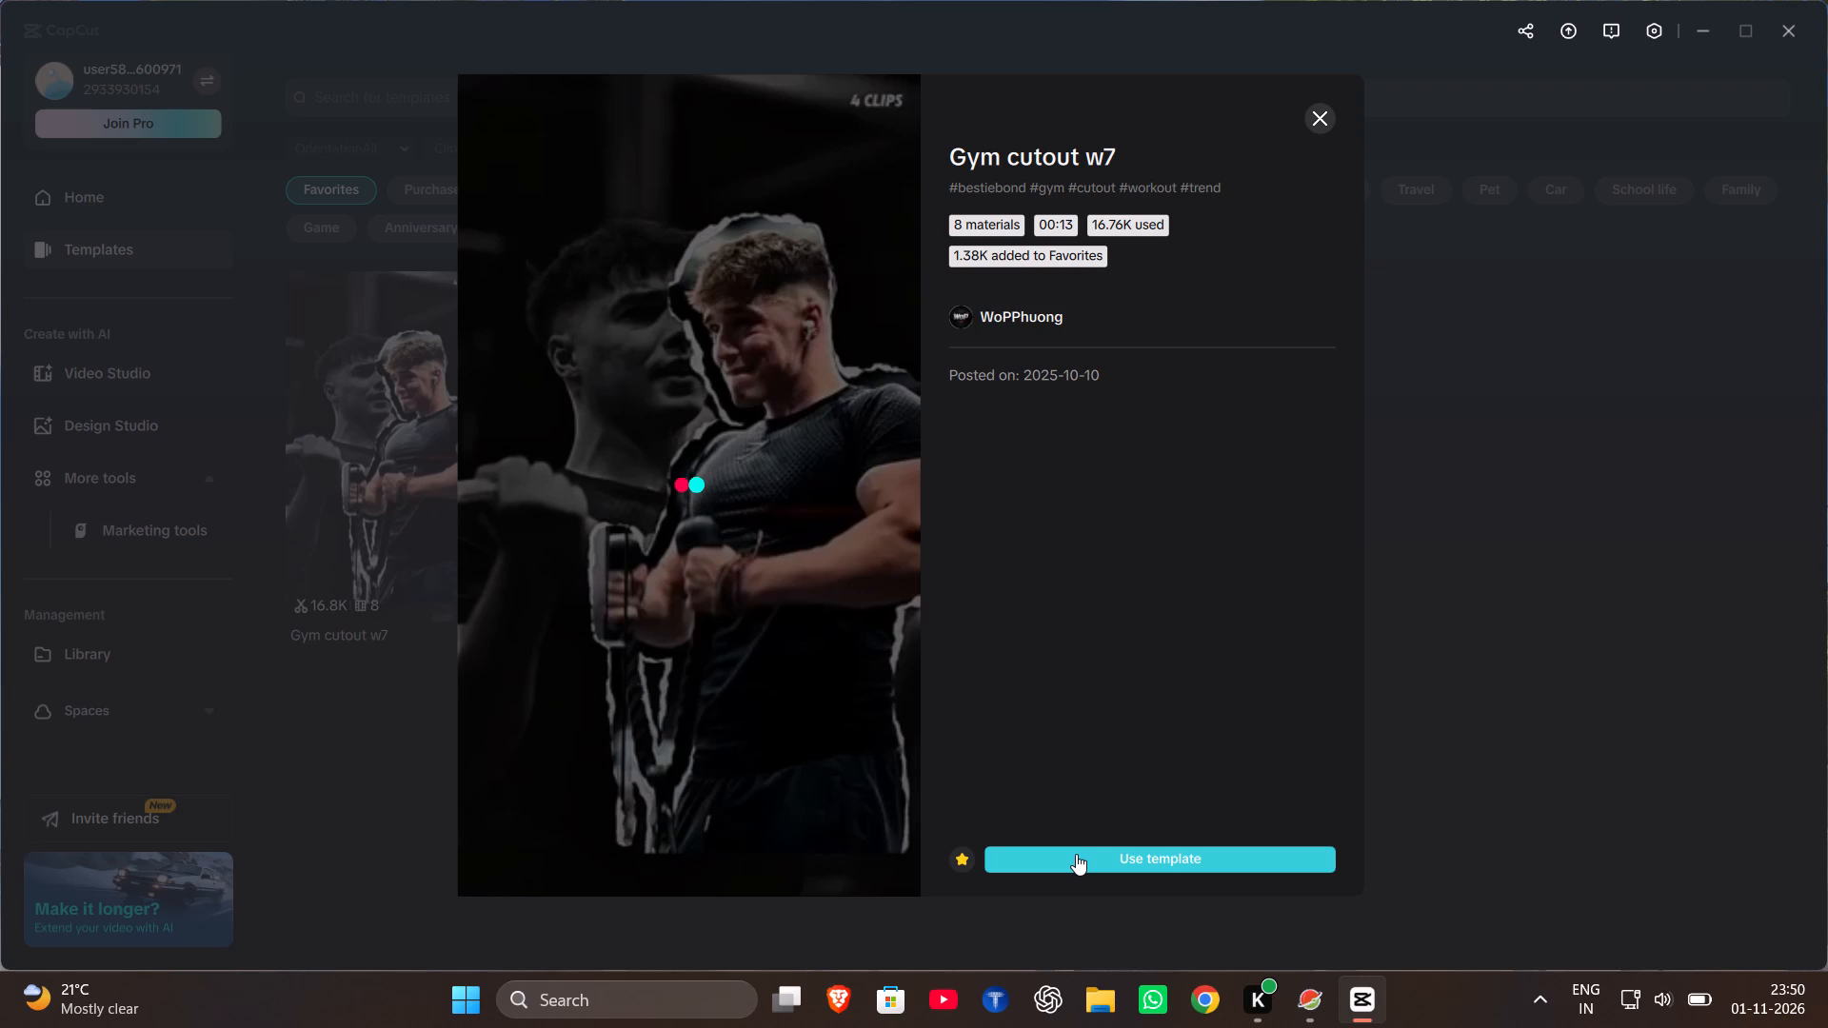
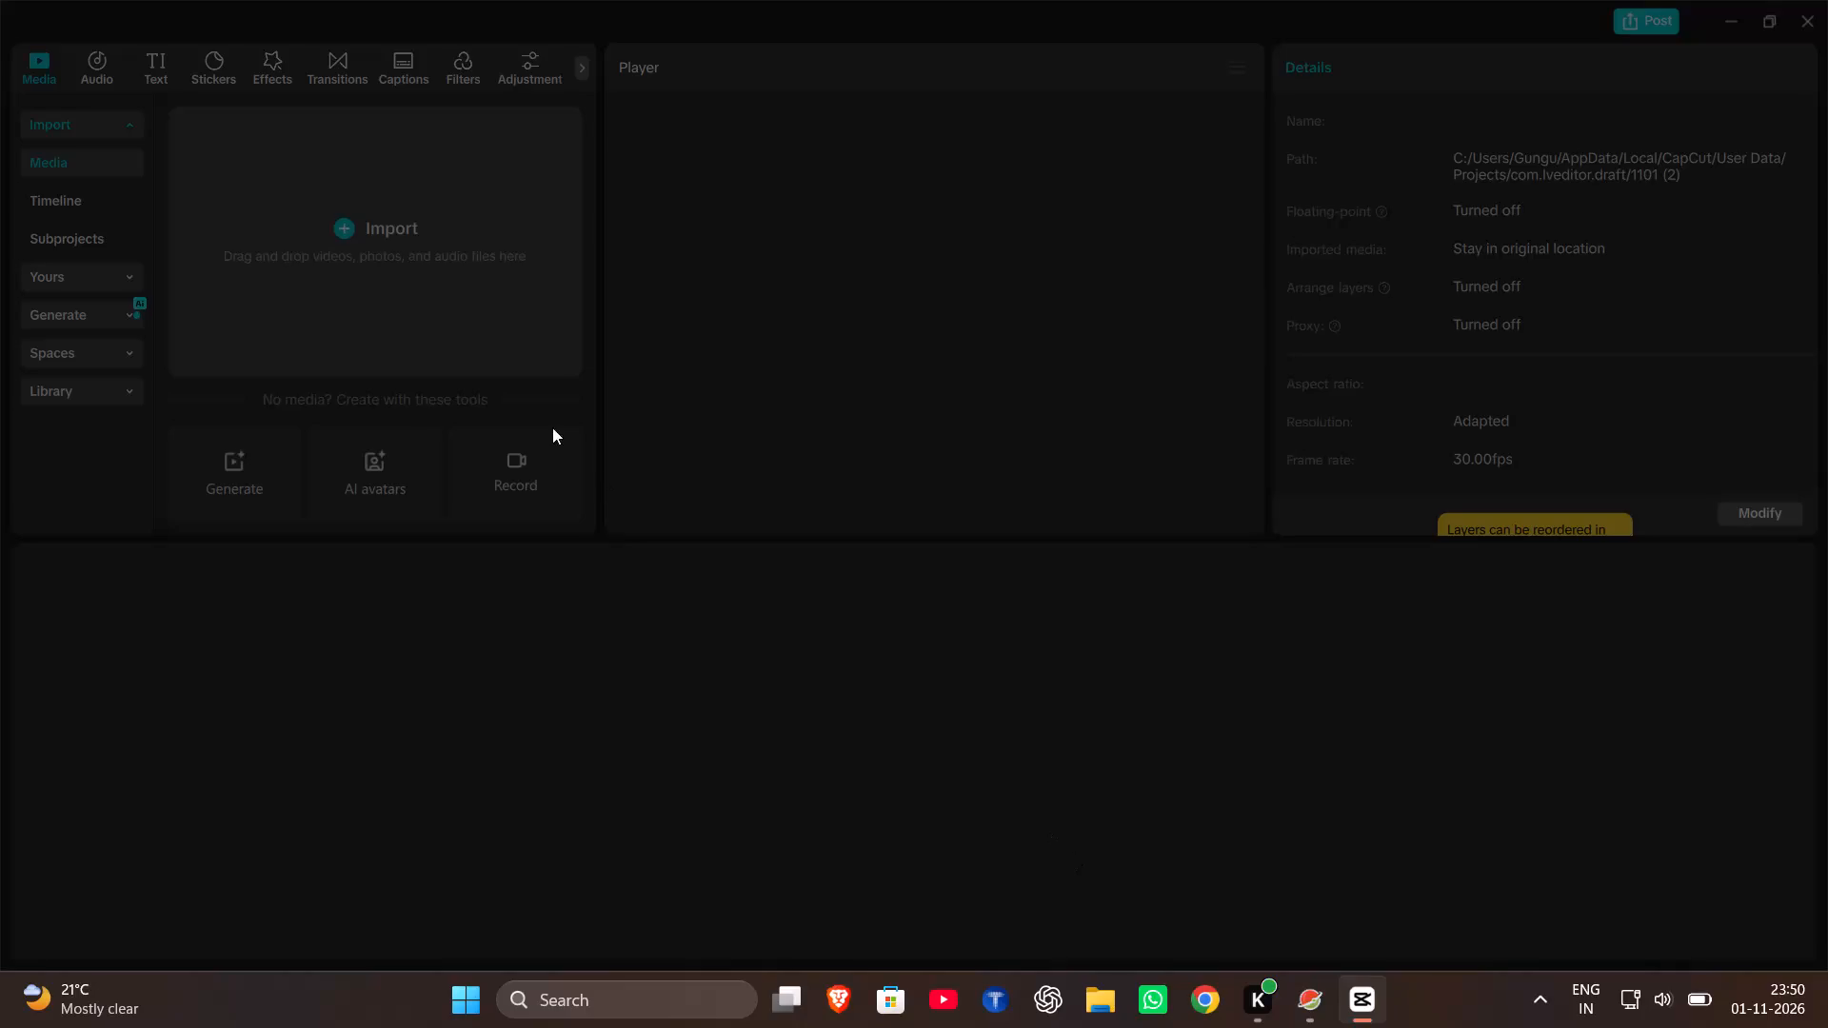
Import the video 40kg.mp4 from the device into the project media.
left_click(441, 277)
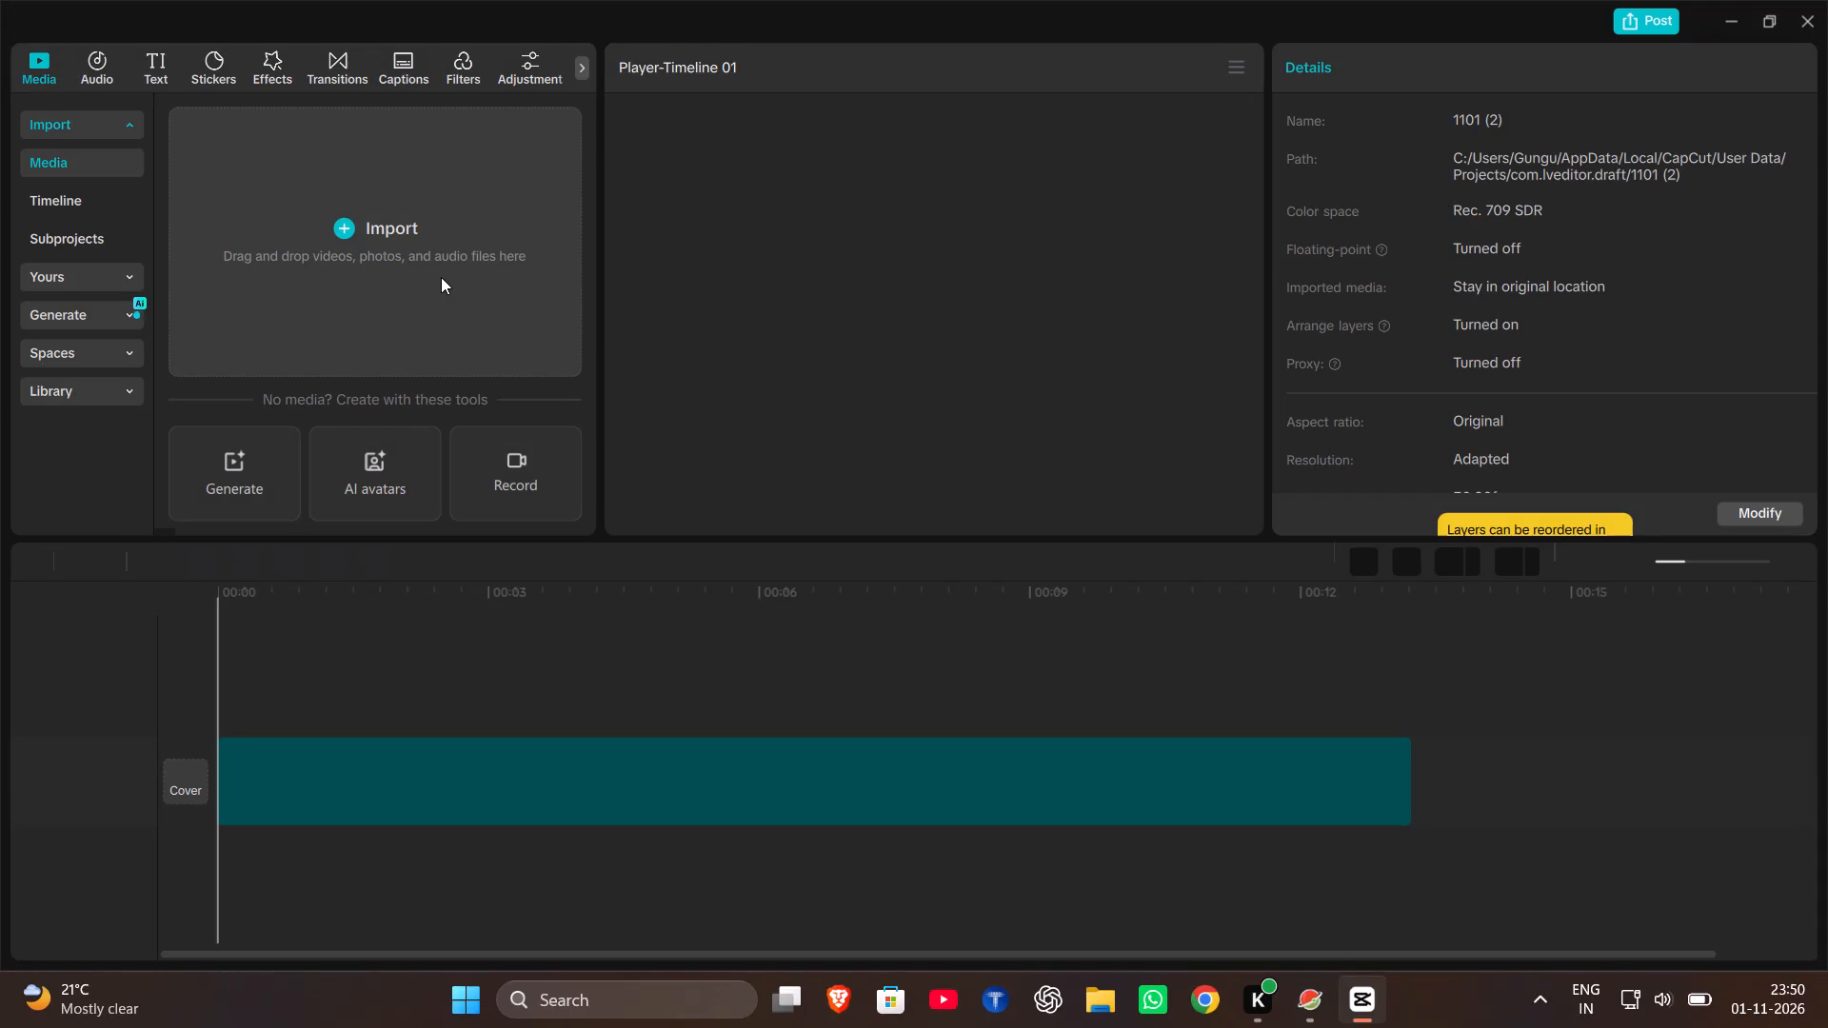
left_click(438, 275)
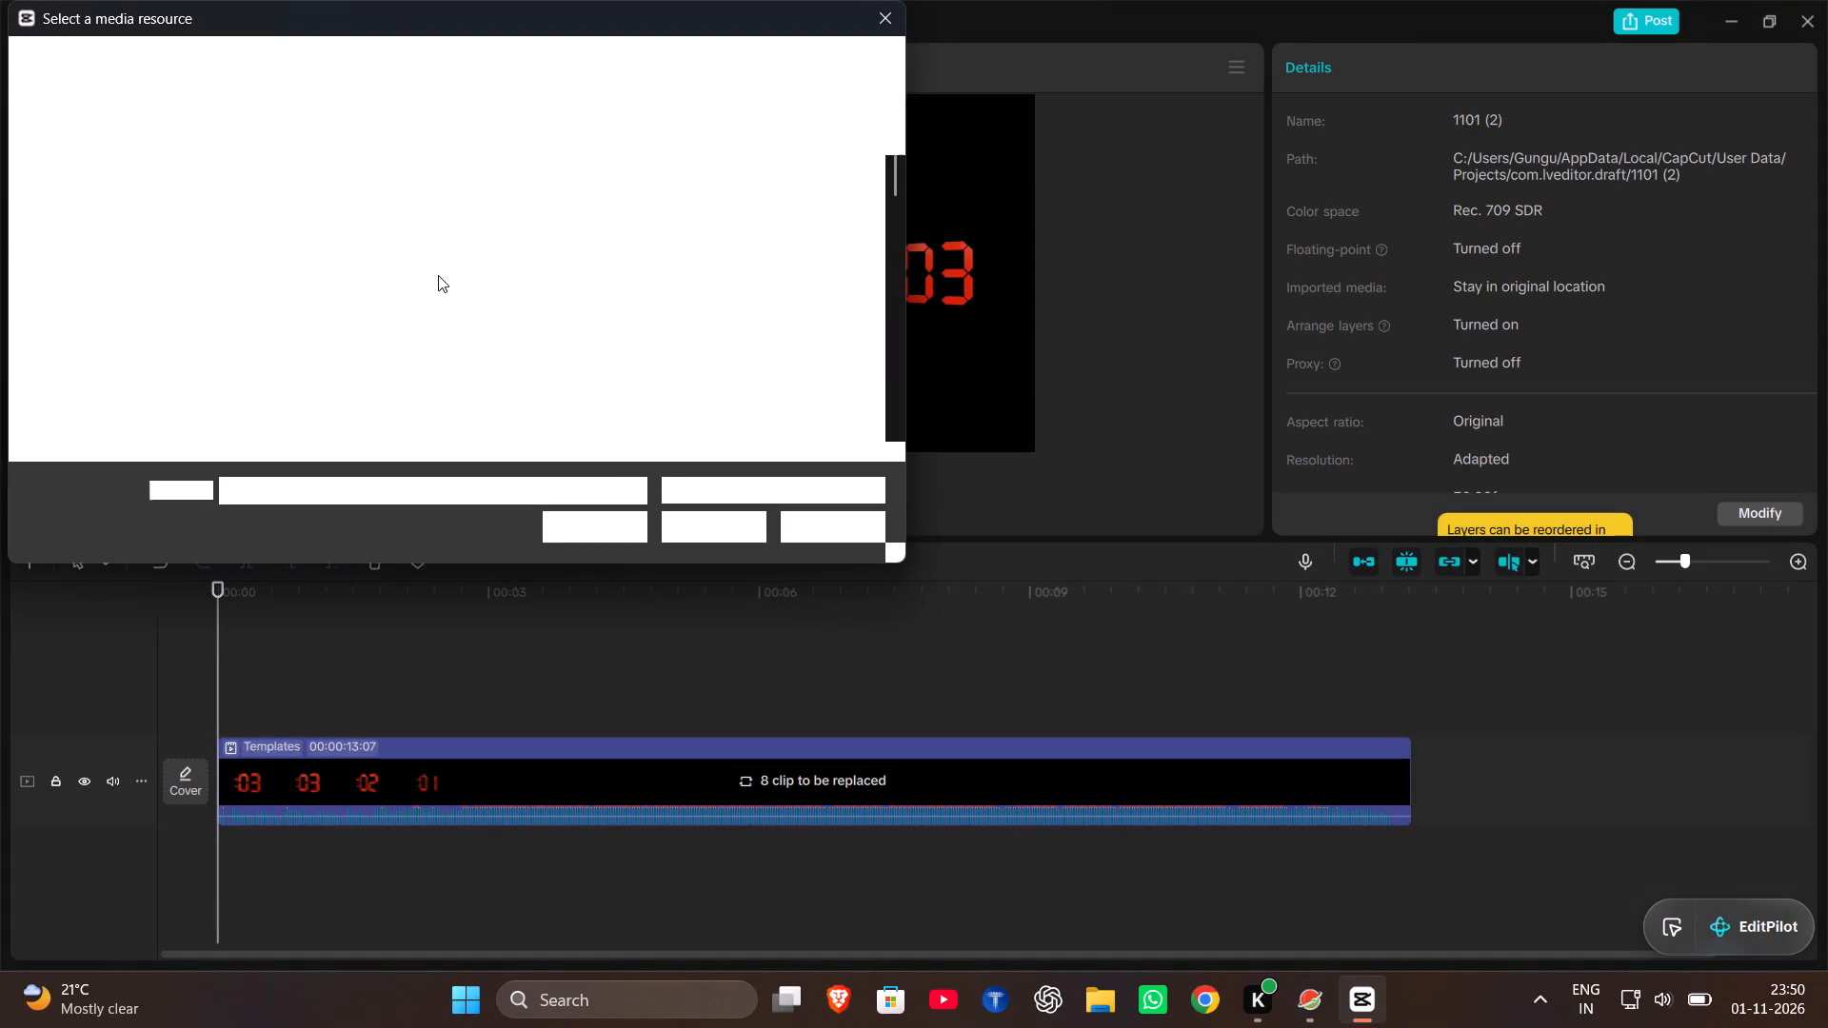
double_click(537, 246)
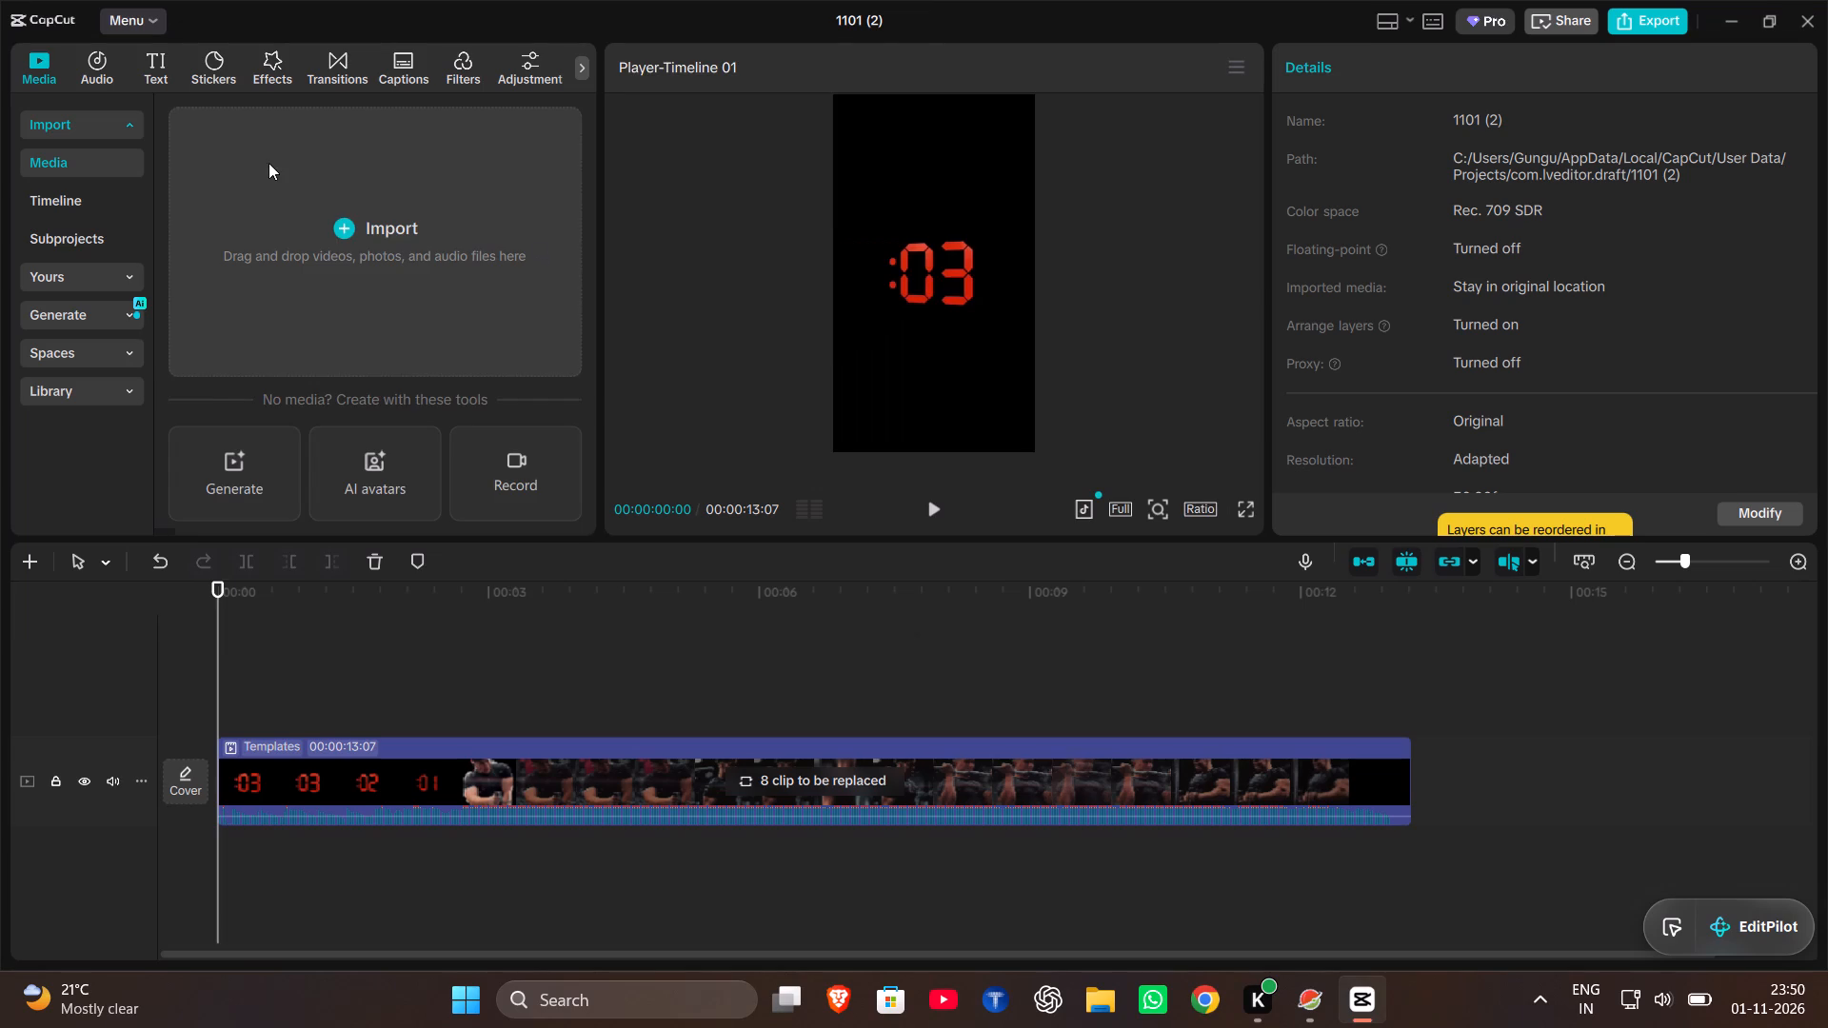
Import the gym video InShot_20241130_195621766.mp4 from the device into the project media.
left_click(221, 122)
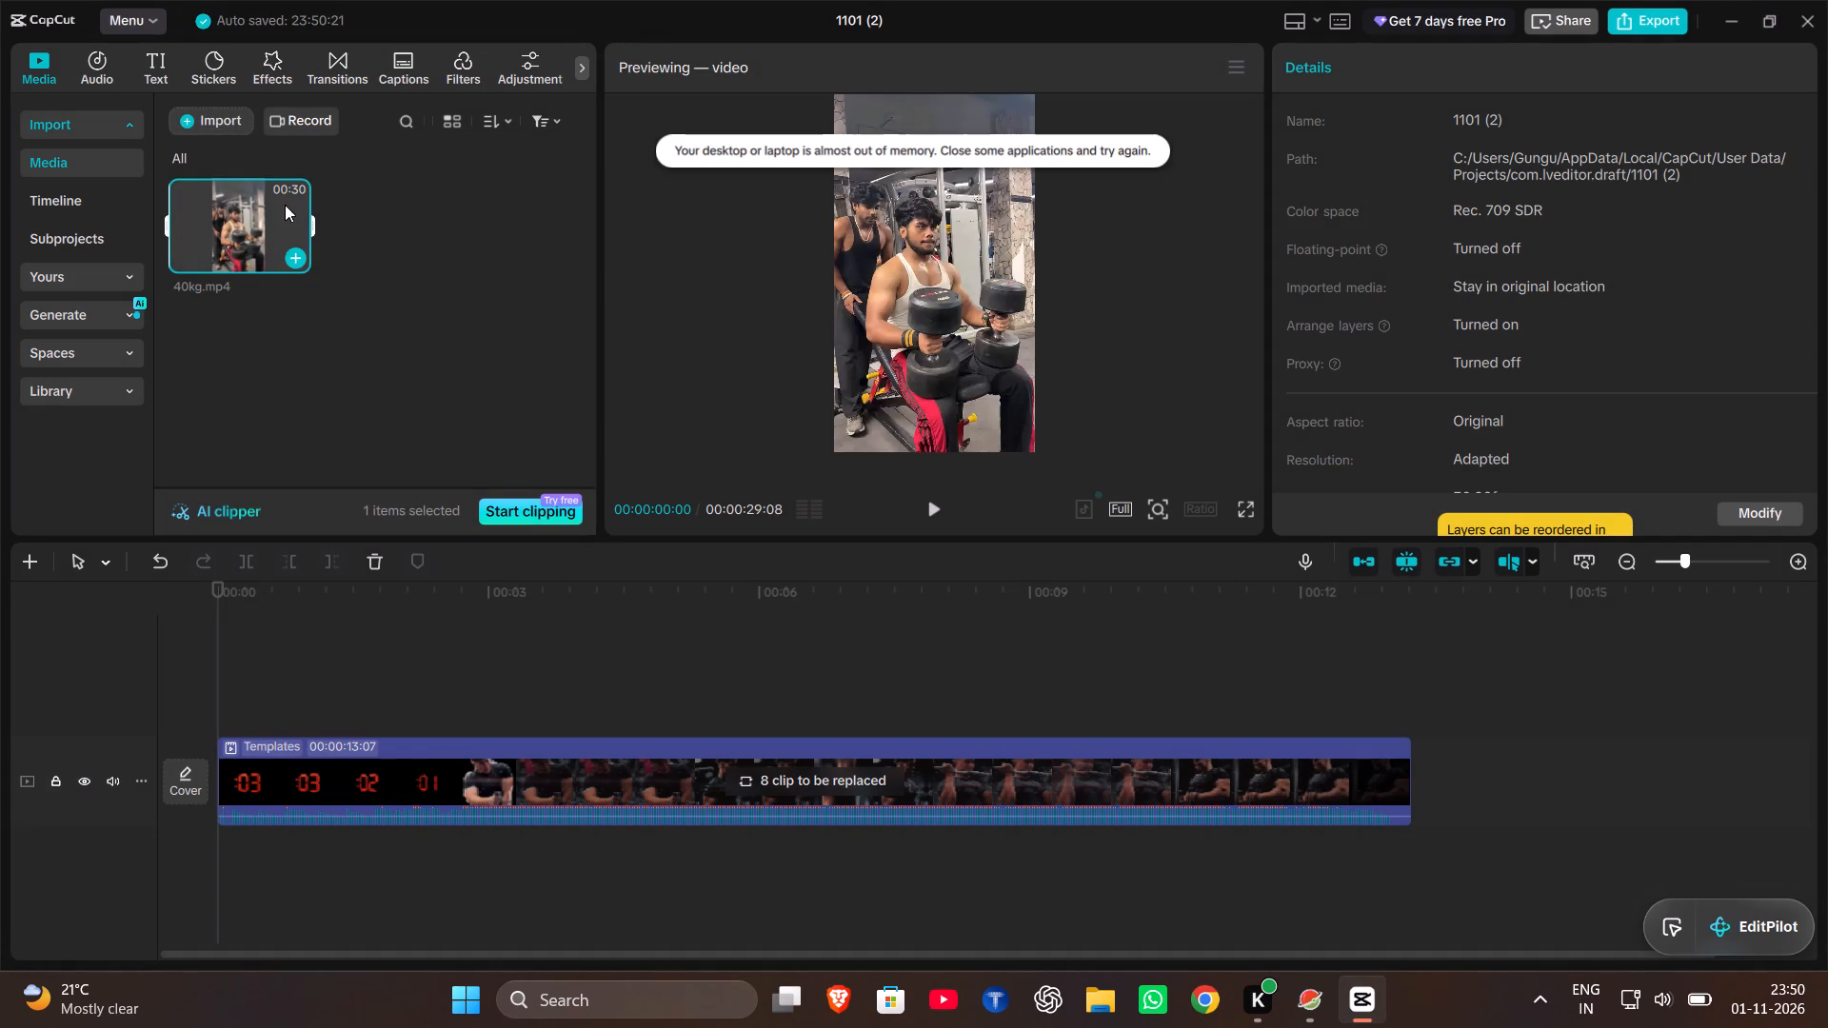
left_click(207, 109)
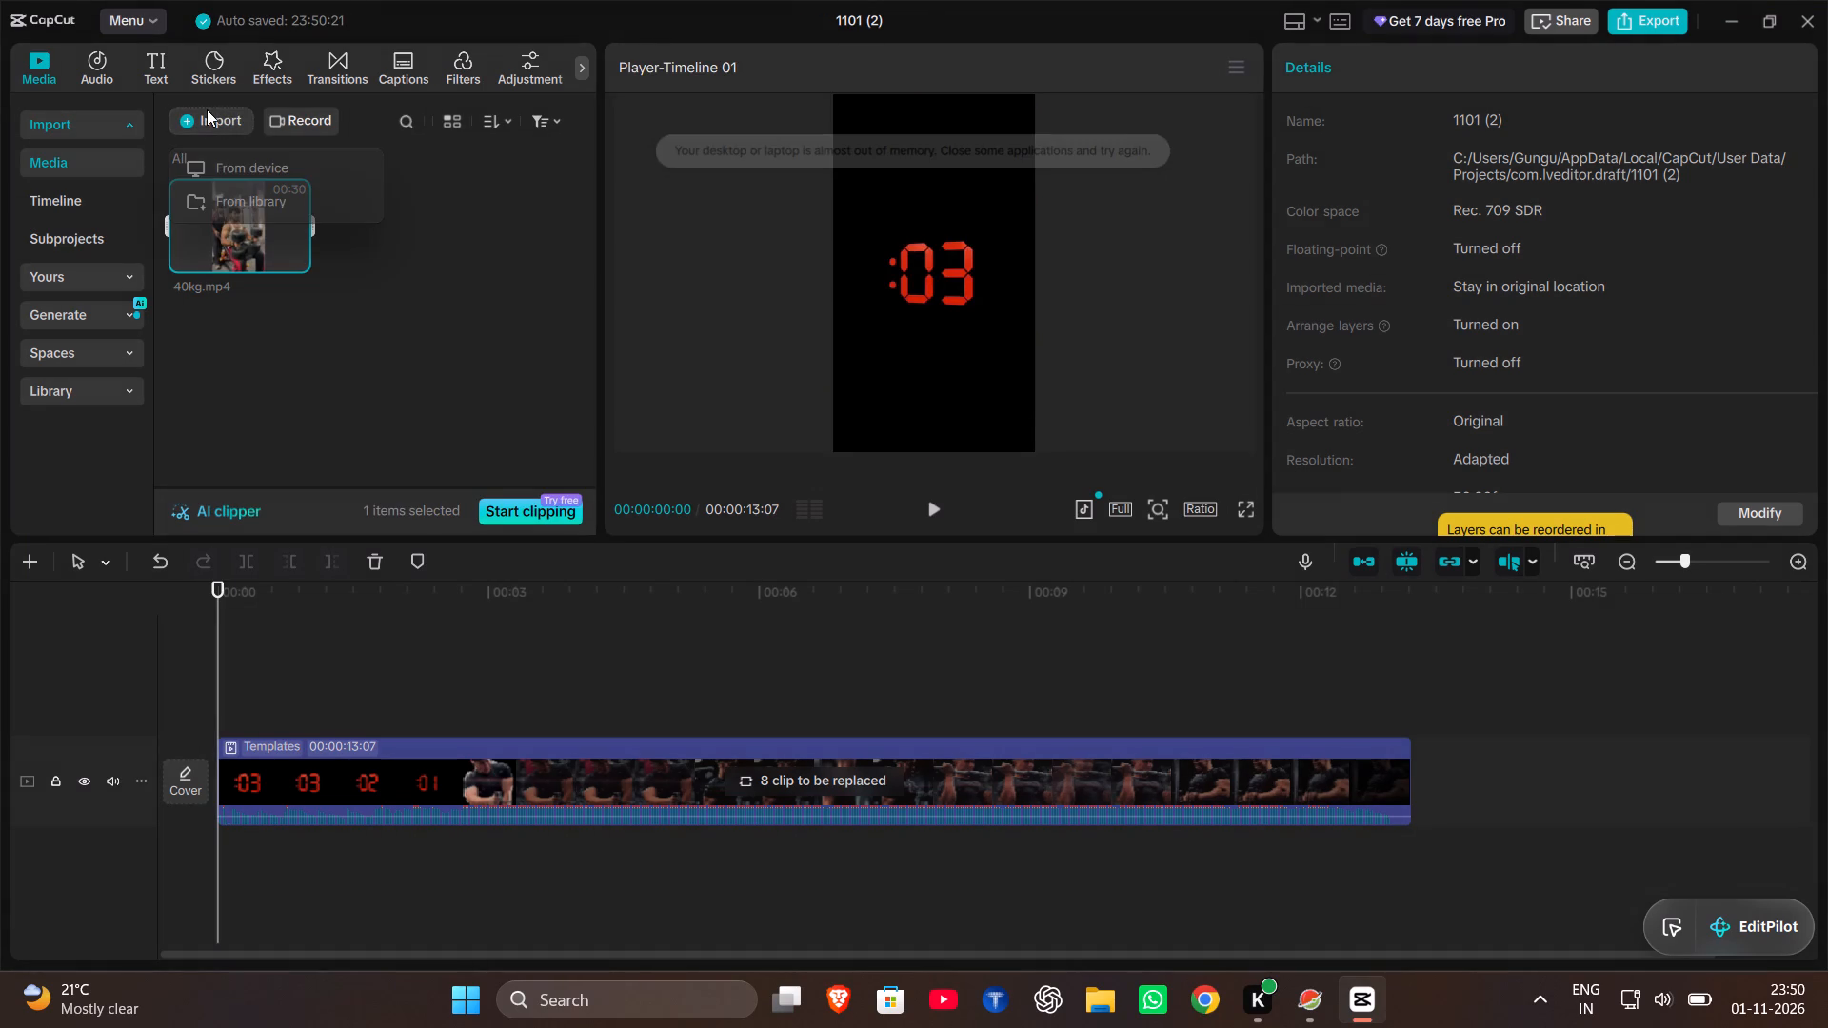
left_click(249, 162)
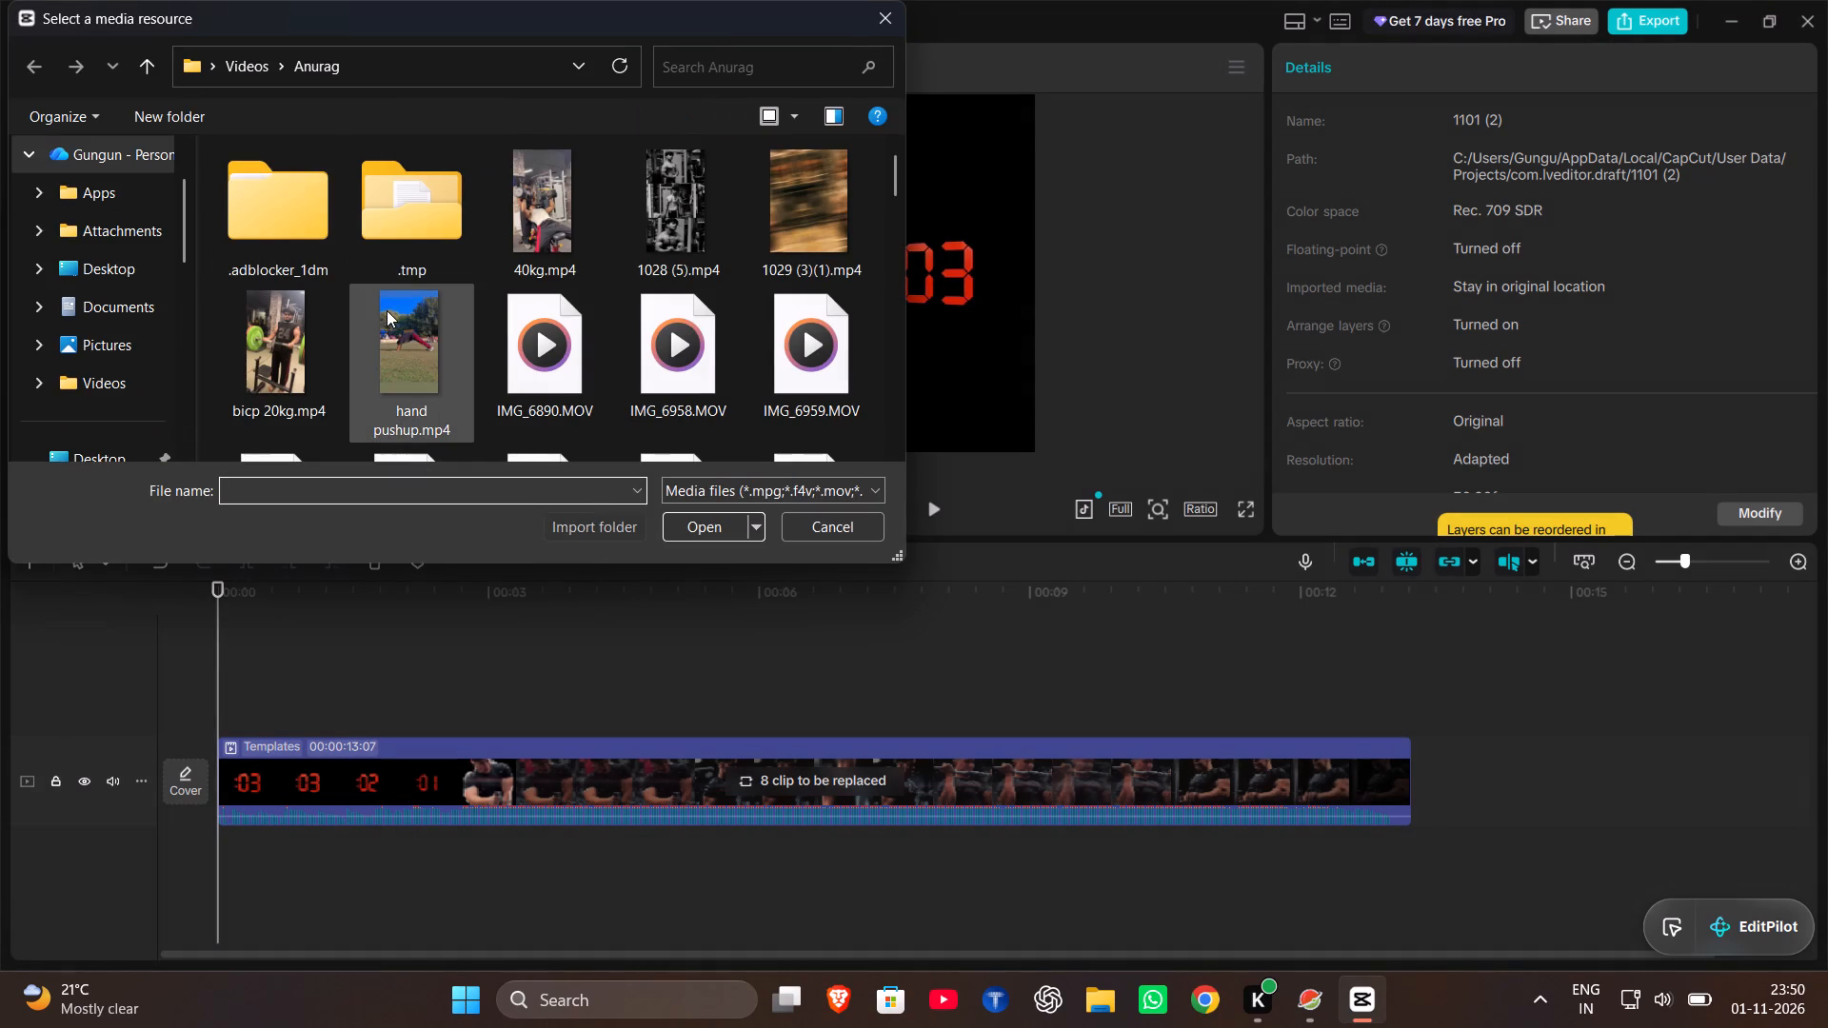
scroll(387, 310, "down", 3)
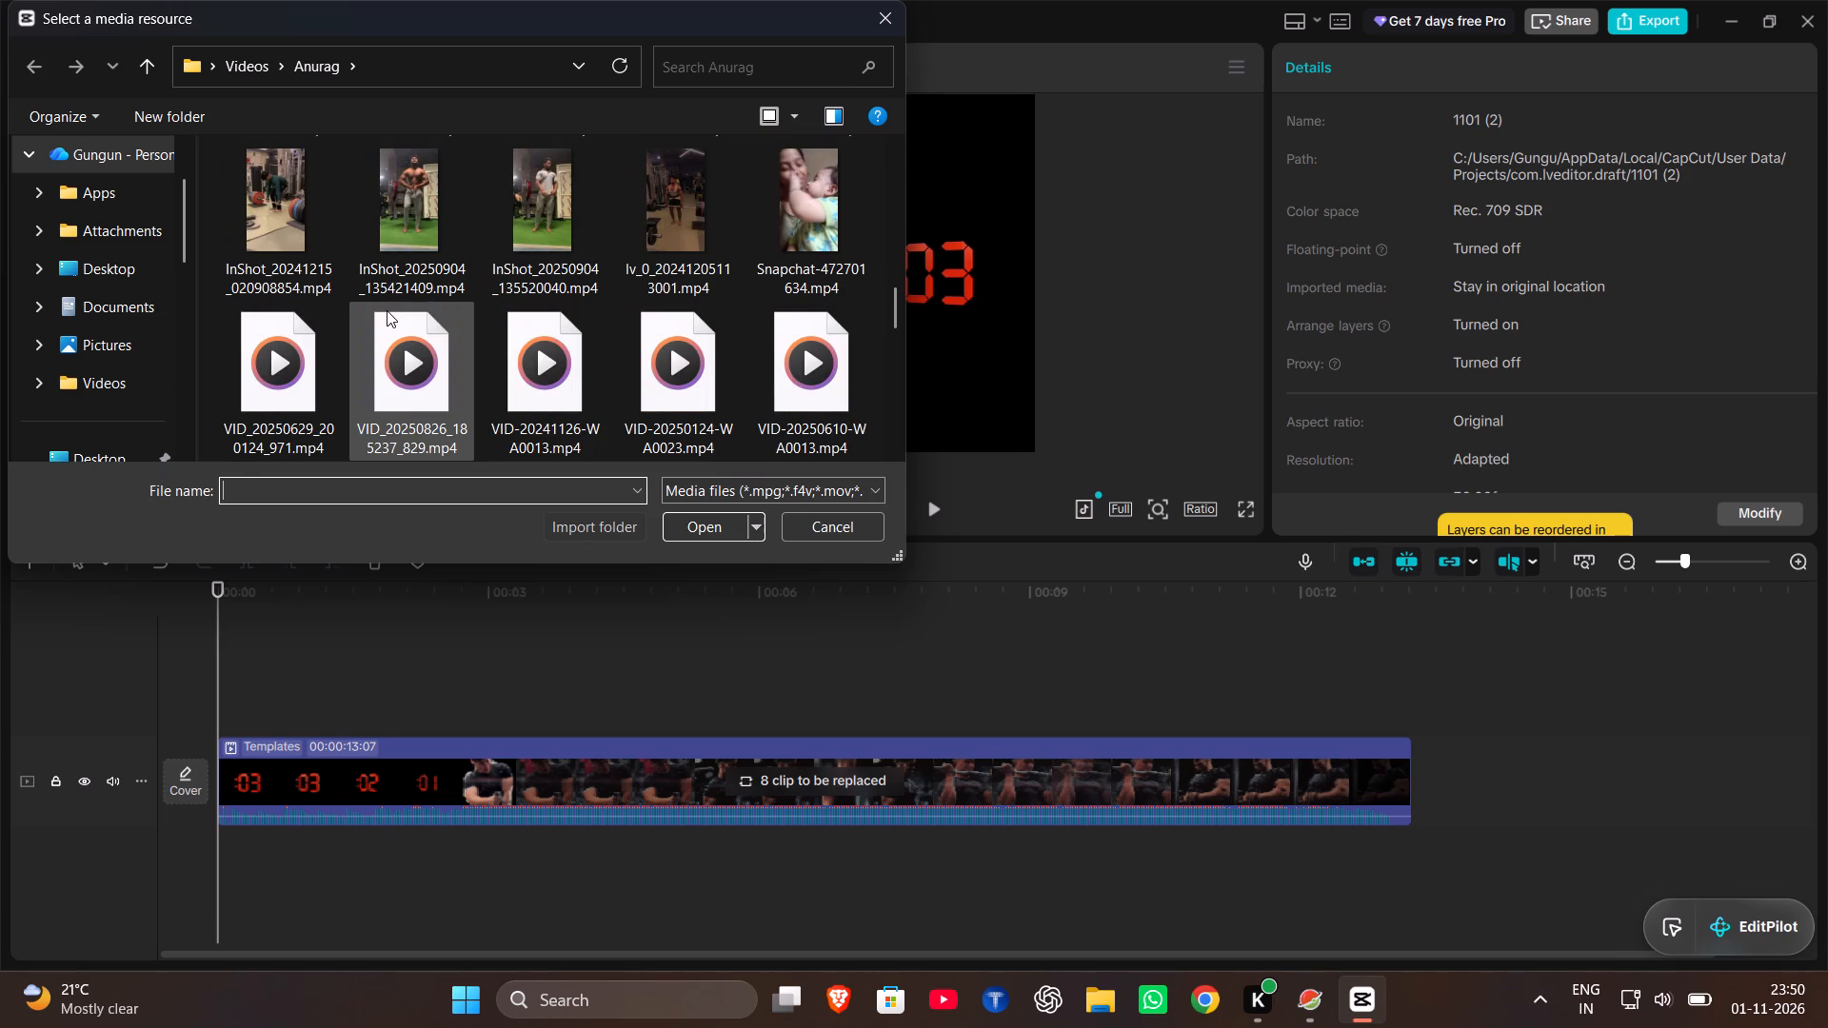
scroll(387, 310, "down", 1)
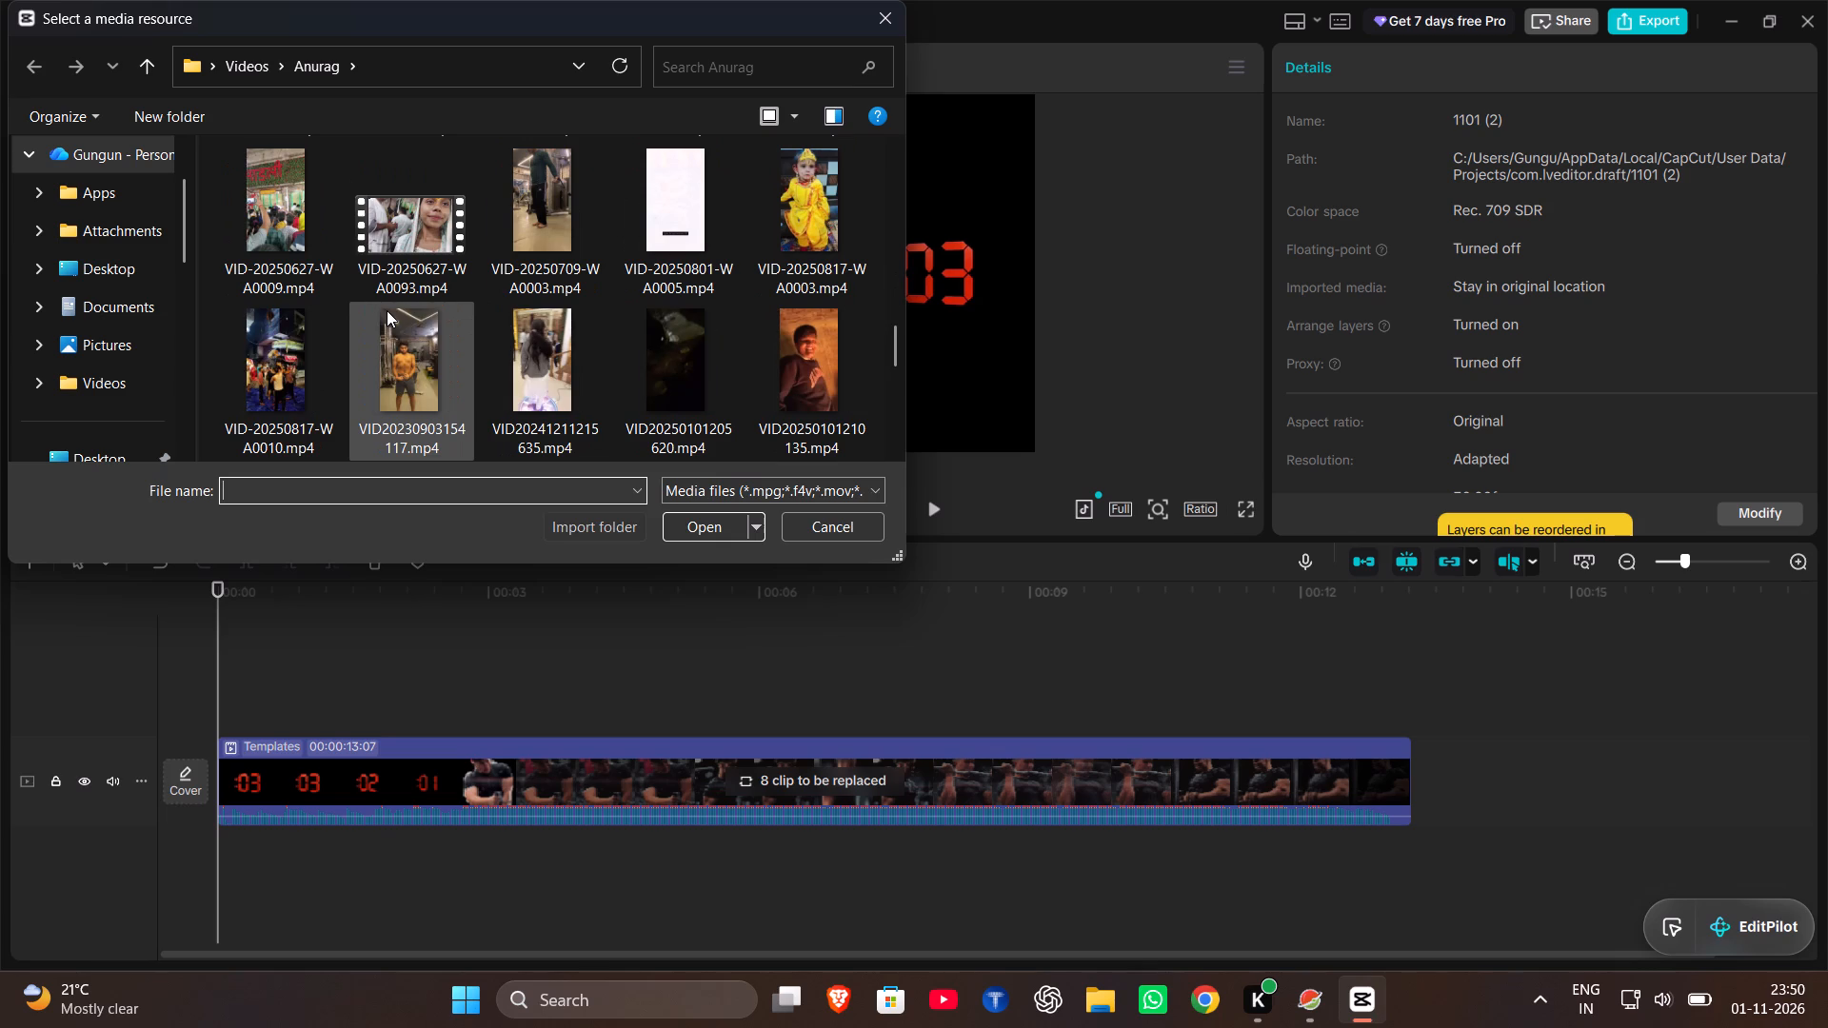
scroll(387, 310, "down", 2)
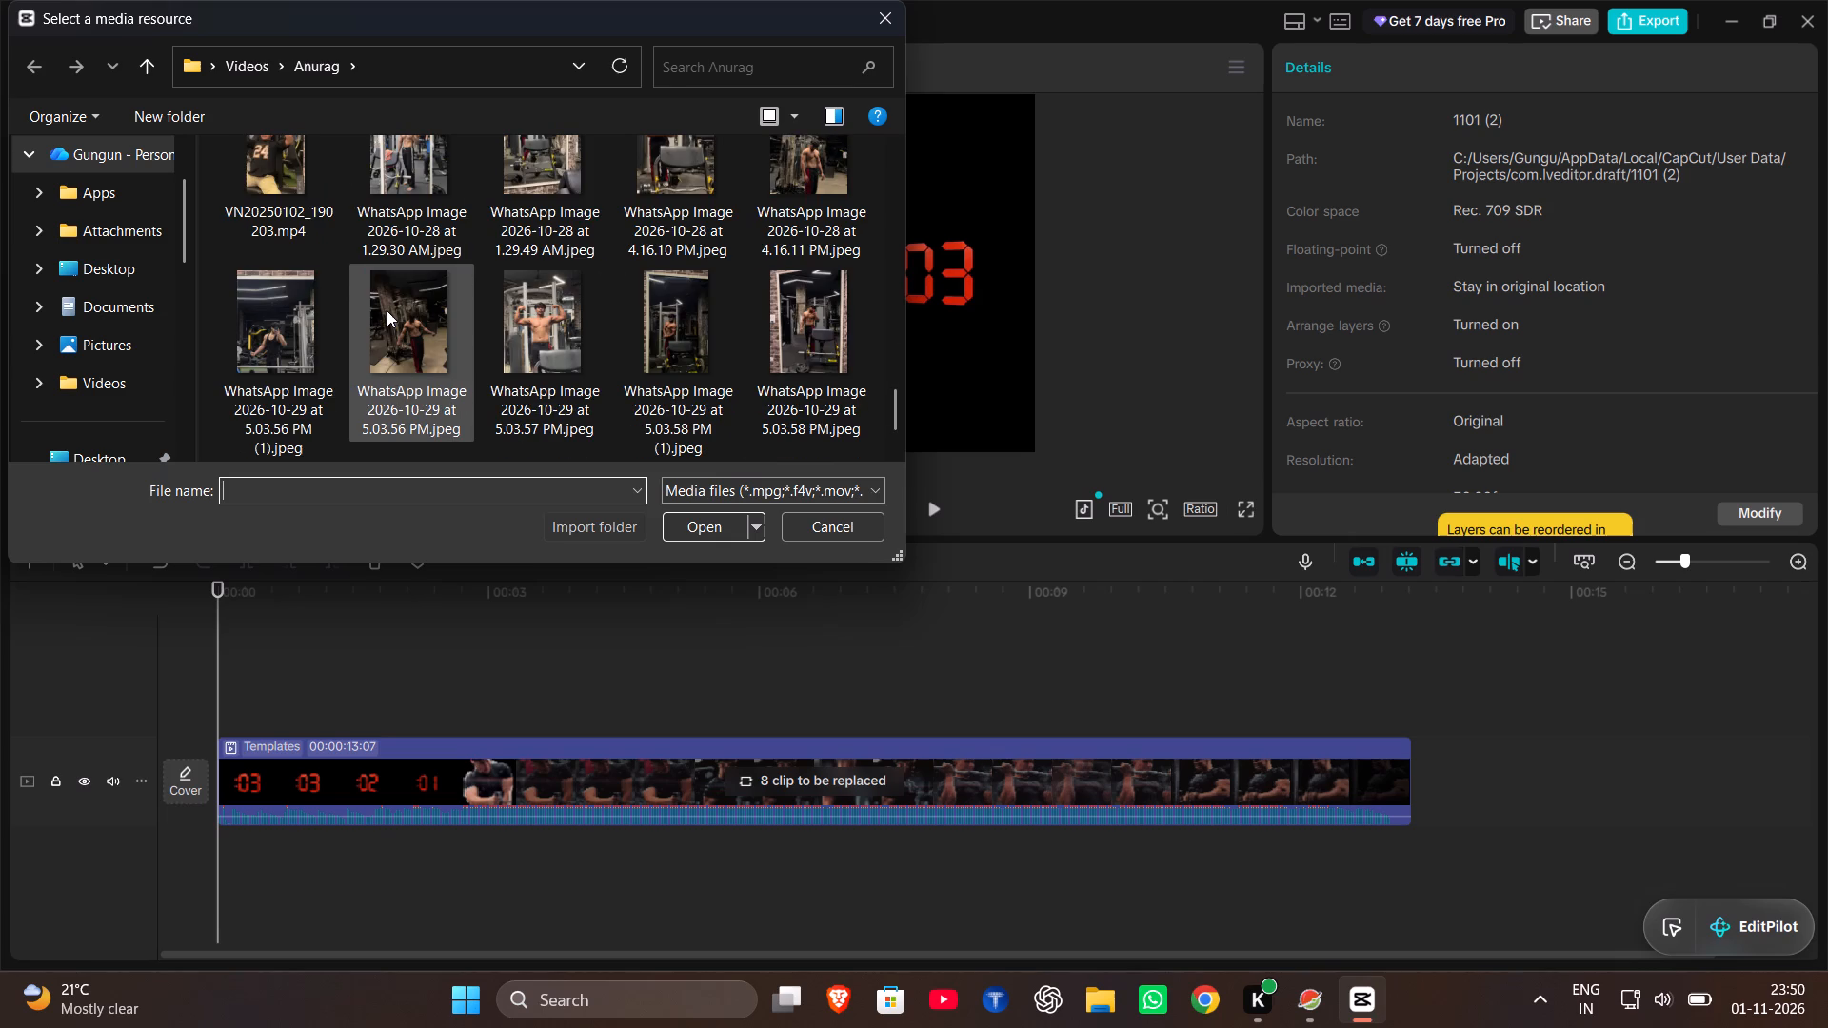
scroll(387, 310, "up", 2)
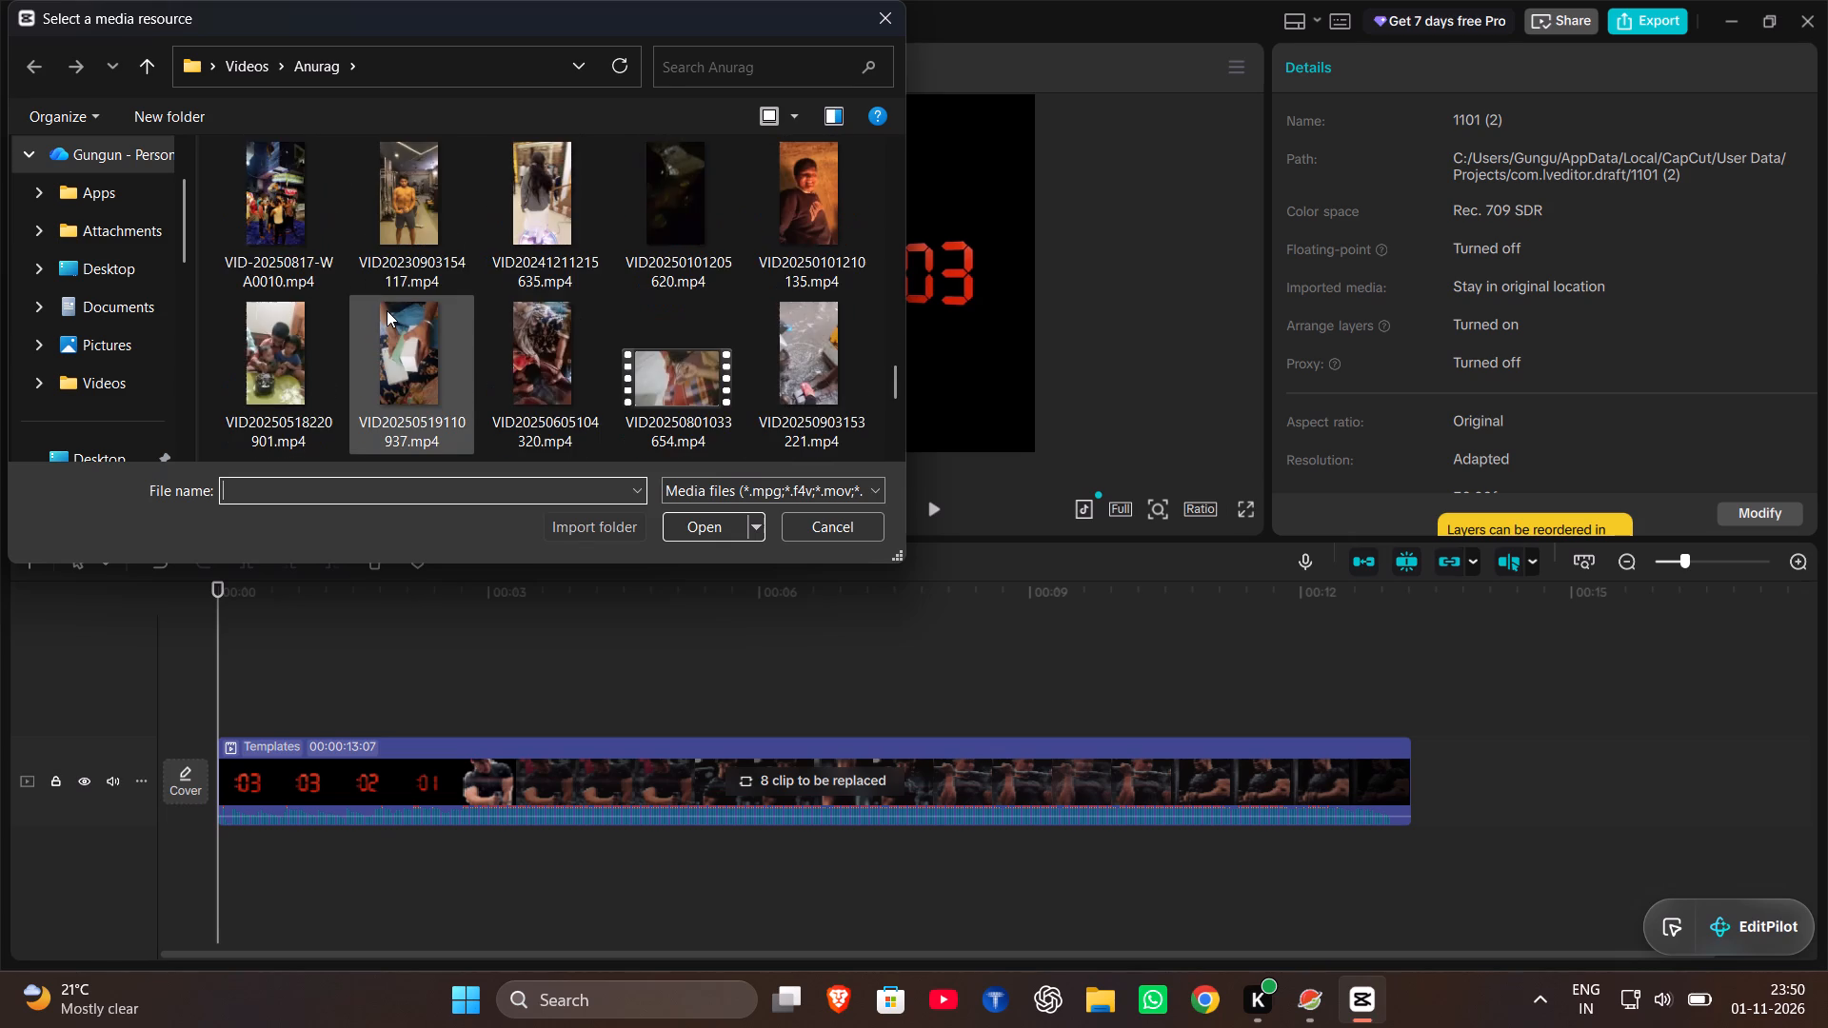
scroll(387, 310, "up", 3)
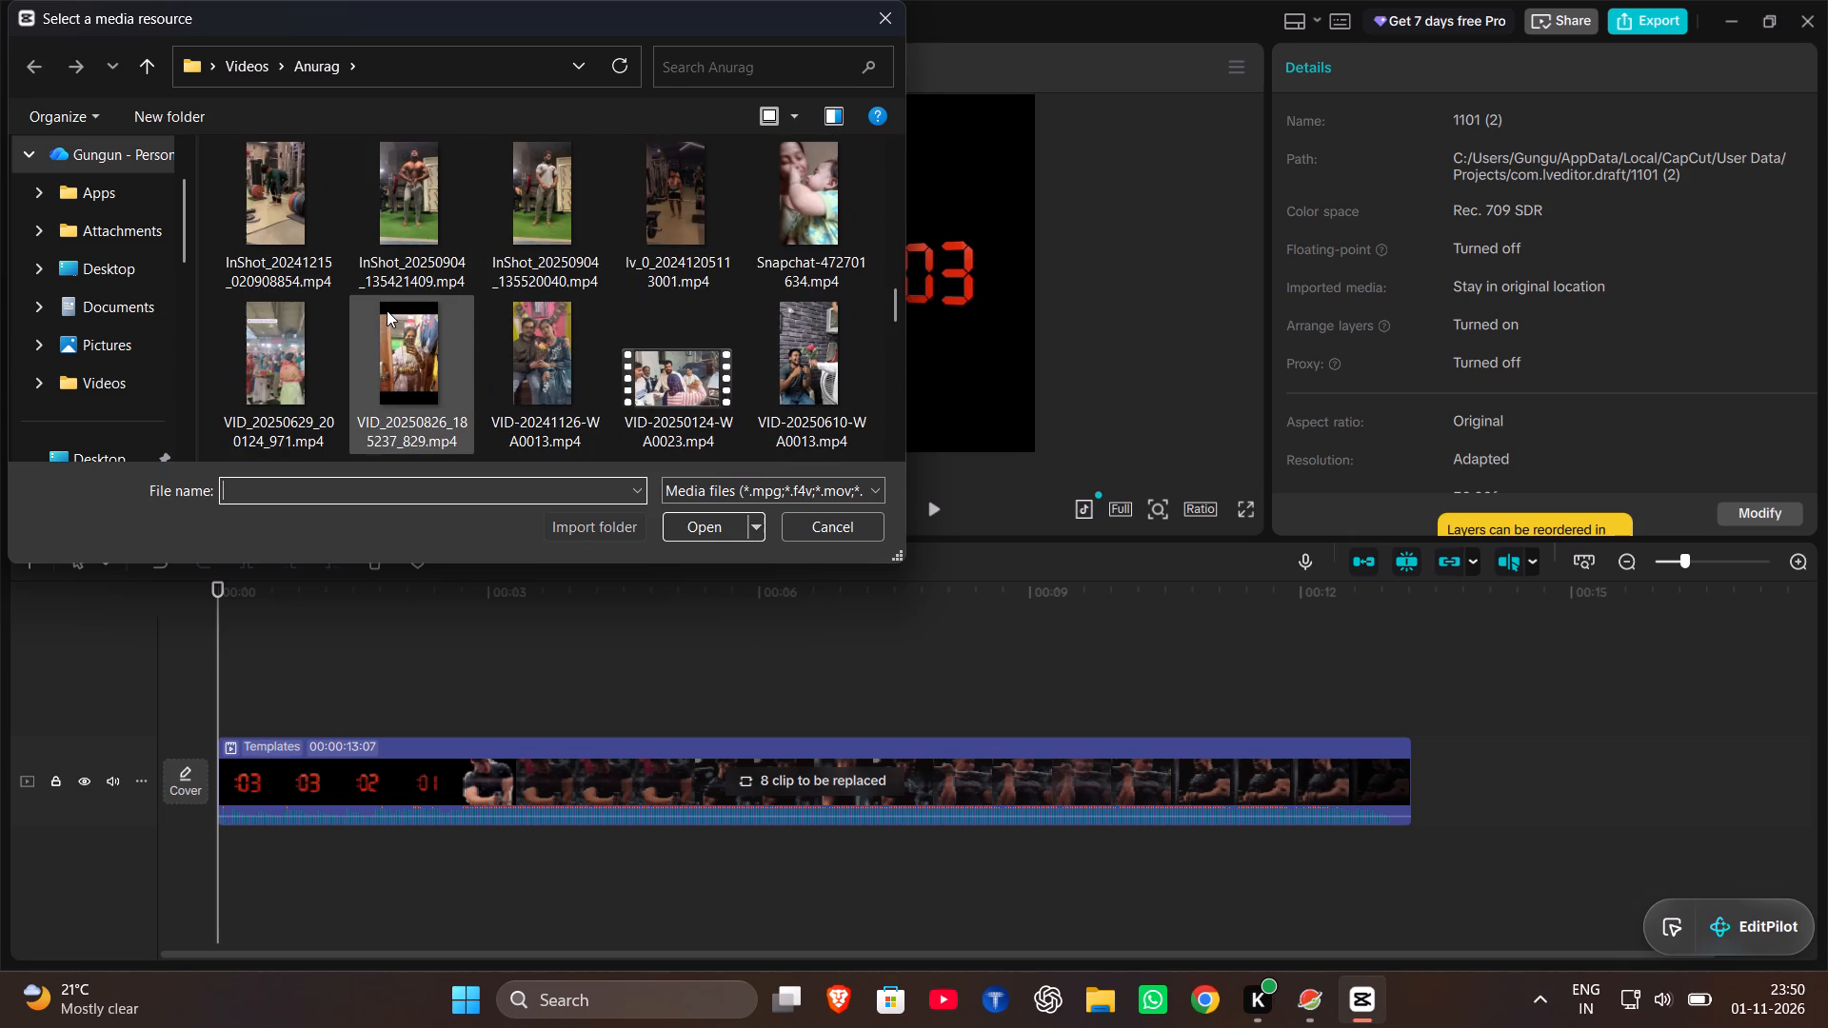
scroll(387, 310, "up", 1)
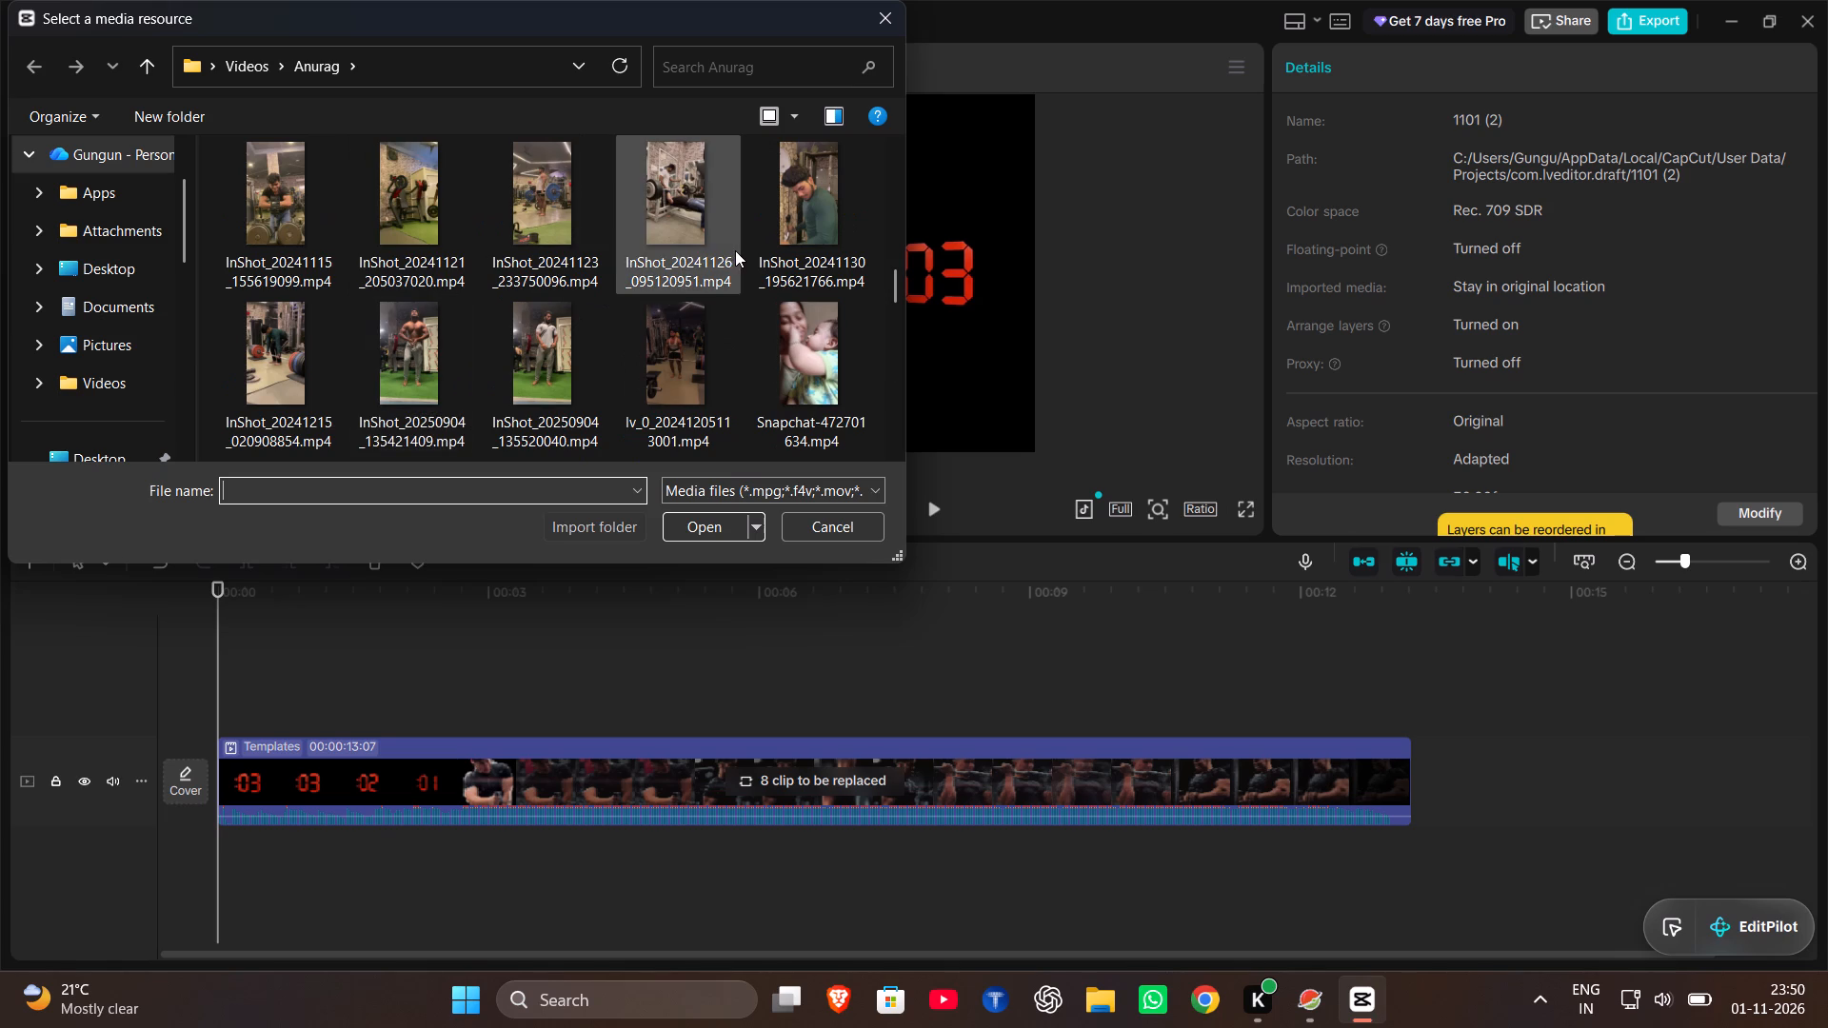
double_click(776, 245)
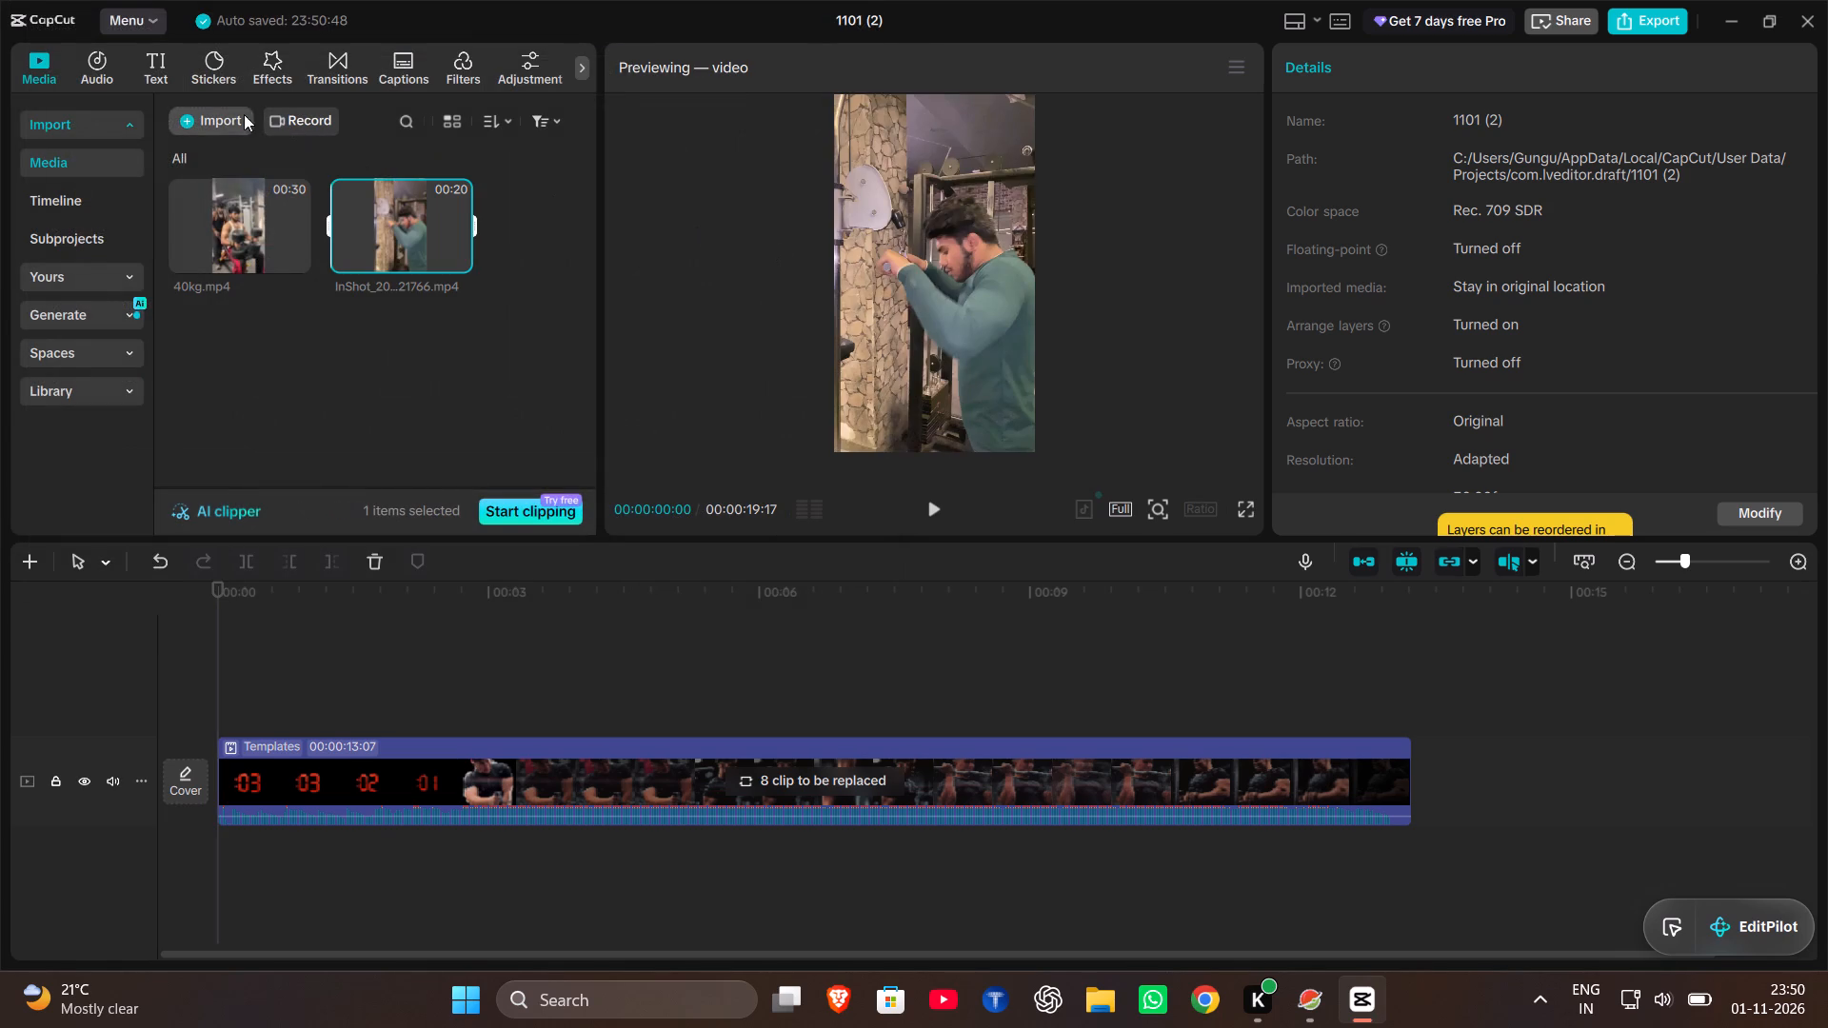
Import the video bicp 20kg.mp4 from the device into the project media.
left_click(229, 113)
left_click(248, 162)
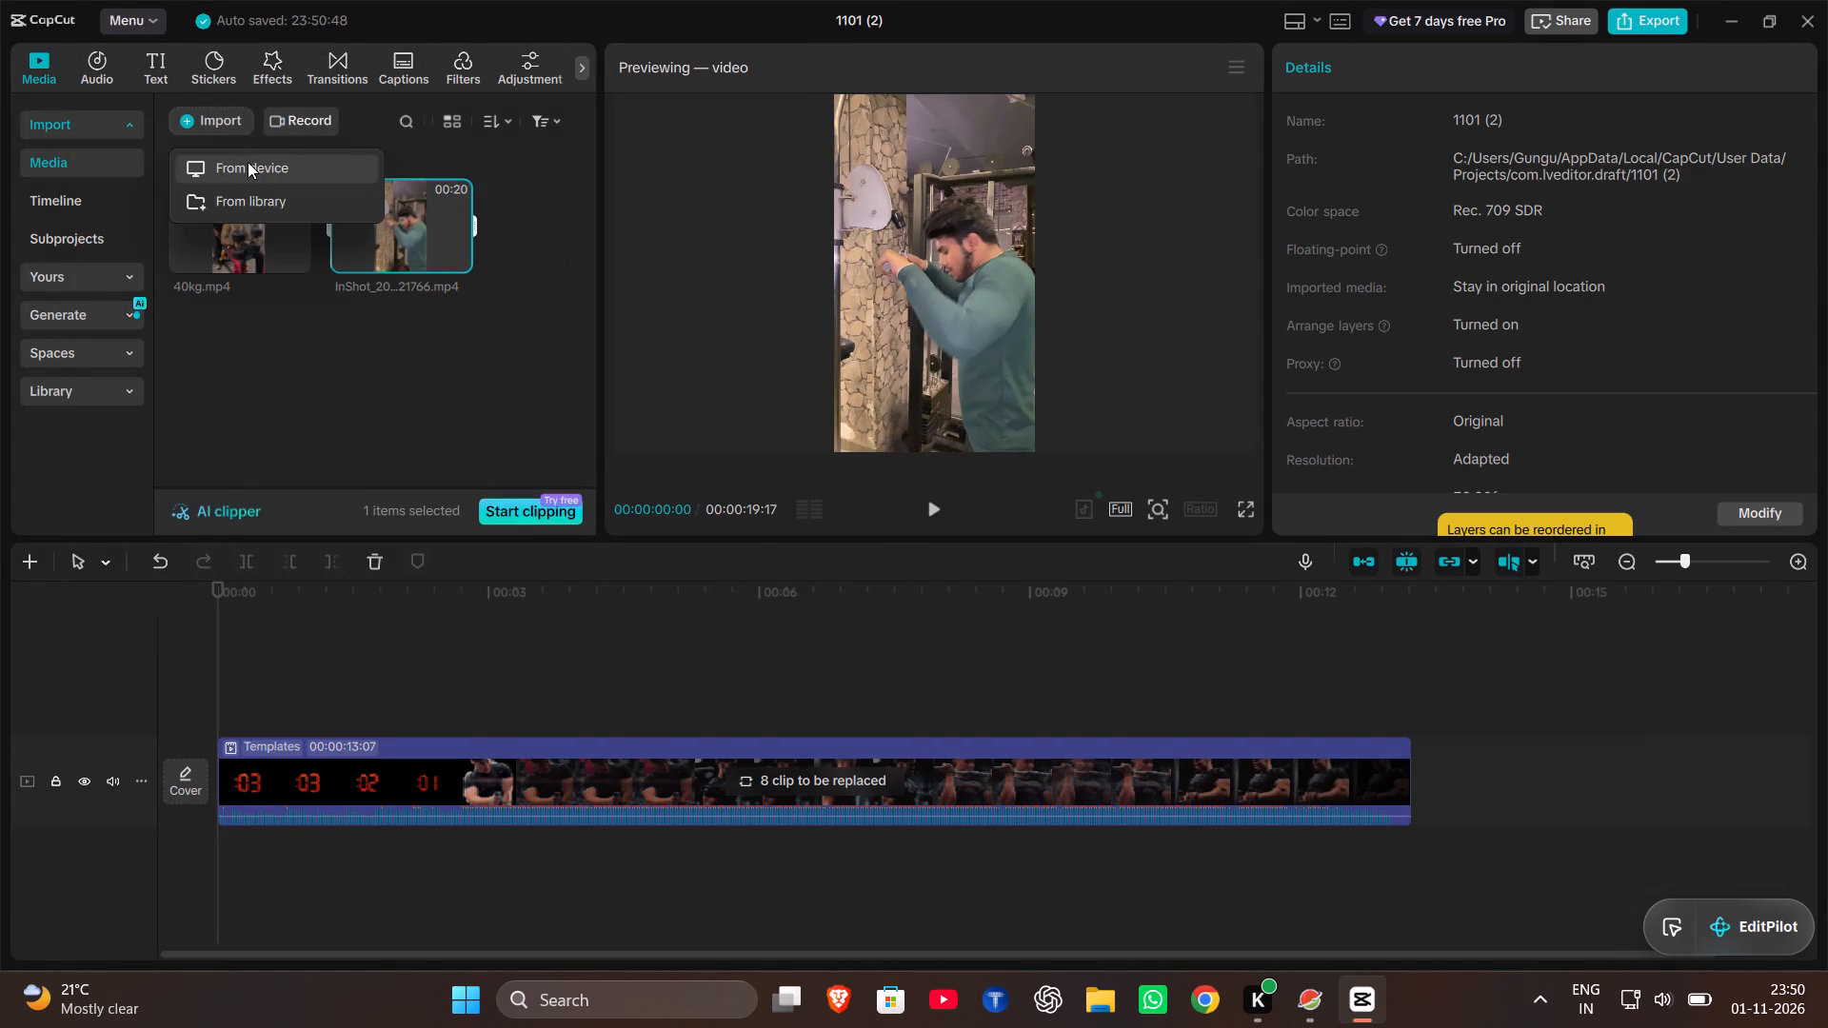
scroll(386, 379, "down", 1)
scroll(386, 379, "up", 1)
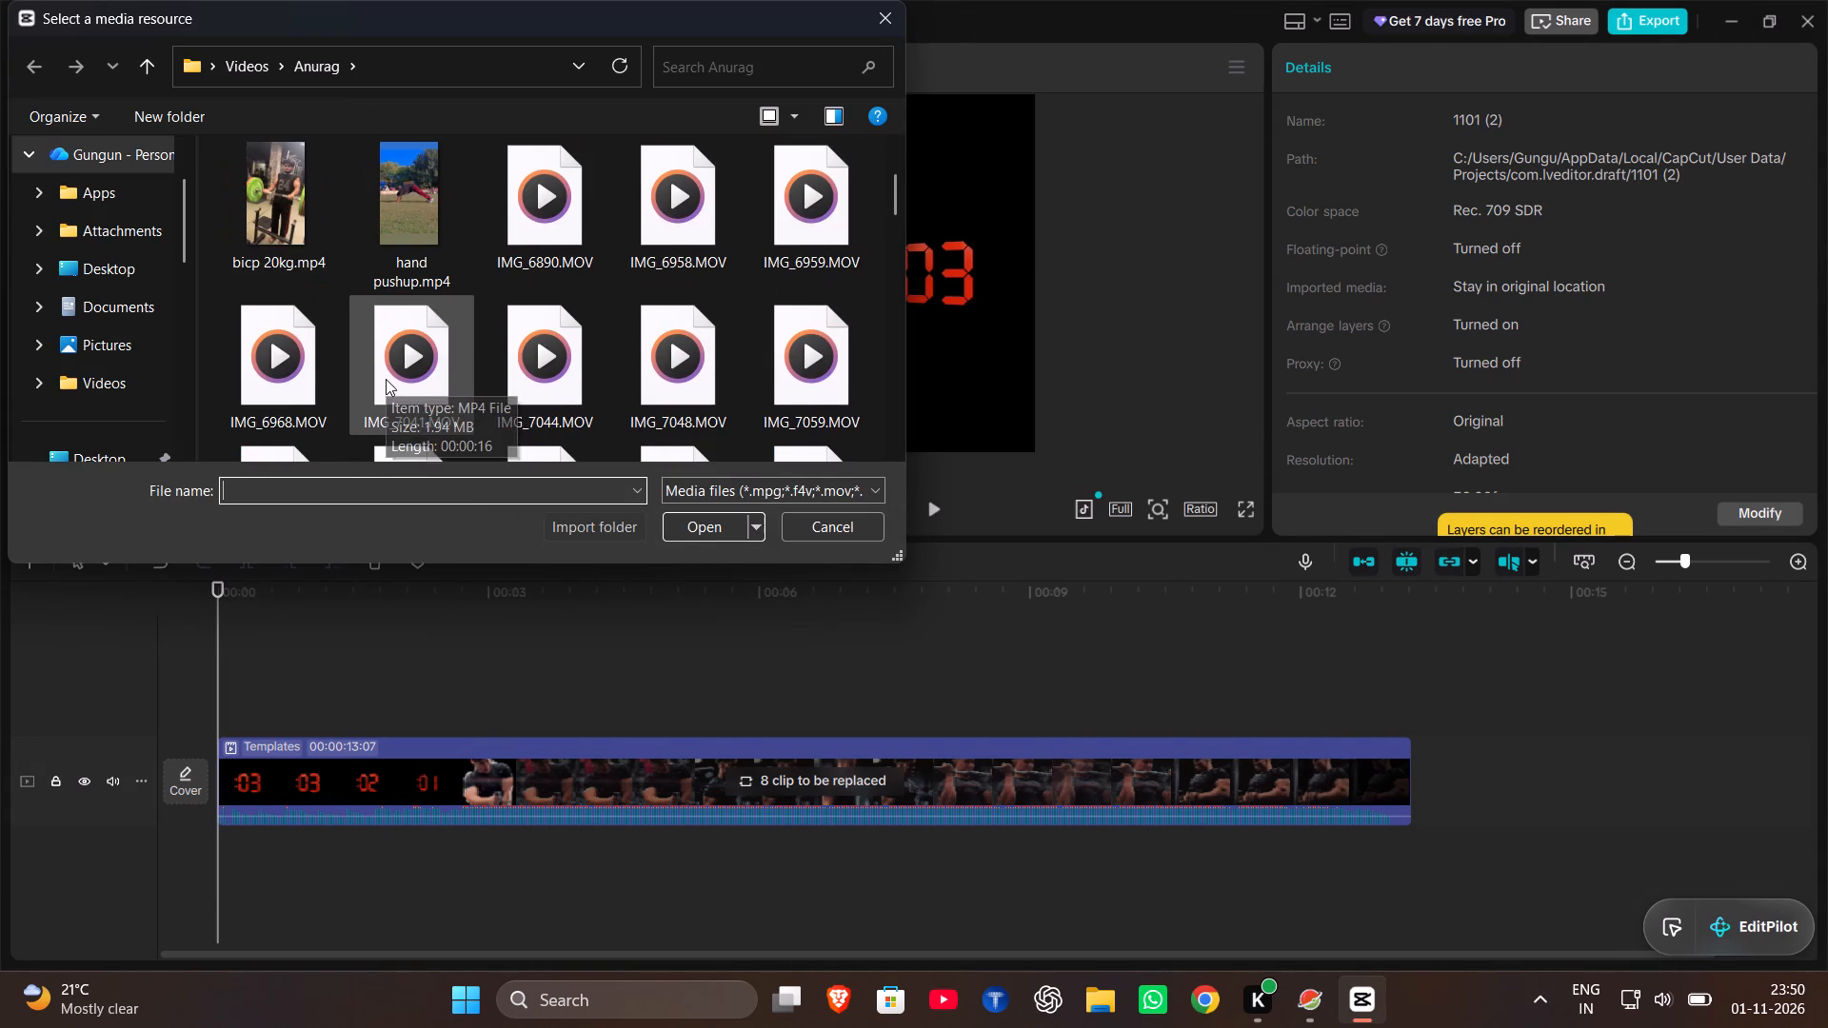
double_click(284, 260)
Import WhatsApp Video 2026-10-28 at 1.29.49 AM.mp4 from the device into the project media.
left_click(189, 119)
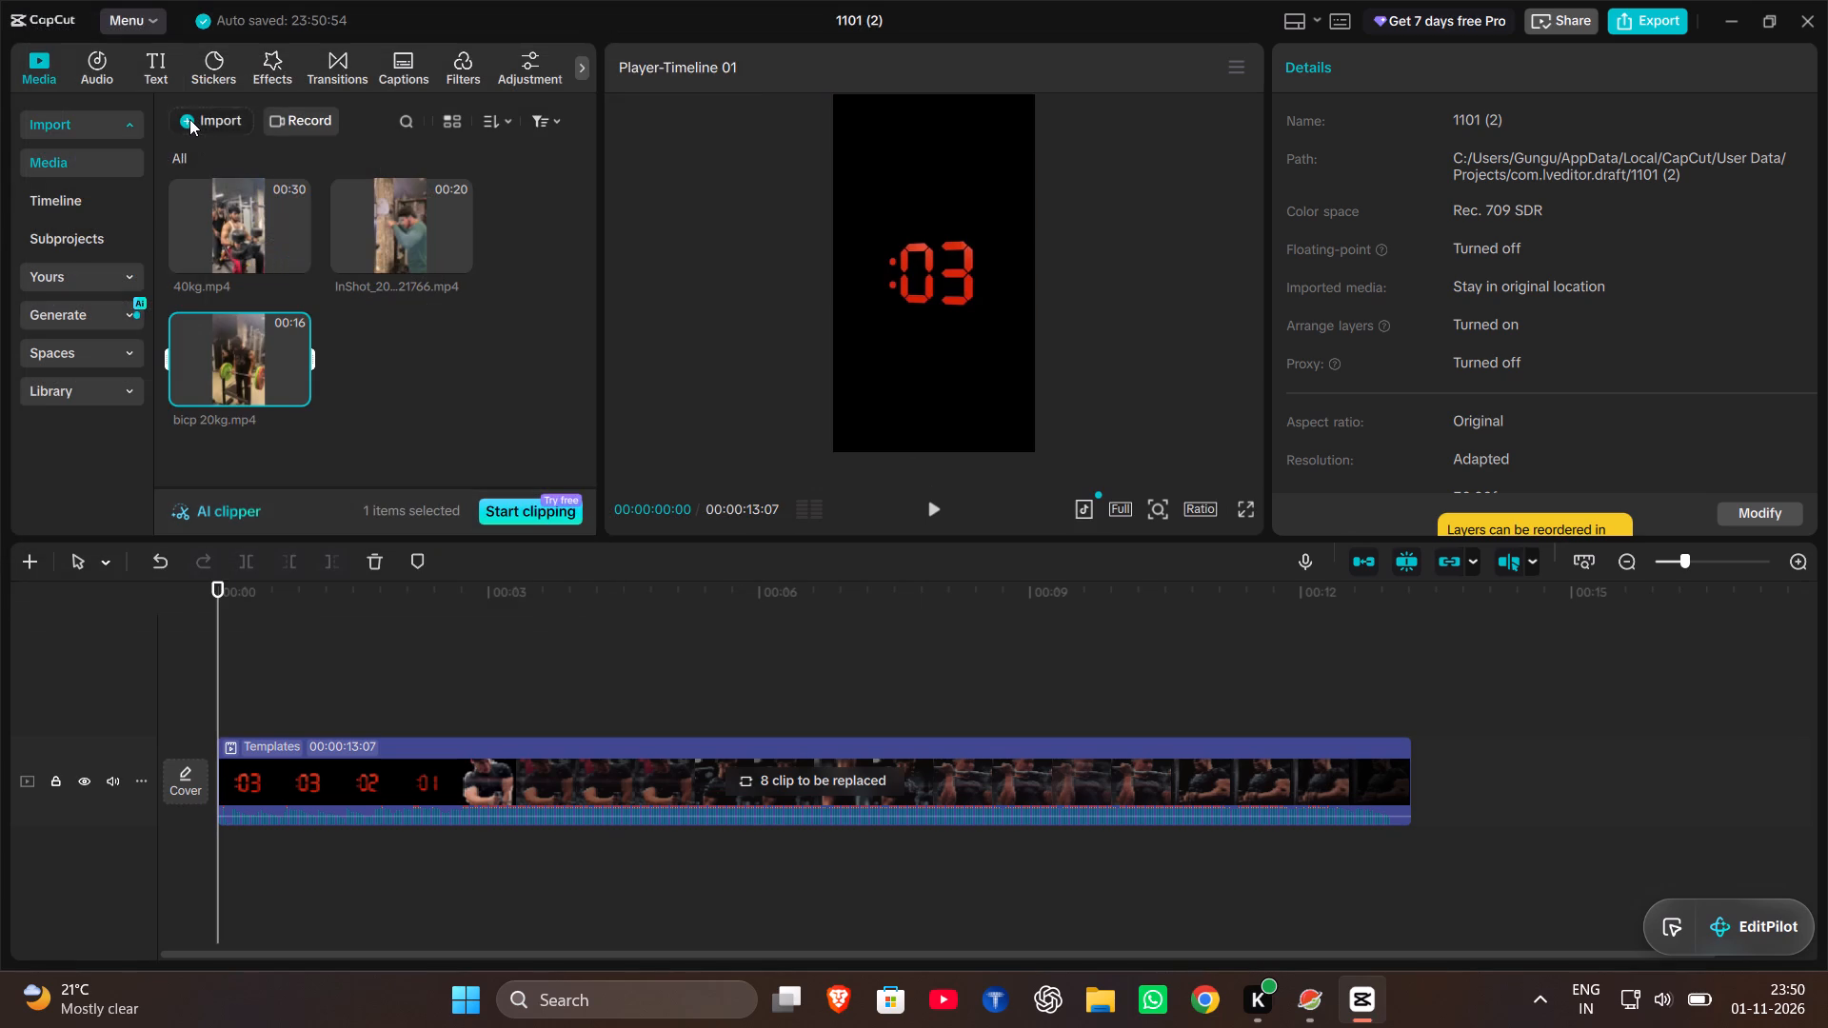
left_click(223, 182)
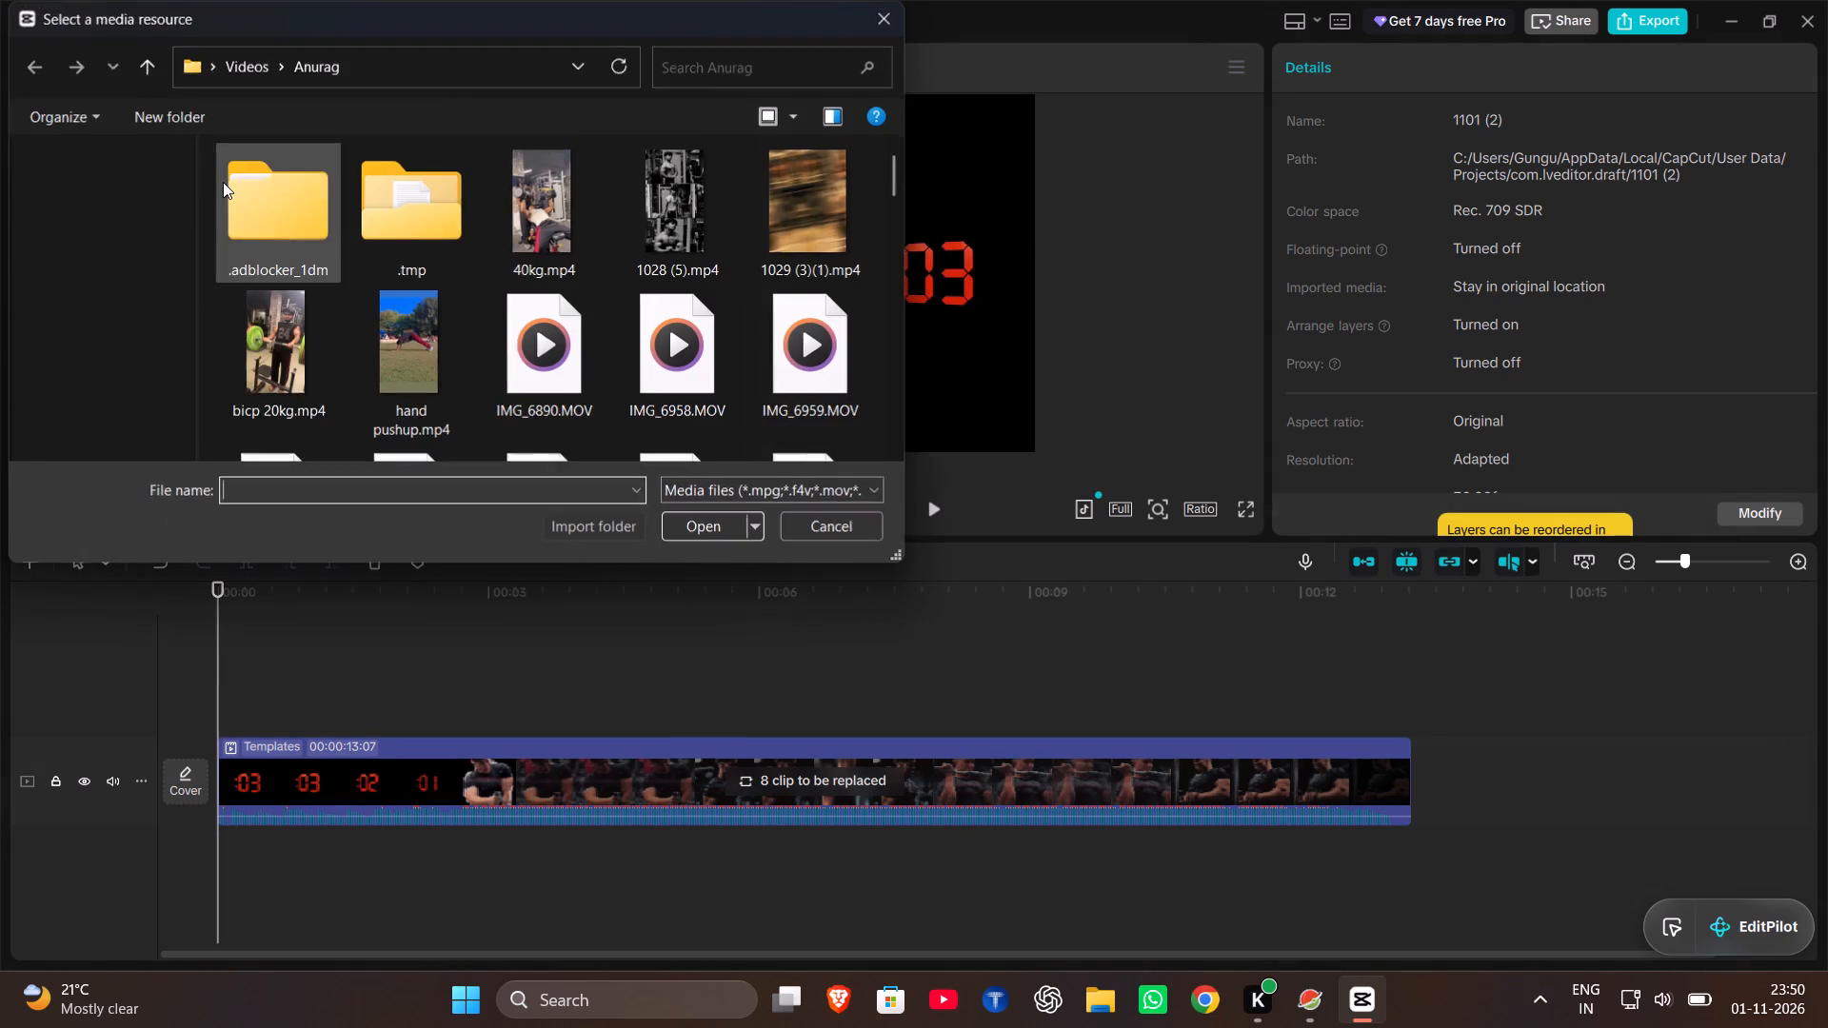
scroll(319, 326, "down", 3)
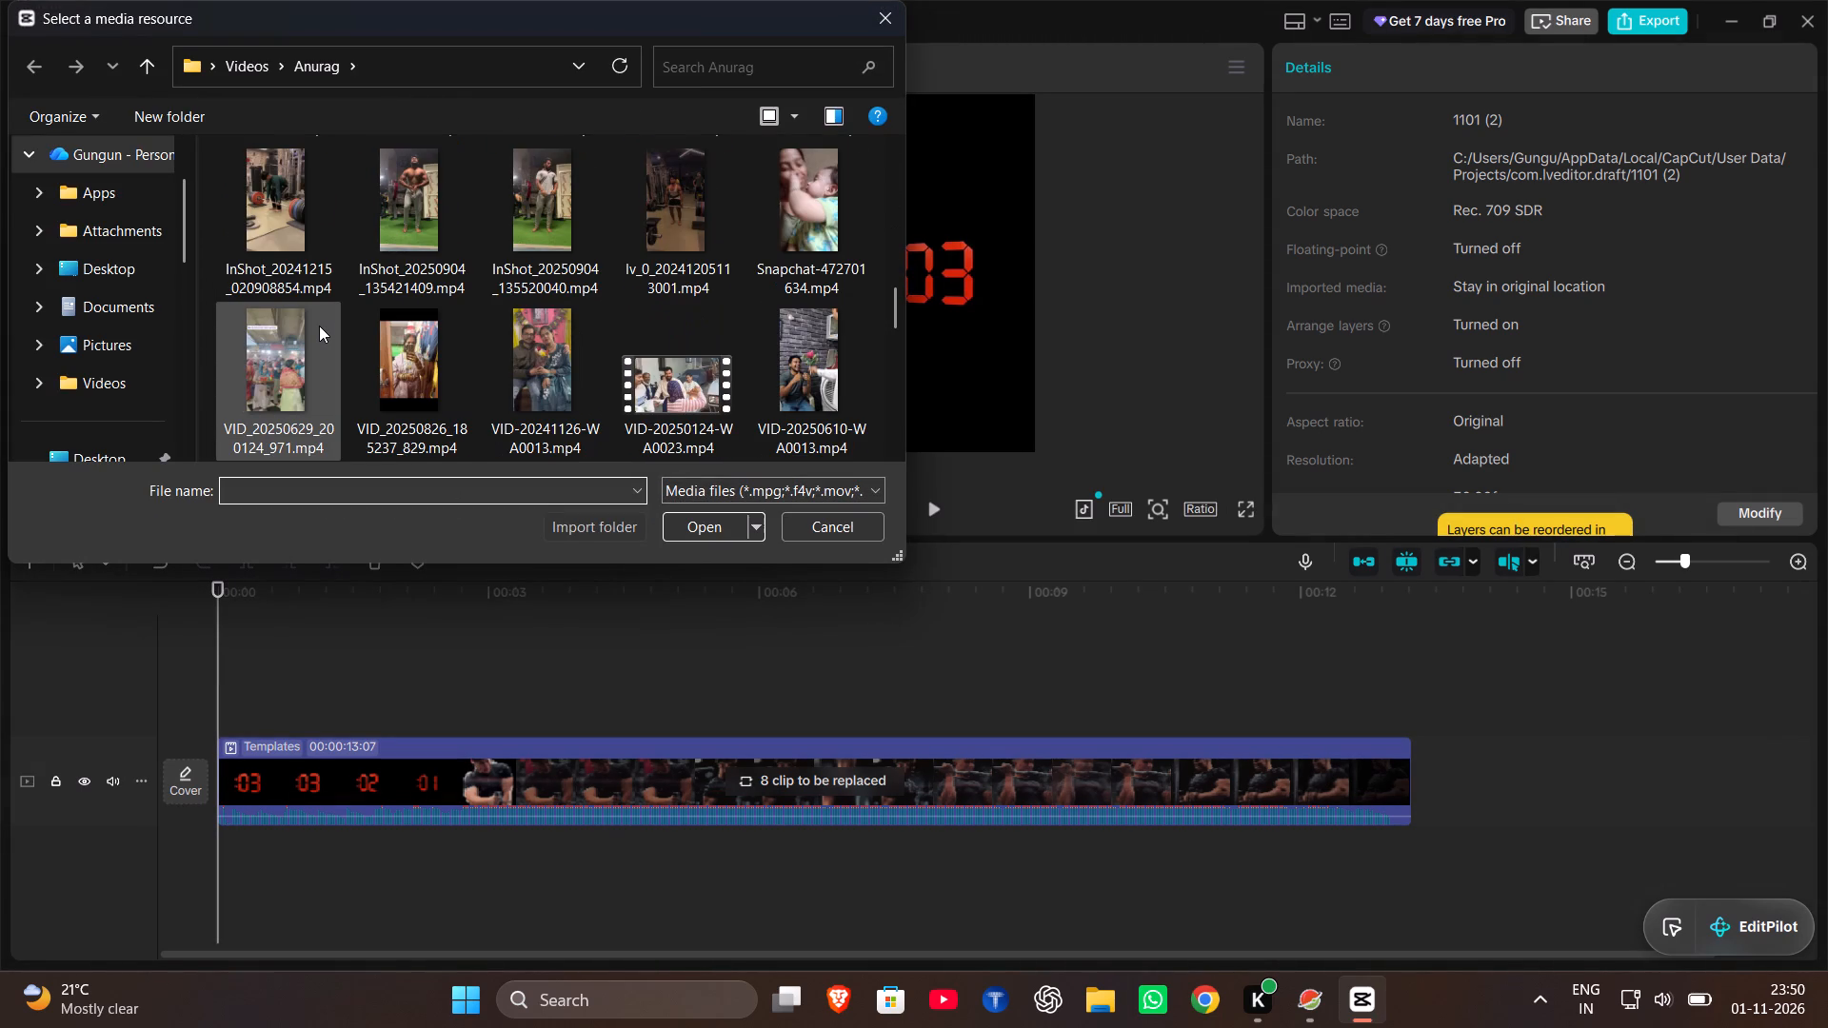
scroll(319, 326, "down", 1)
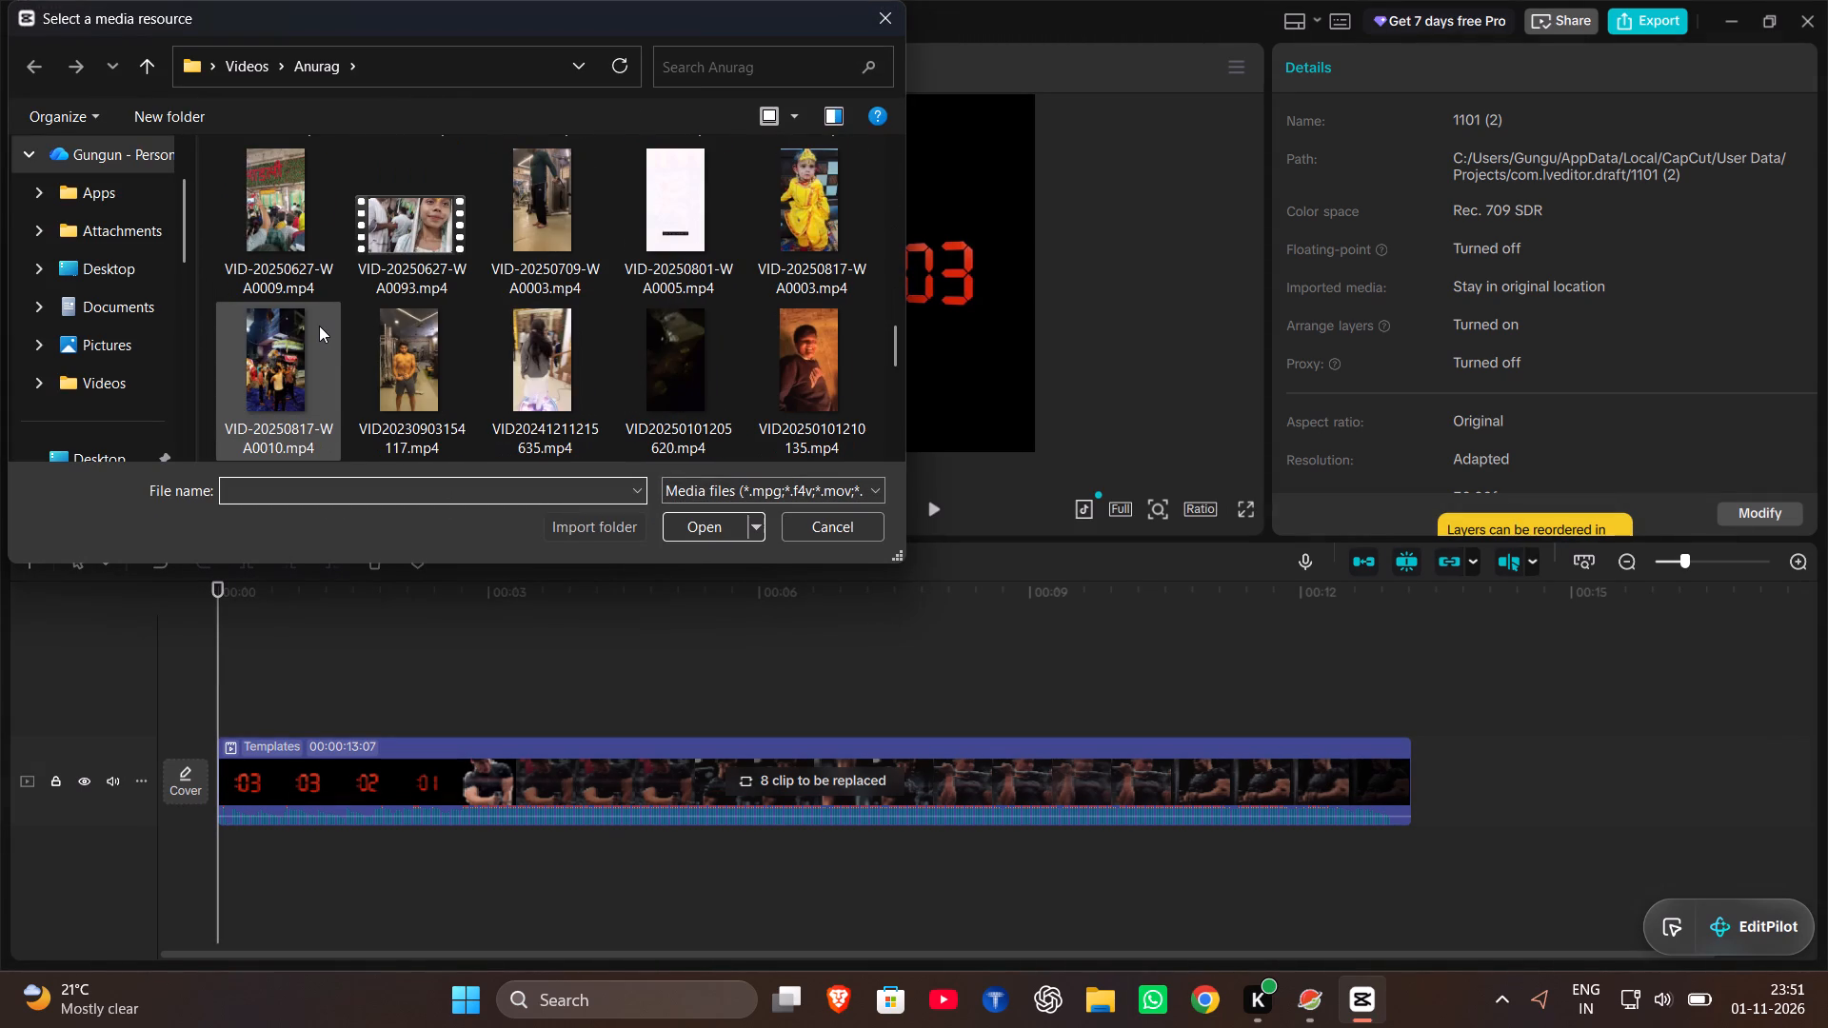
scroll(319, 326, "down", 1)
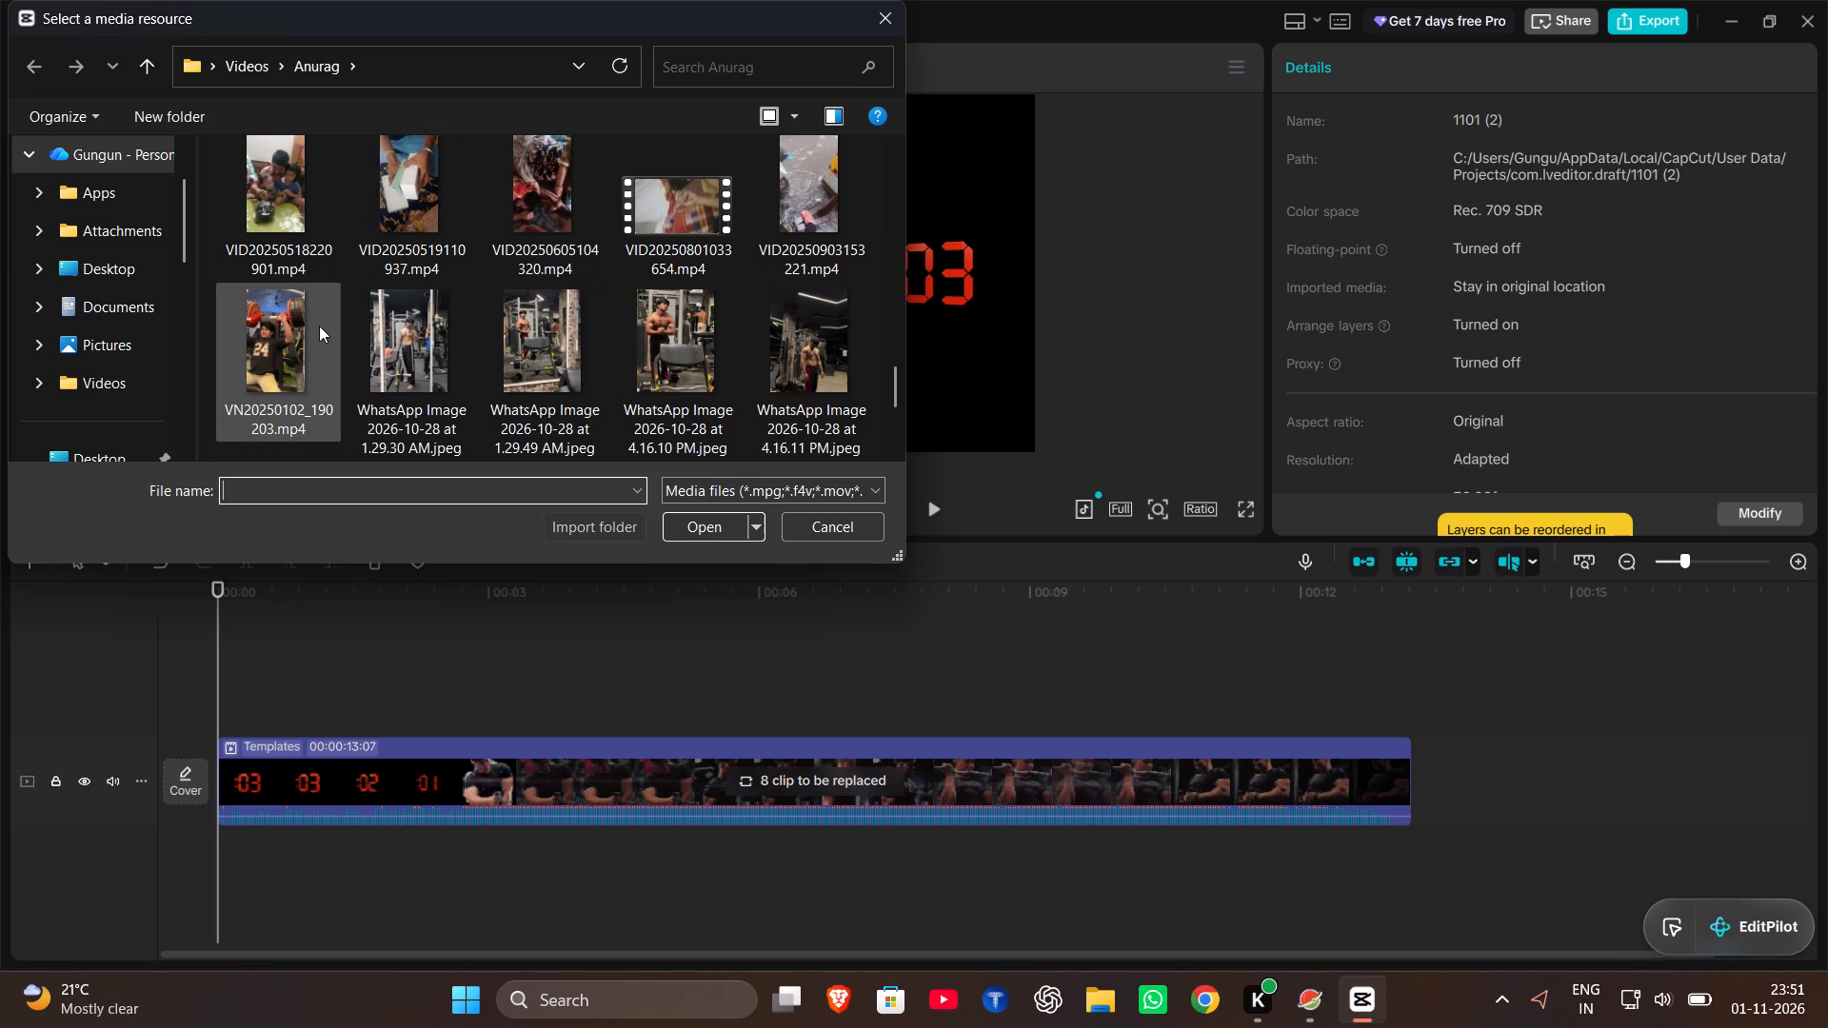
scroll(319, 326, "down", 1)
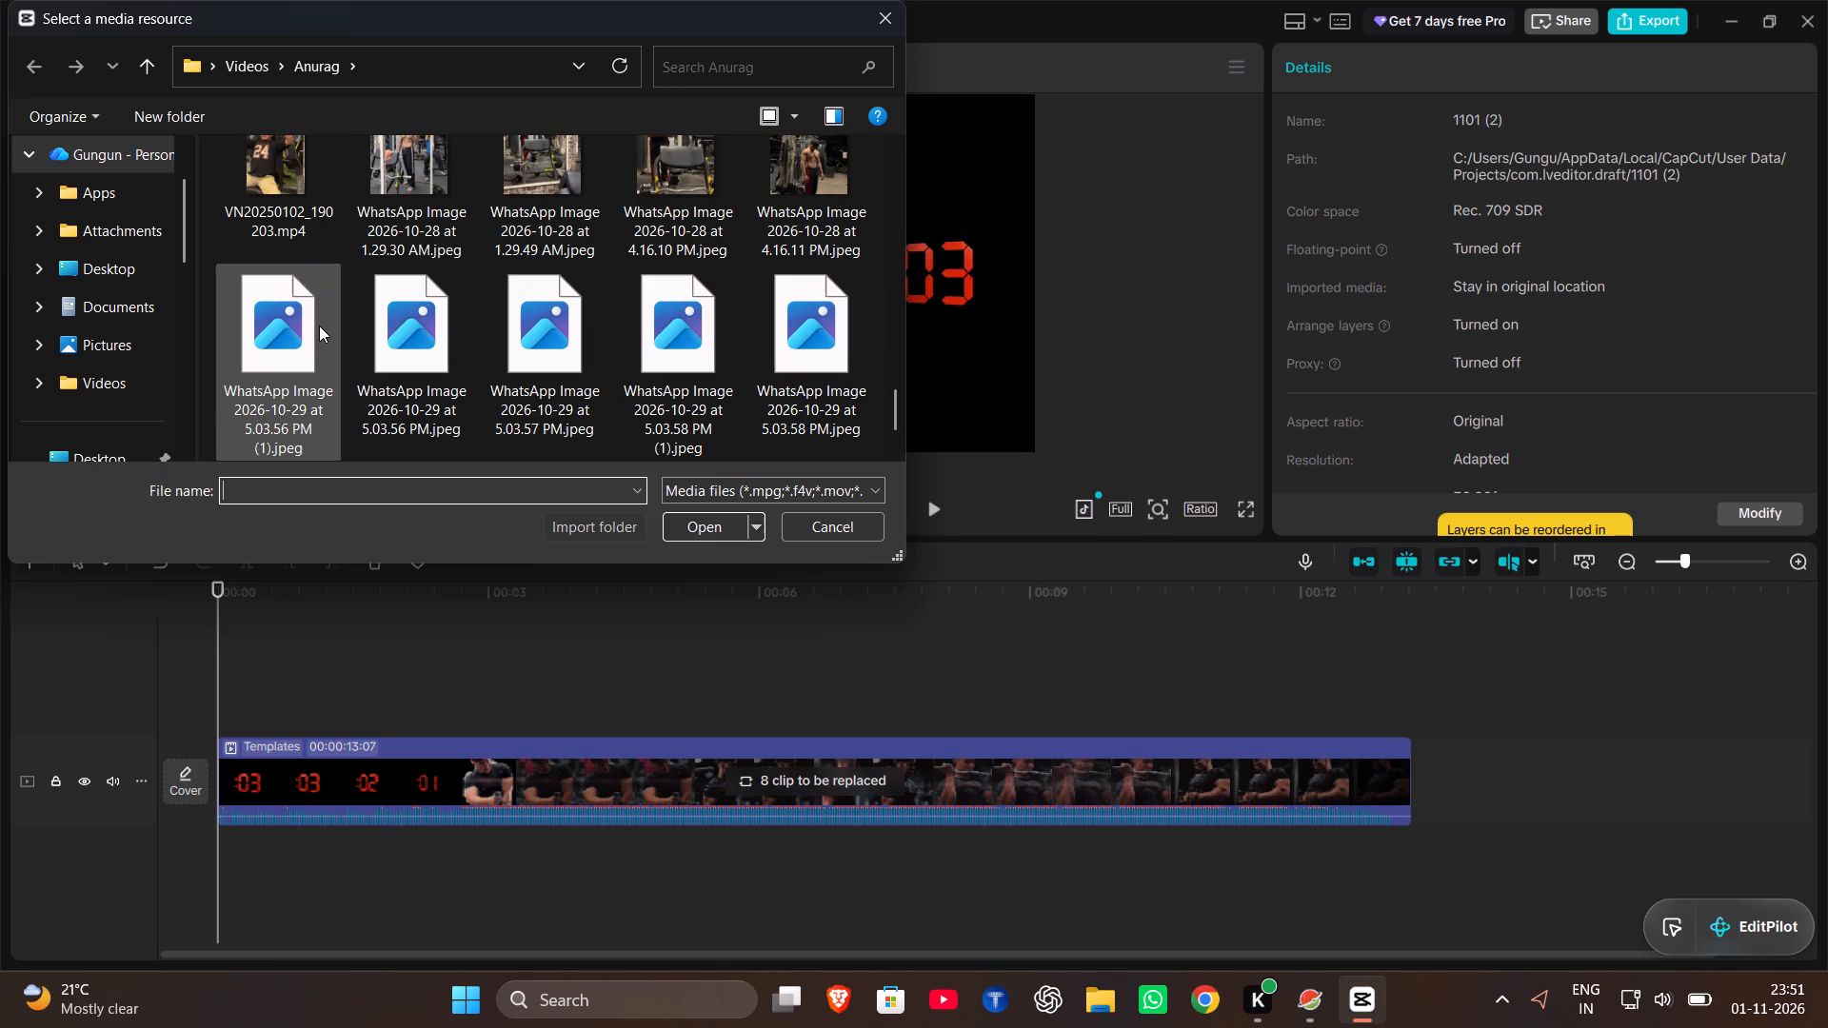
scroll(319, 326, "down", 1)
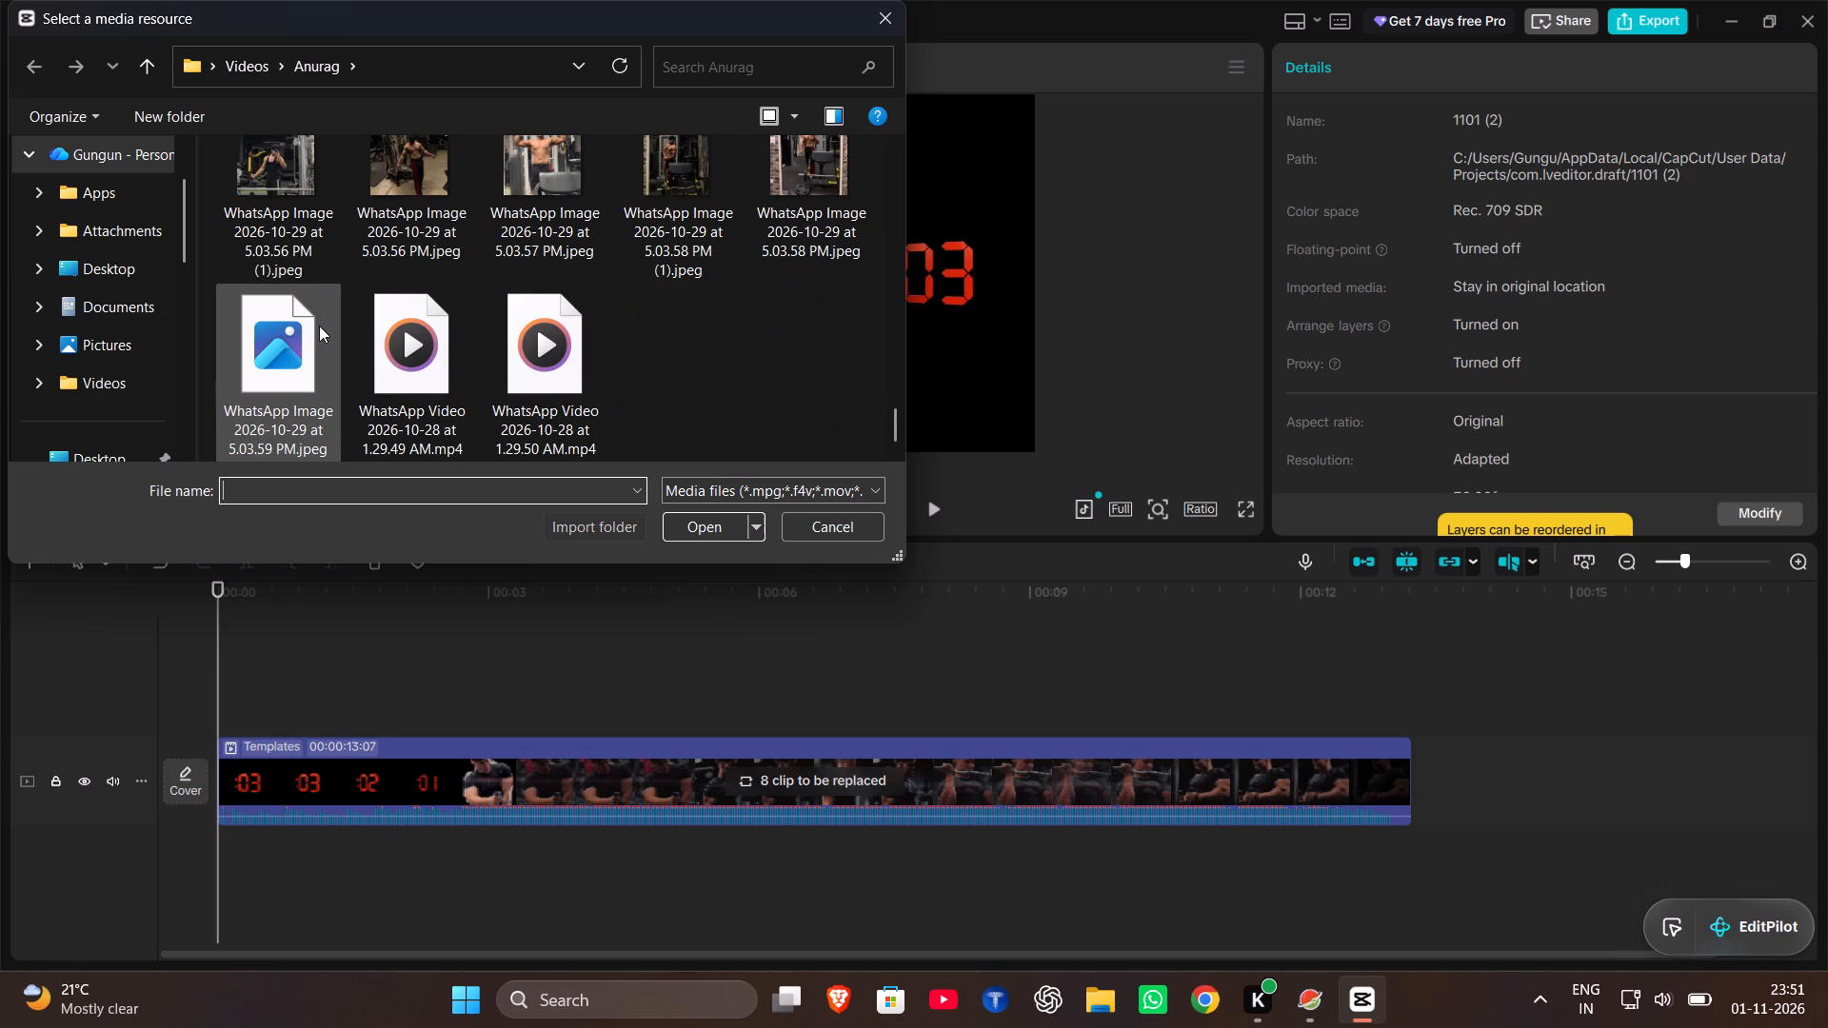
double_click(414, 349)
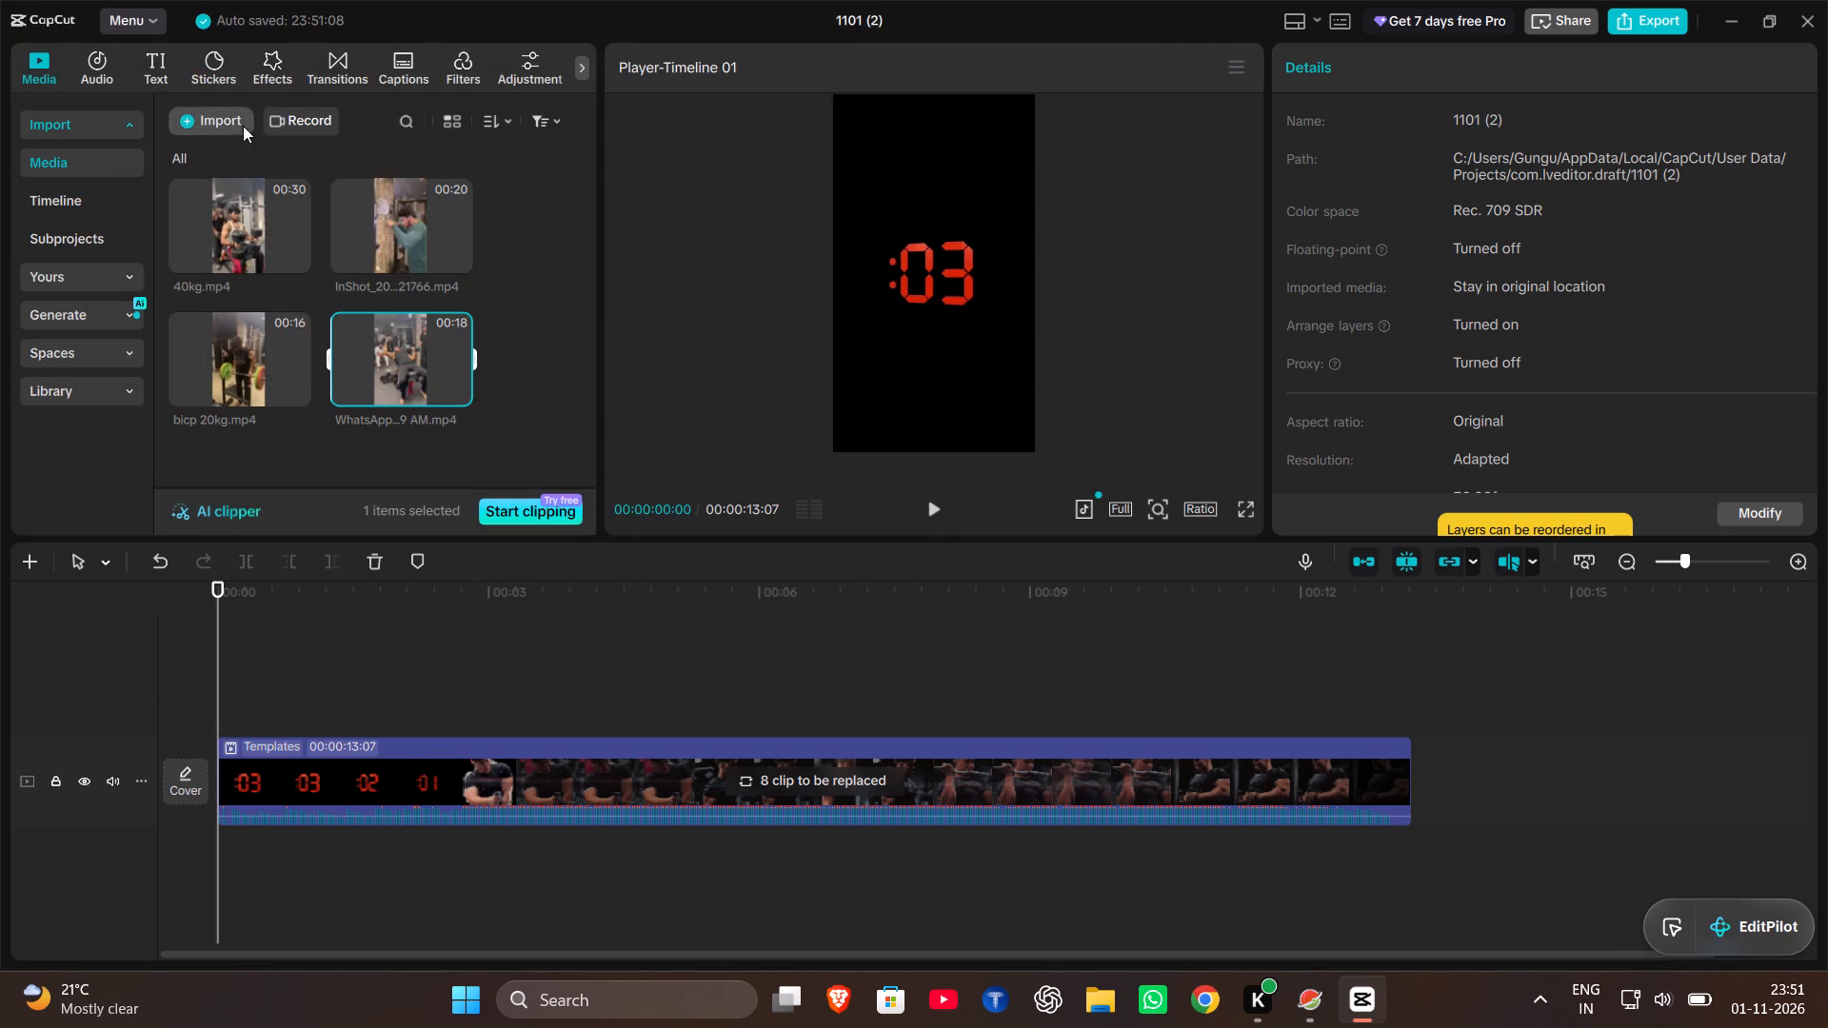
Import WhatsApp Video 2026-10-28 at 1.29.50 AM.mp4 from the device into the project media.
left_click(231, 117)
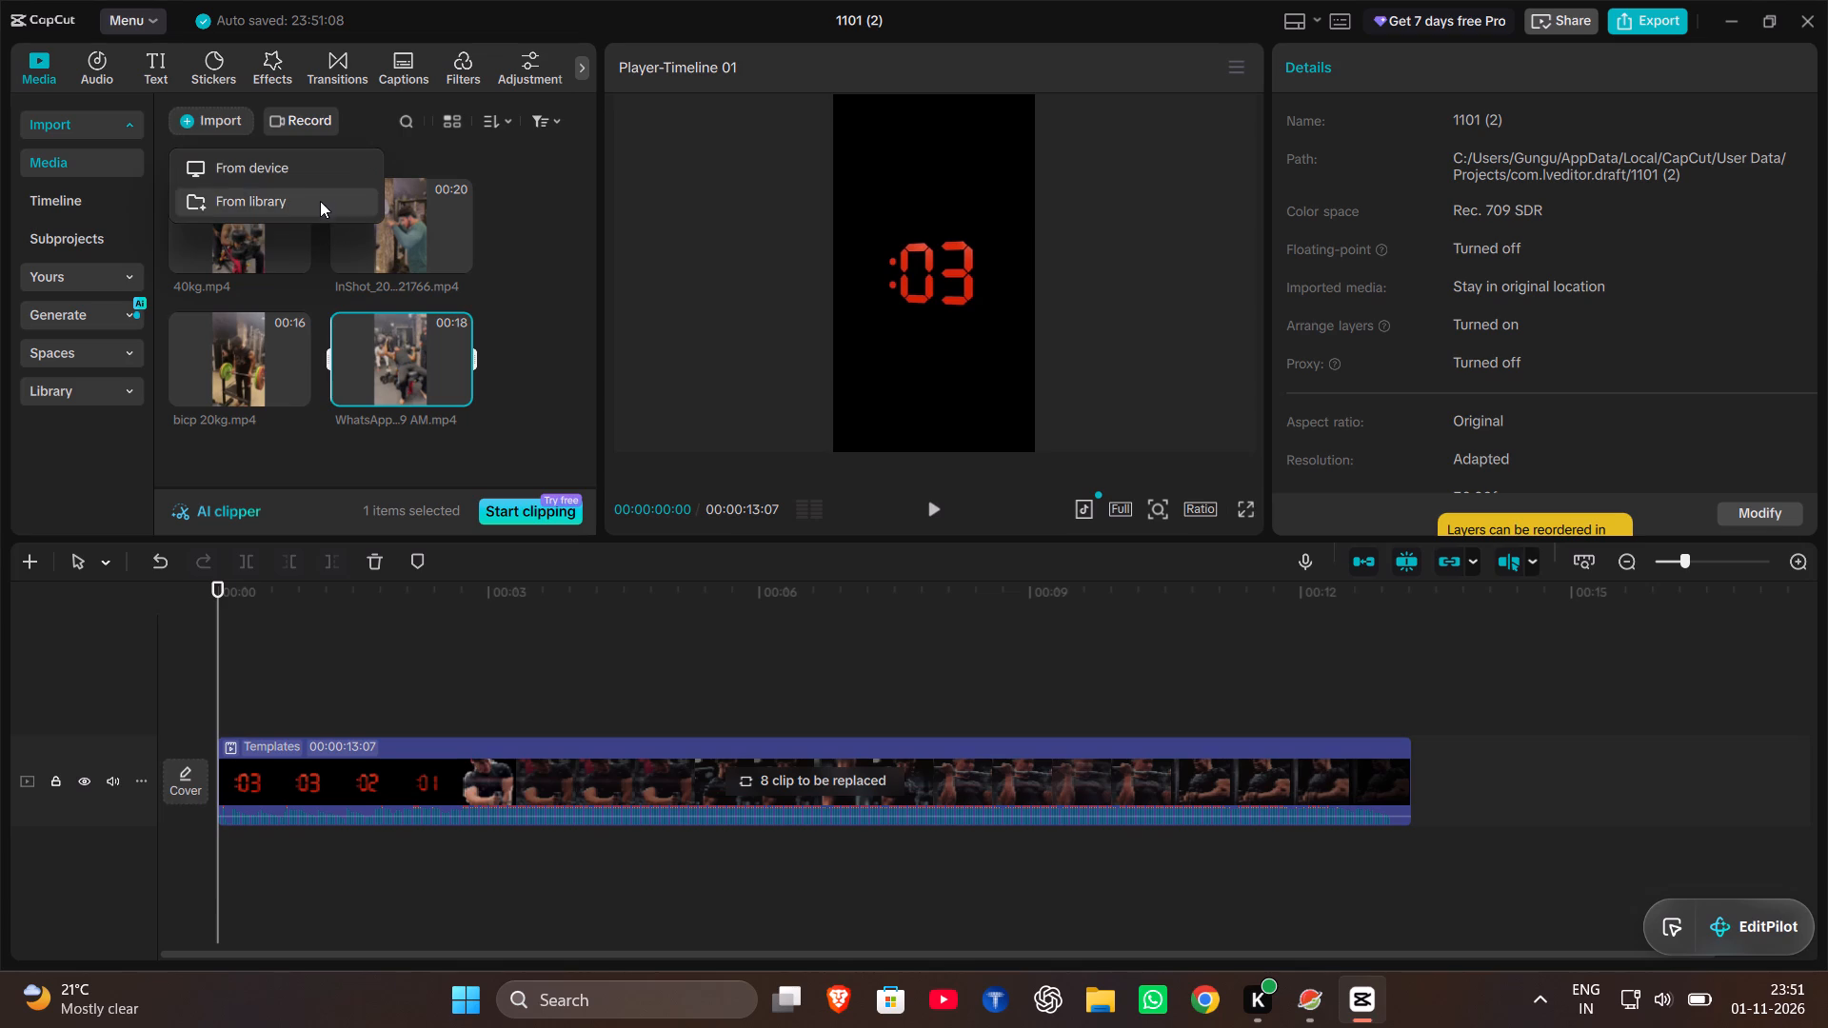
left_click(324, 165)
scroll(476, 313, "down", 5)
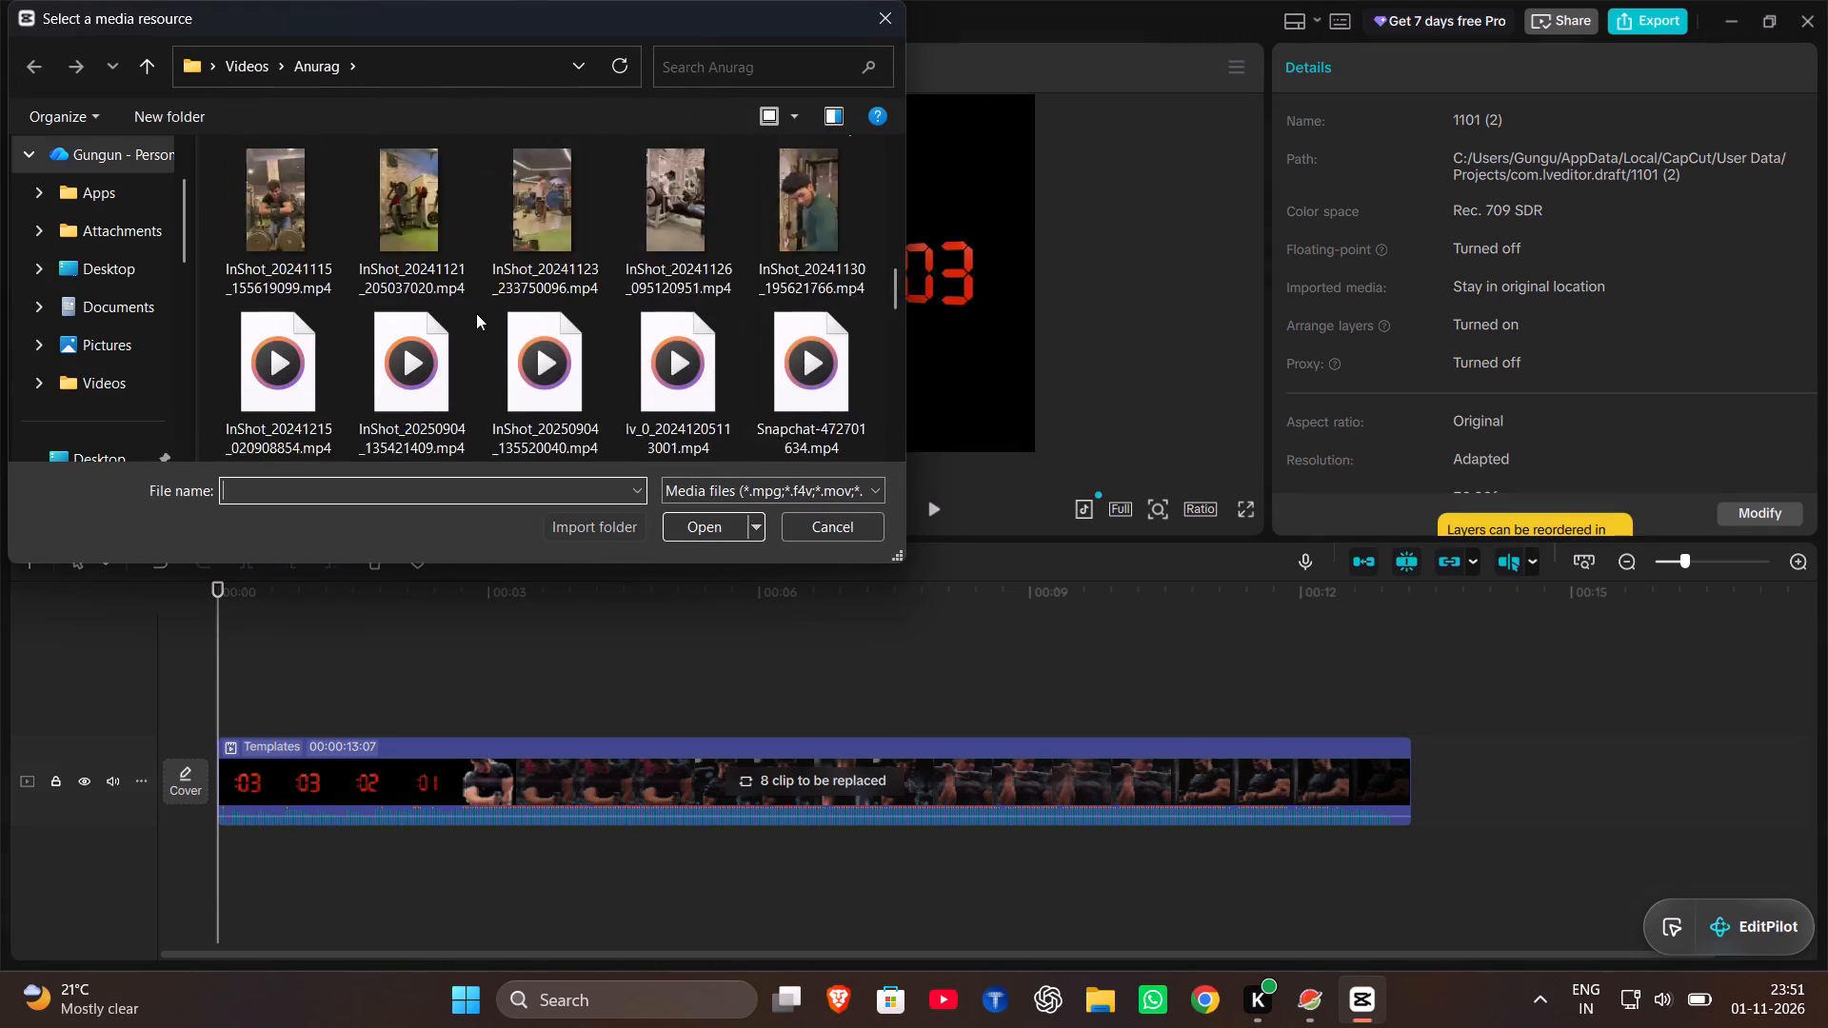
scroll(476, 313, "down", 5)
double_click(539, 346)
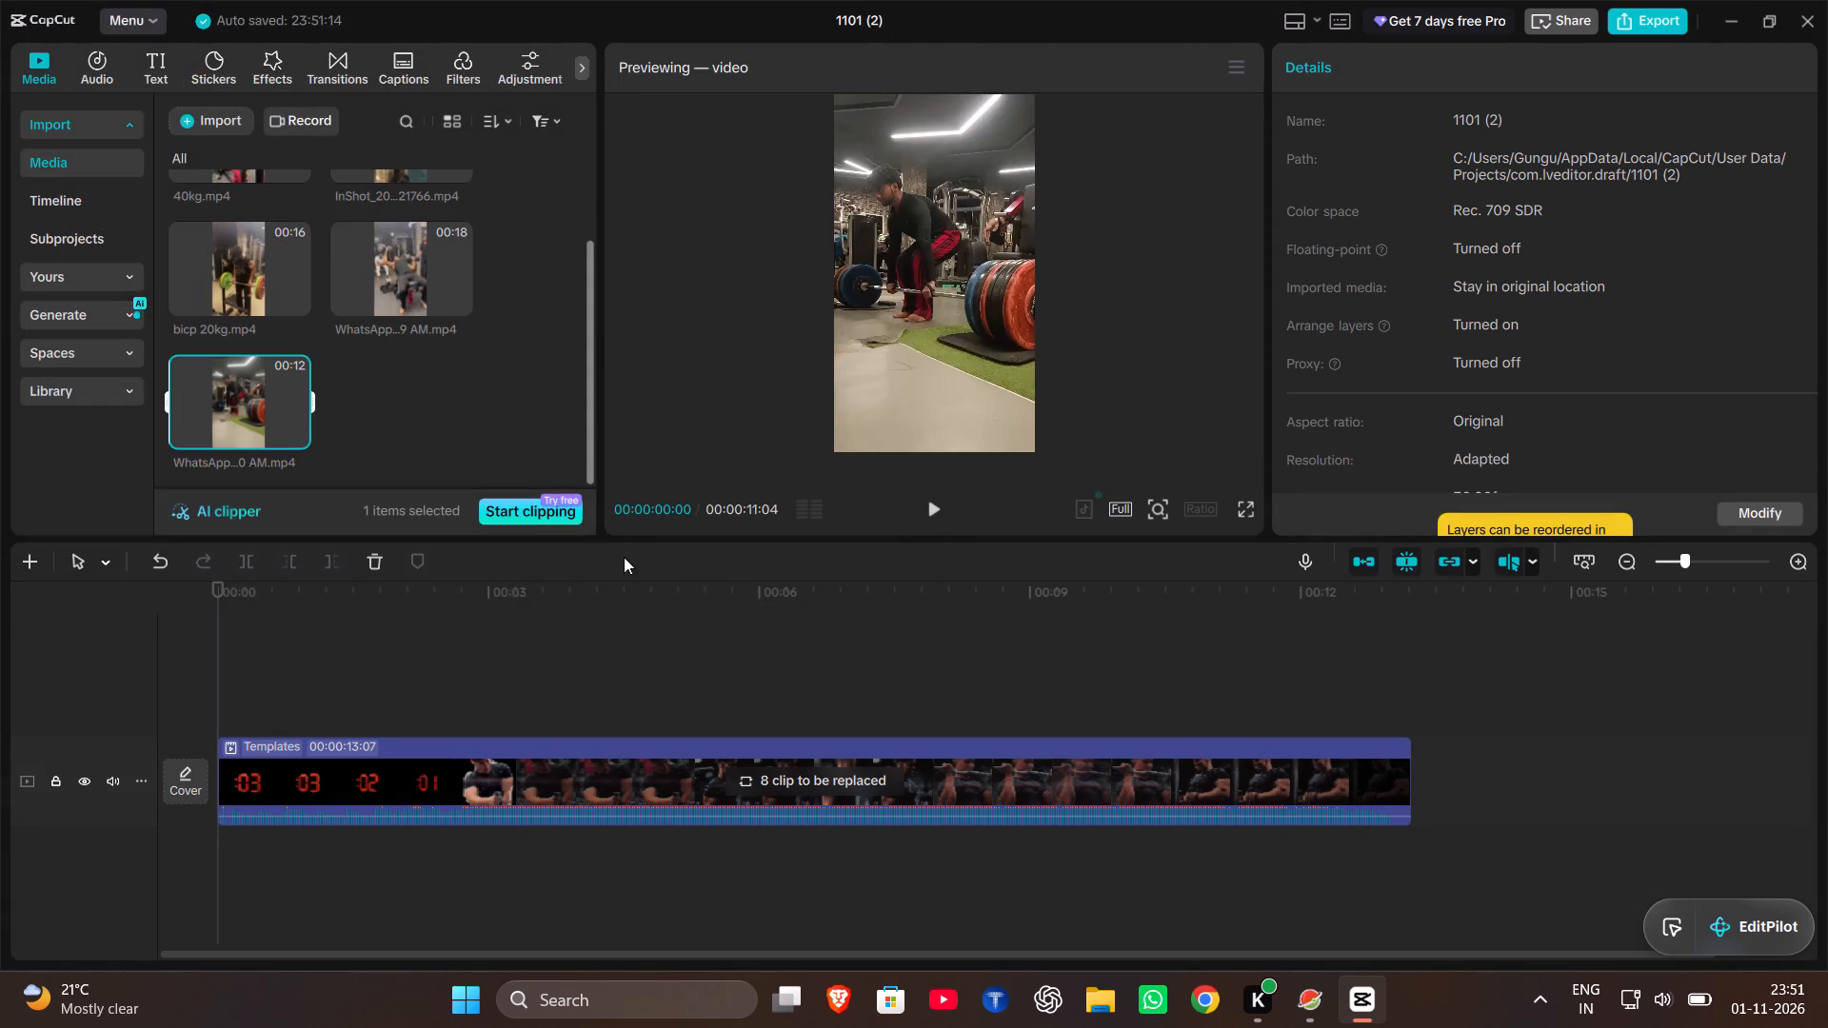
Show the template's replaceable clips on the timeline and replace the first 0.6s sample clip with 40kg.mp4.
left_click(778, 780)
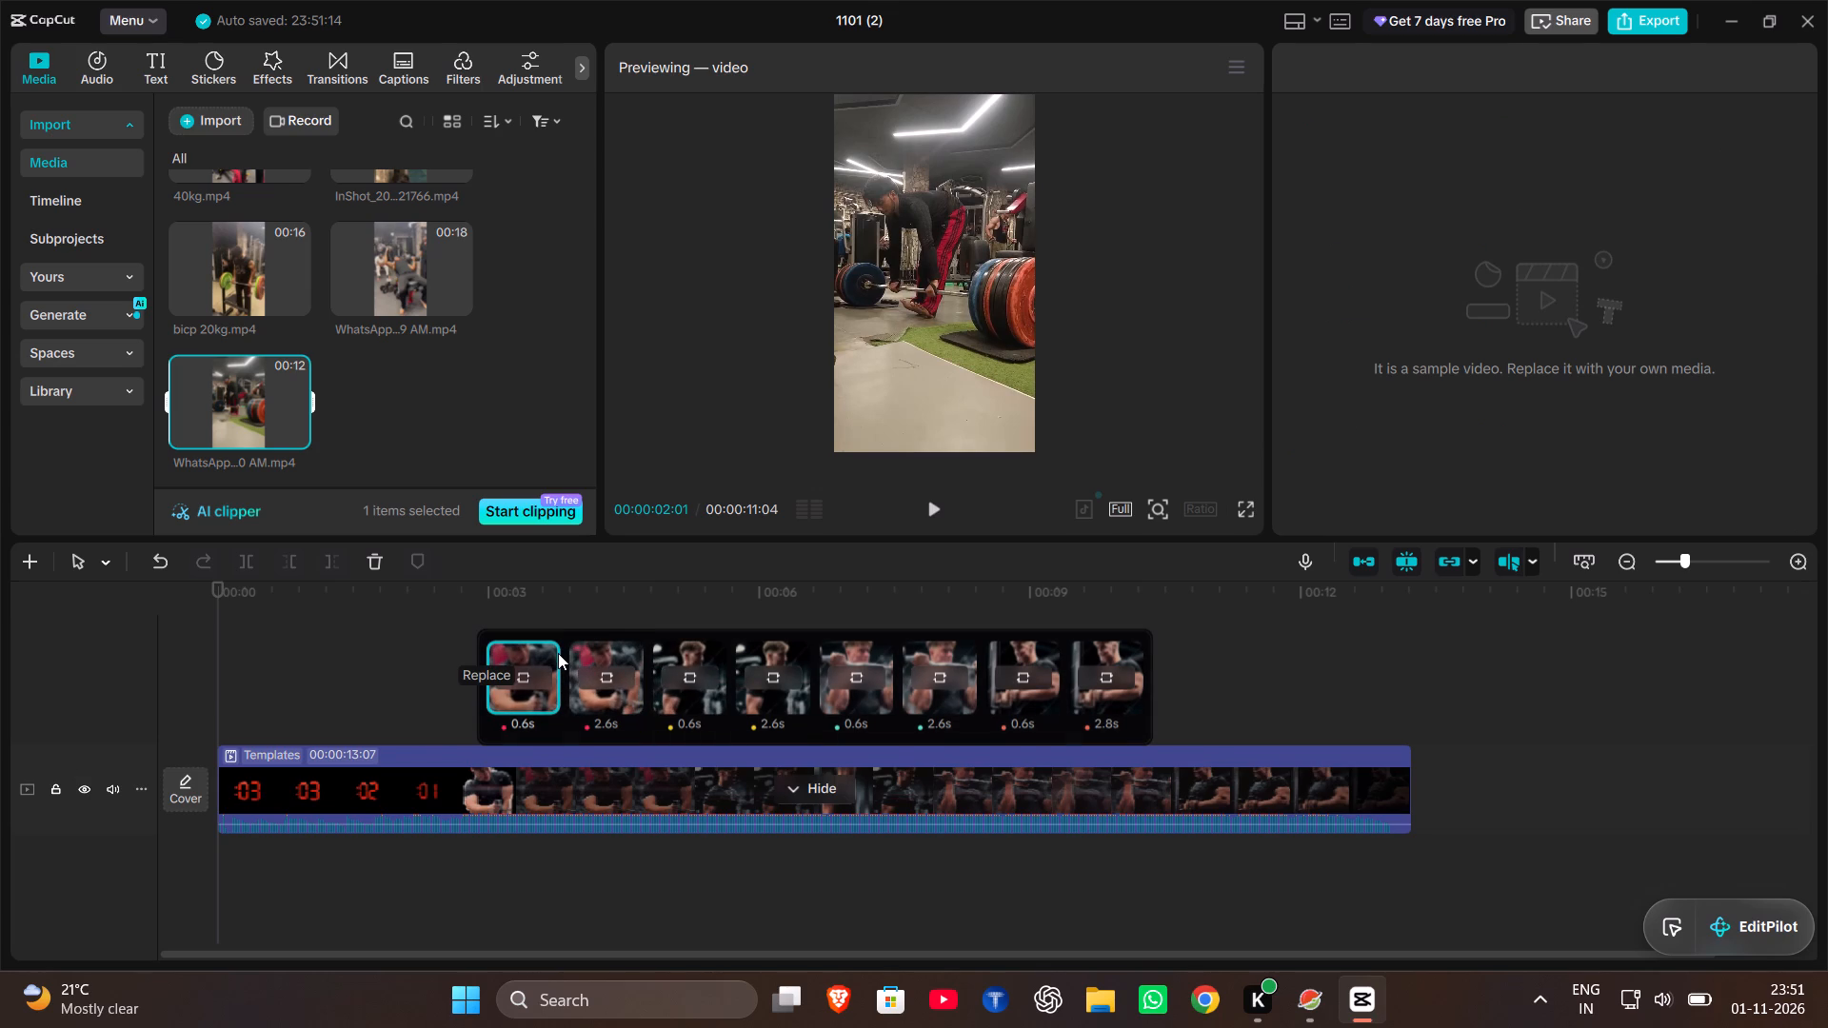
scroll(502, 385, "up", 1)
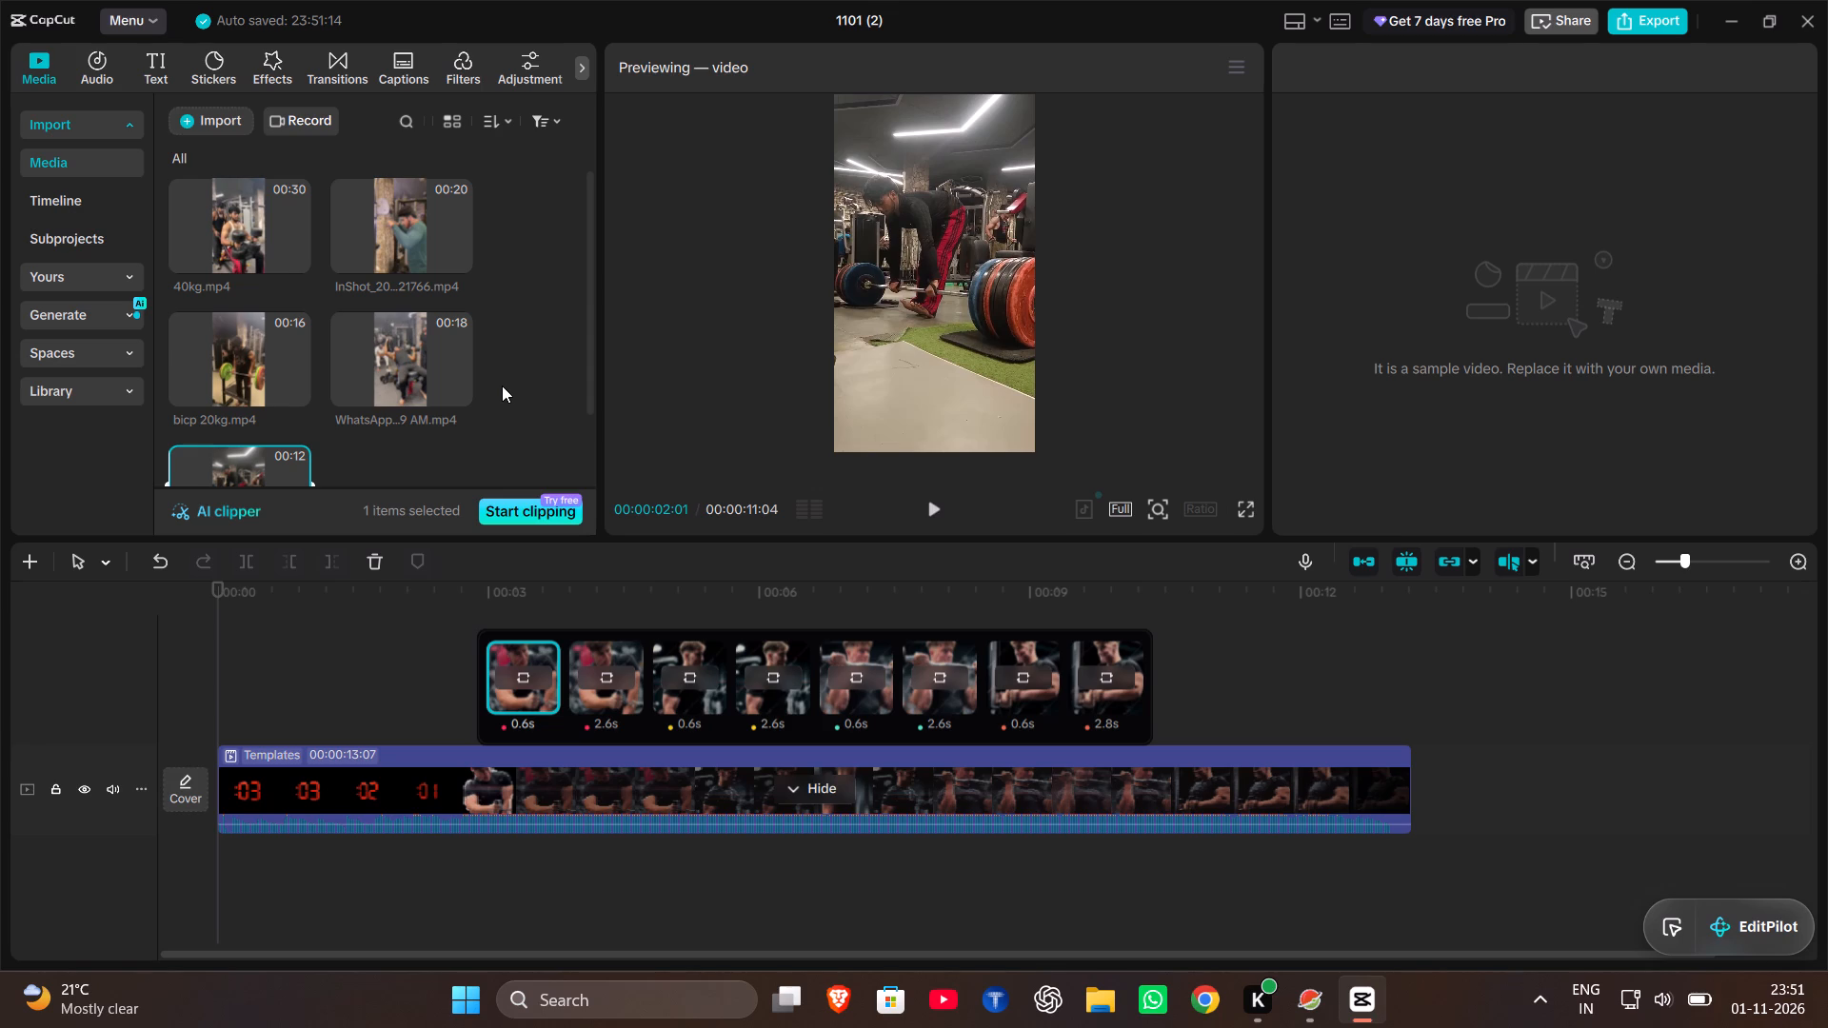
left_click(291, 256)
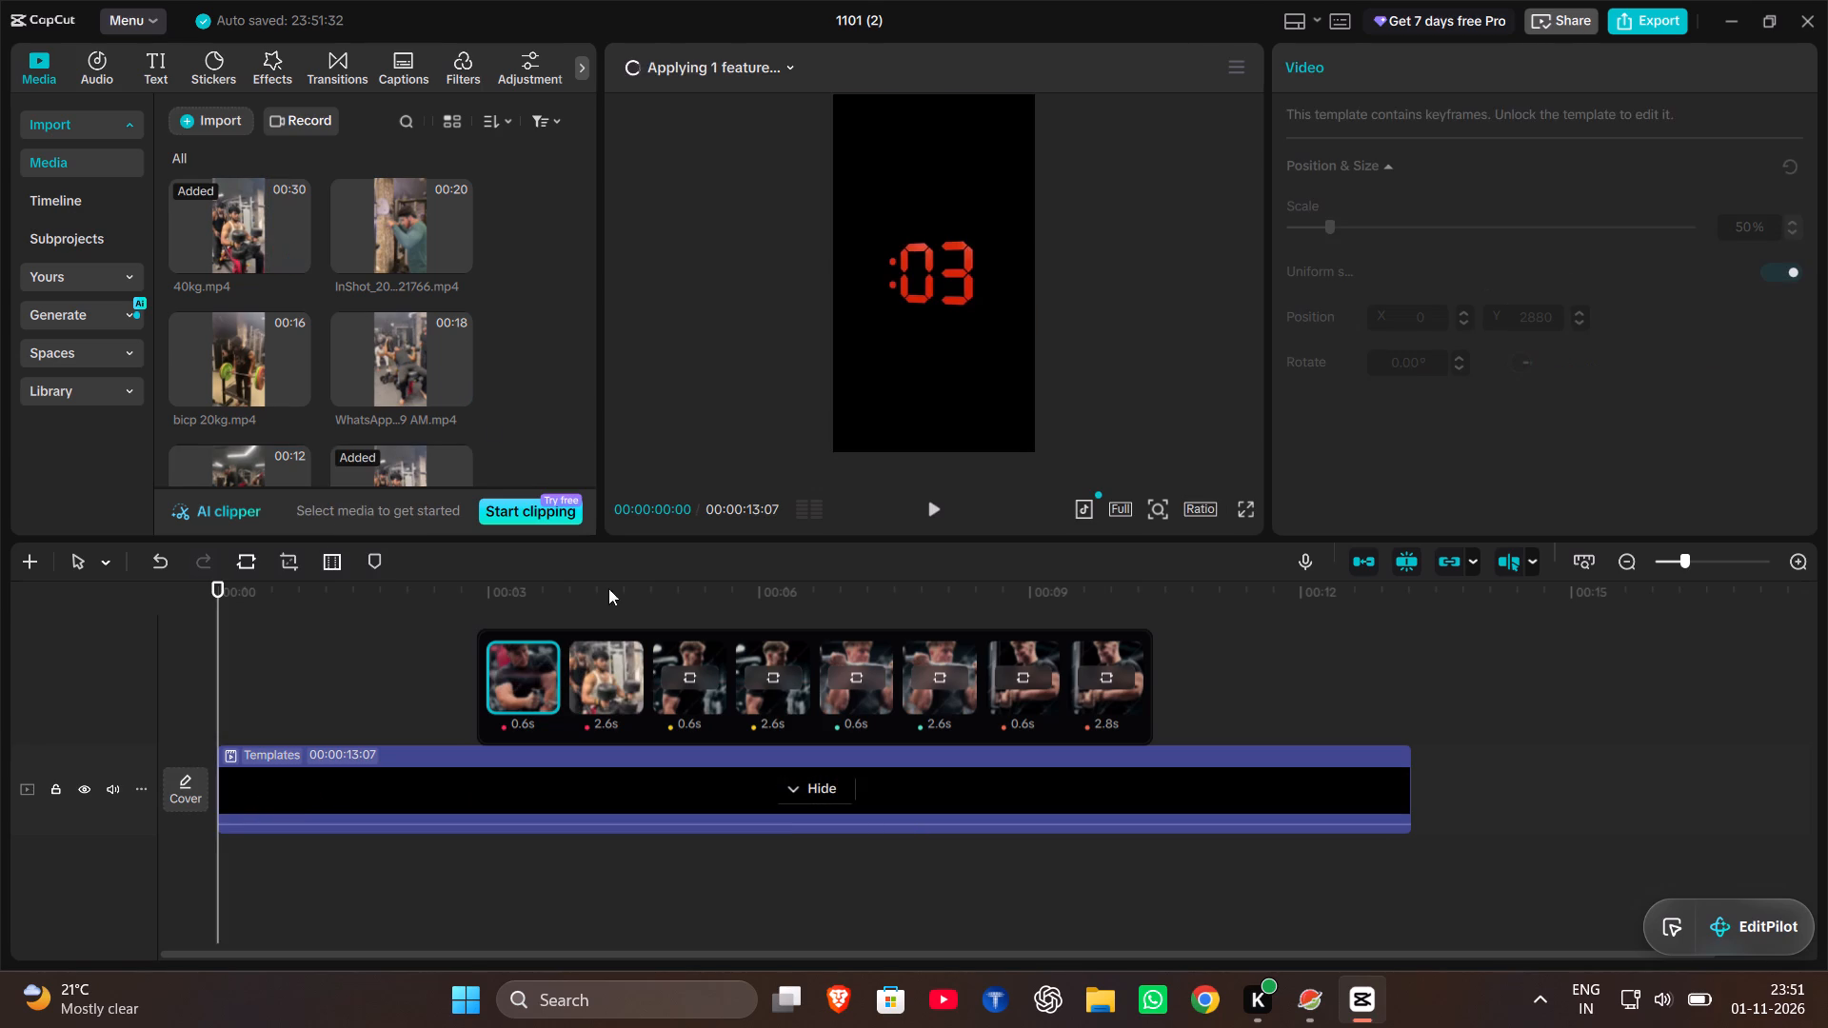
Replace the template's third sample clip, 0.6s long, with the imported InShot_20241130_195621766.mp4 video.
left_click(681, 652)
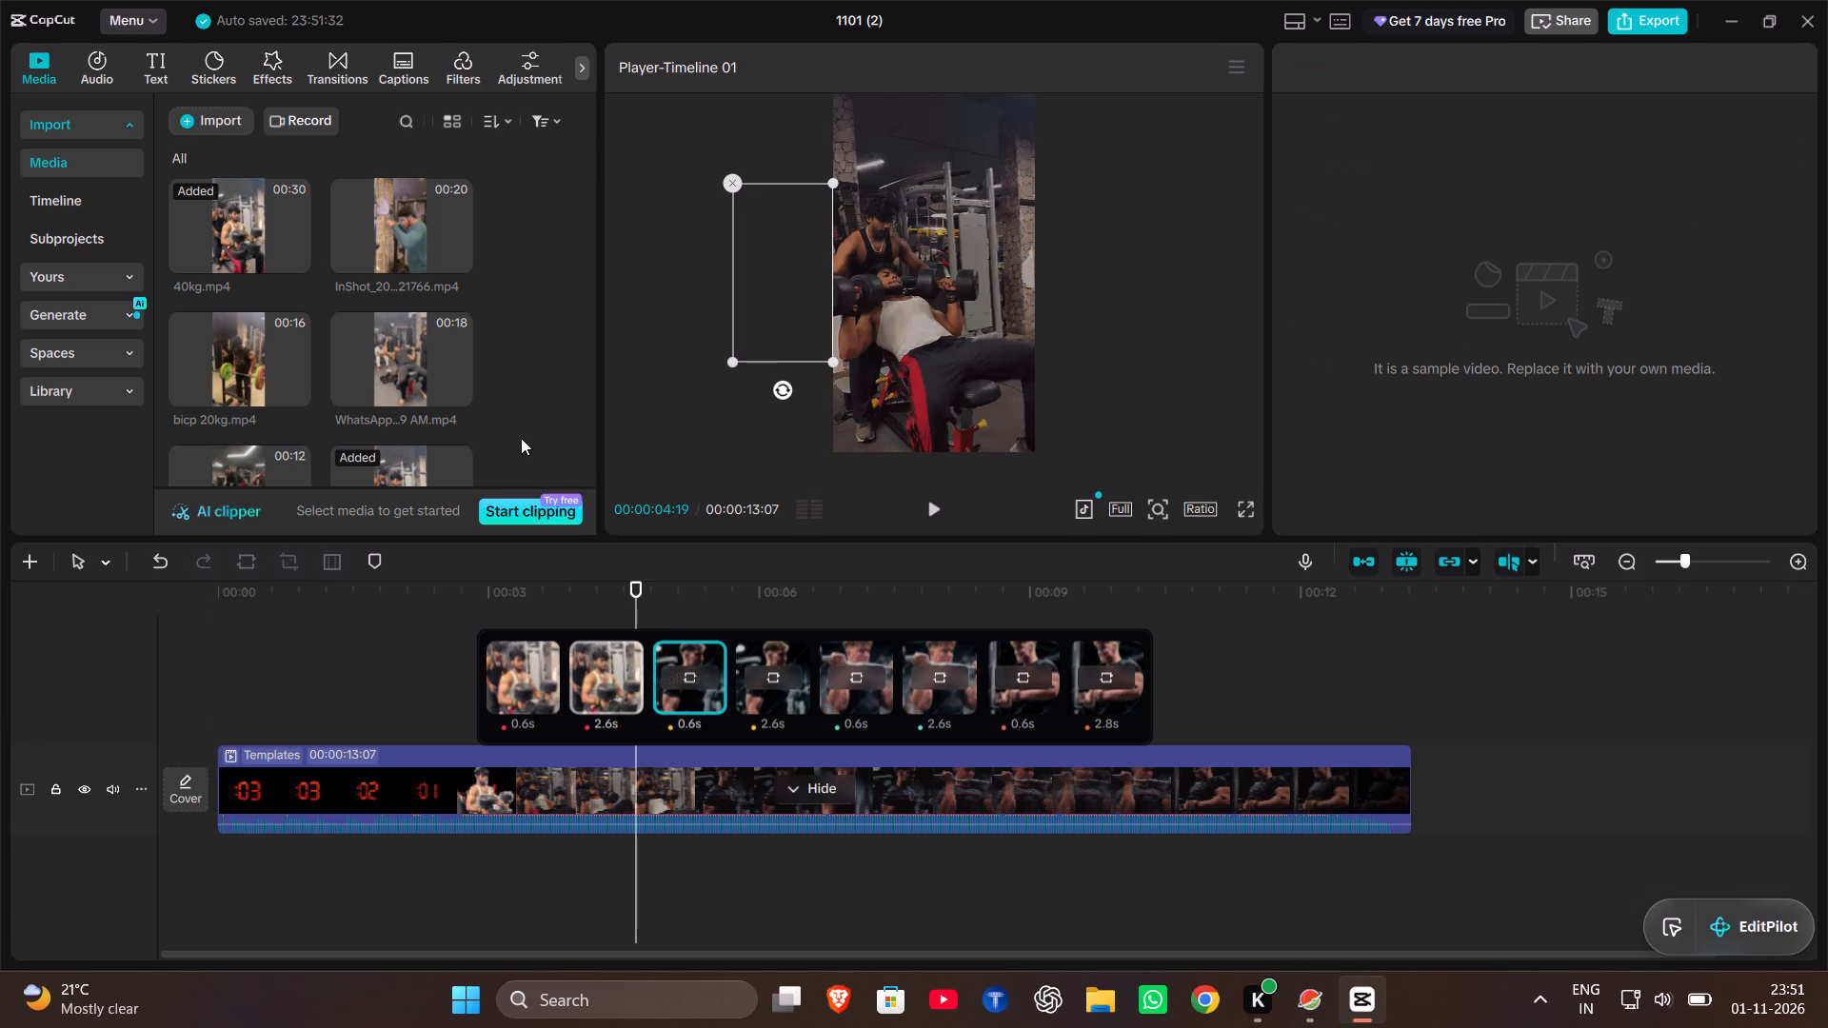
scroll(521, 438, "down", 1)
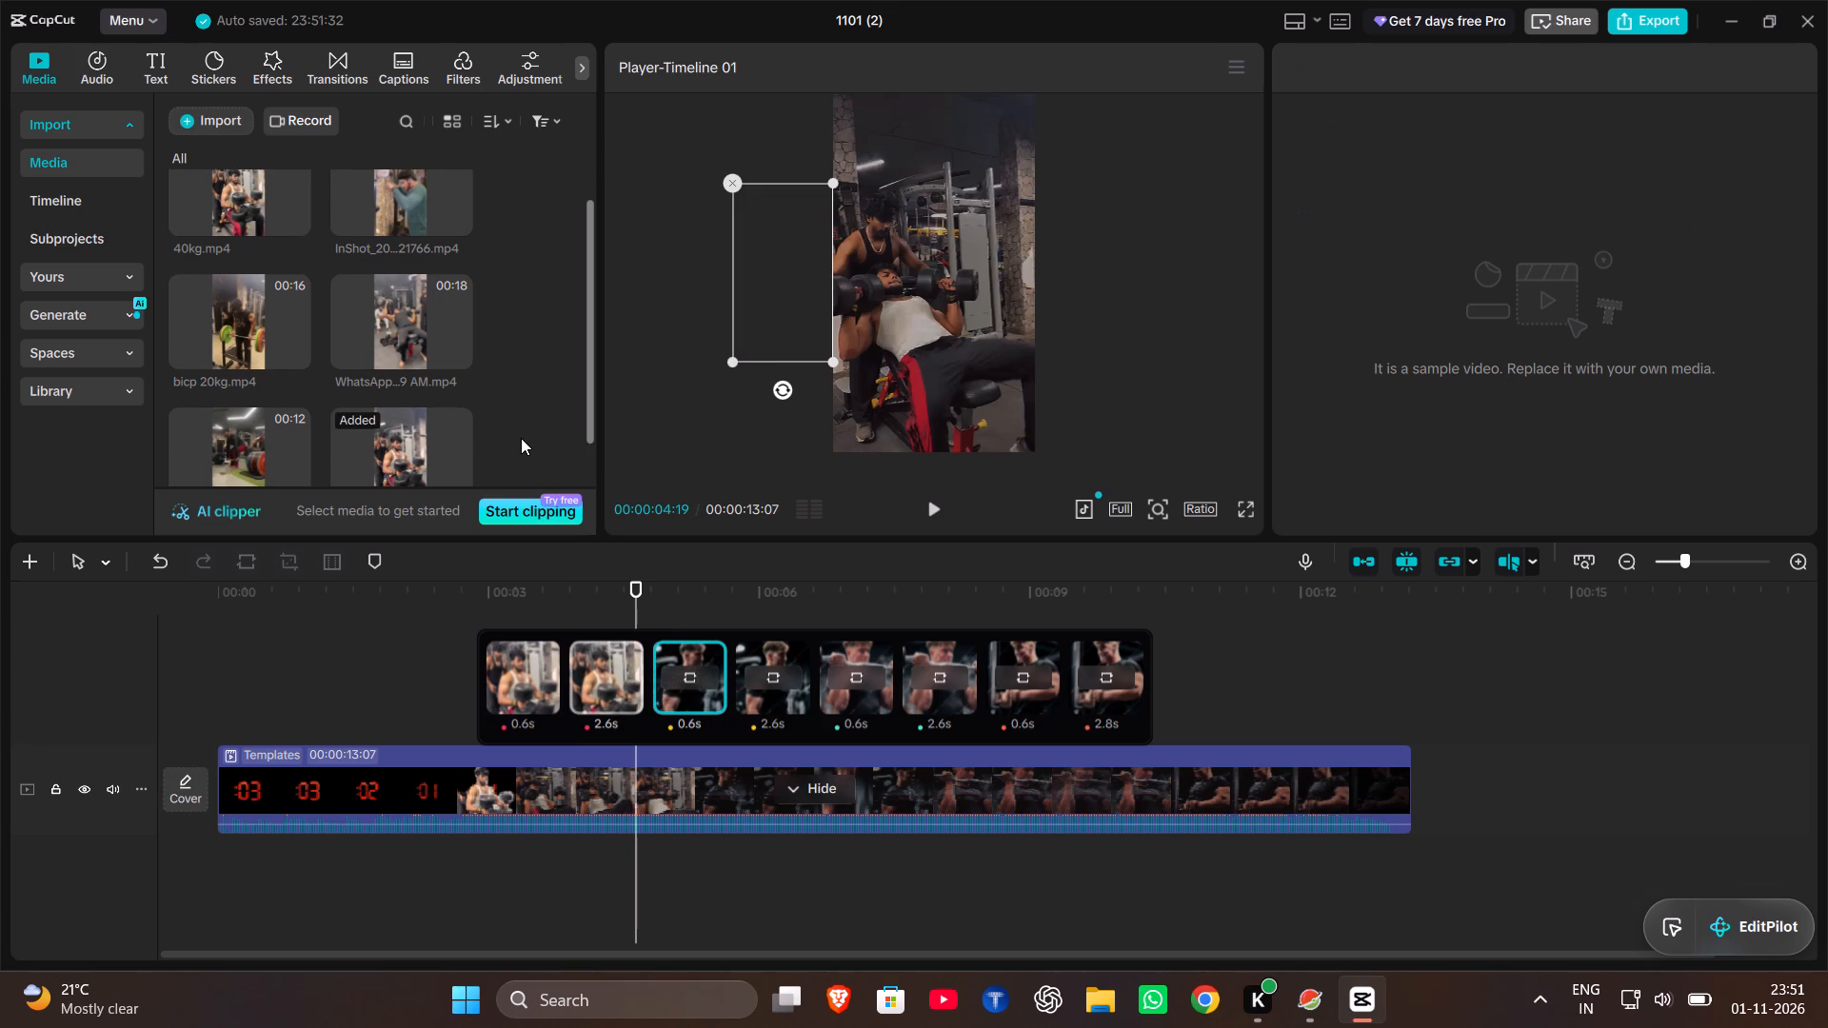
scroll(521, 438, "down", 2)
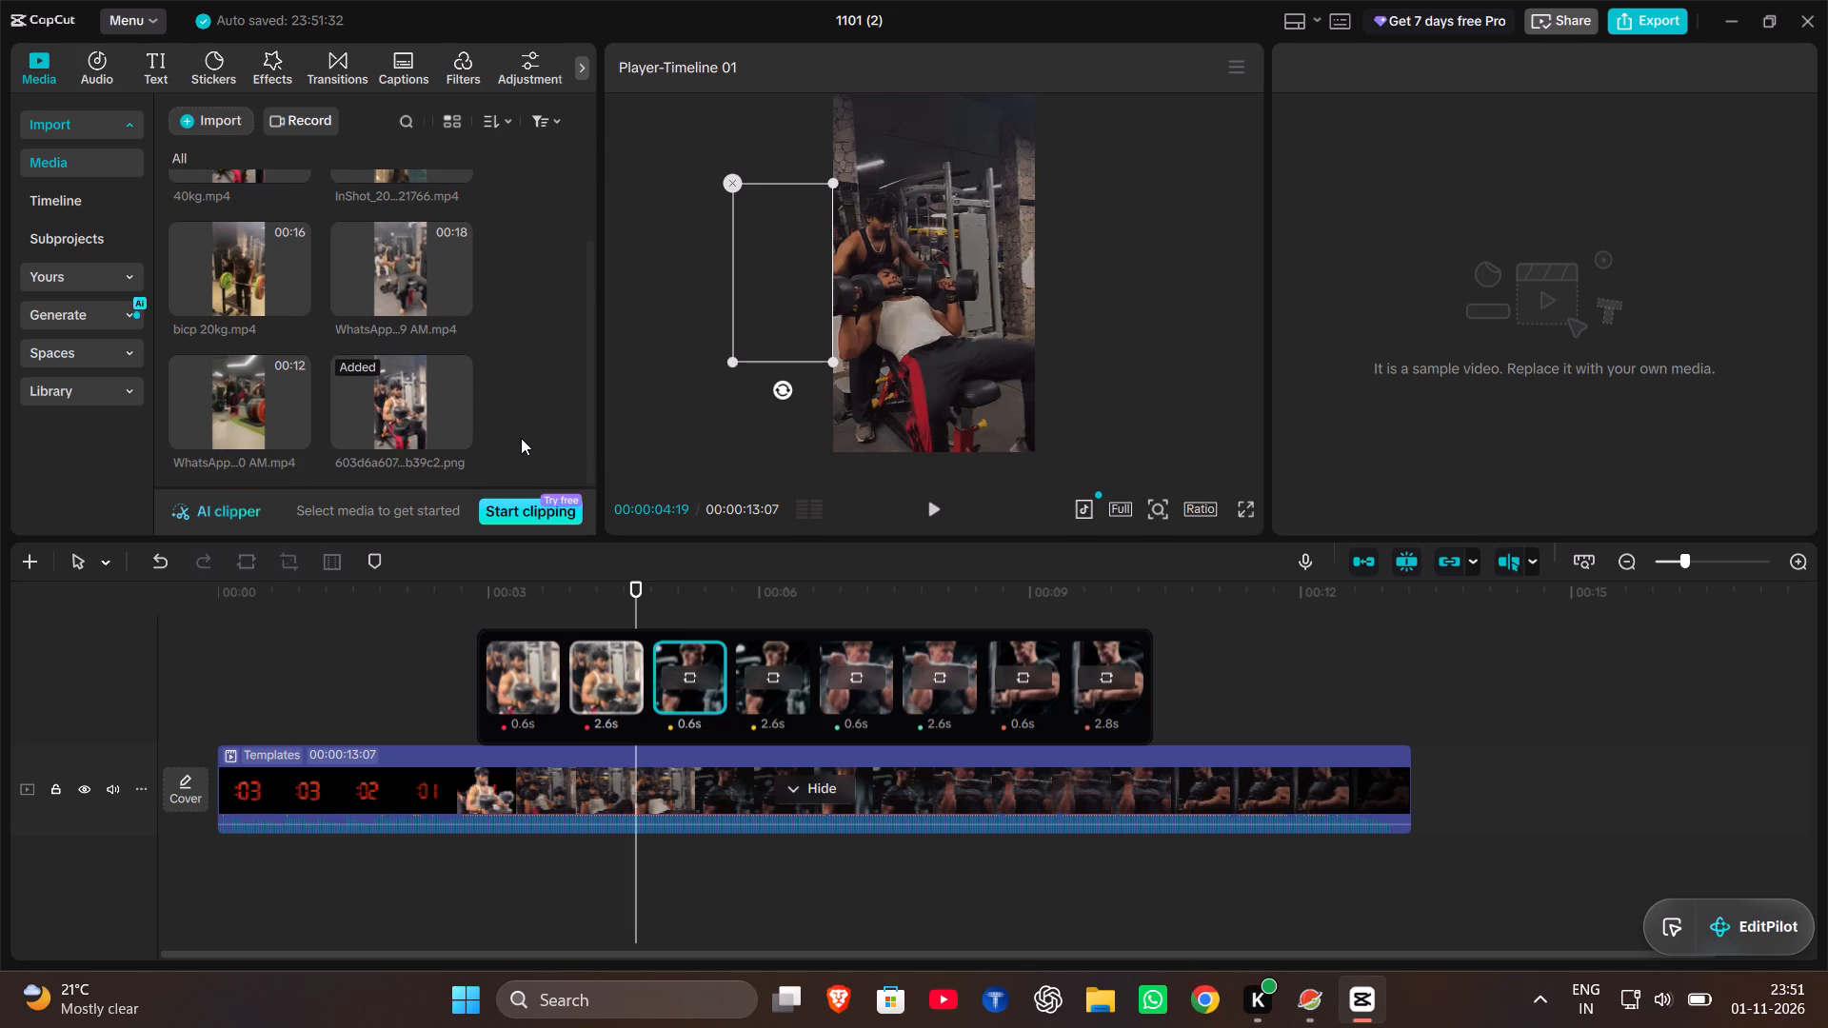
scroll(512, 394, "up", 1)
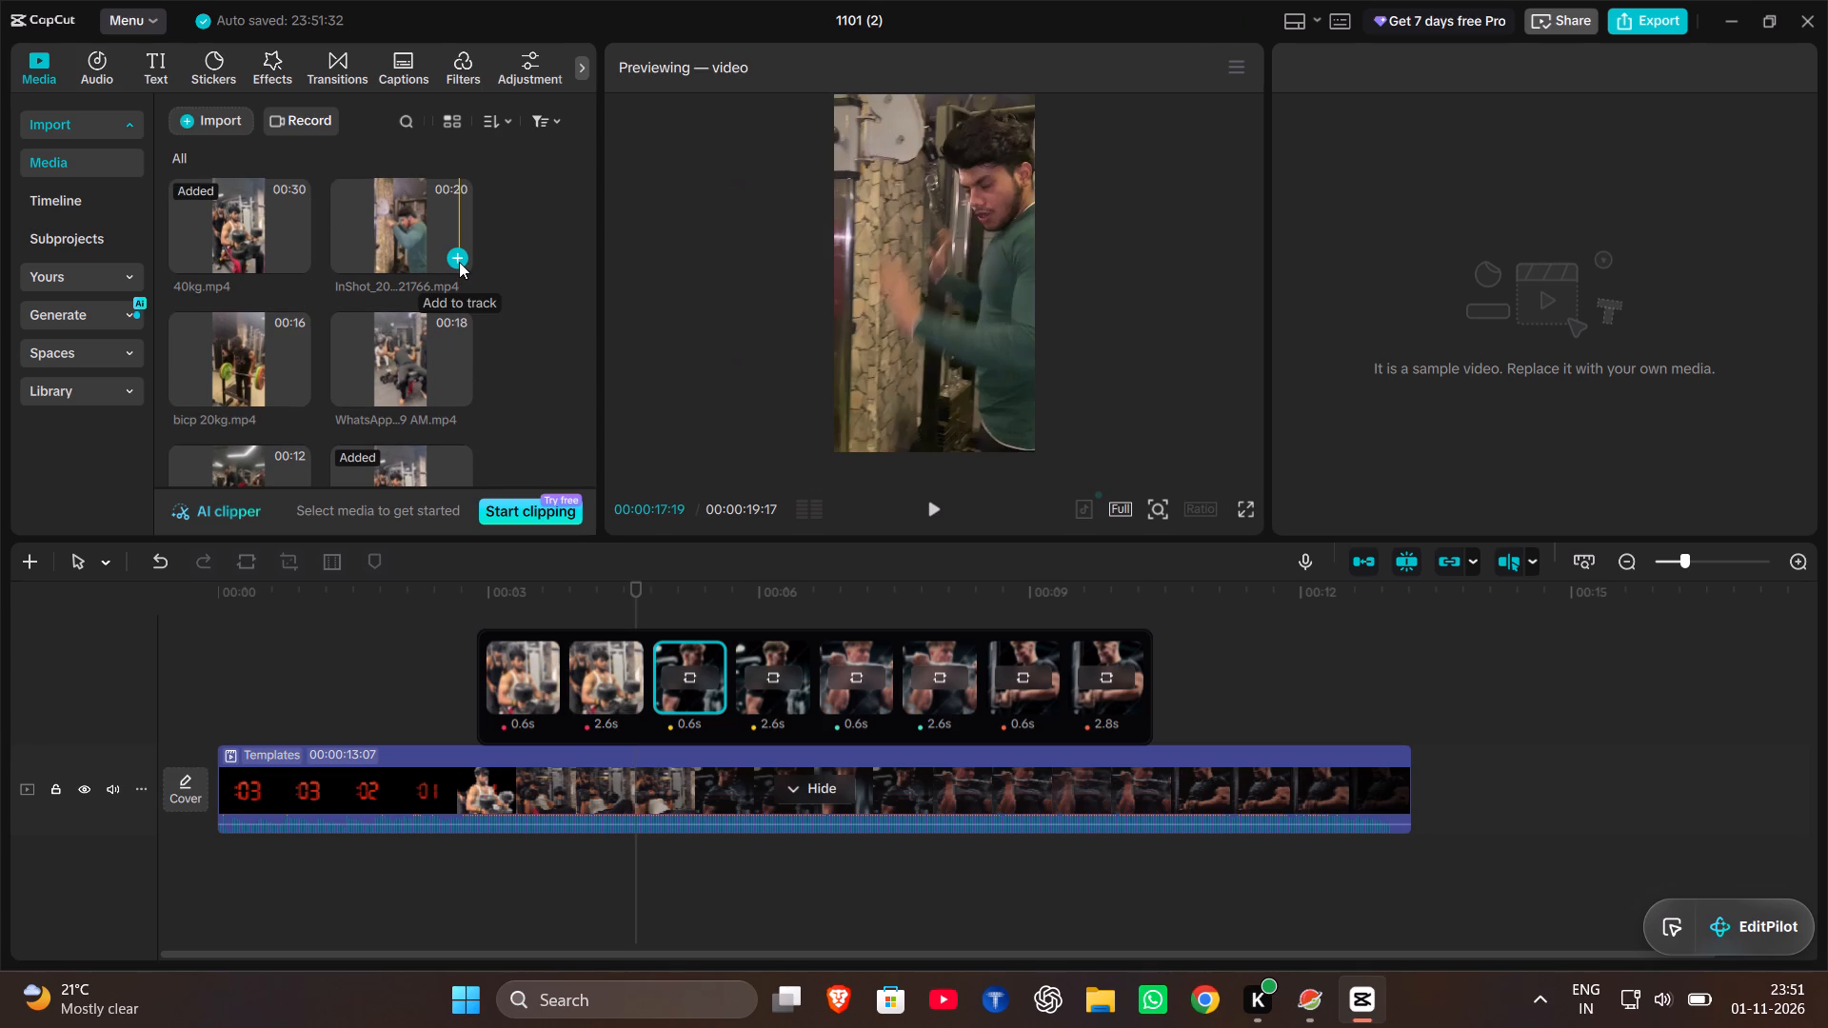
left_click(459, 262)
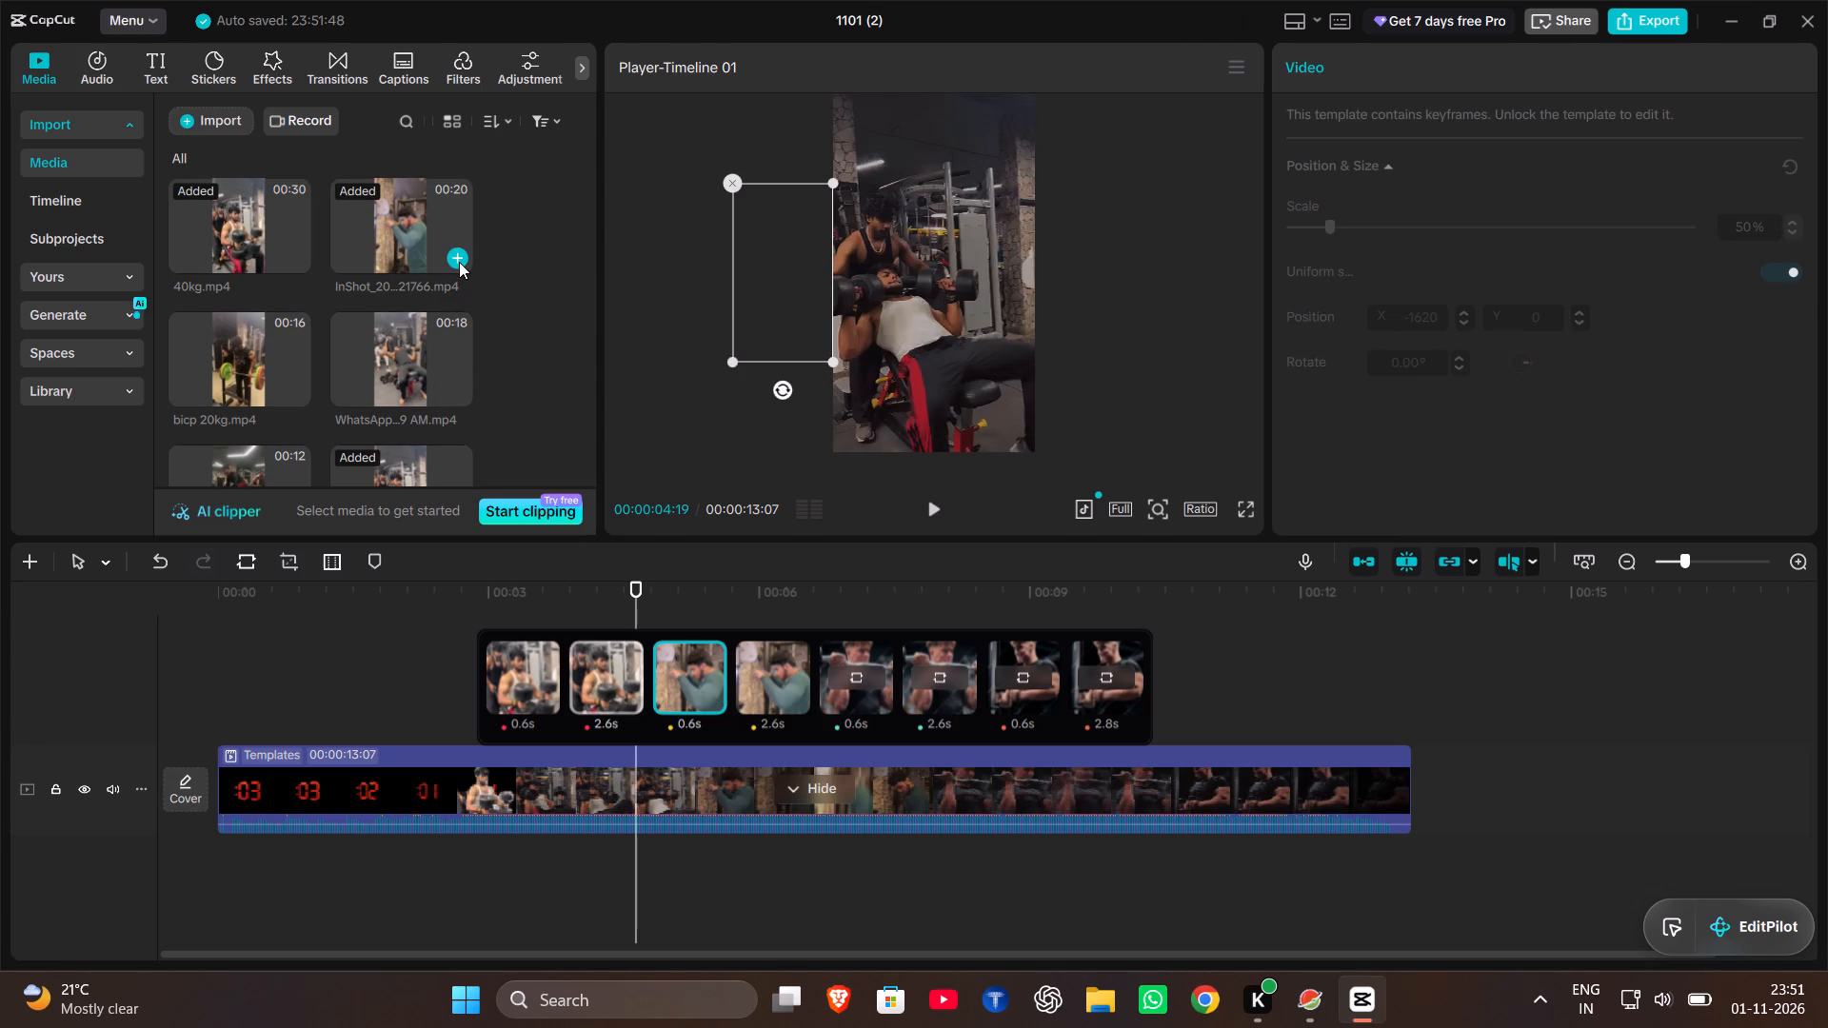
Replace the template's fifth sample clip, 0.6s long, with the imported WhatsApp Video 2026-10-28 at 1.29.50 AM.mp4.
left_click(876, 644)
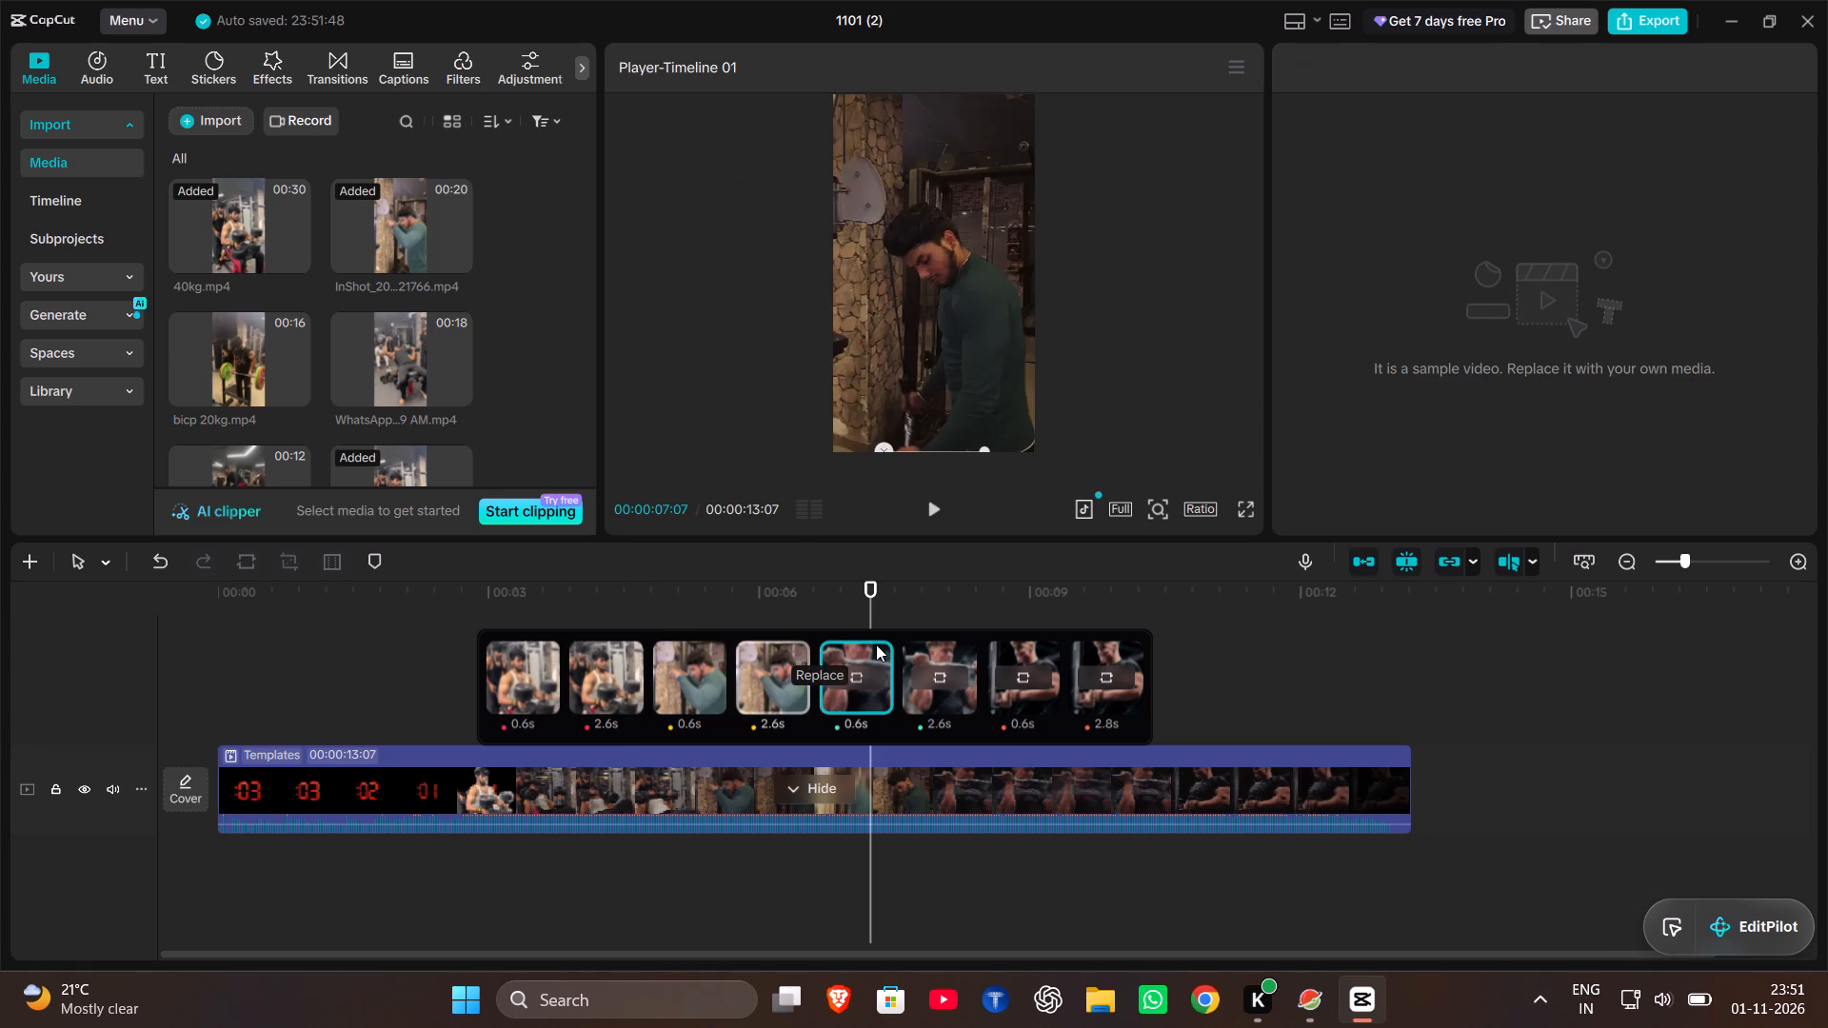
scroll(290, 383, "down", 2)
left_click(297, 397)
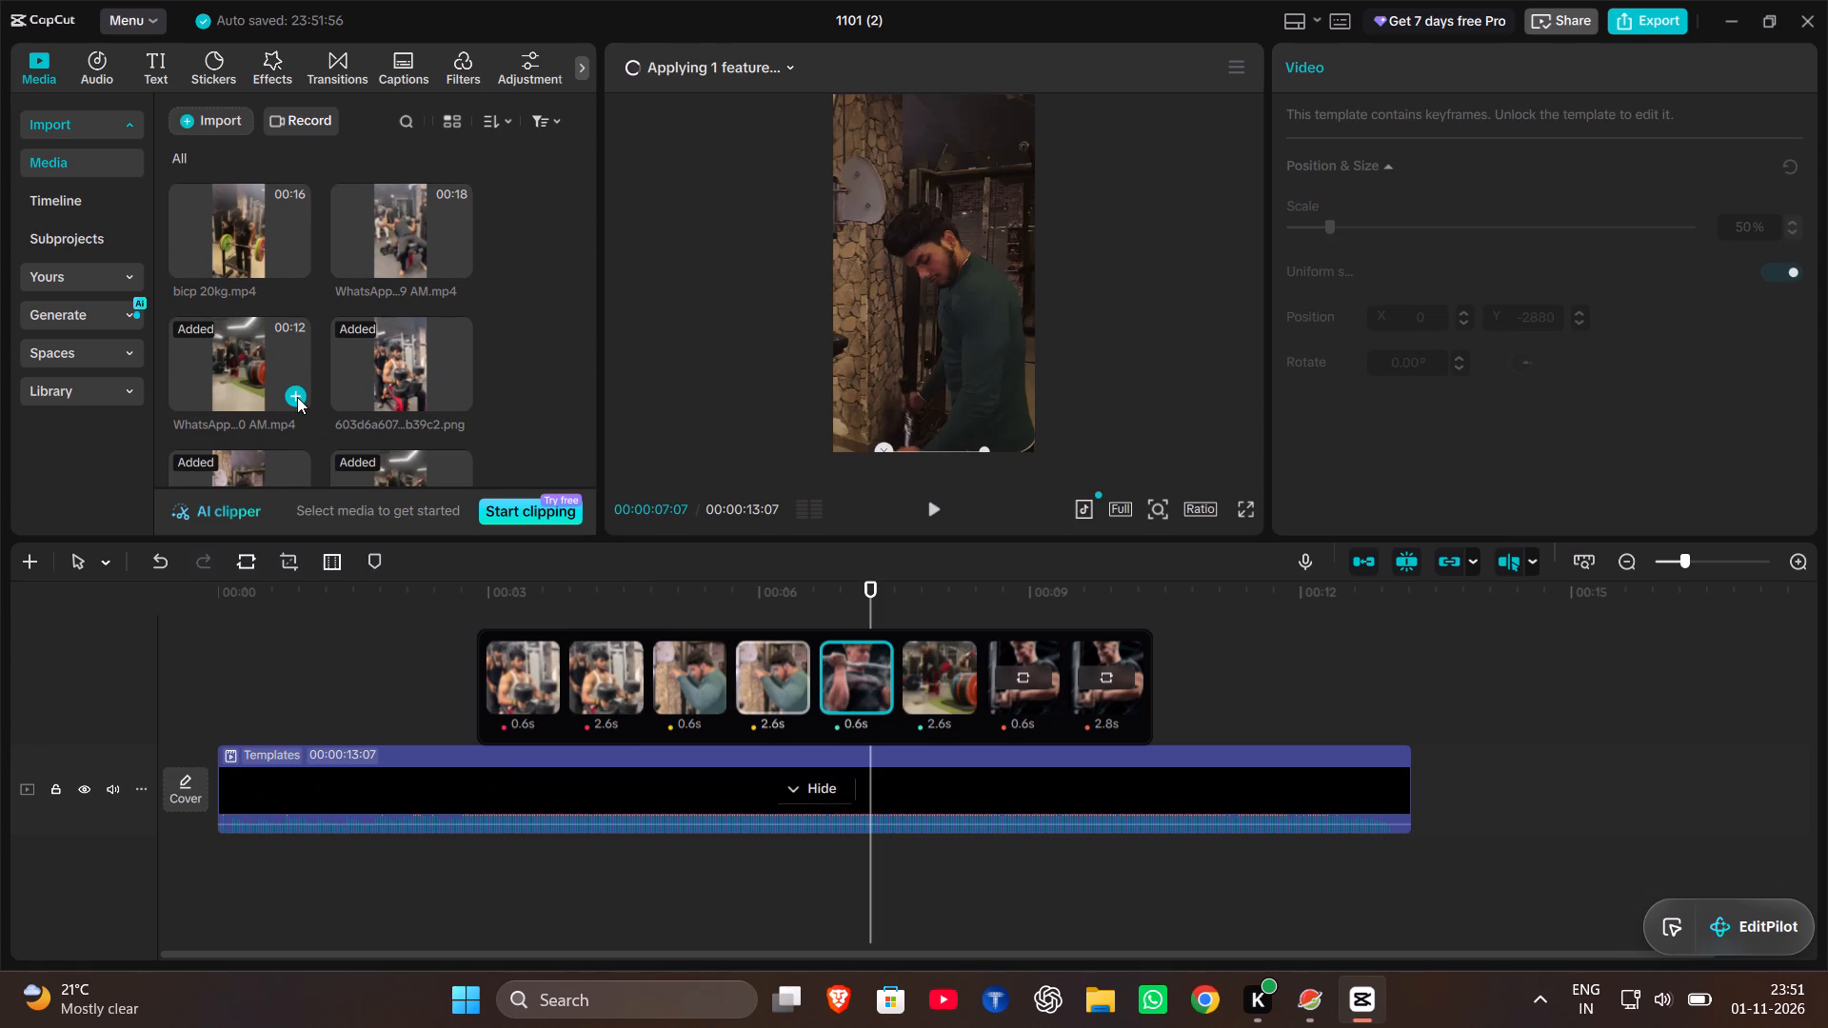
Replace the template's seventh sample clip, 0.6s long, with bicp 20kg.mp4.
left_click(1024, 649)
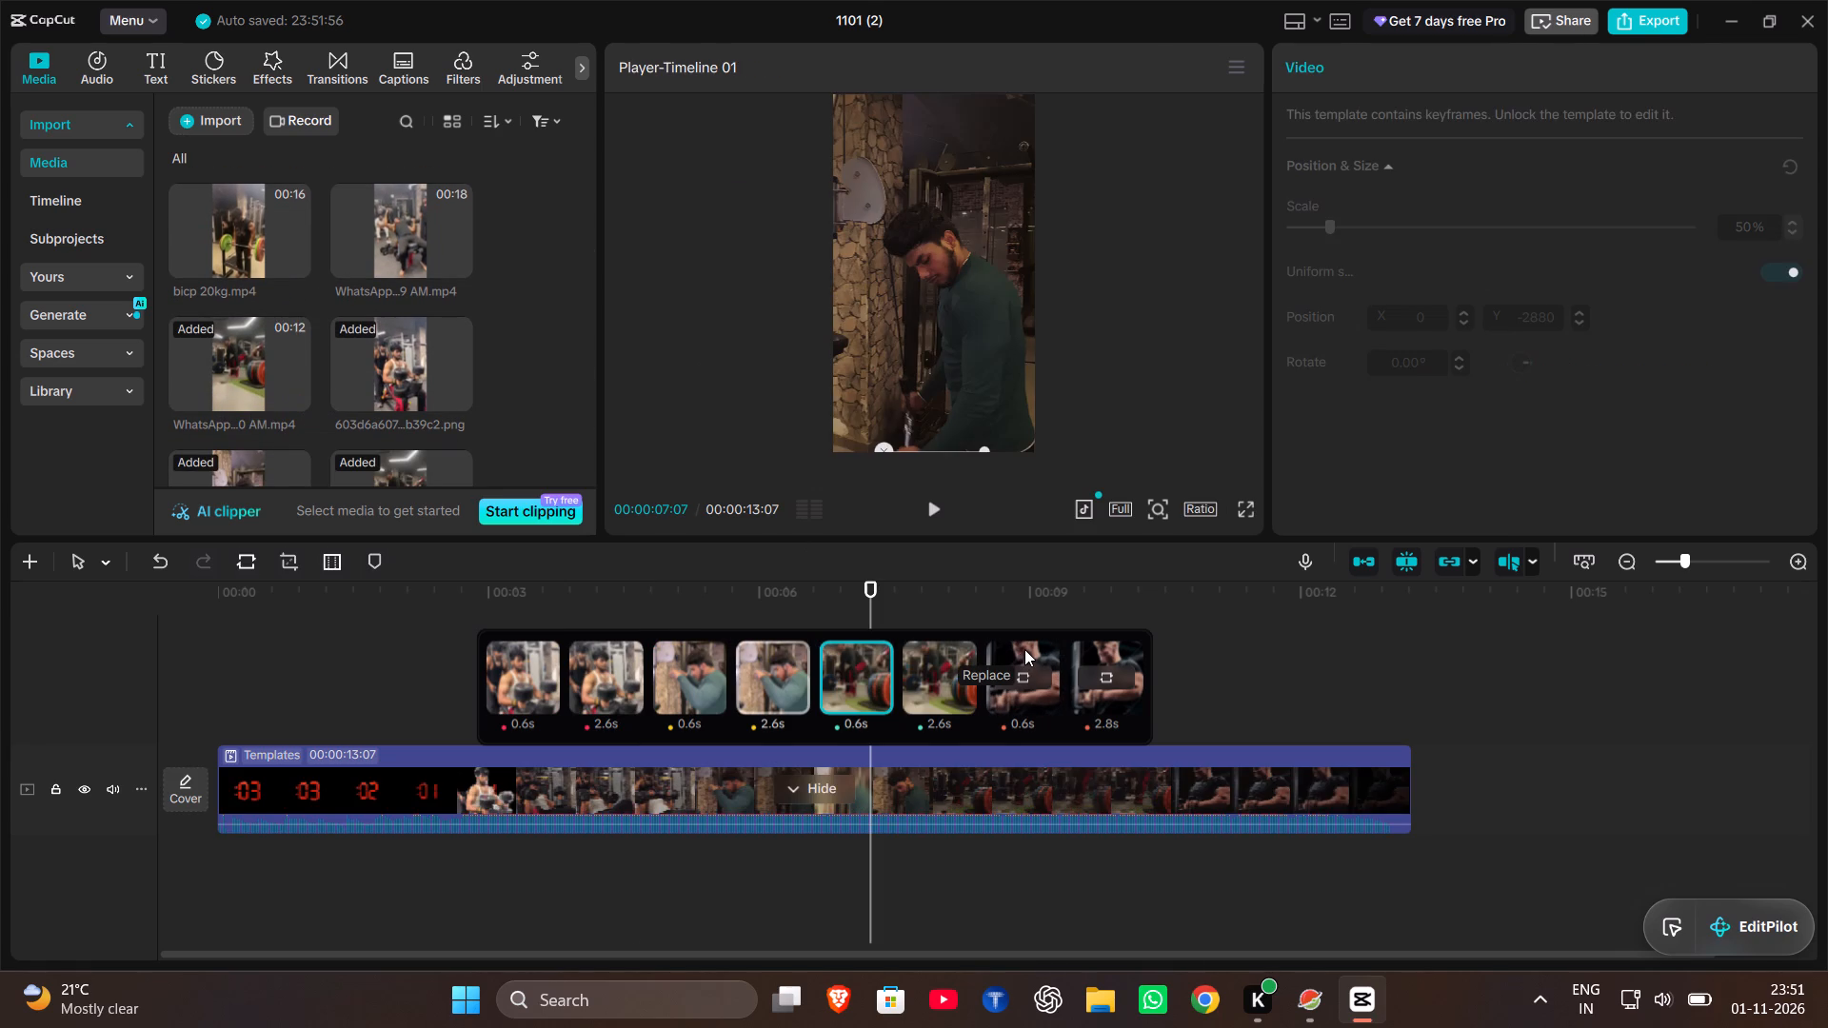
left_click(299, 257)
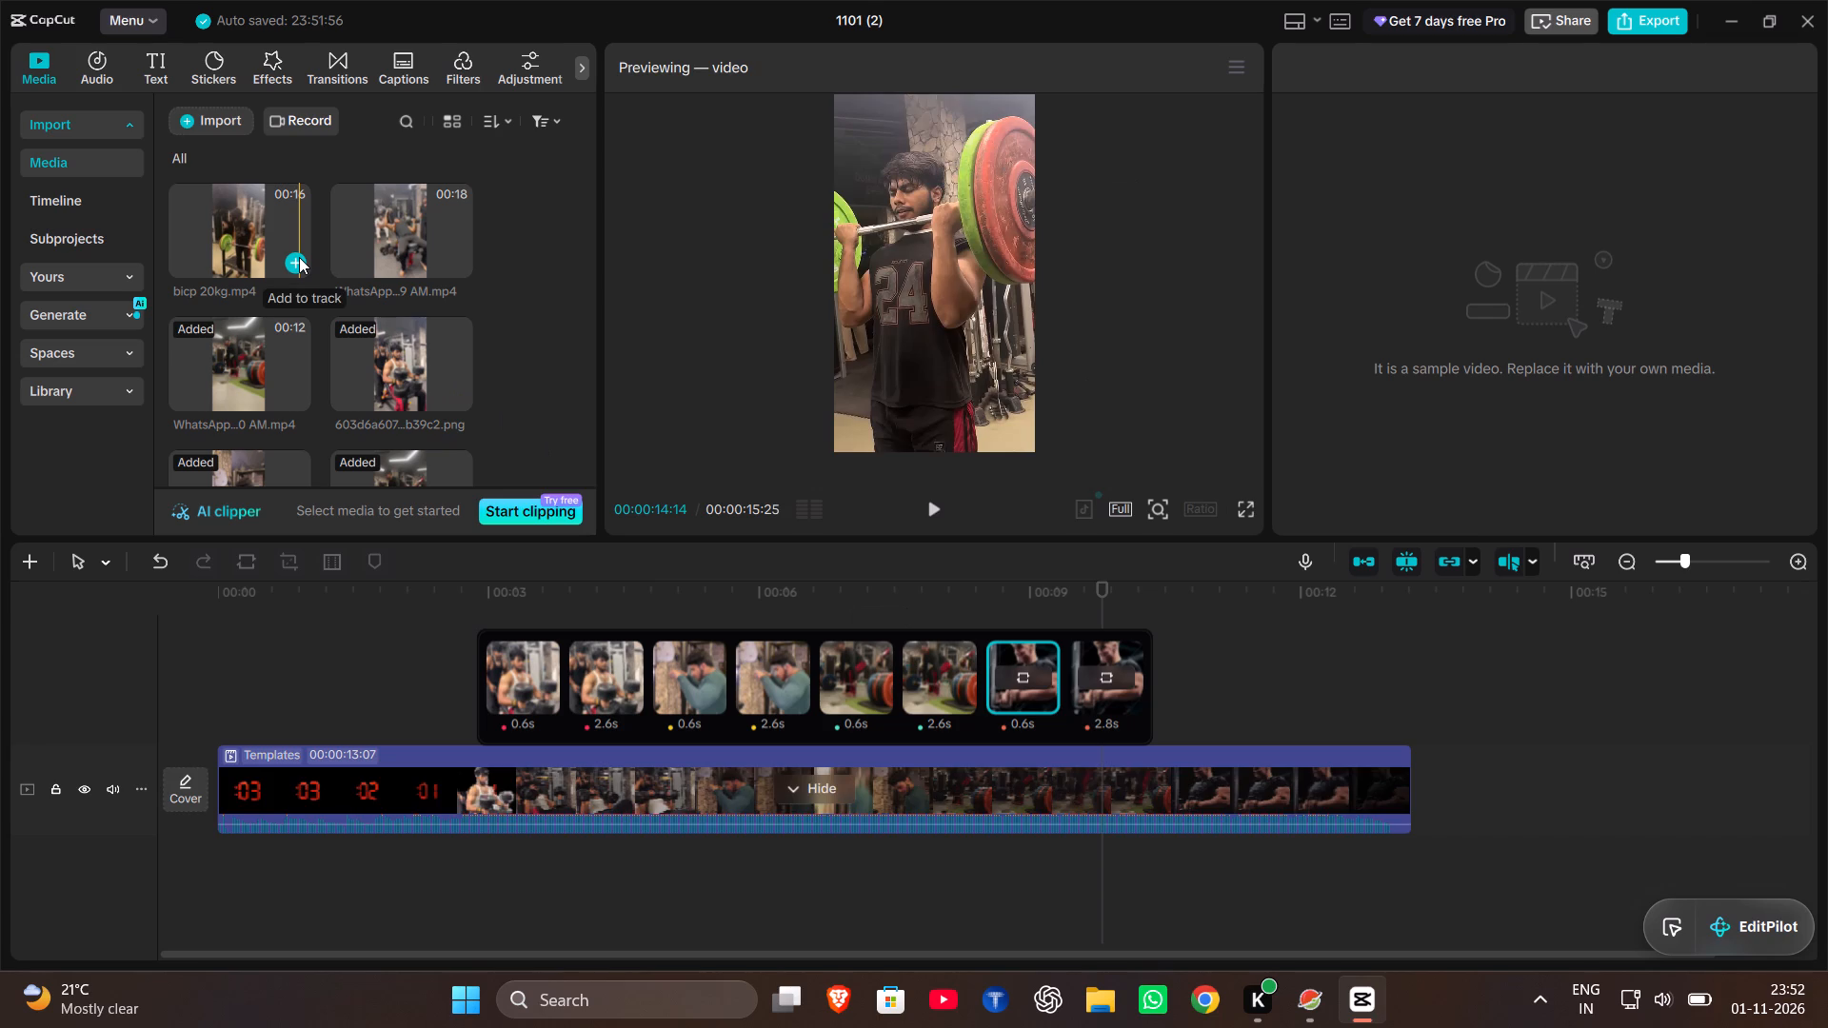
Play the template video from the beginning to review the replaced clips.
left_click(232, 662)
key("space")
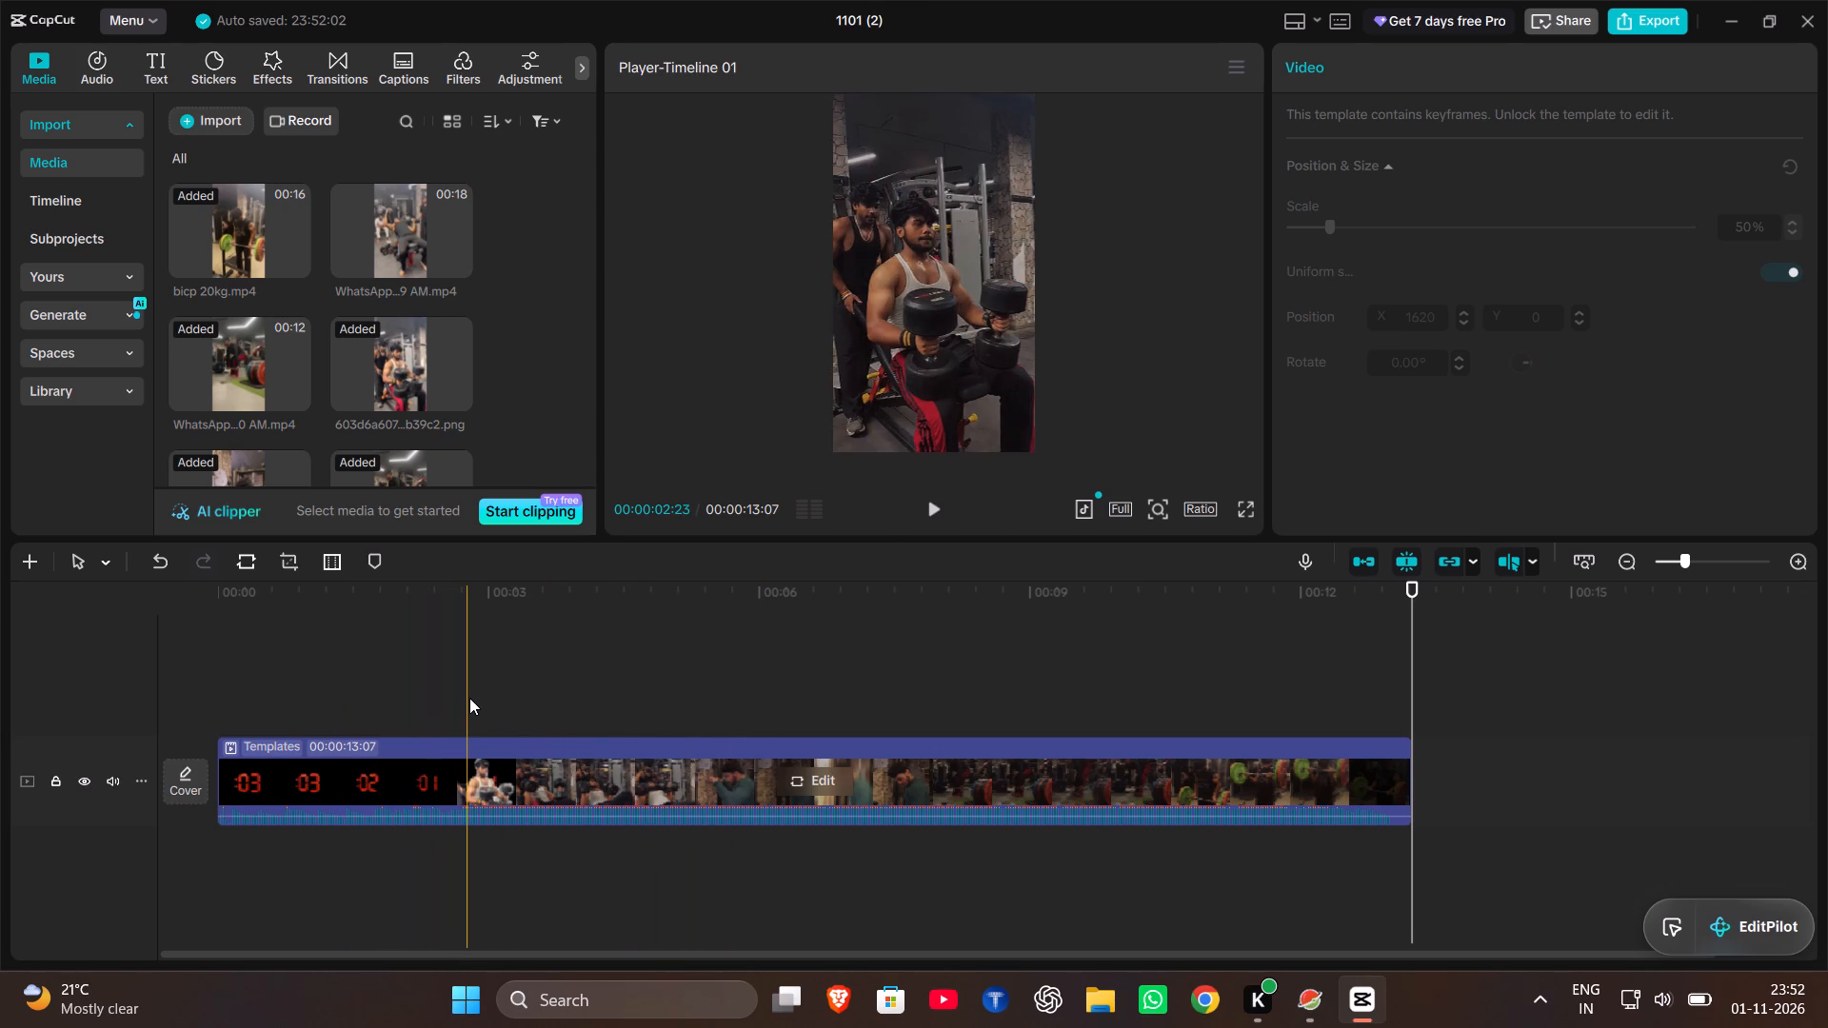
Show the template's replaceable clips on the timeline again.
left_click(516, 778)
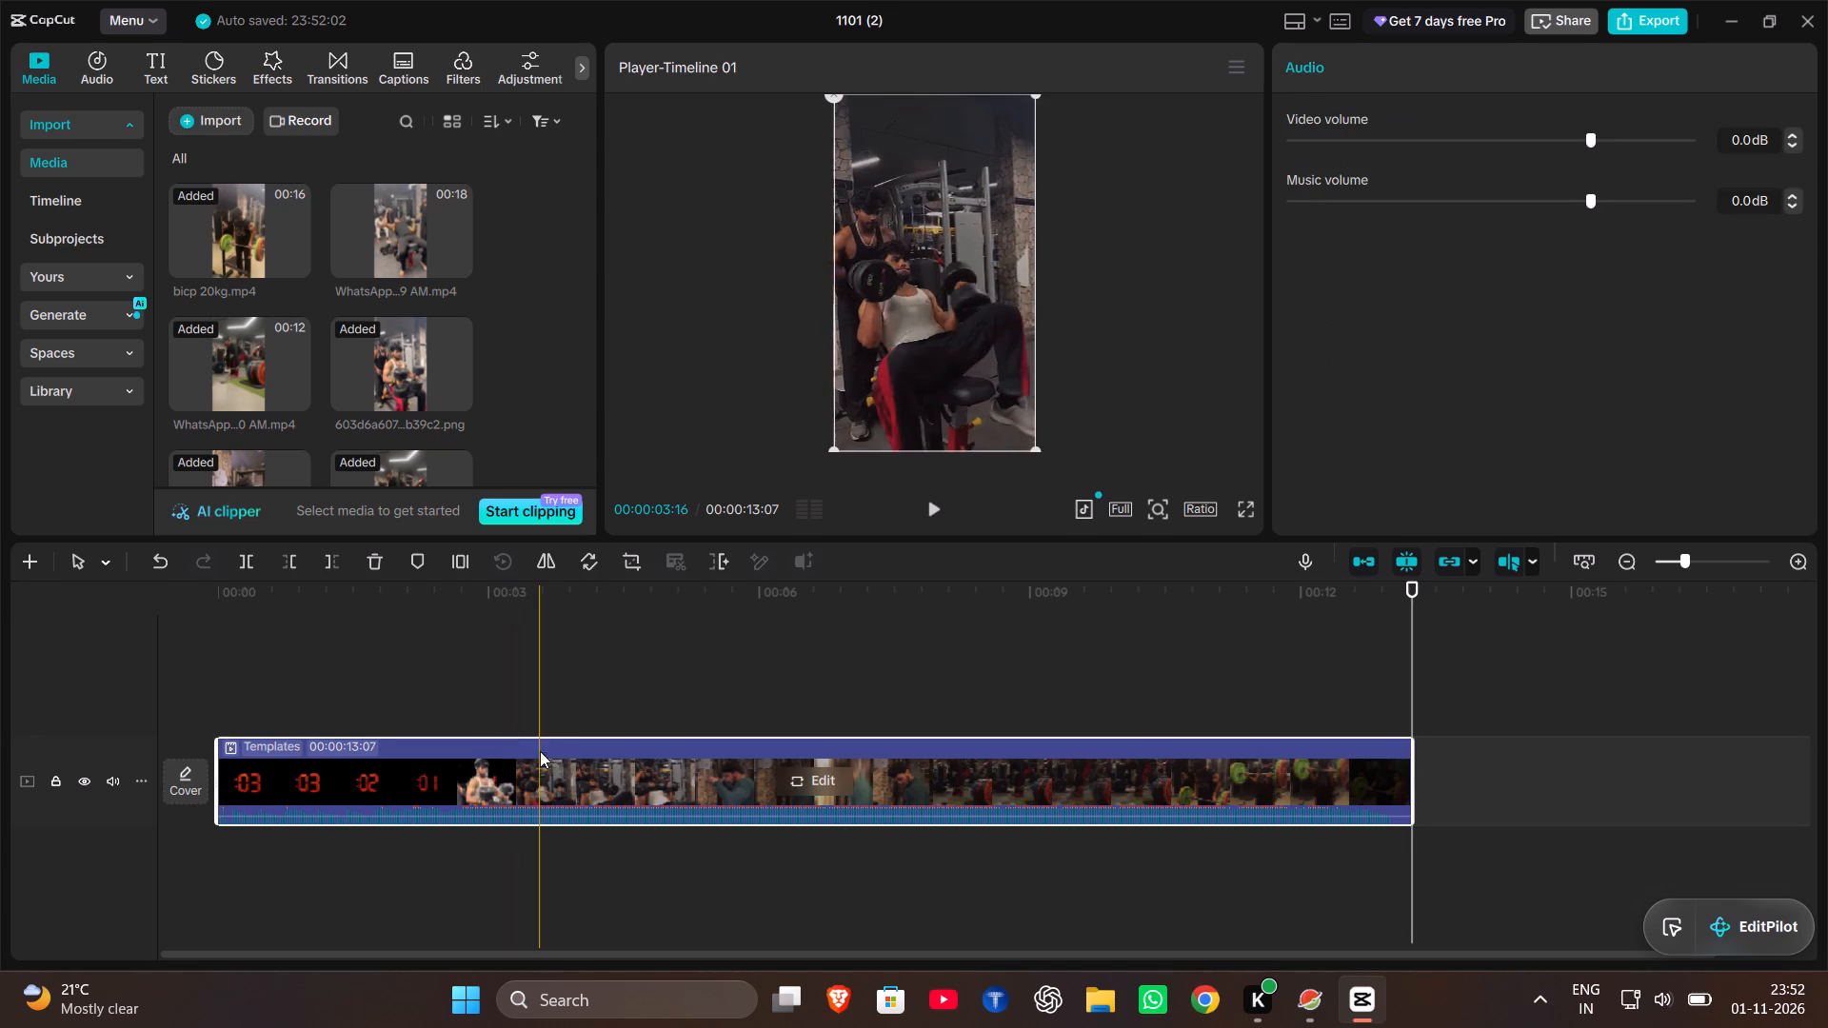
left_click(800, 781)
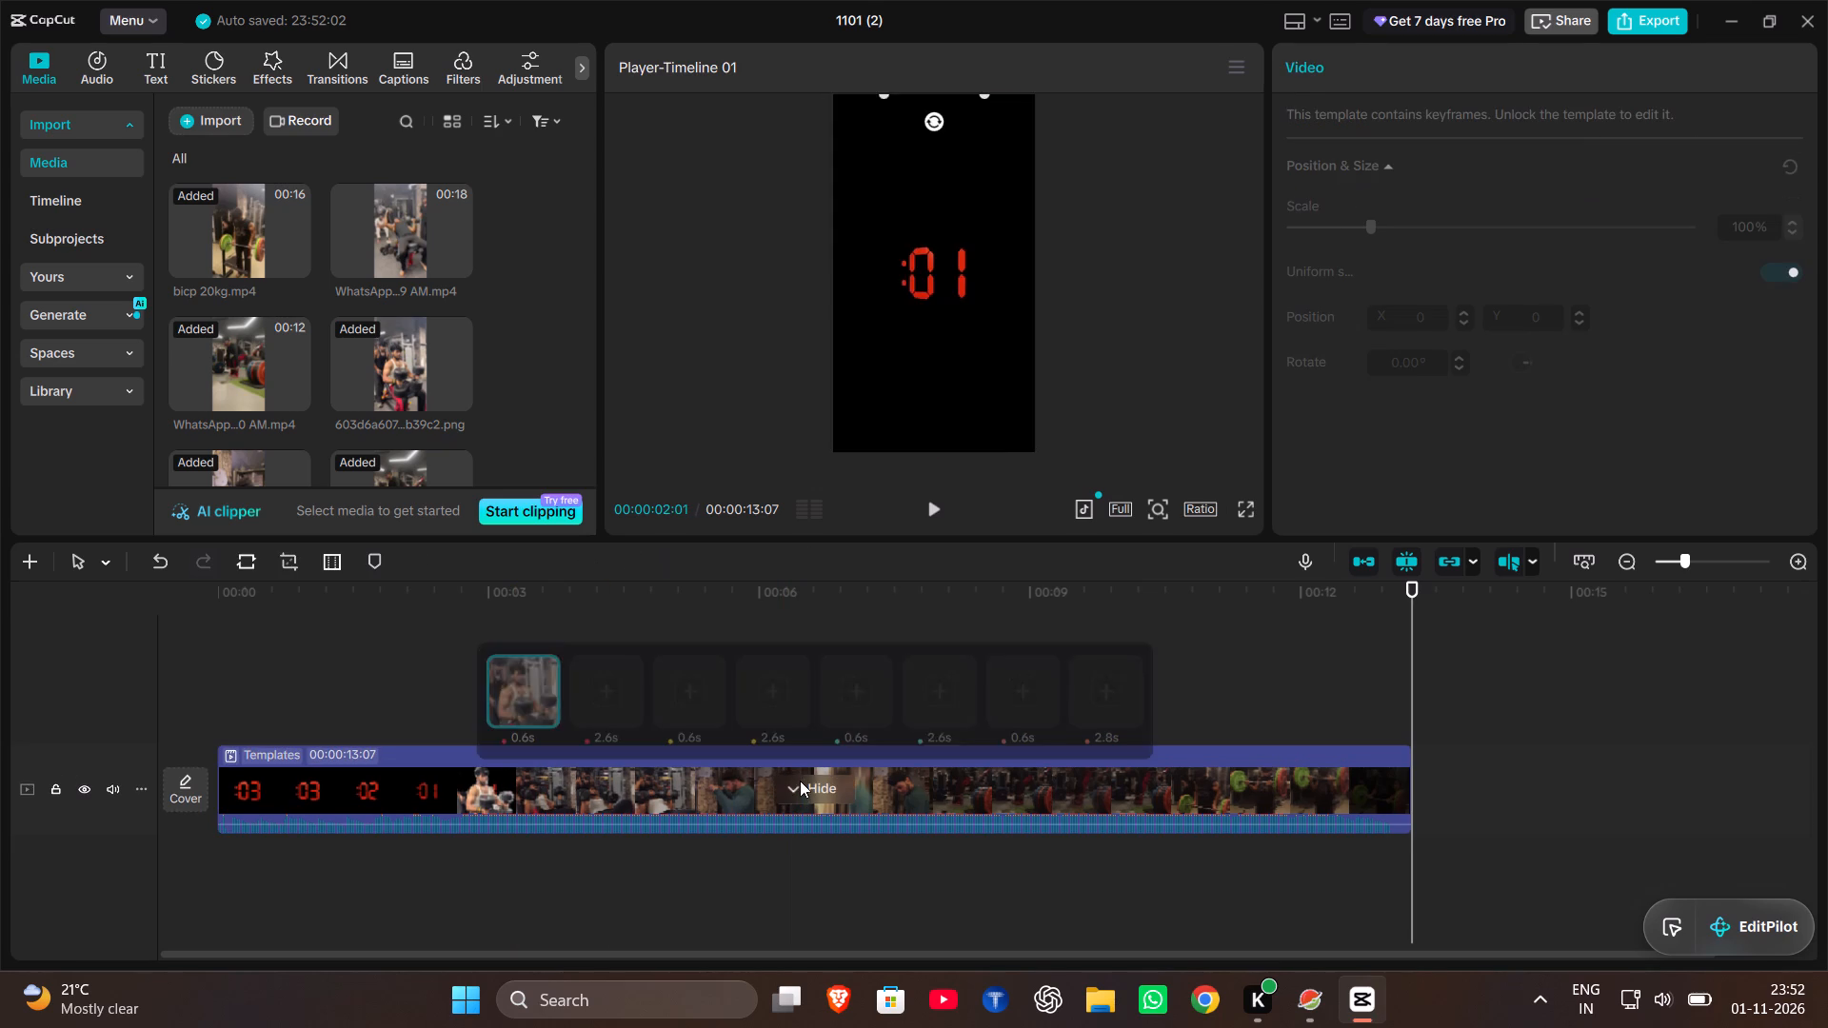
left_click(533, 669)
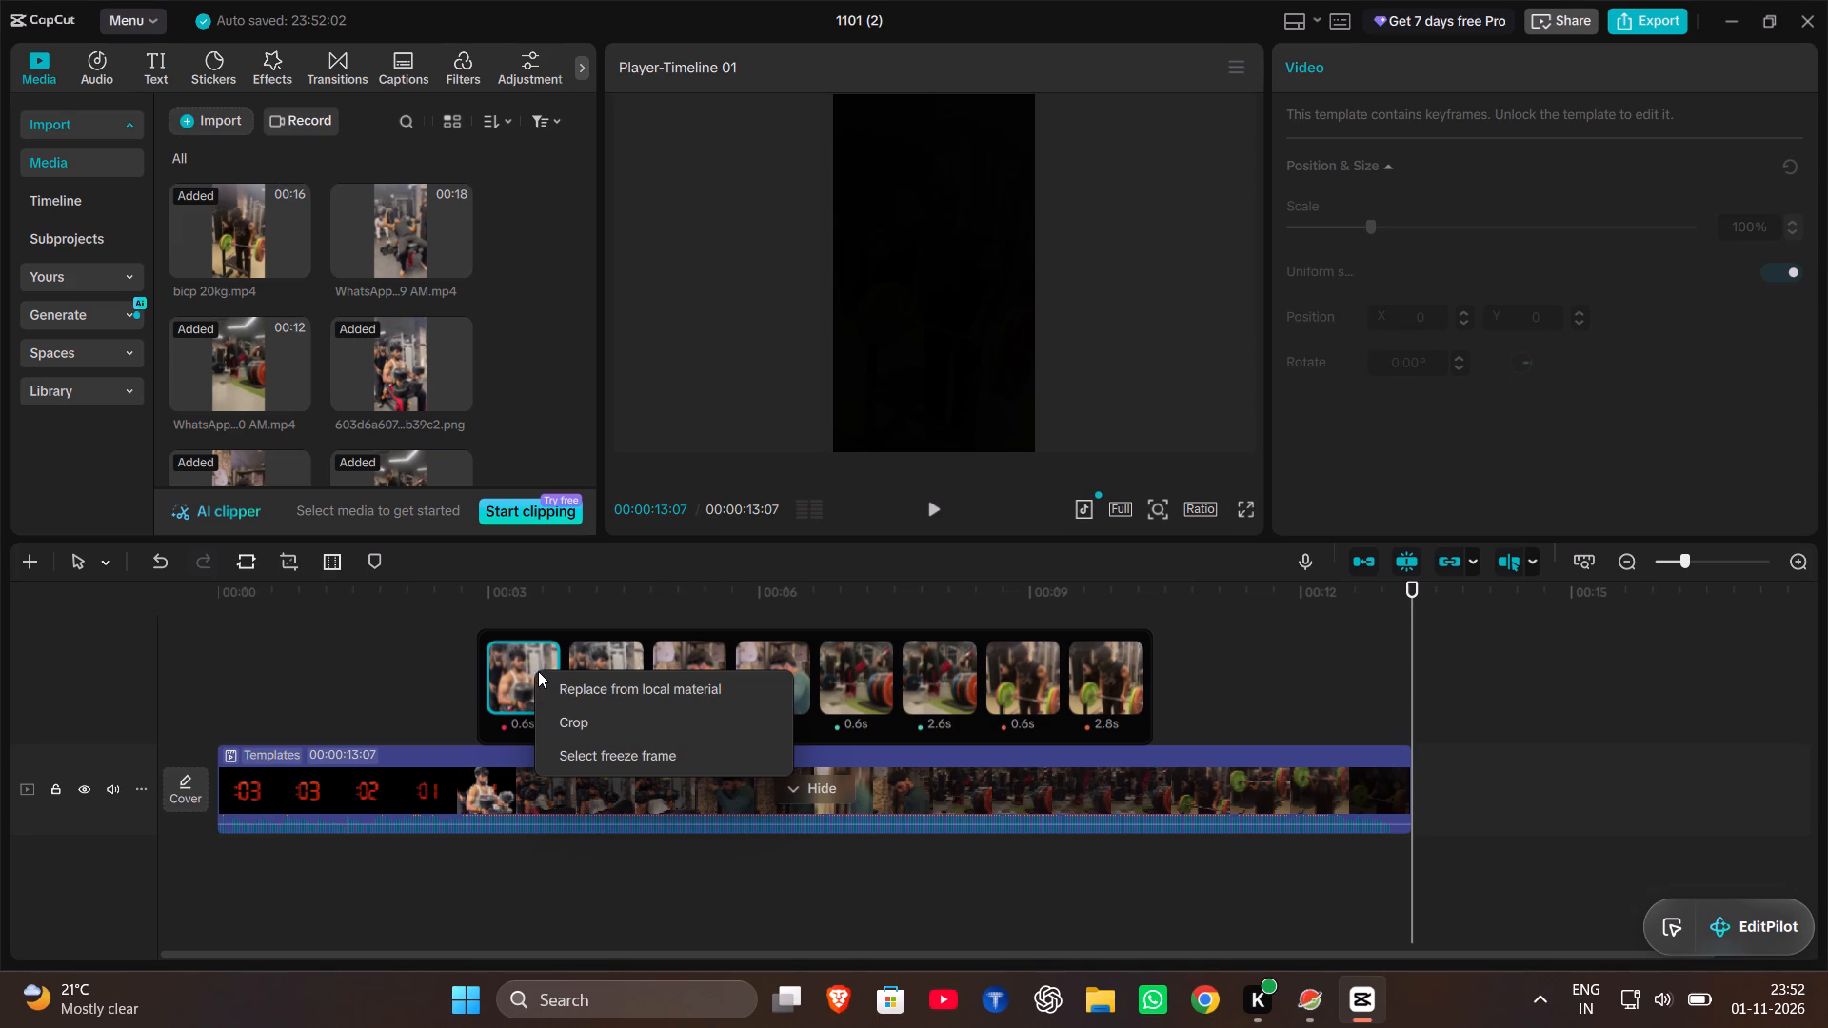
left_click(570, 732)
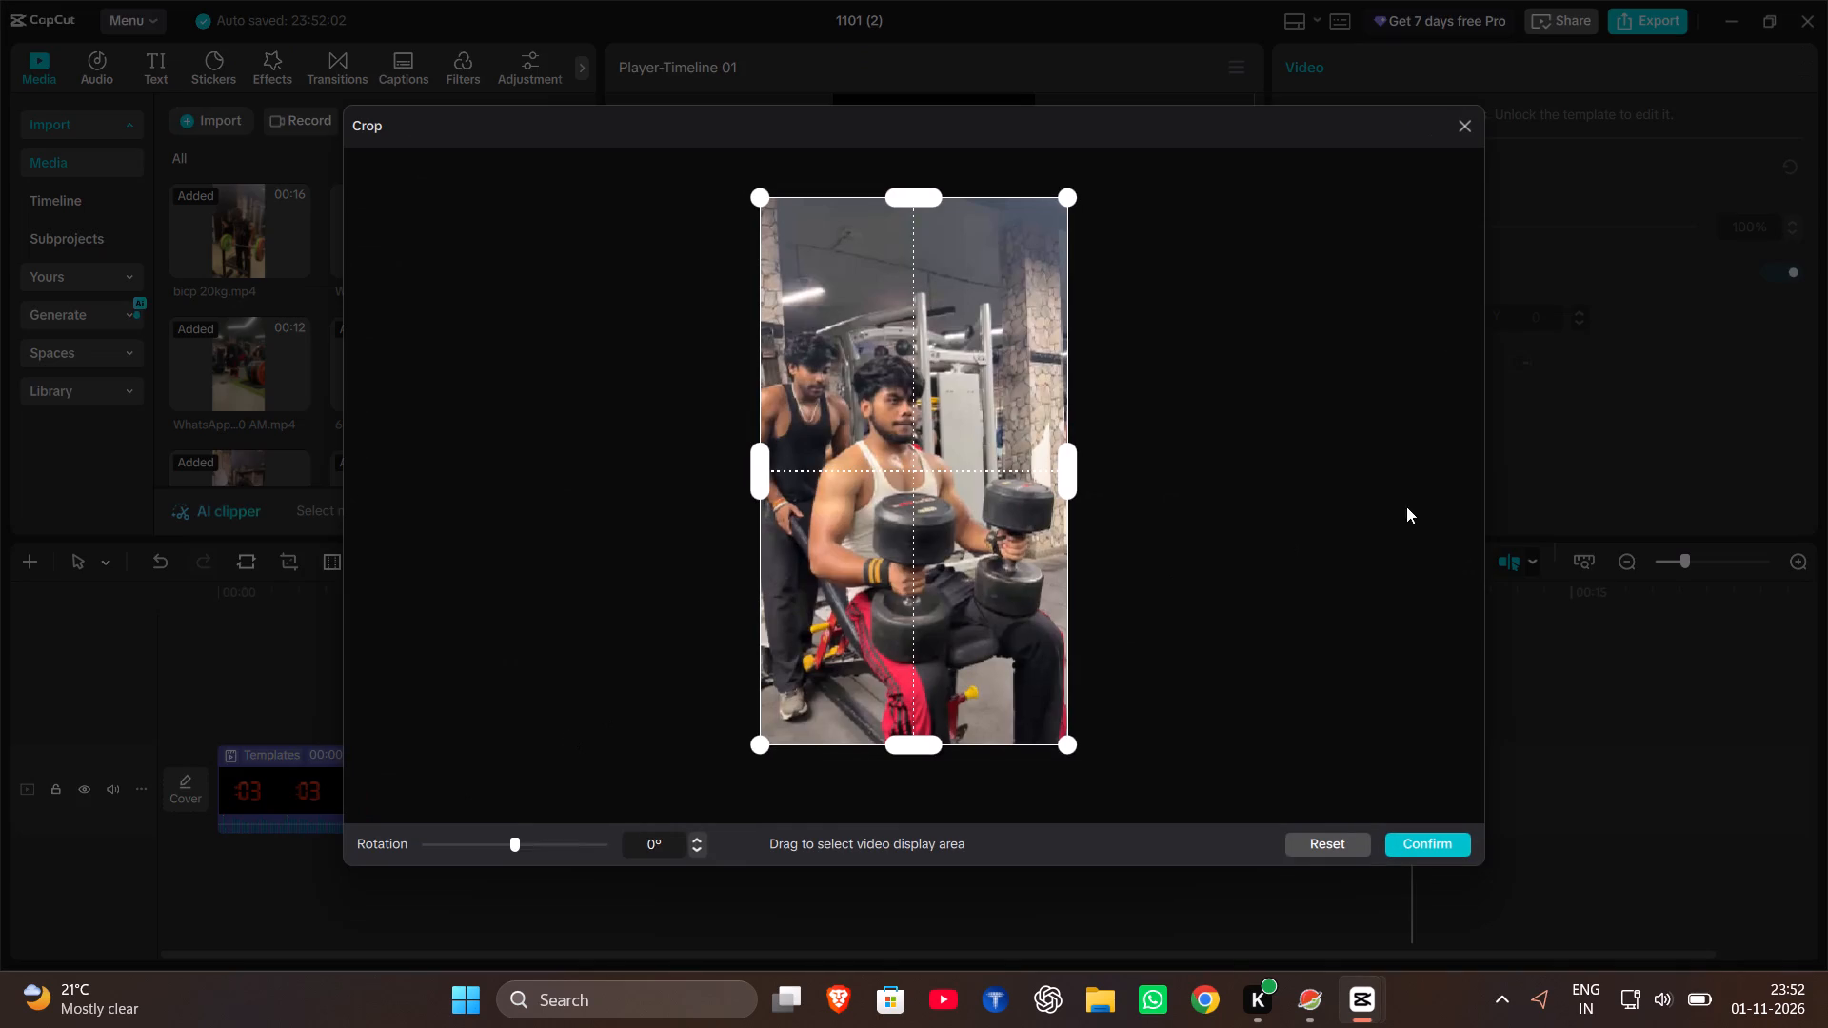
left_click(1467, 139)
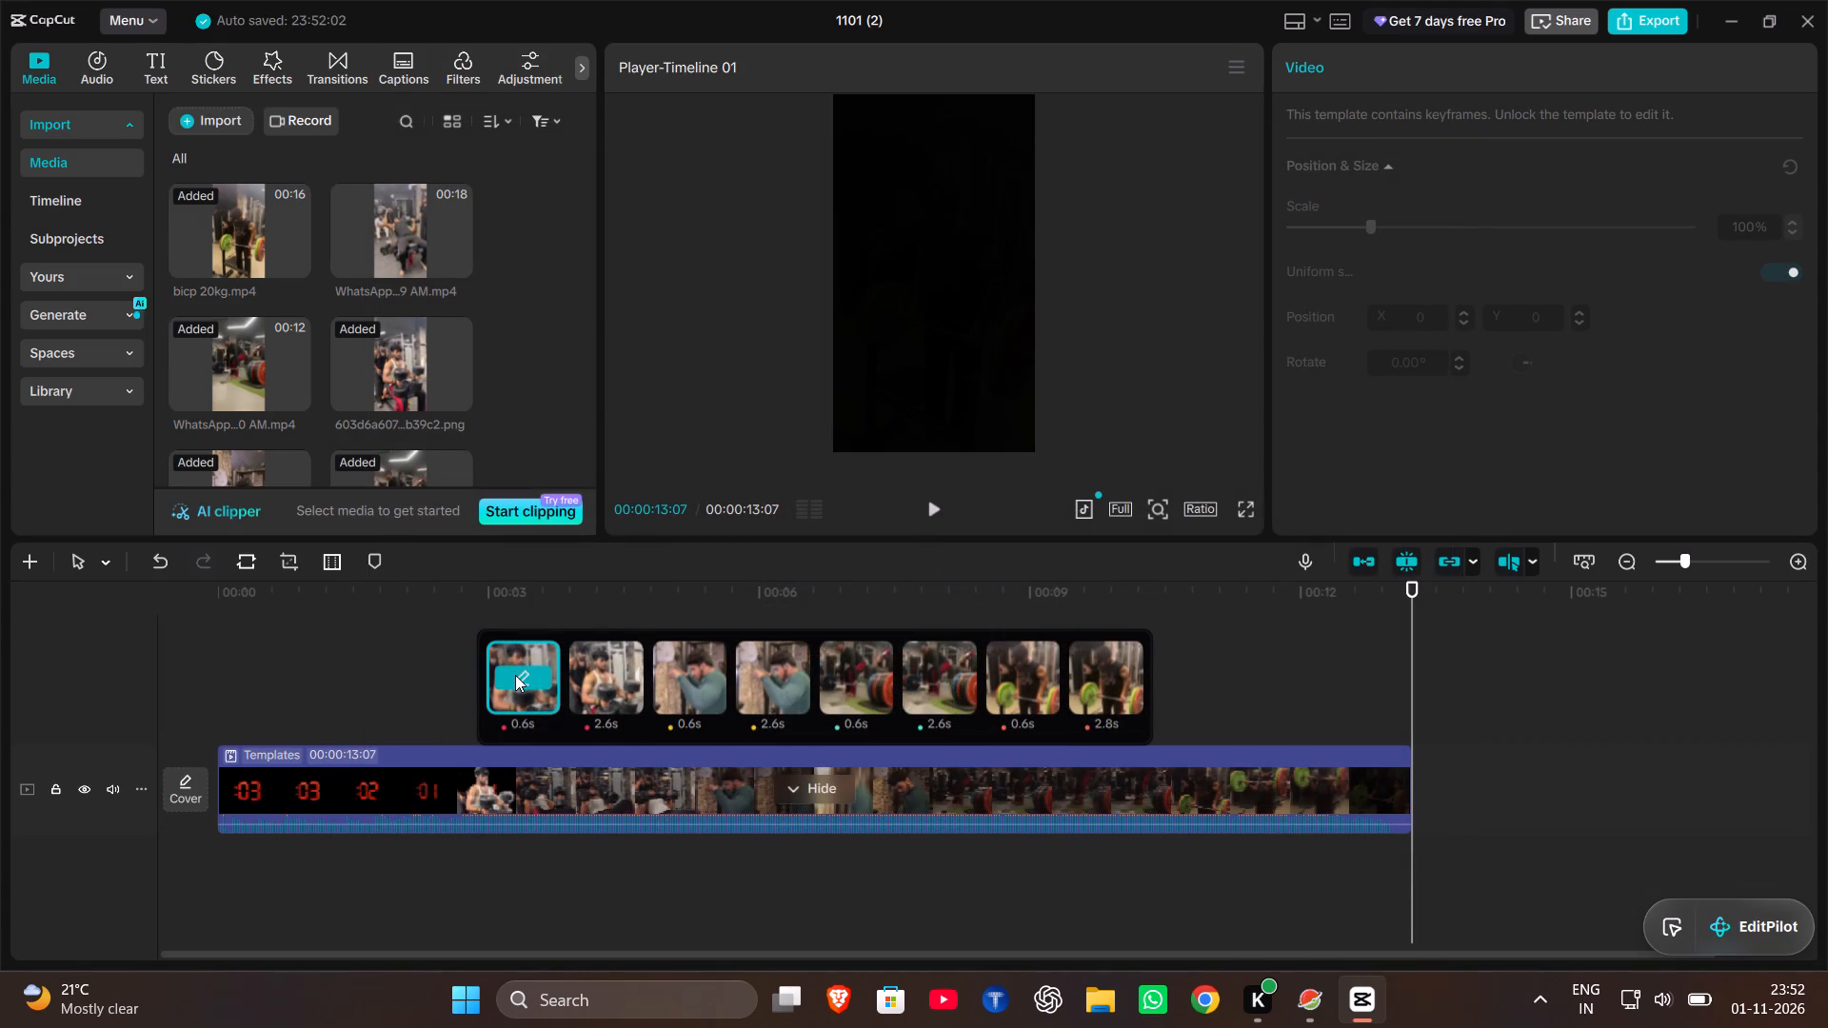
Set the first 0.6s clip's freeze frame to an early moment of lying back with both dumbbells at chest level.
left_click(515, 675)
left_click(547, 759)
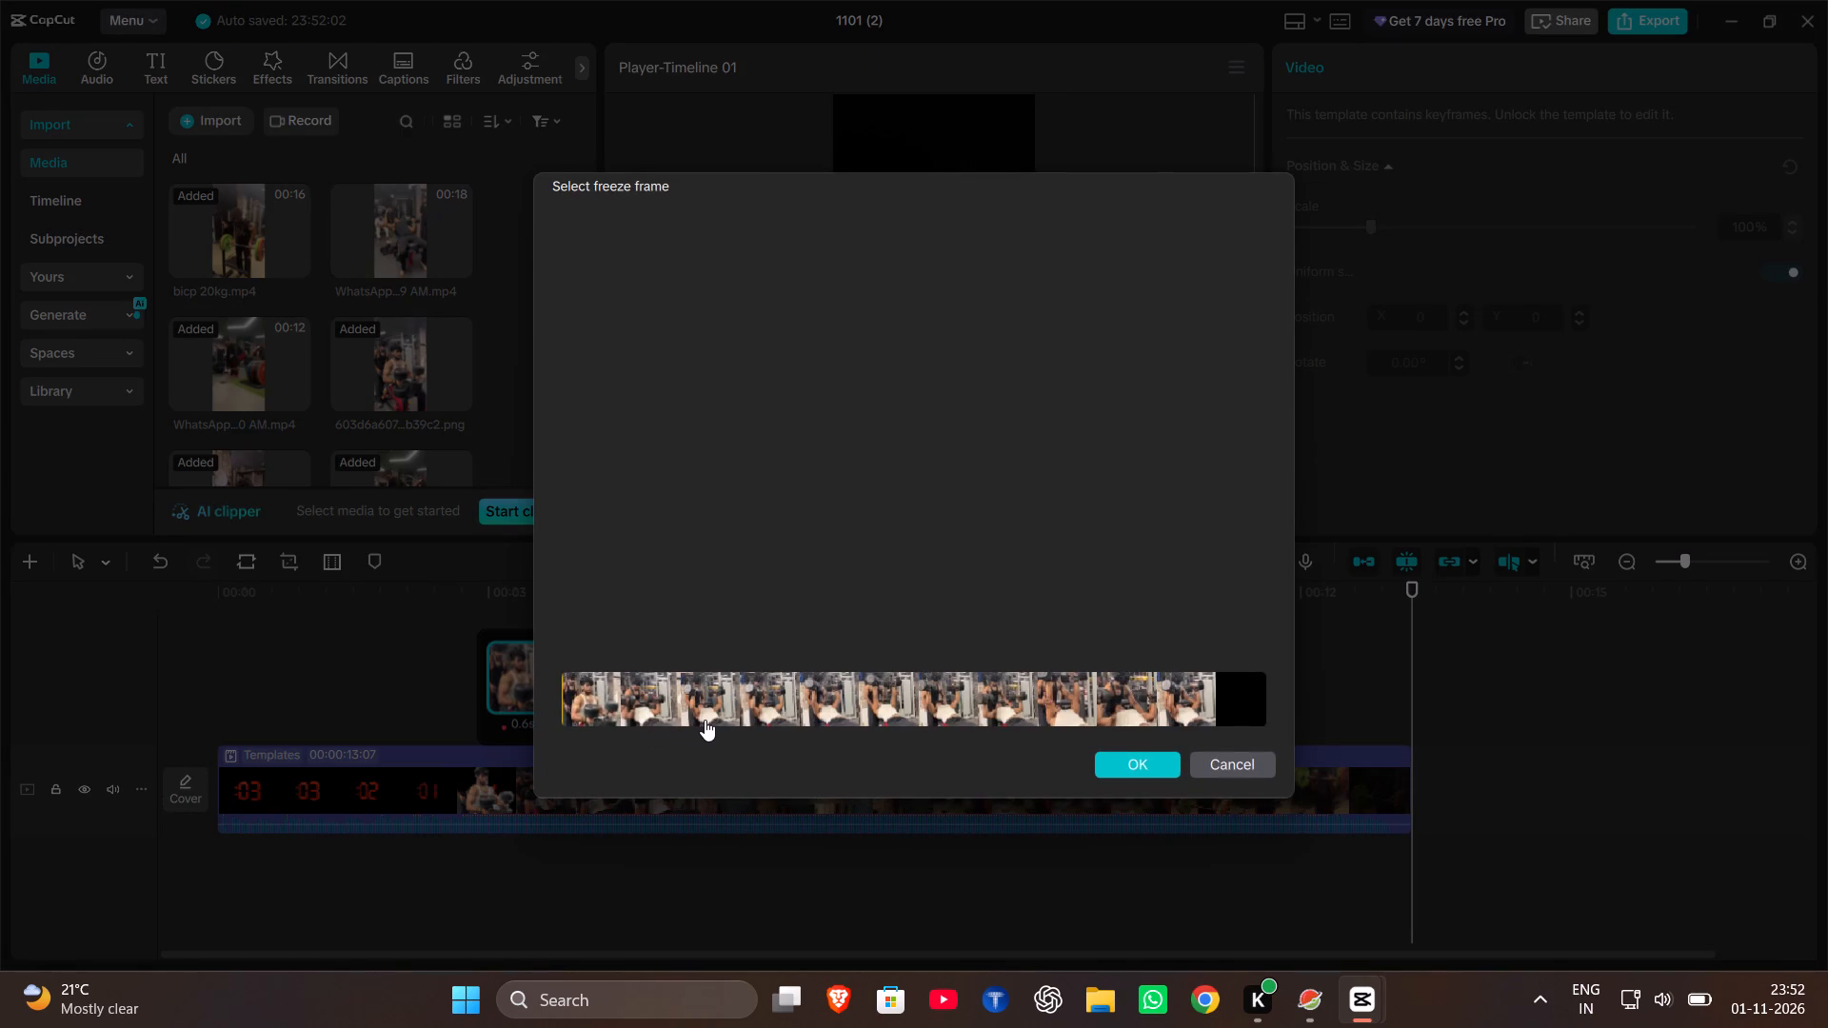
left_click_drag(705, 720, 585, 702)
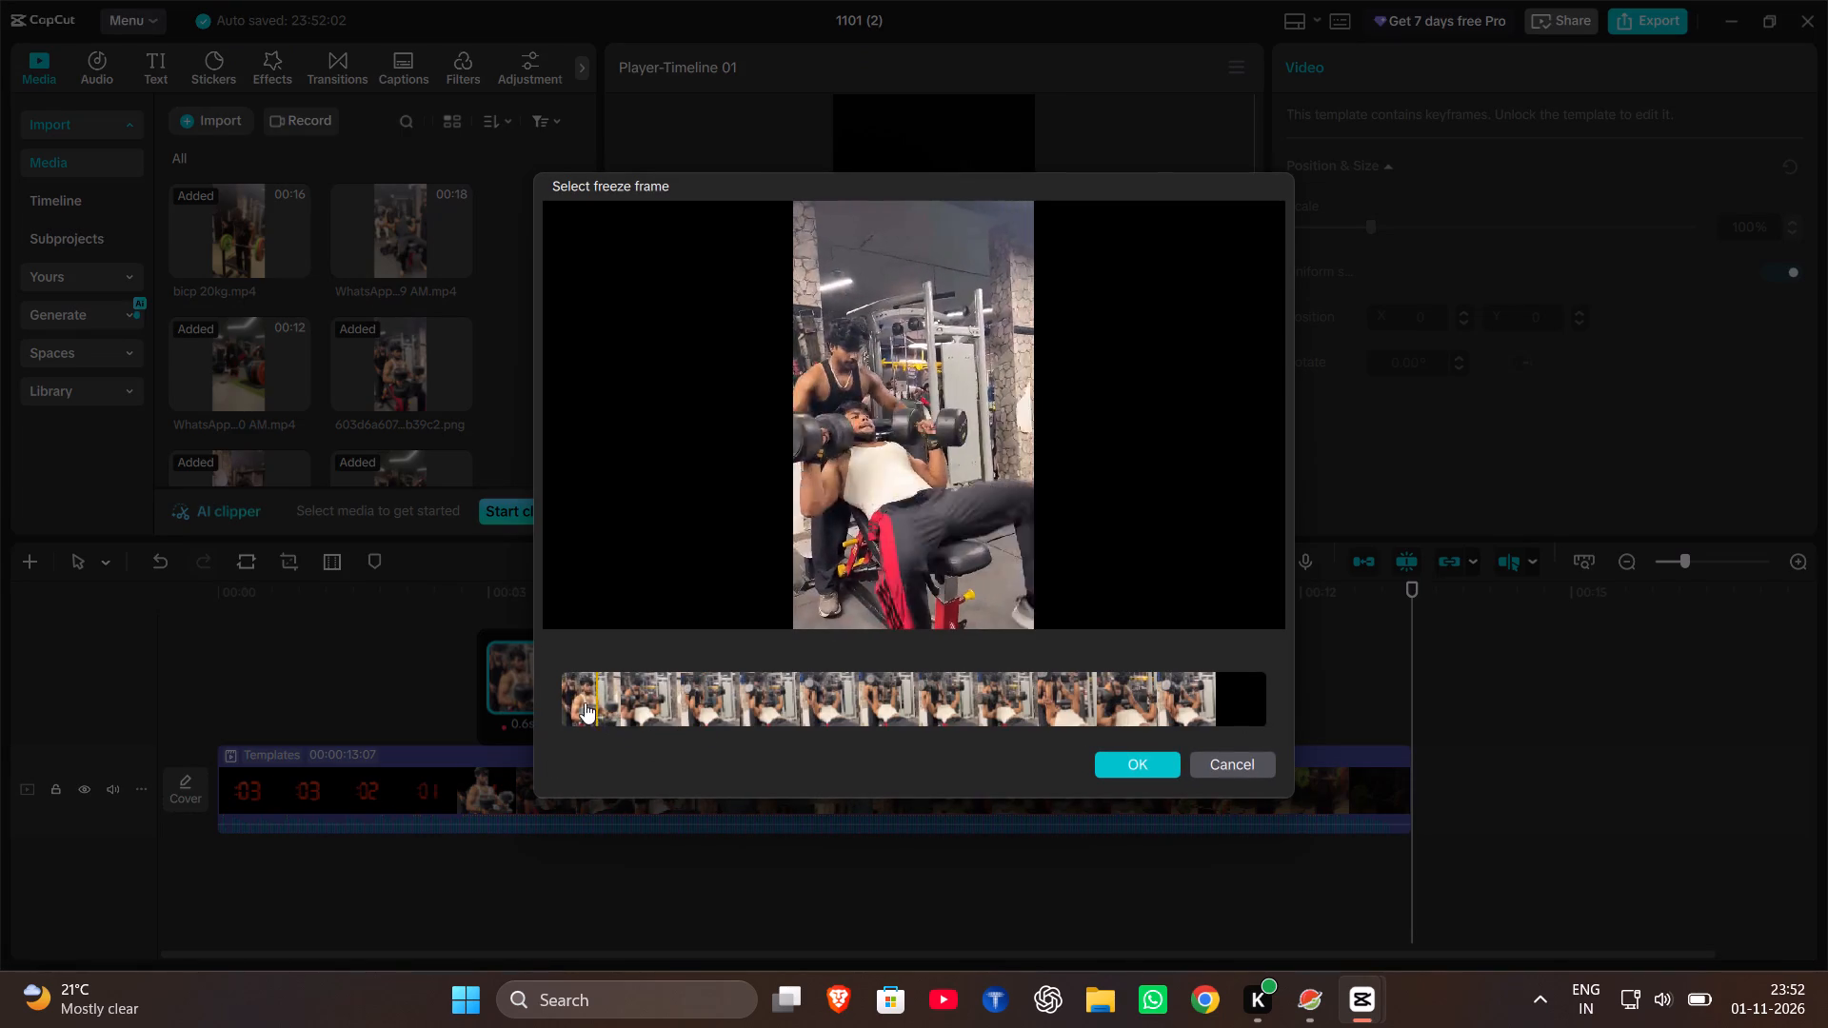
left_click_drag(585, 702, 711, 695)
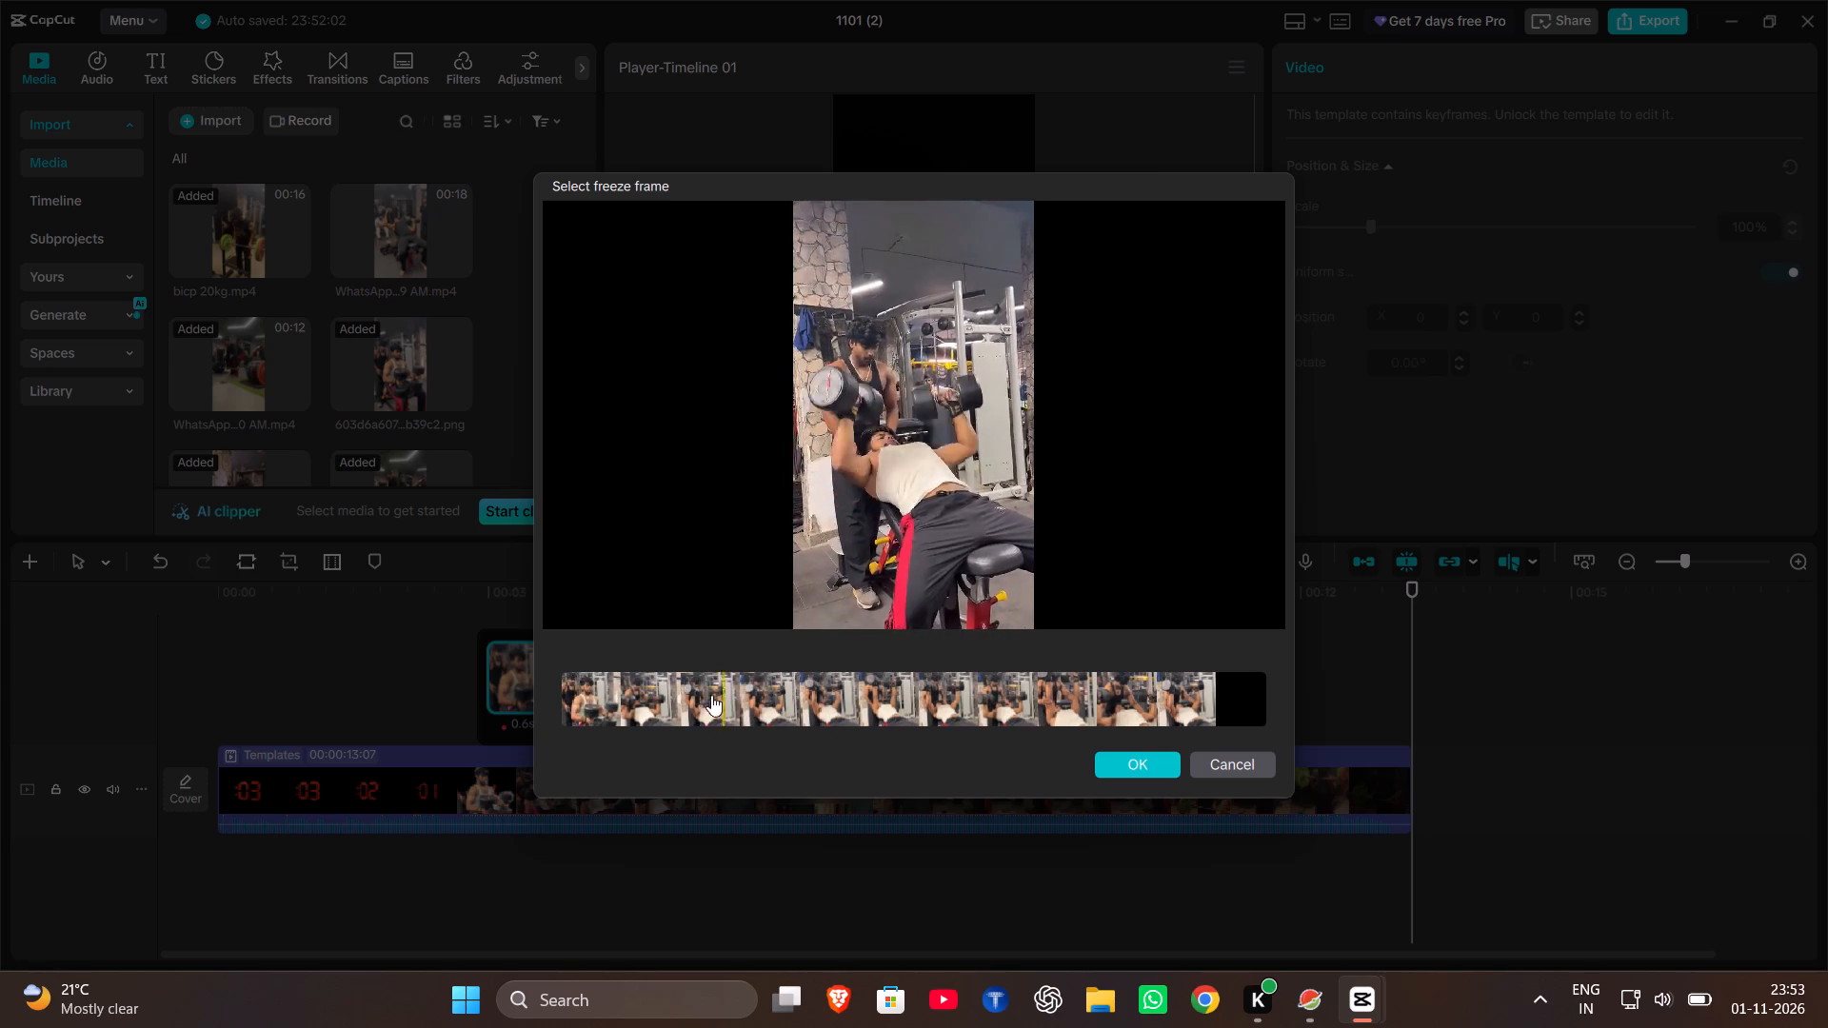
left_click_drag(711, 695, 627, 697)
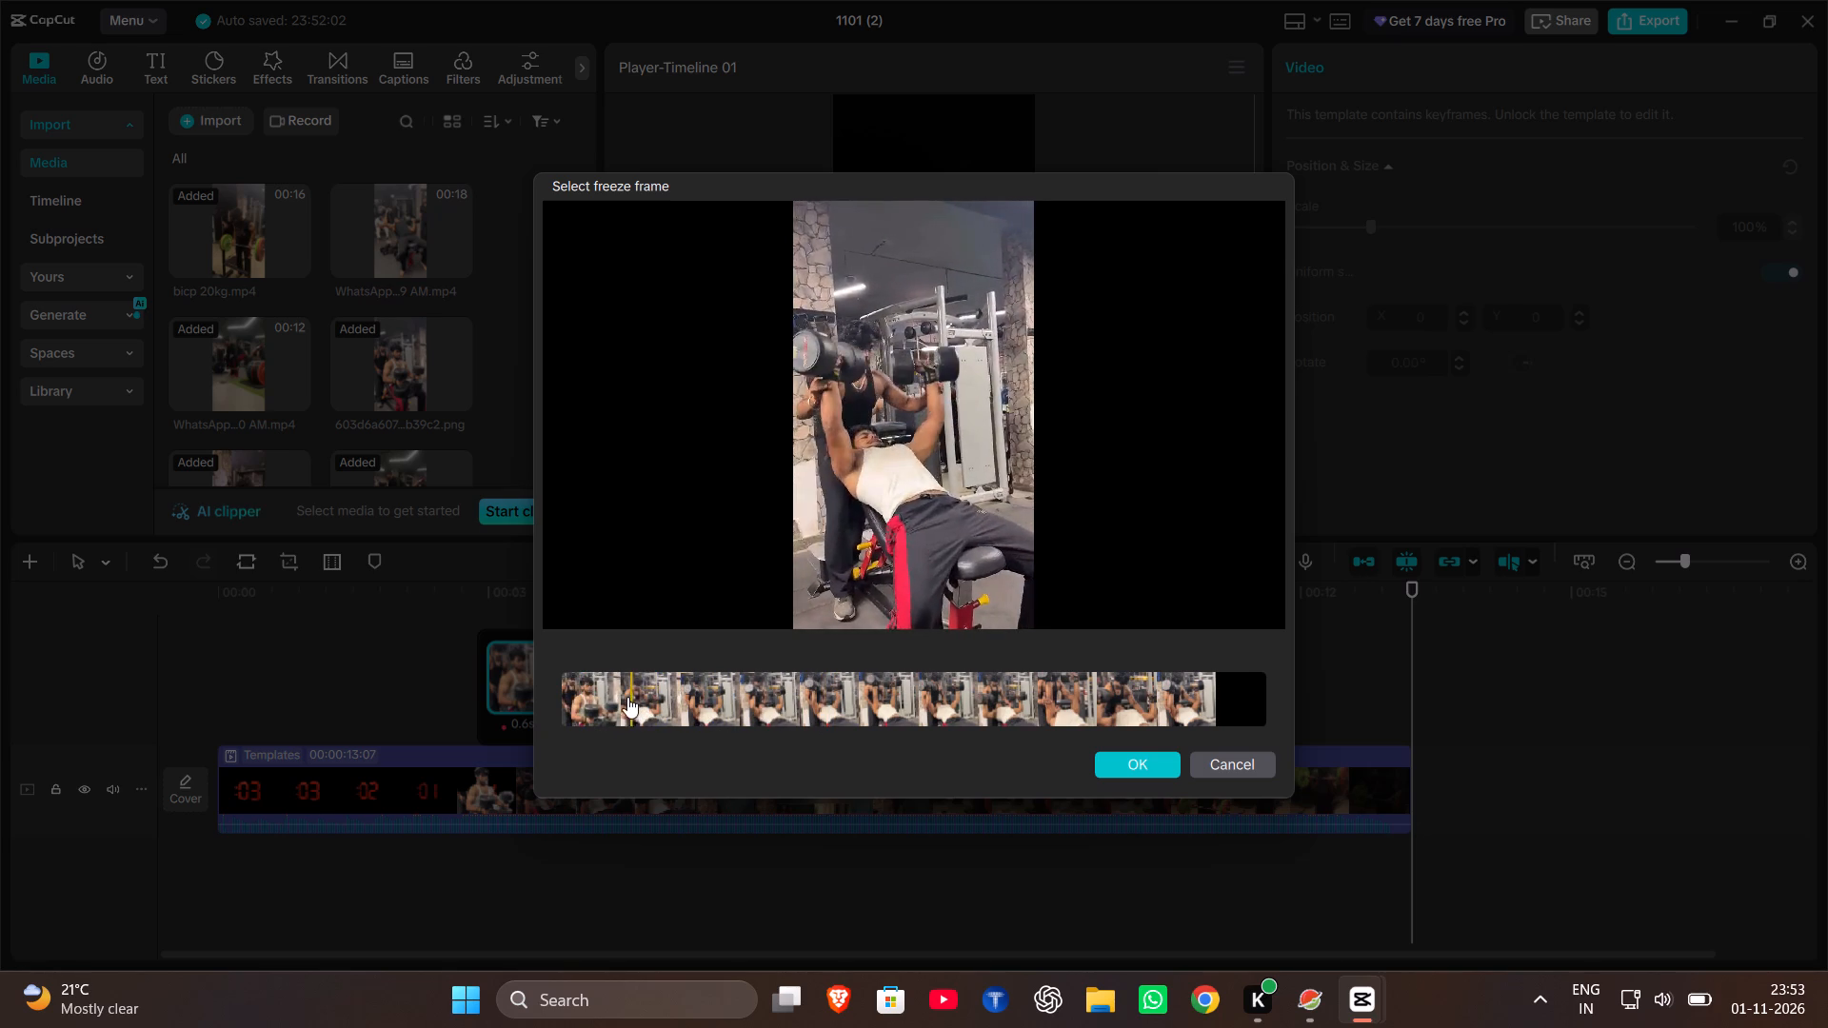
left_click_drag(627, 697, 598, 705)
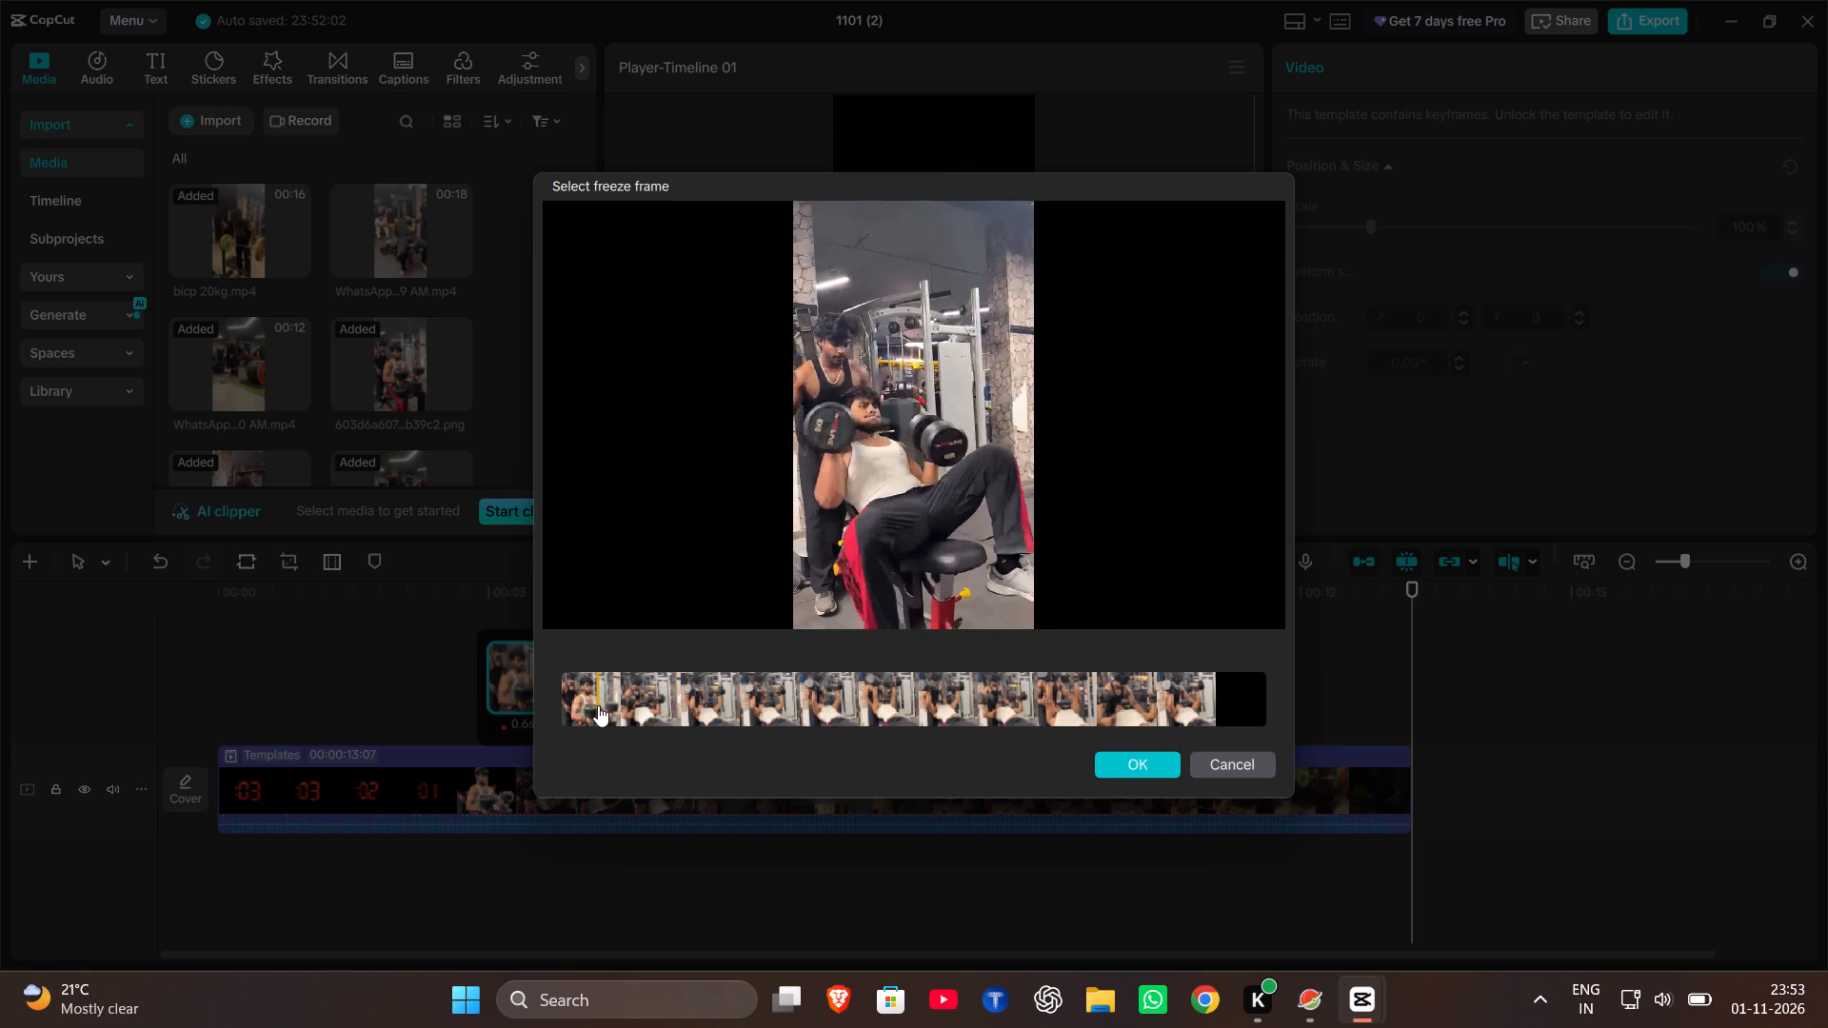
left_click(1151, 775)
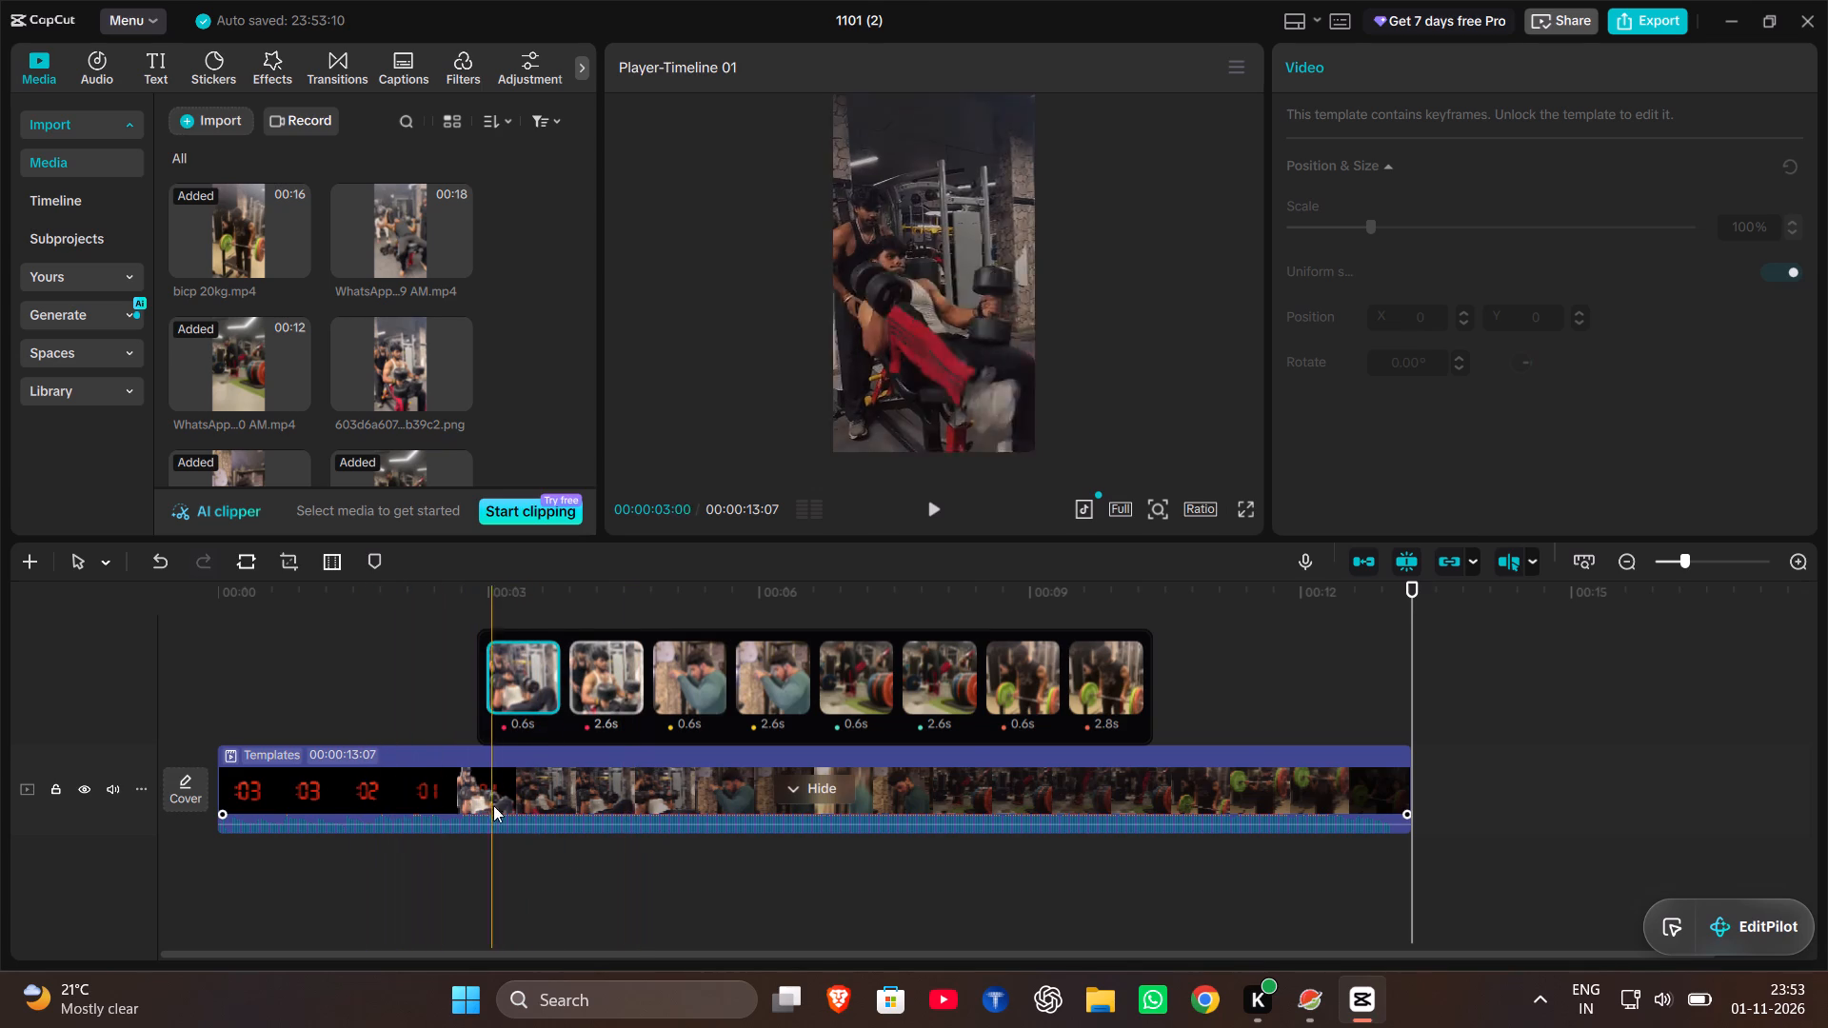
Trim the second clip, 2.6s long, to a later section of the video showing the dumbbell press.
left_click(607, 676)
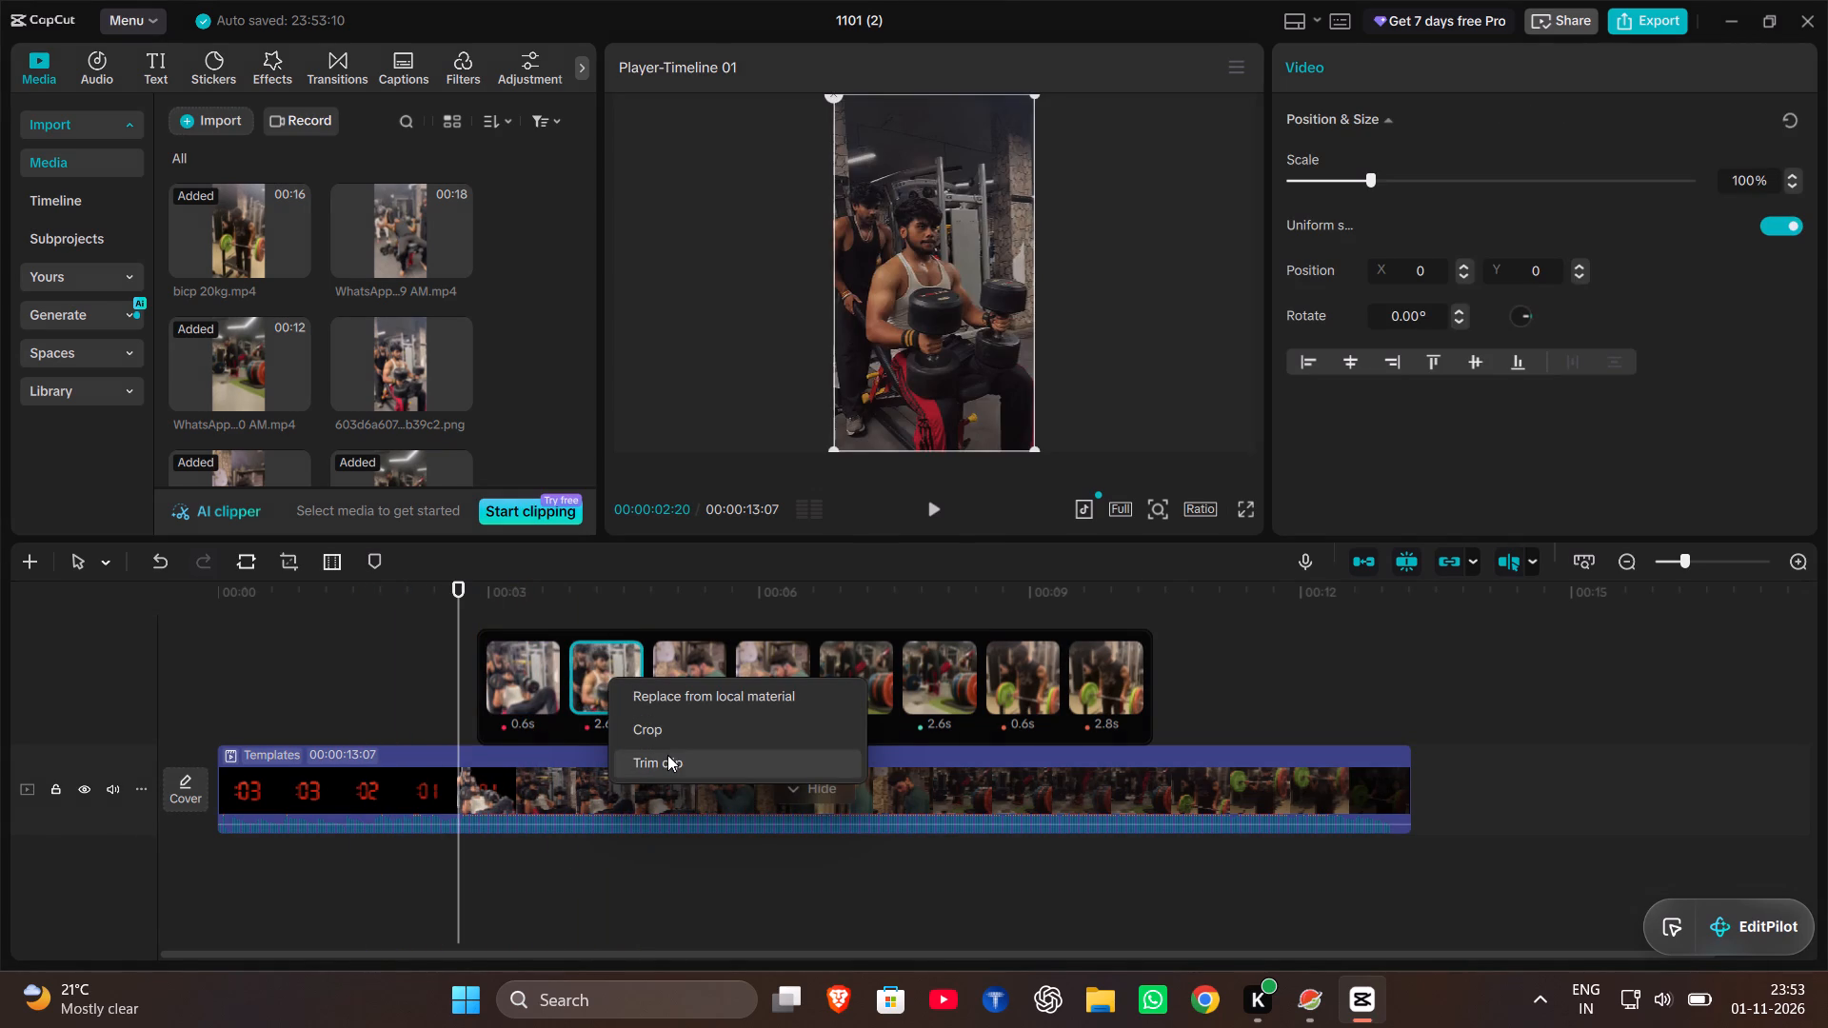
left_click(667, 755)
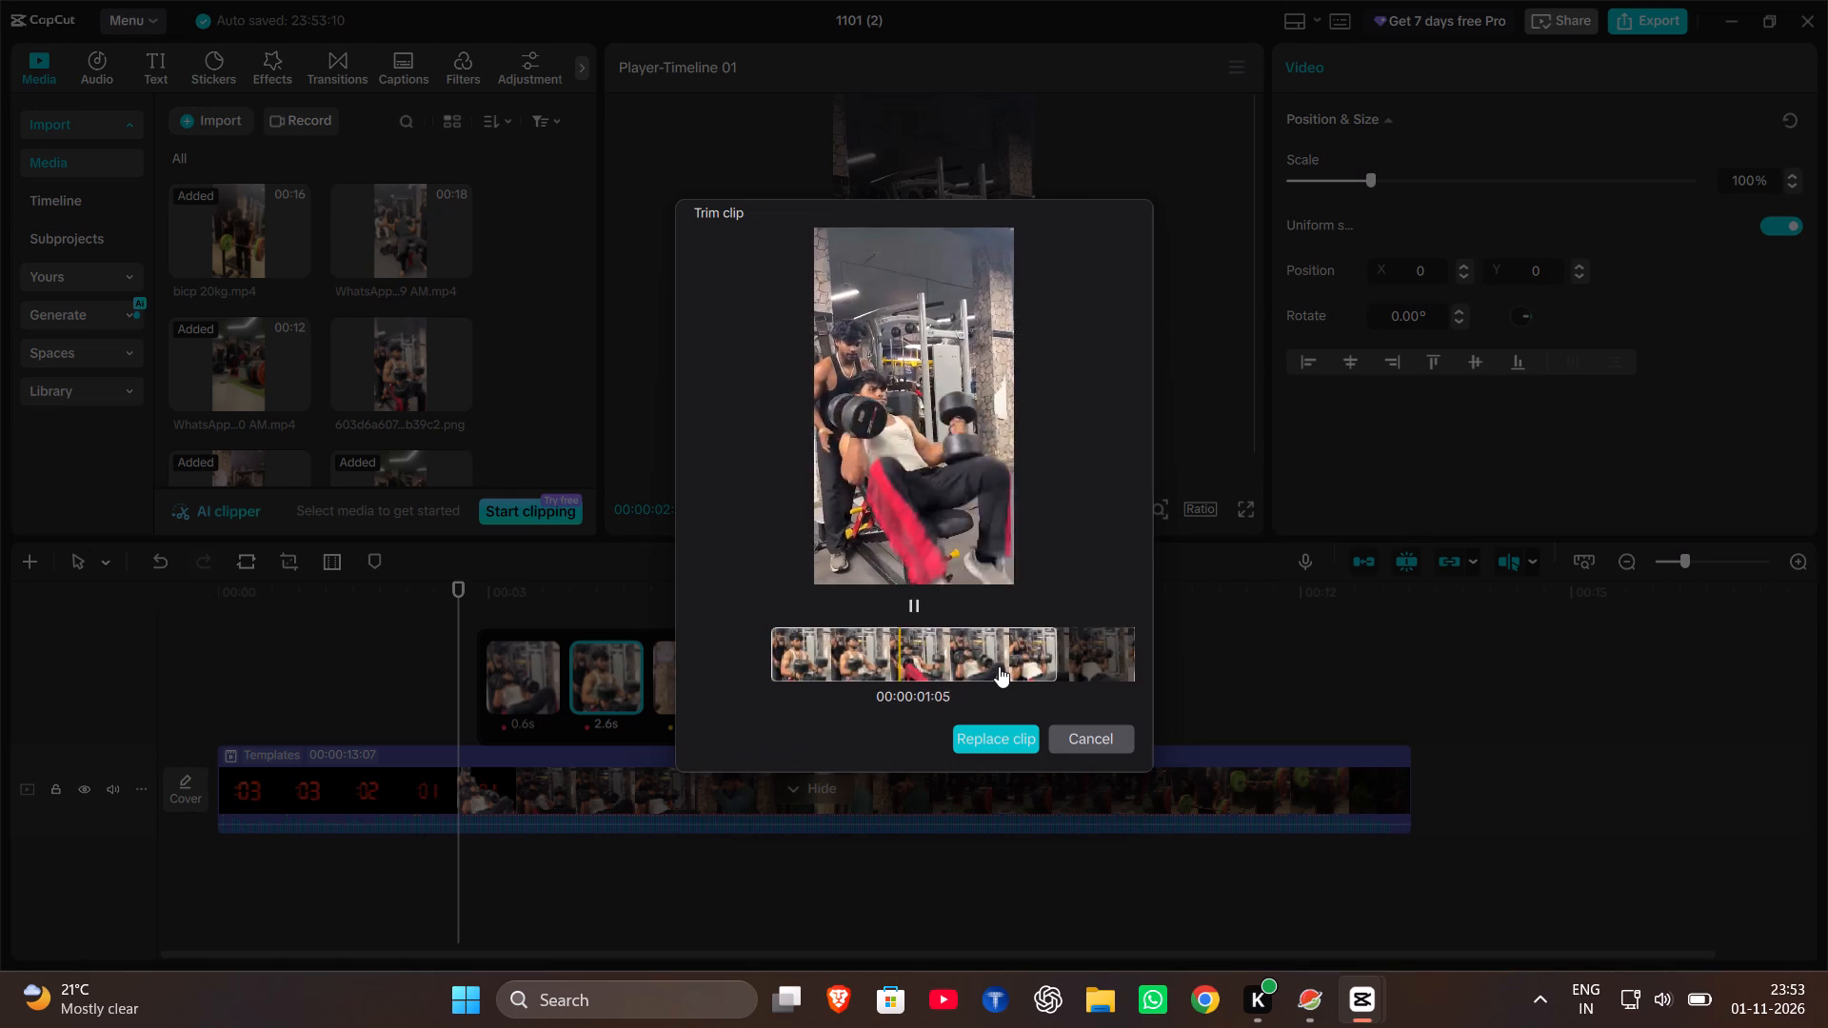
left_click_drag(999, 666, 822, 711)
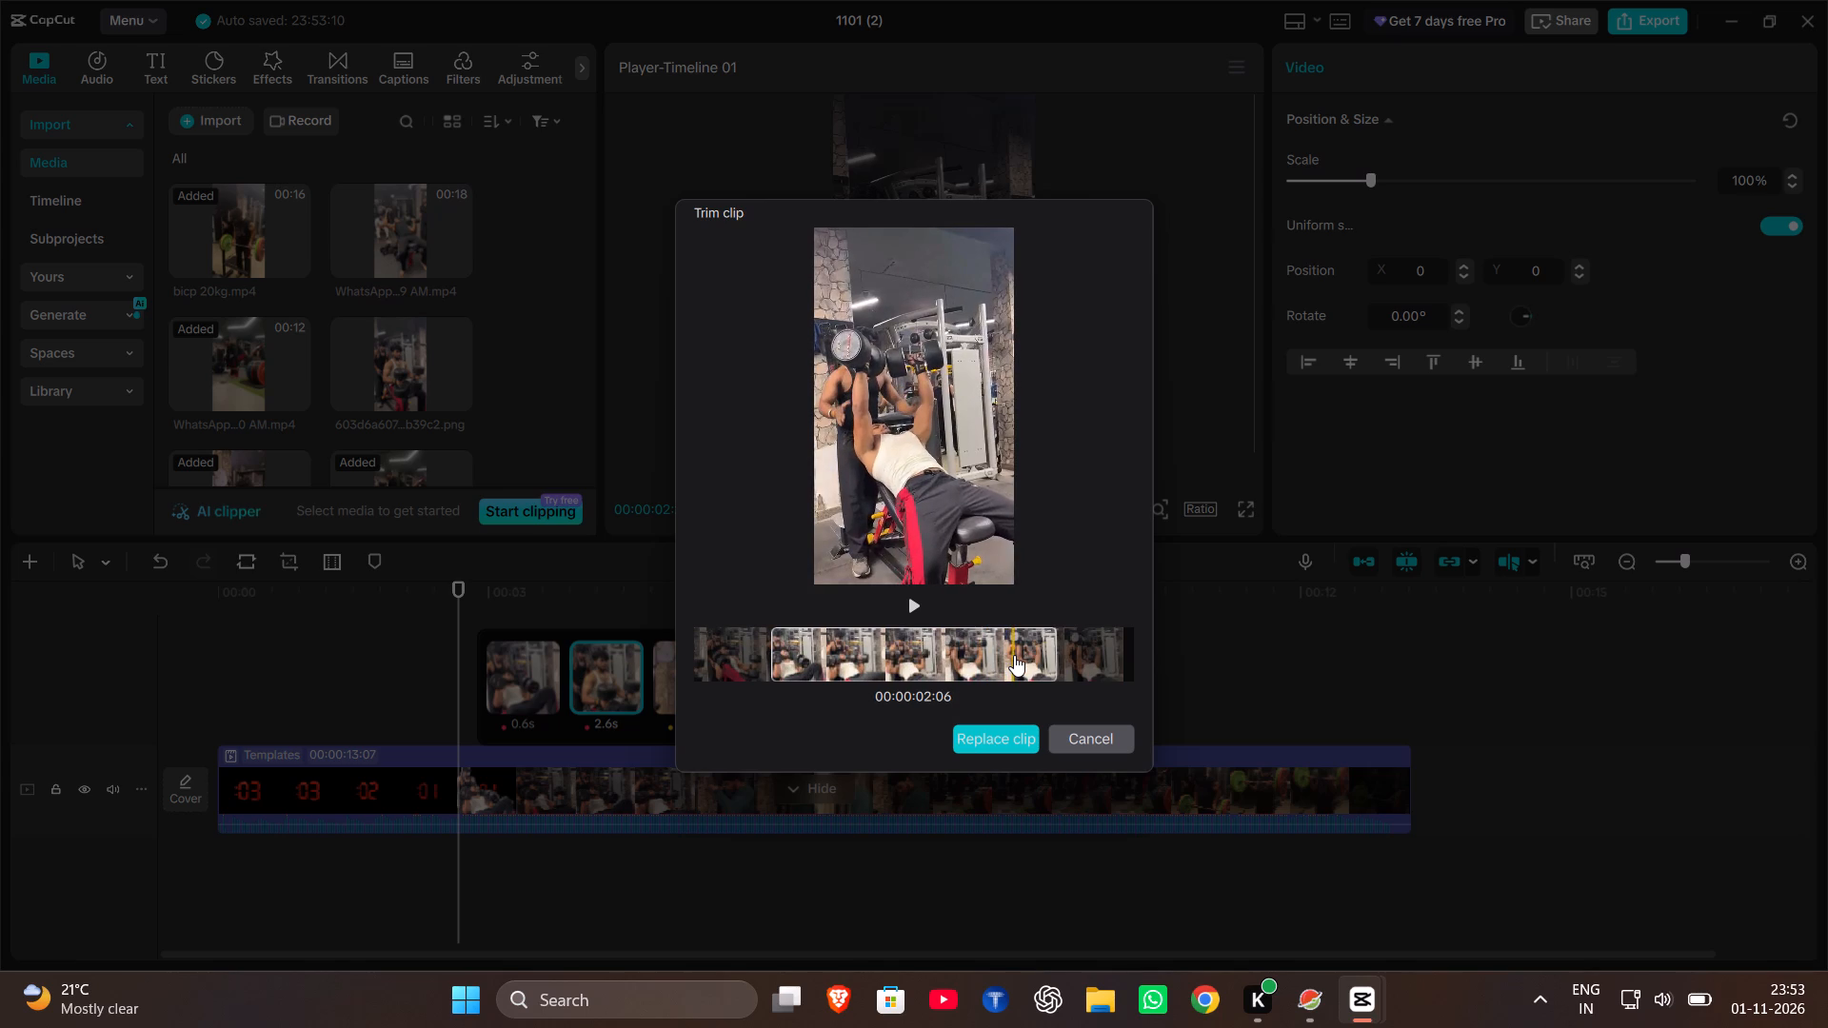
left_click(983, 731)
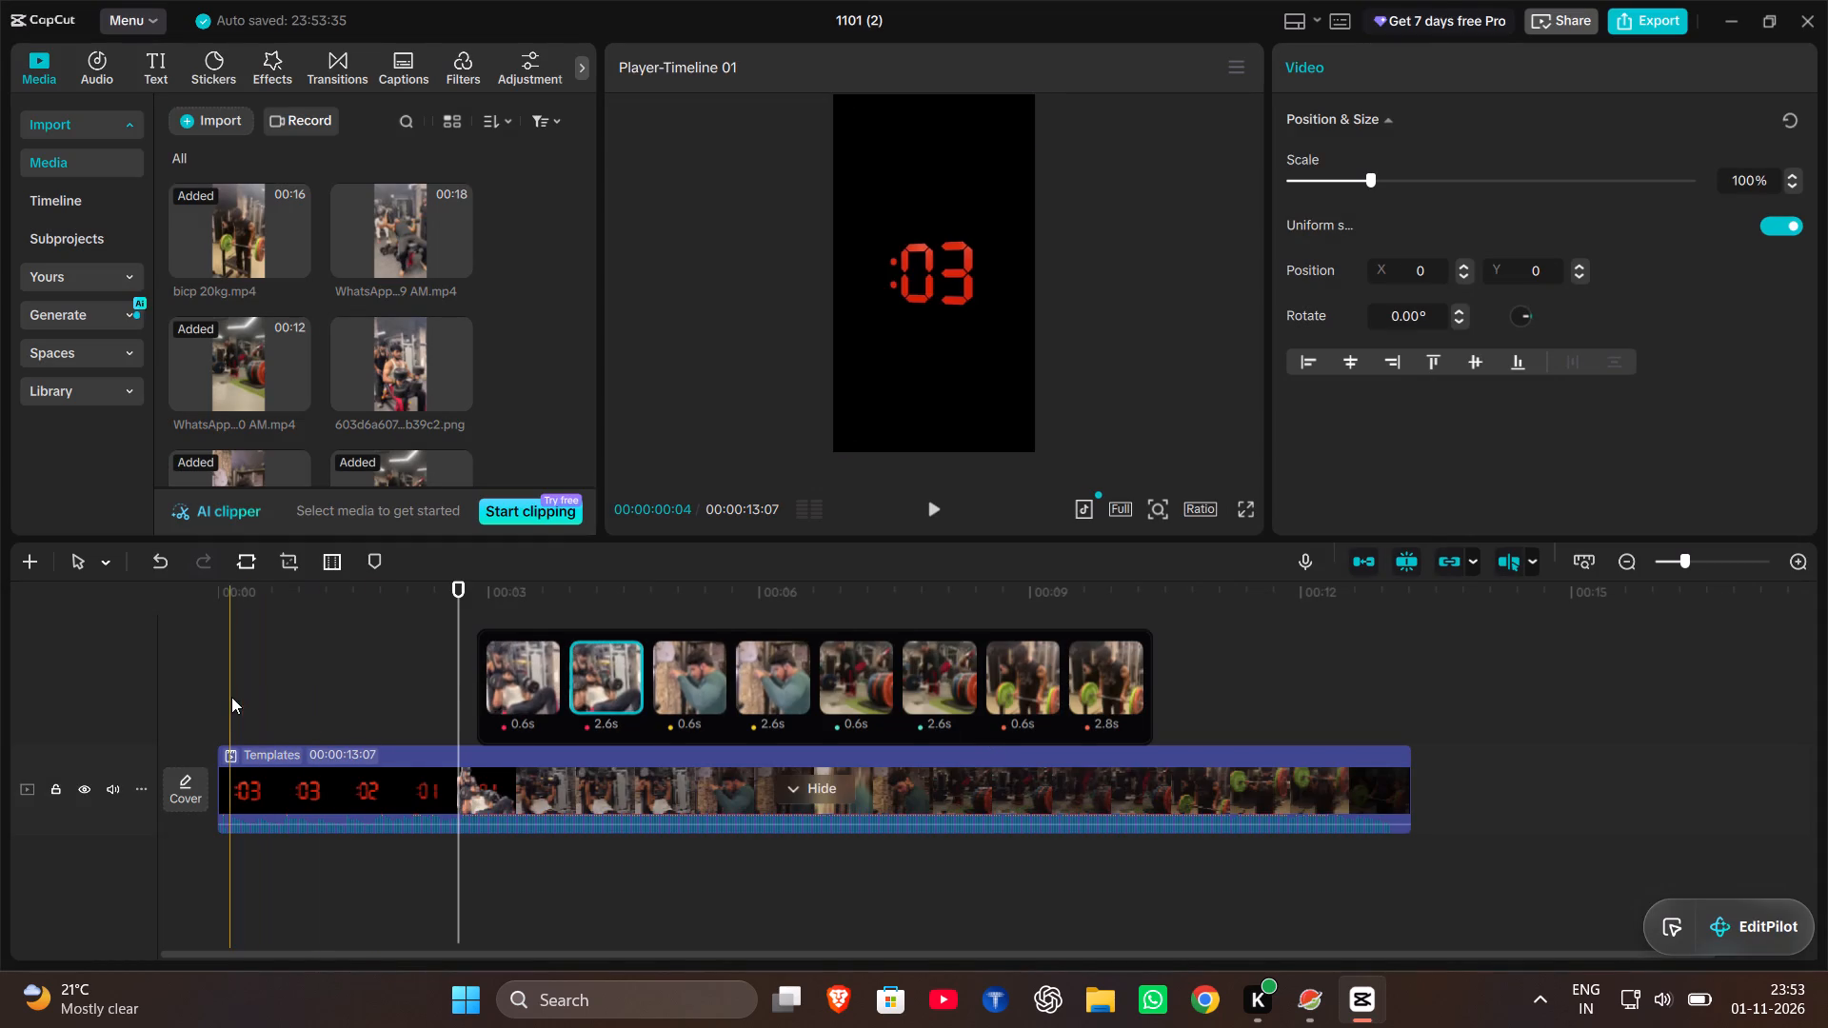
Play the video from the beginning to review the new freeze frame and trimmed second clip.
left_click(231, 697)
key("space")
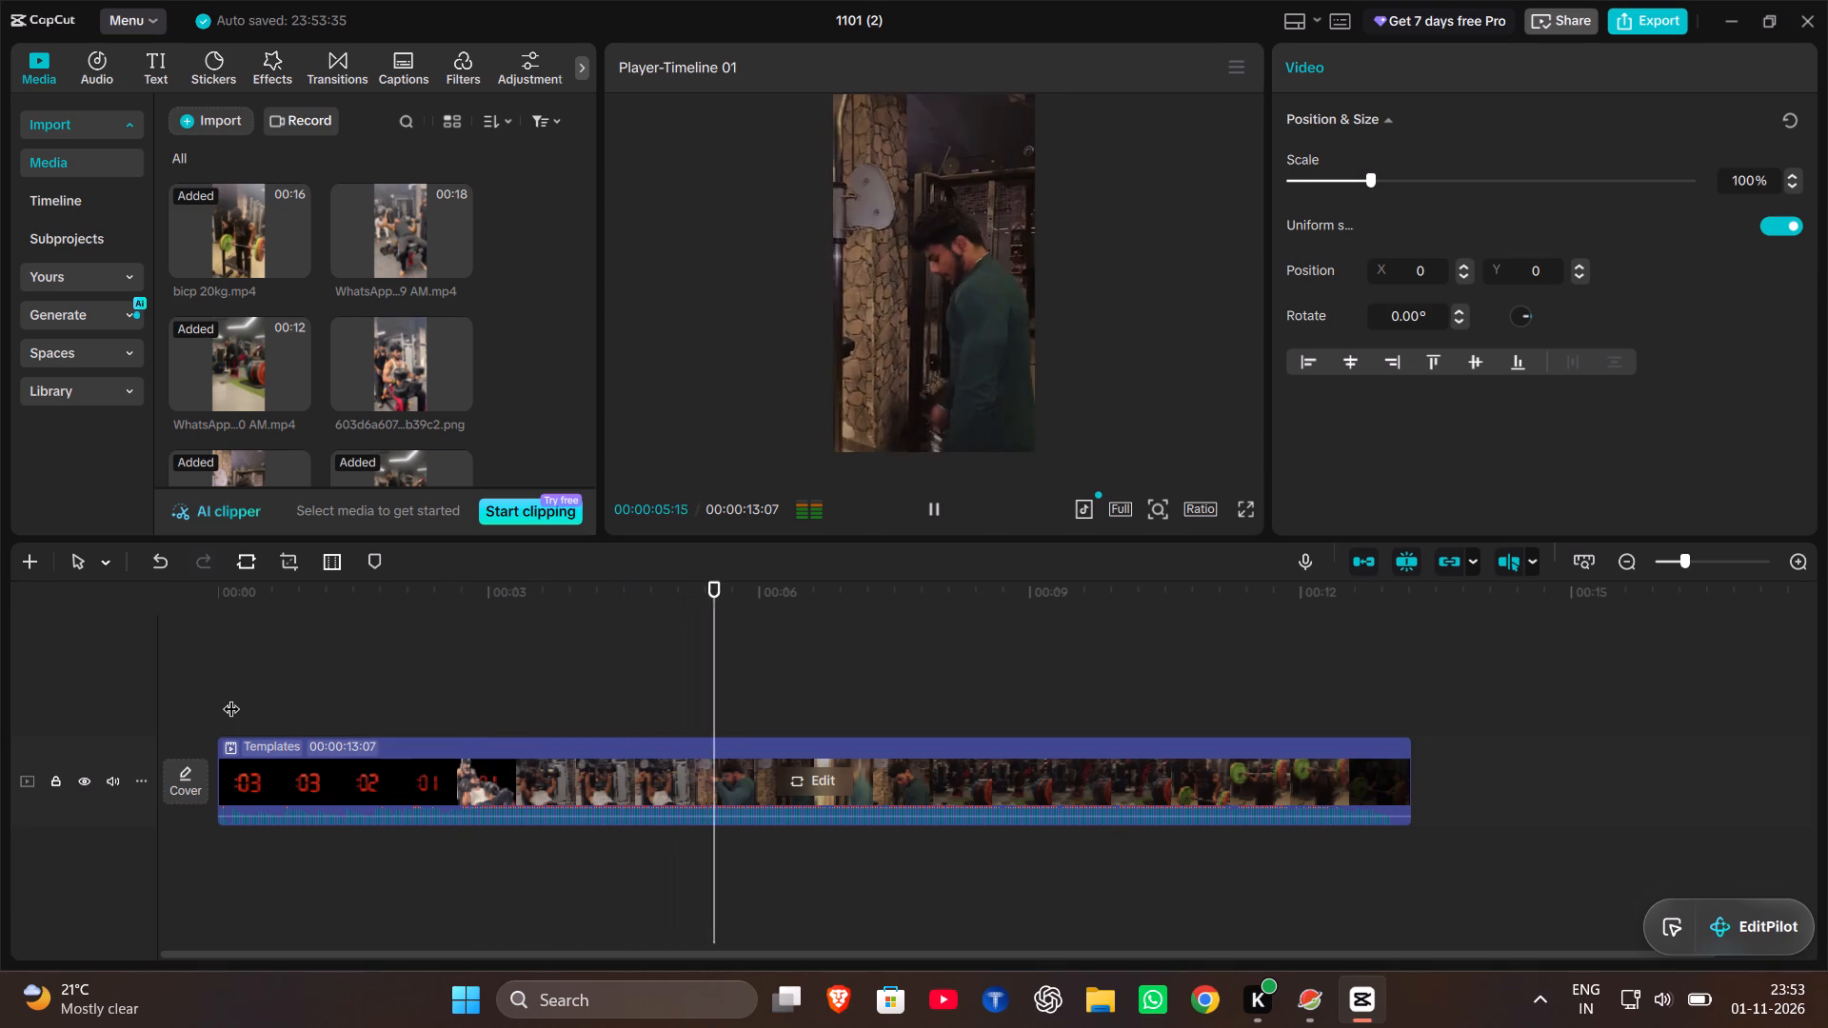
key("space")
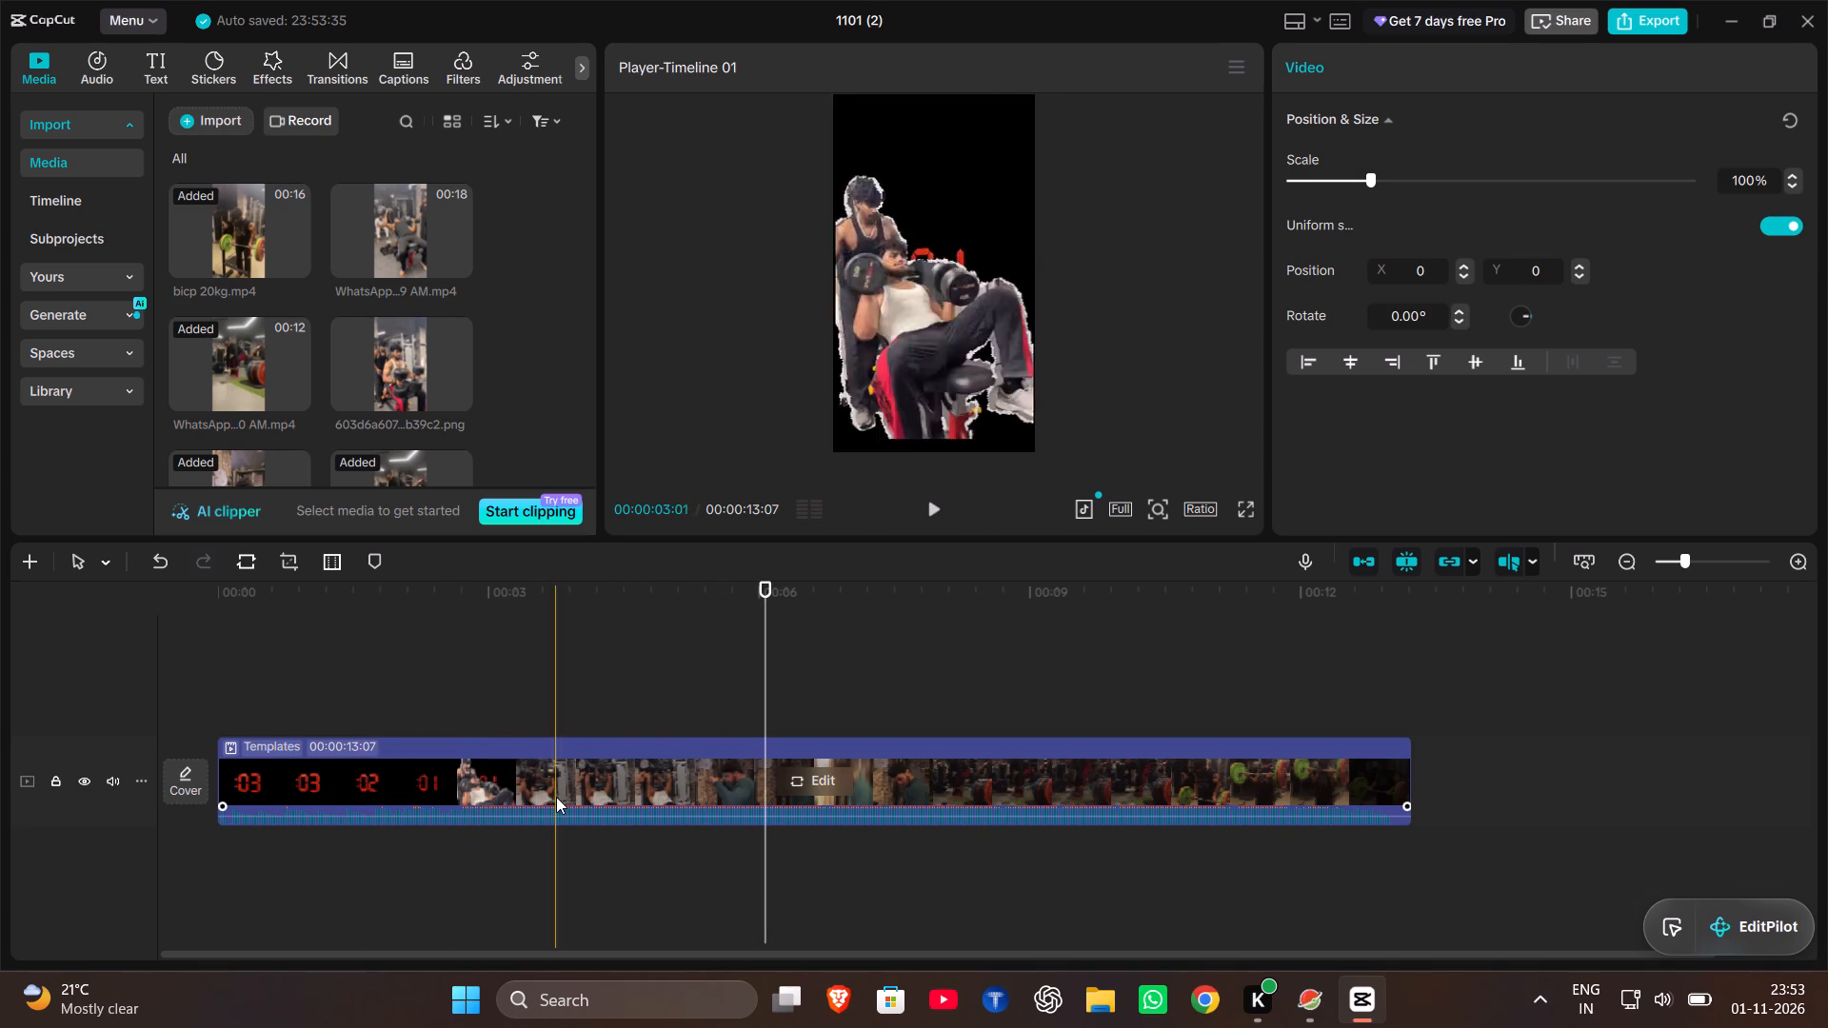
Set the third 0.6s clip's freeze frame to the moment when both forearms are extended in front of the body.
left_click(822, 779)
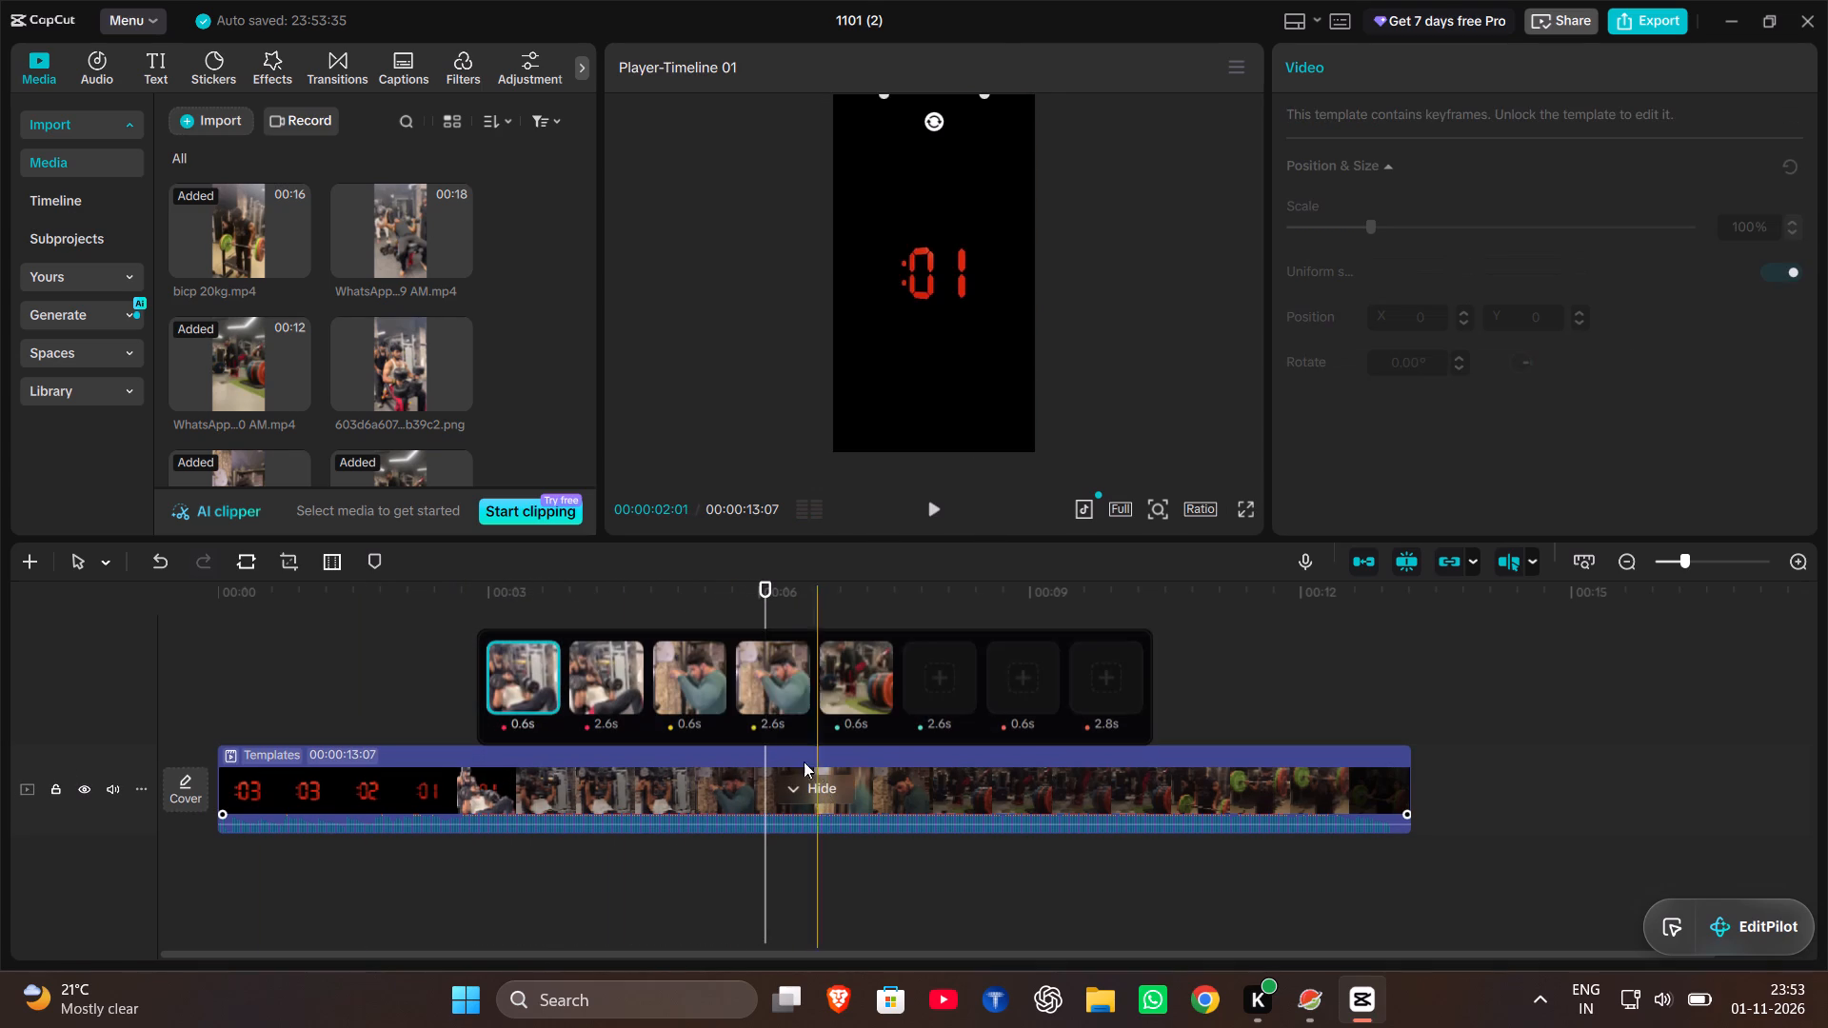
left_click(688, 670)
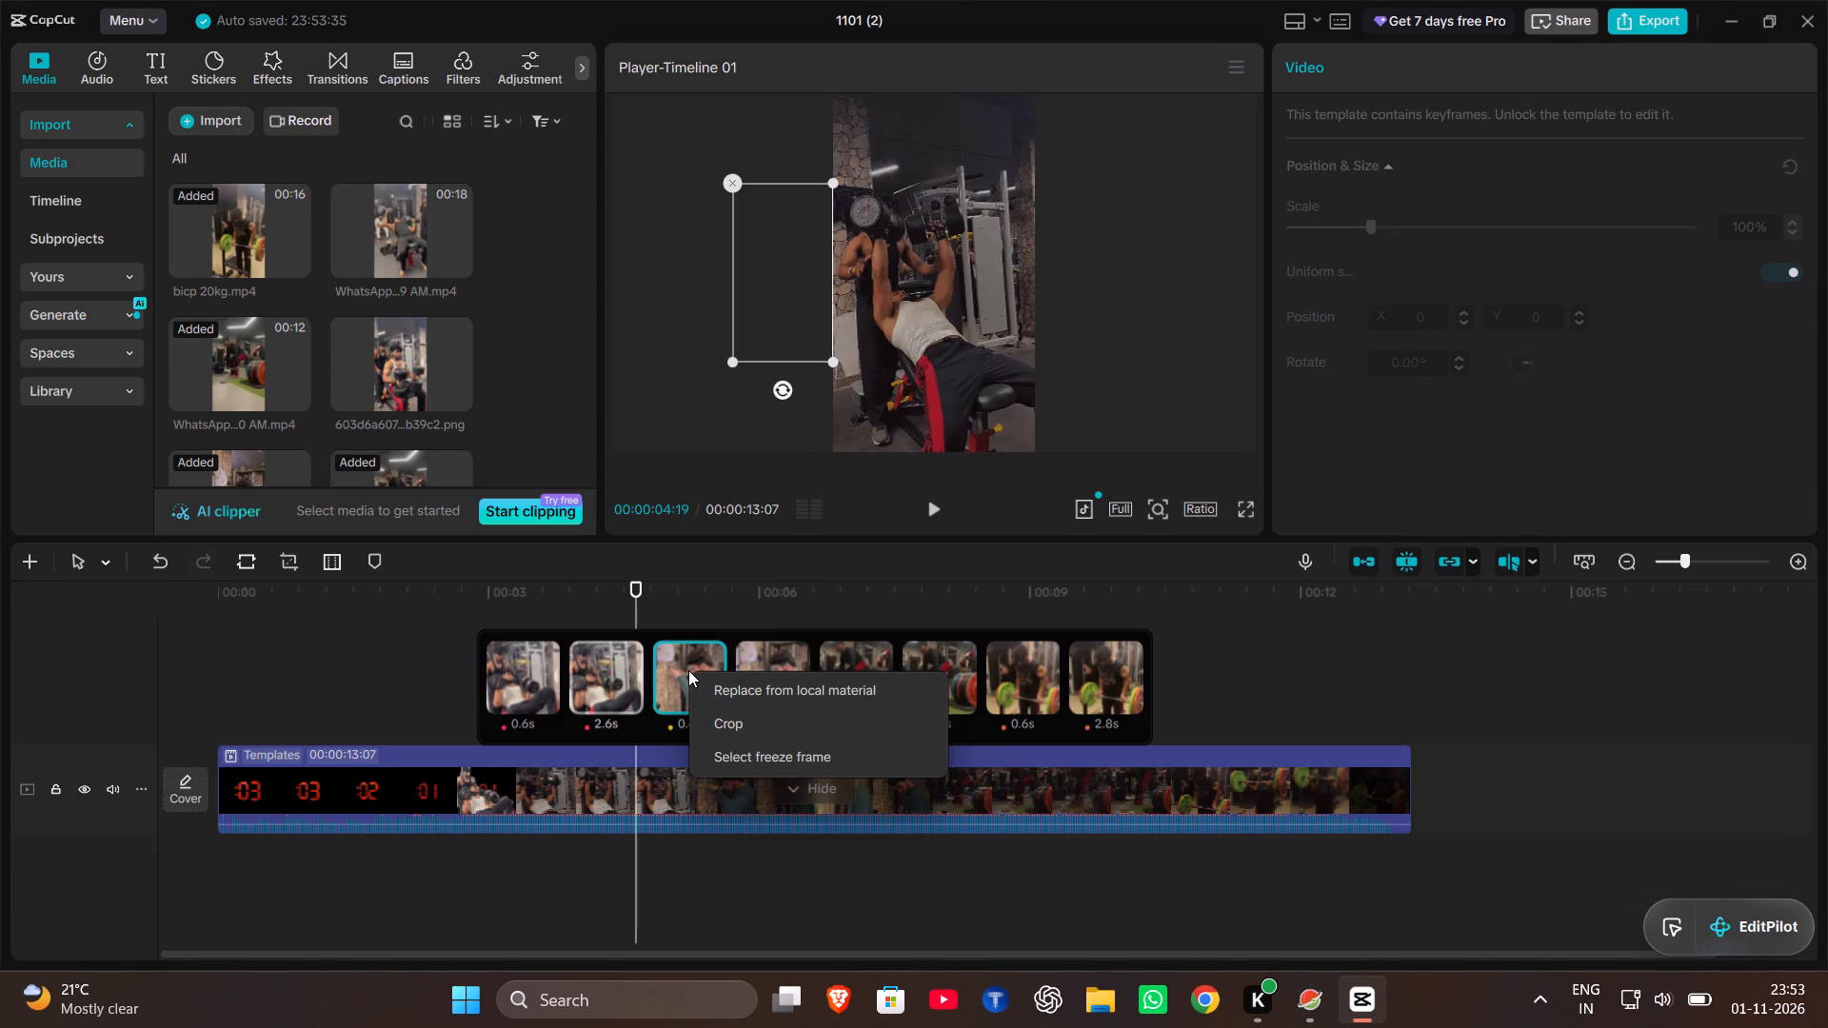
left_click(738, 755)
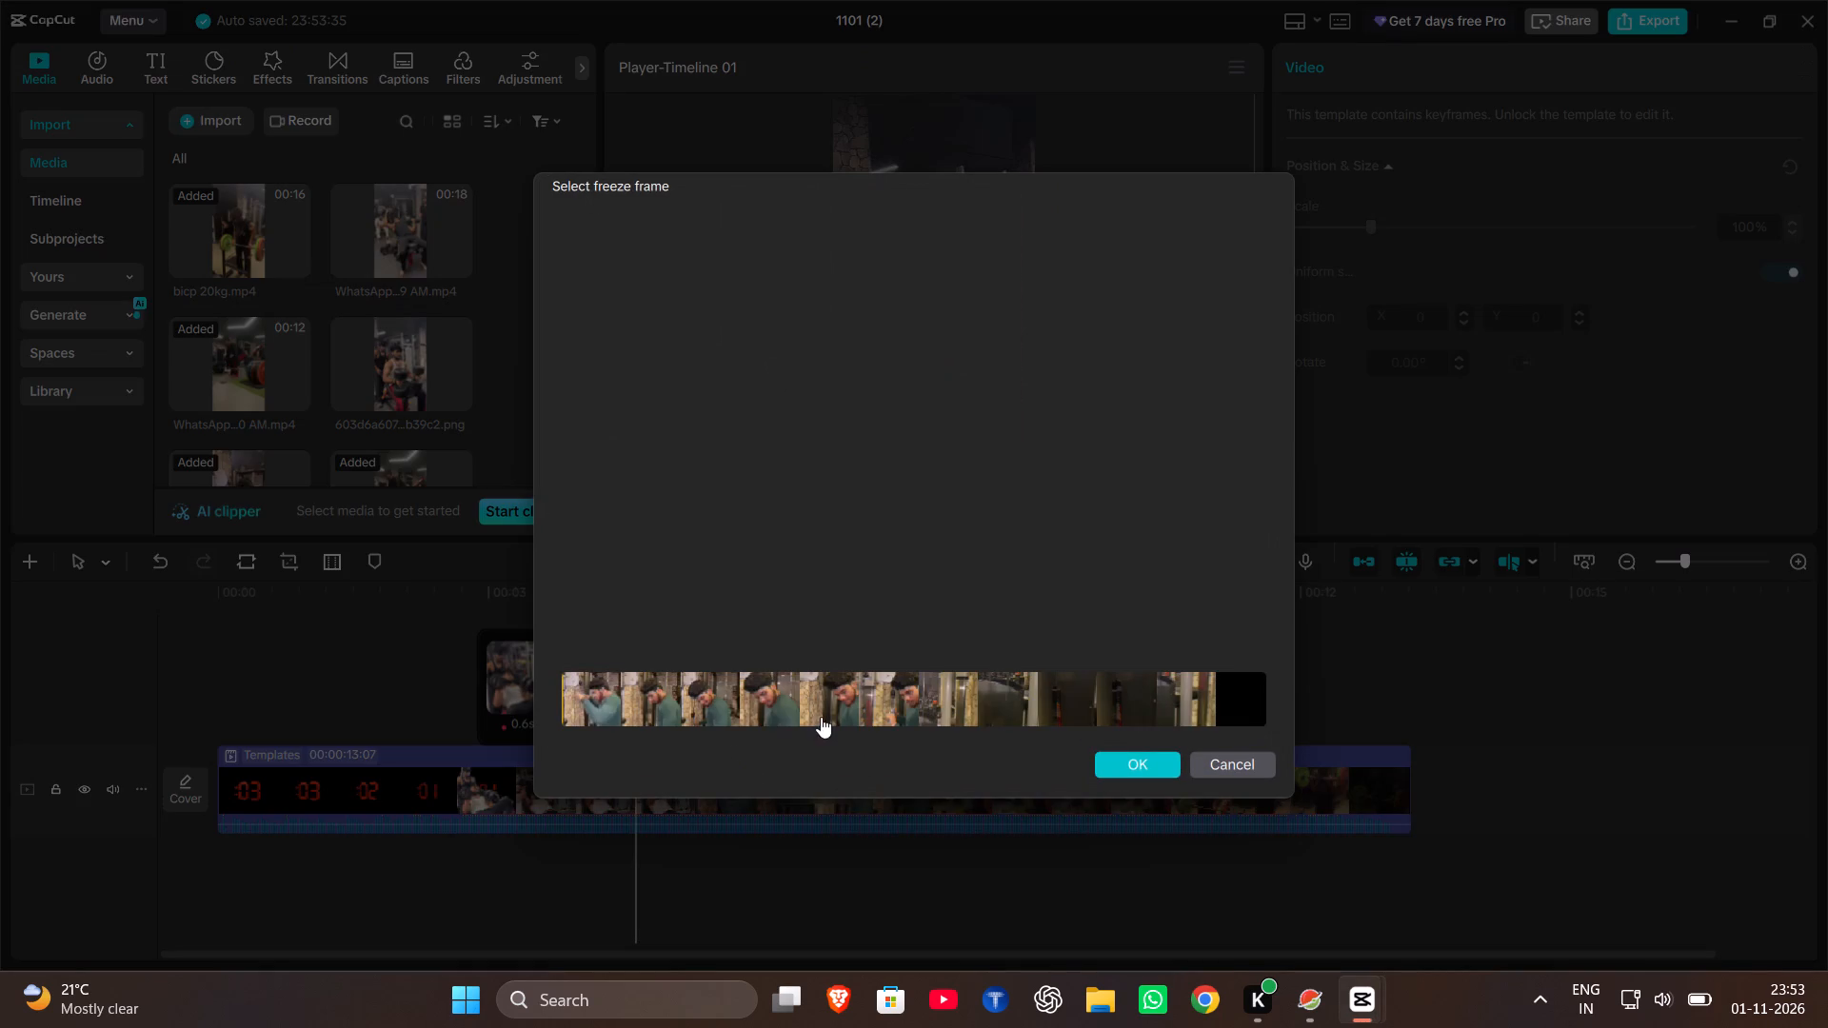
left_click(626, 696)
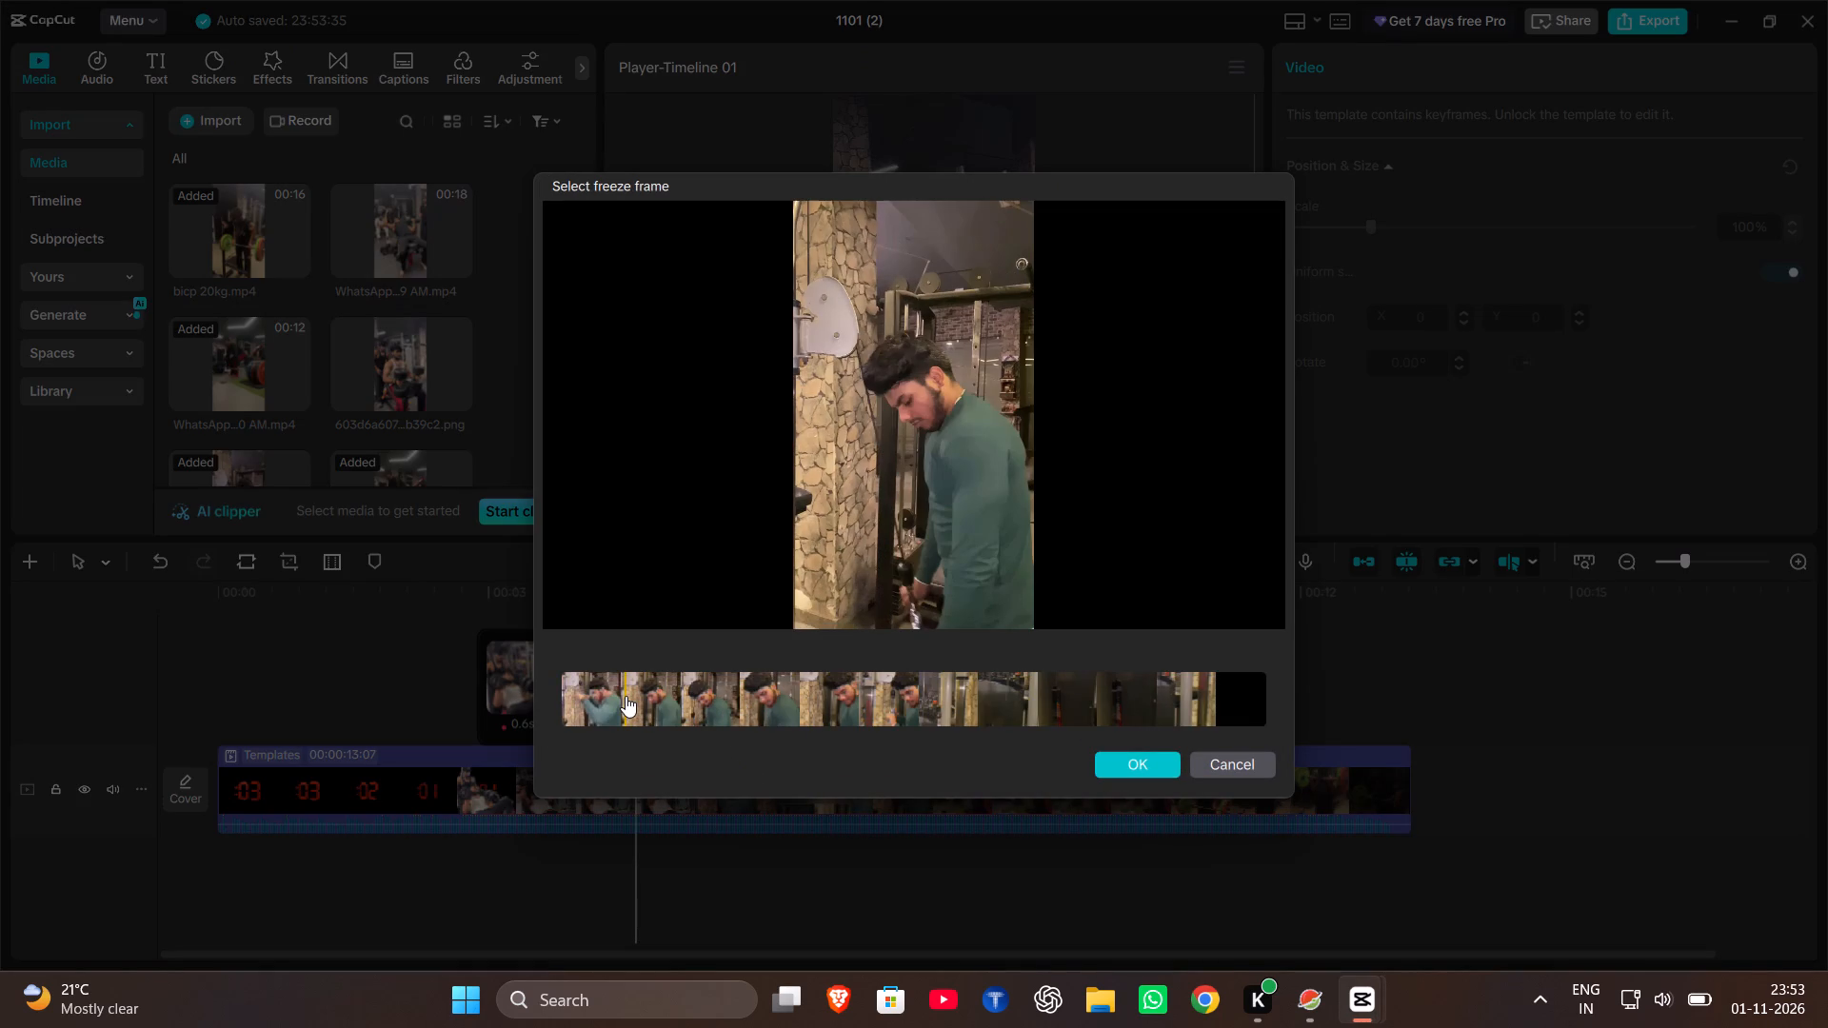
left_click(689, 697)
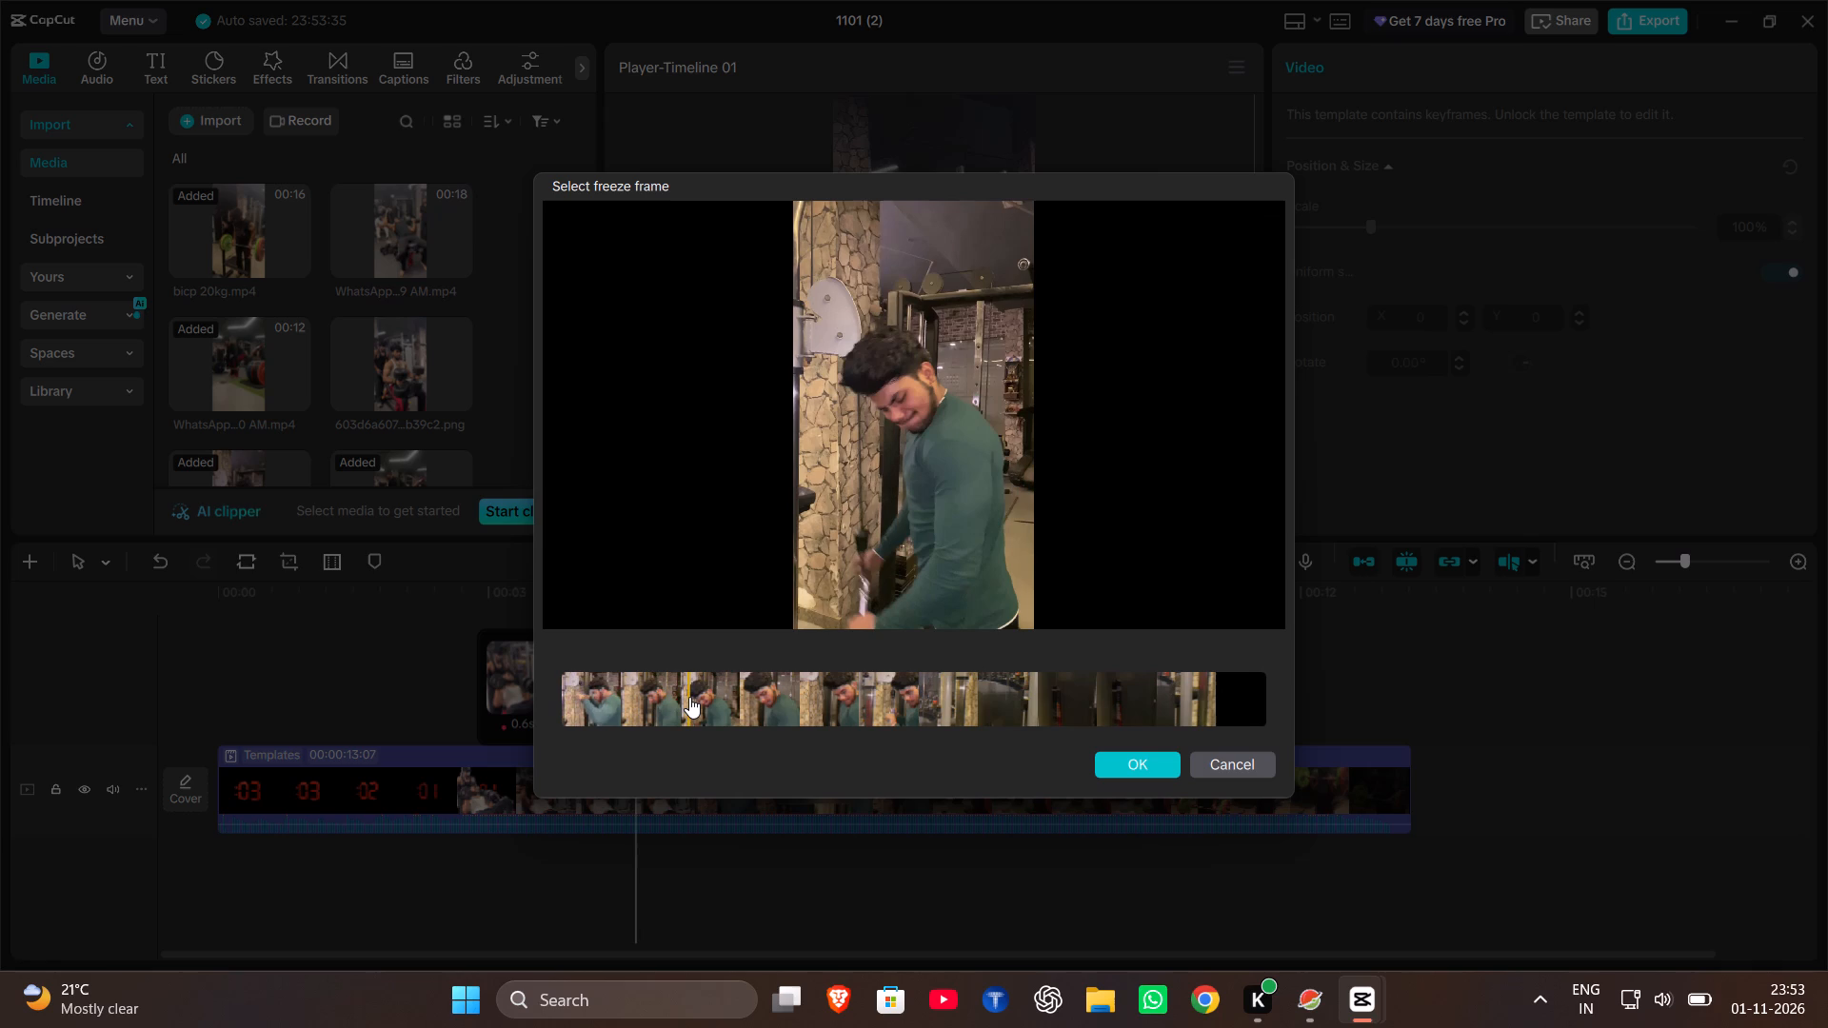
left_click(701, 697)
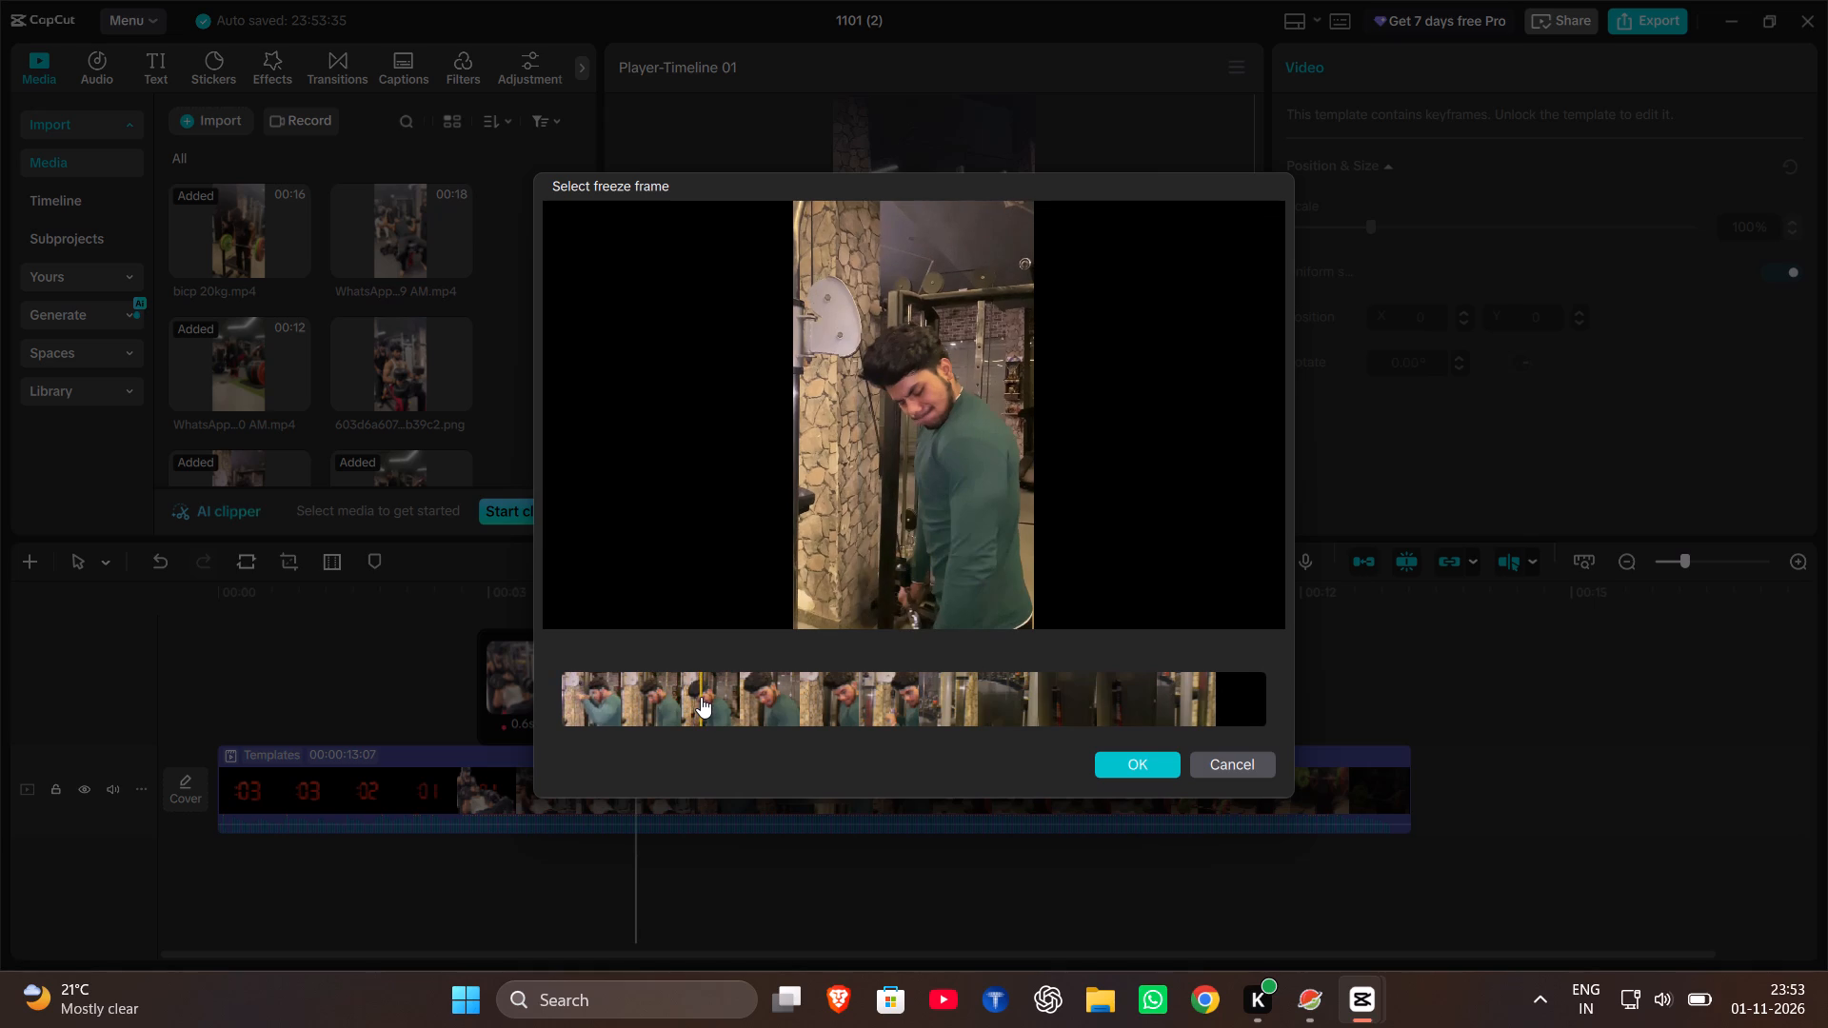
left_click(680, 693)
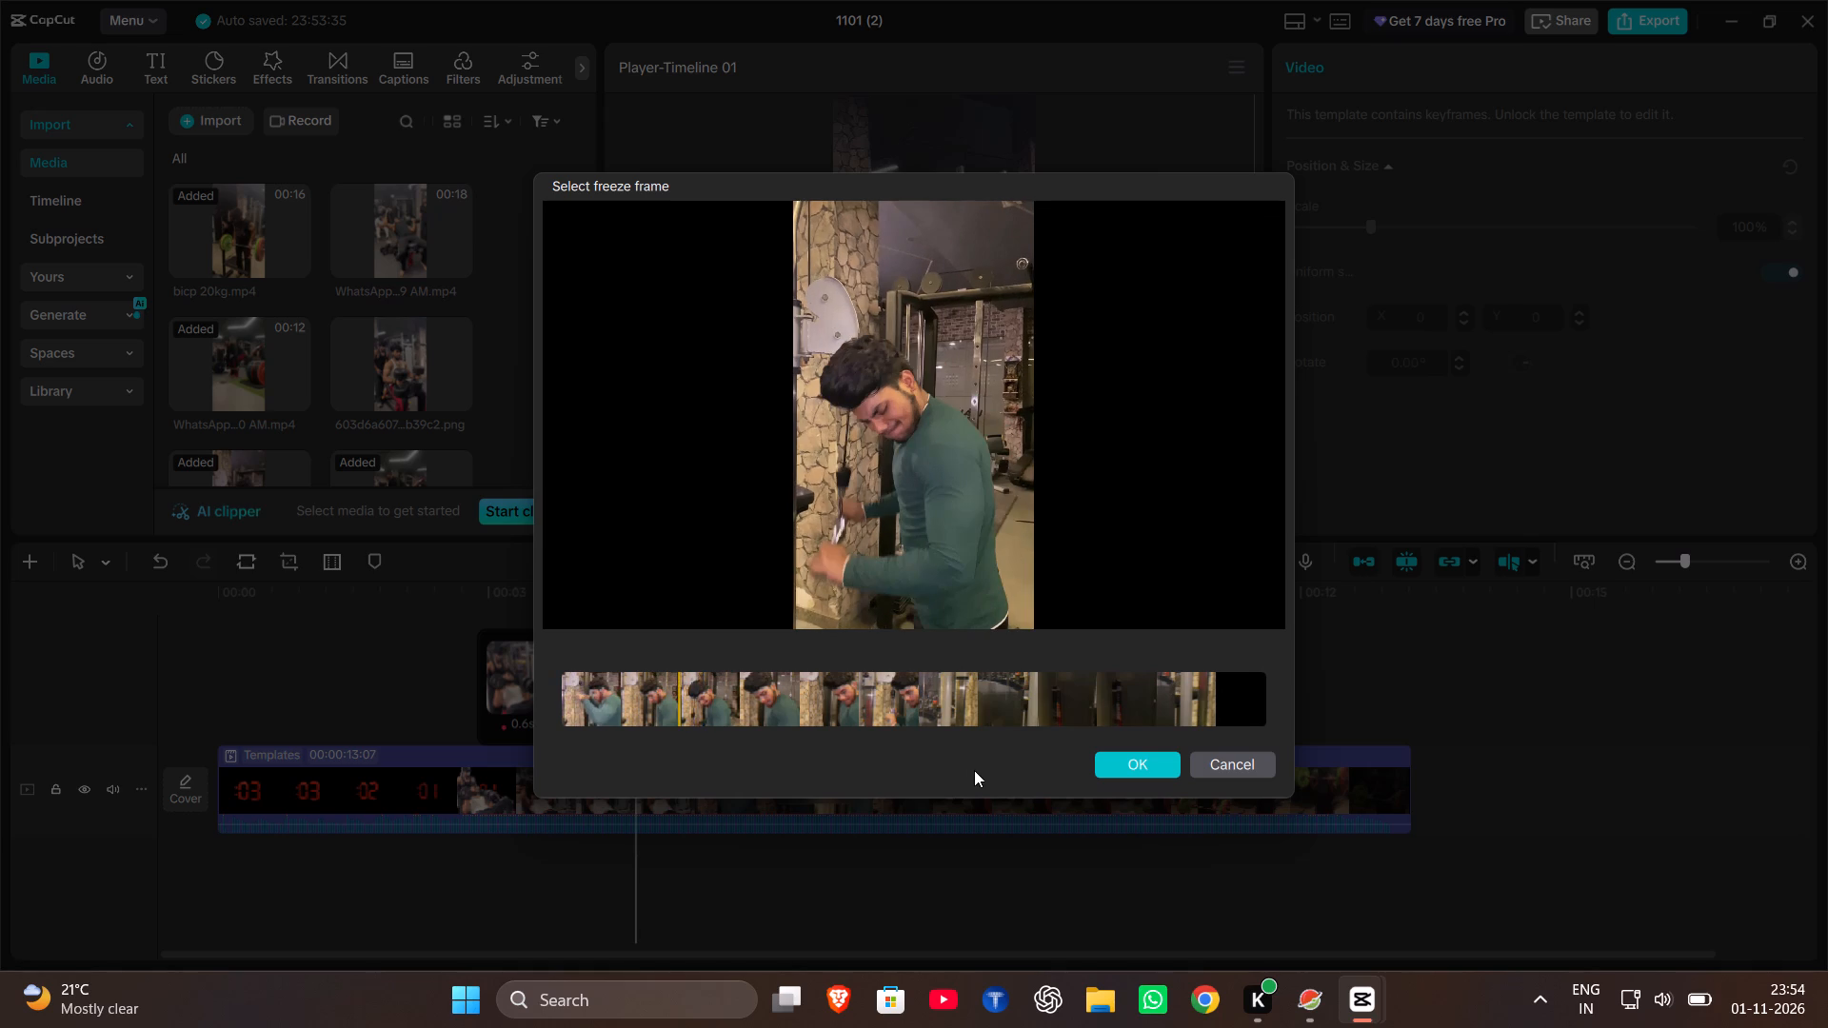
left_click(1113, 763)
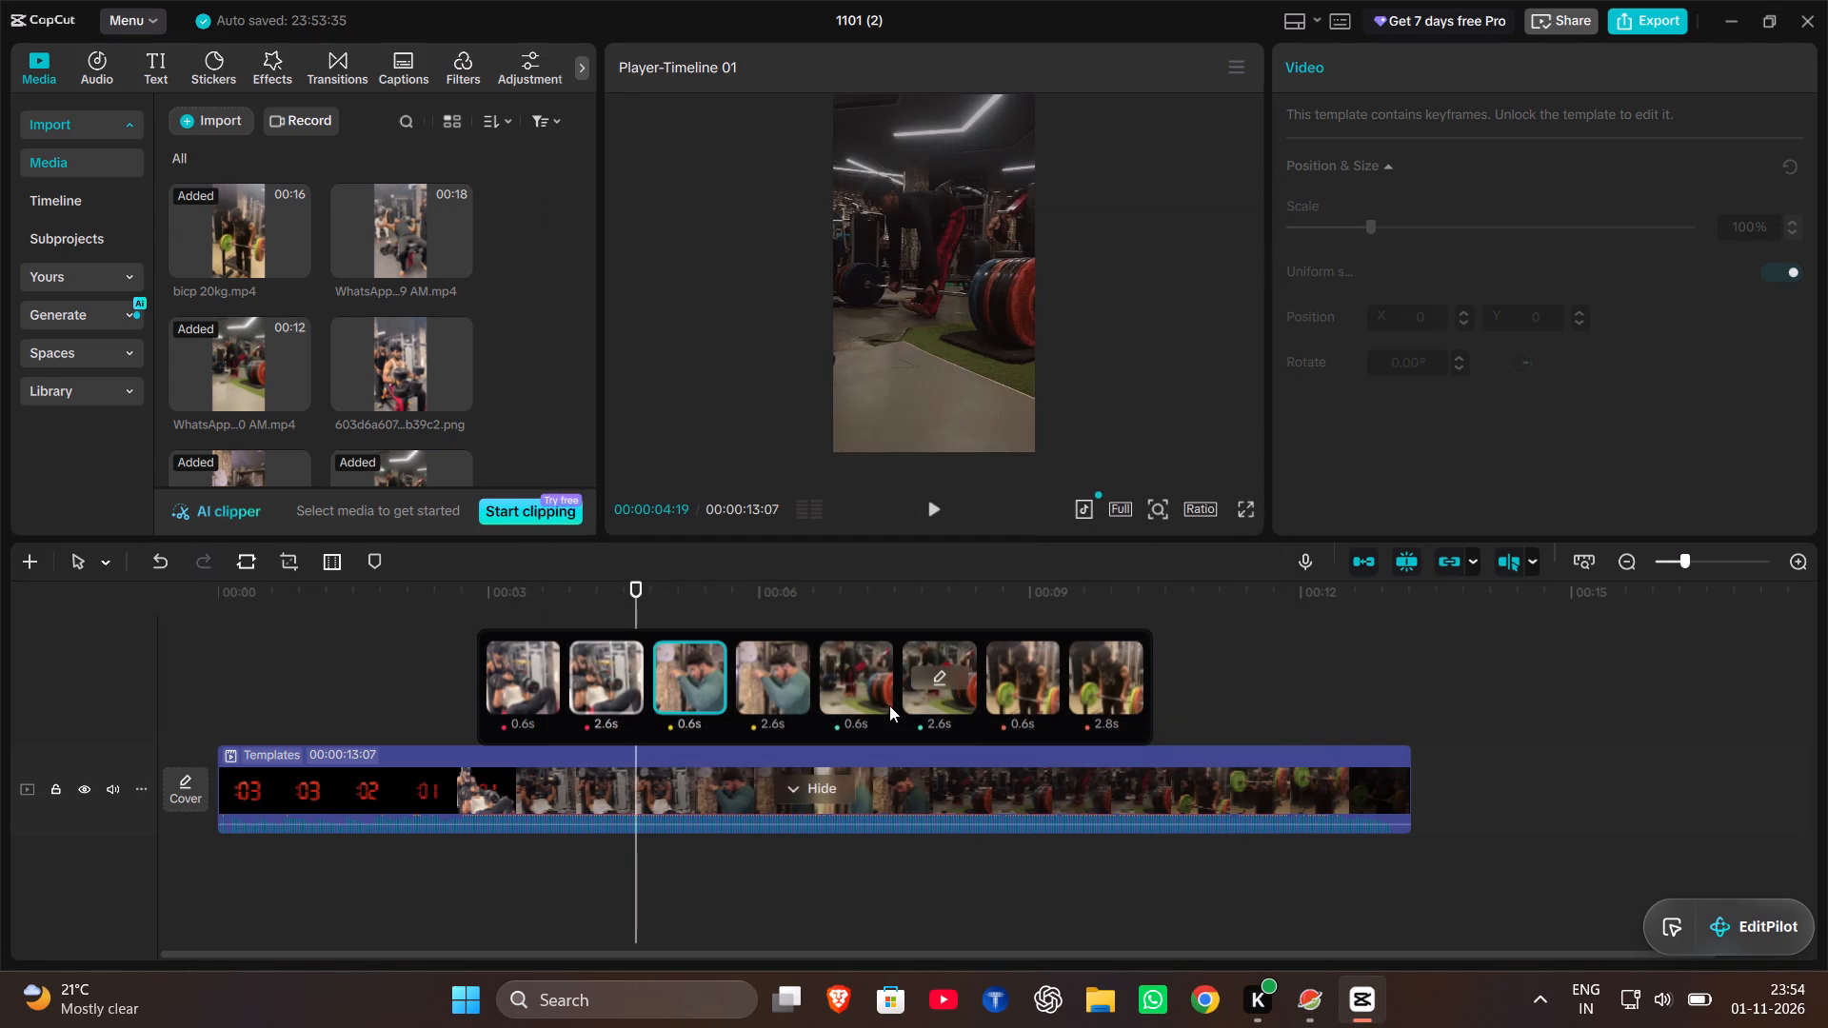
Trim the fourth clip, 2.6s long, to a later section of the video showing the standing arm pushdown.
left_click(795, 678)
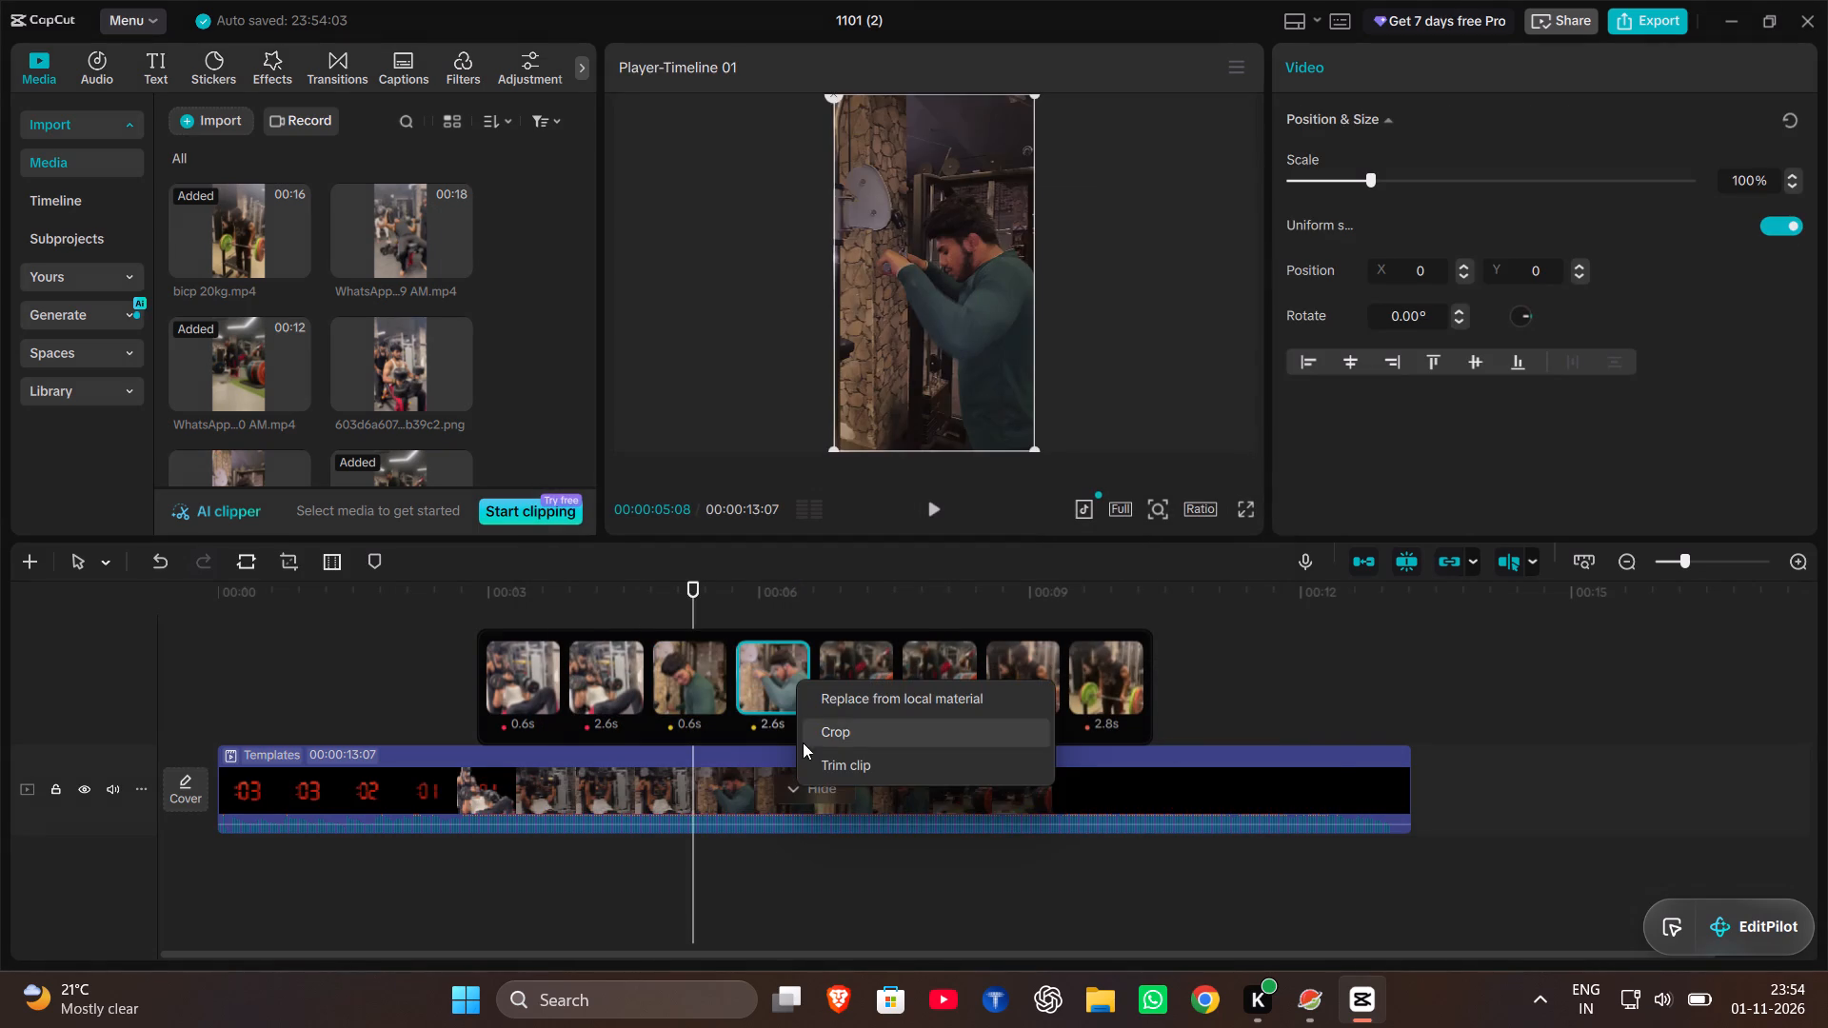
left_click(826, 762)
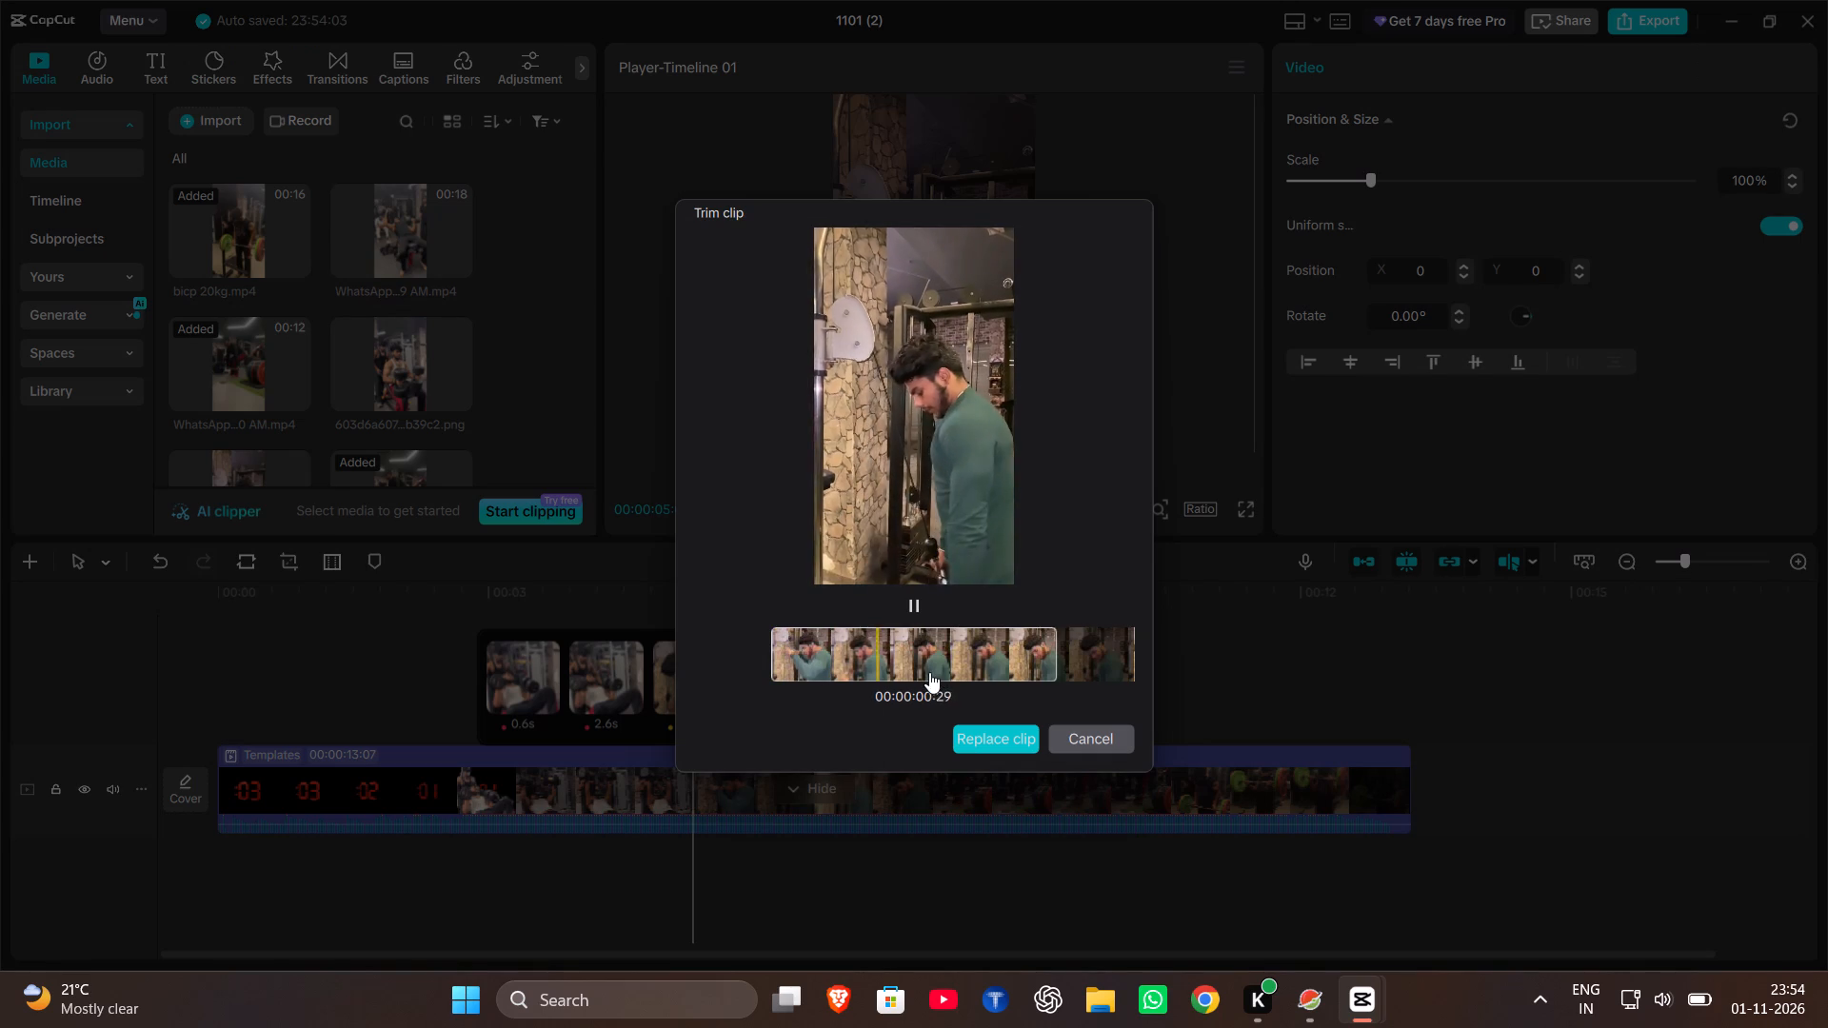
left_click_drag(929, 672, 895, 672)
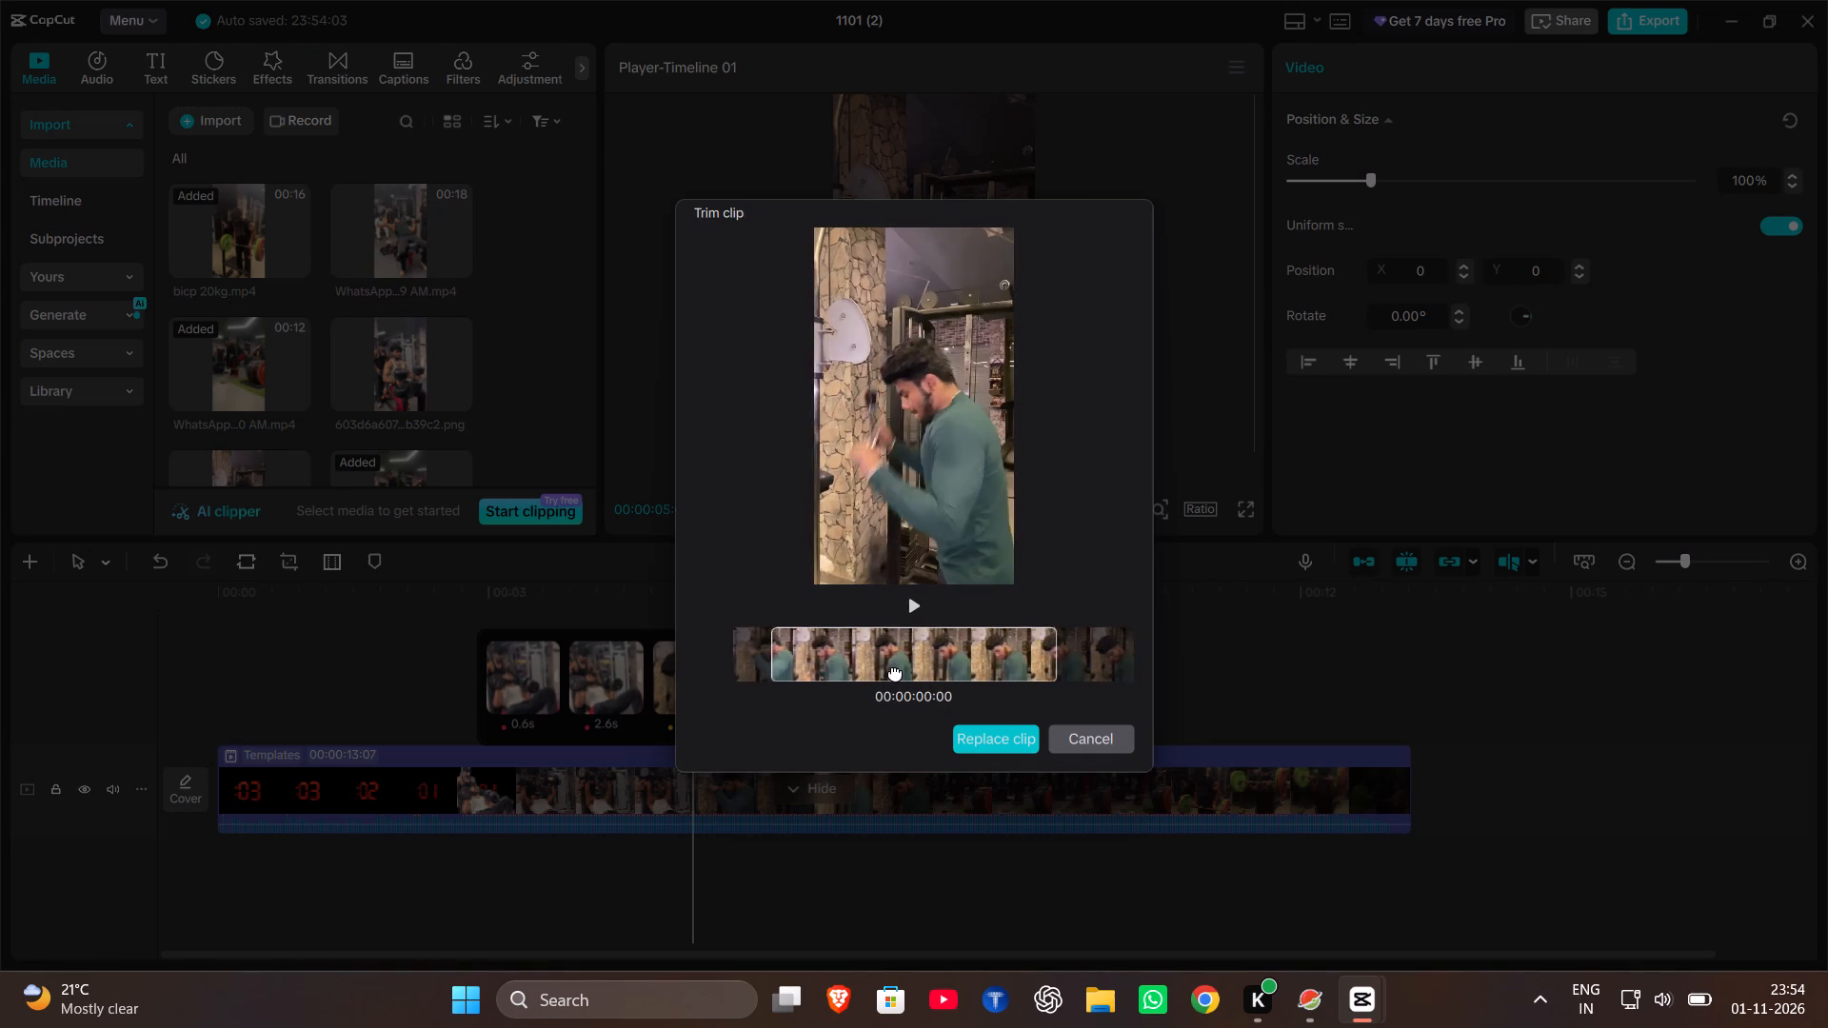
left_click_drag(895, 672, 815, 670)
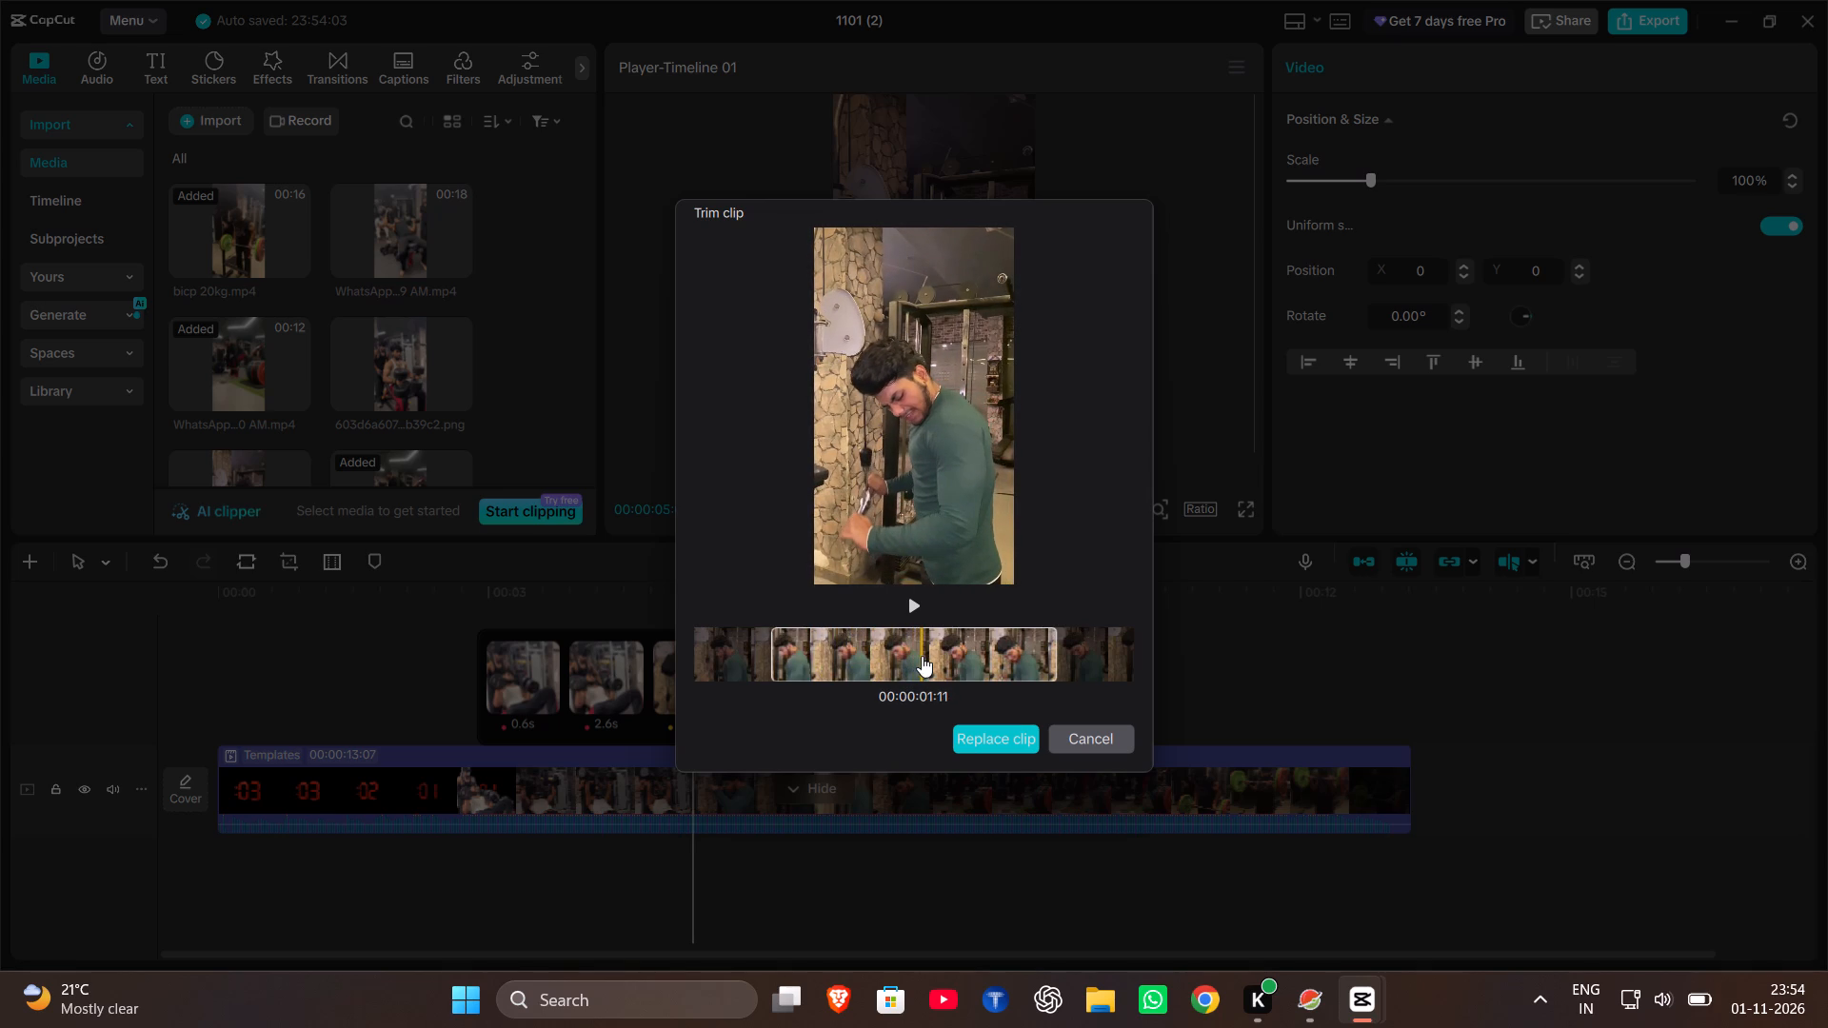
left_click_drag(922, 656, 869, 670)
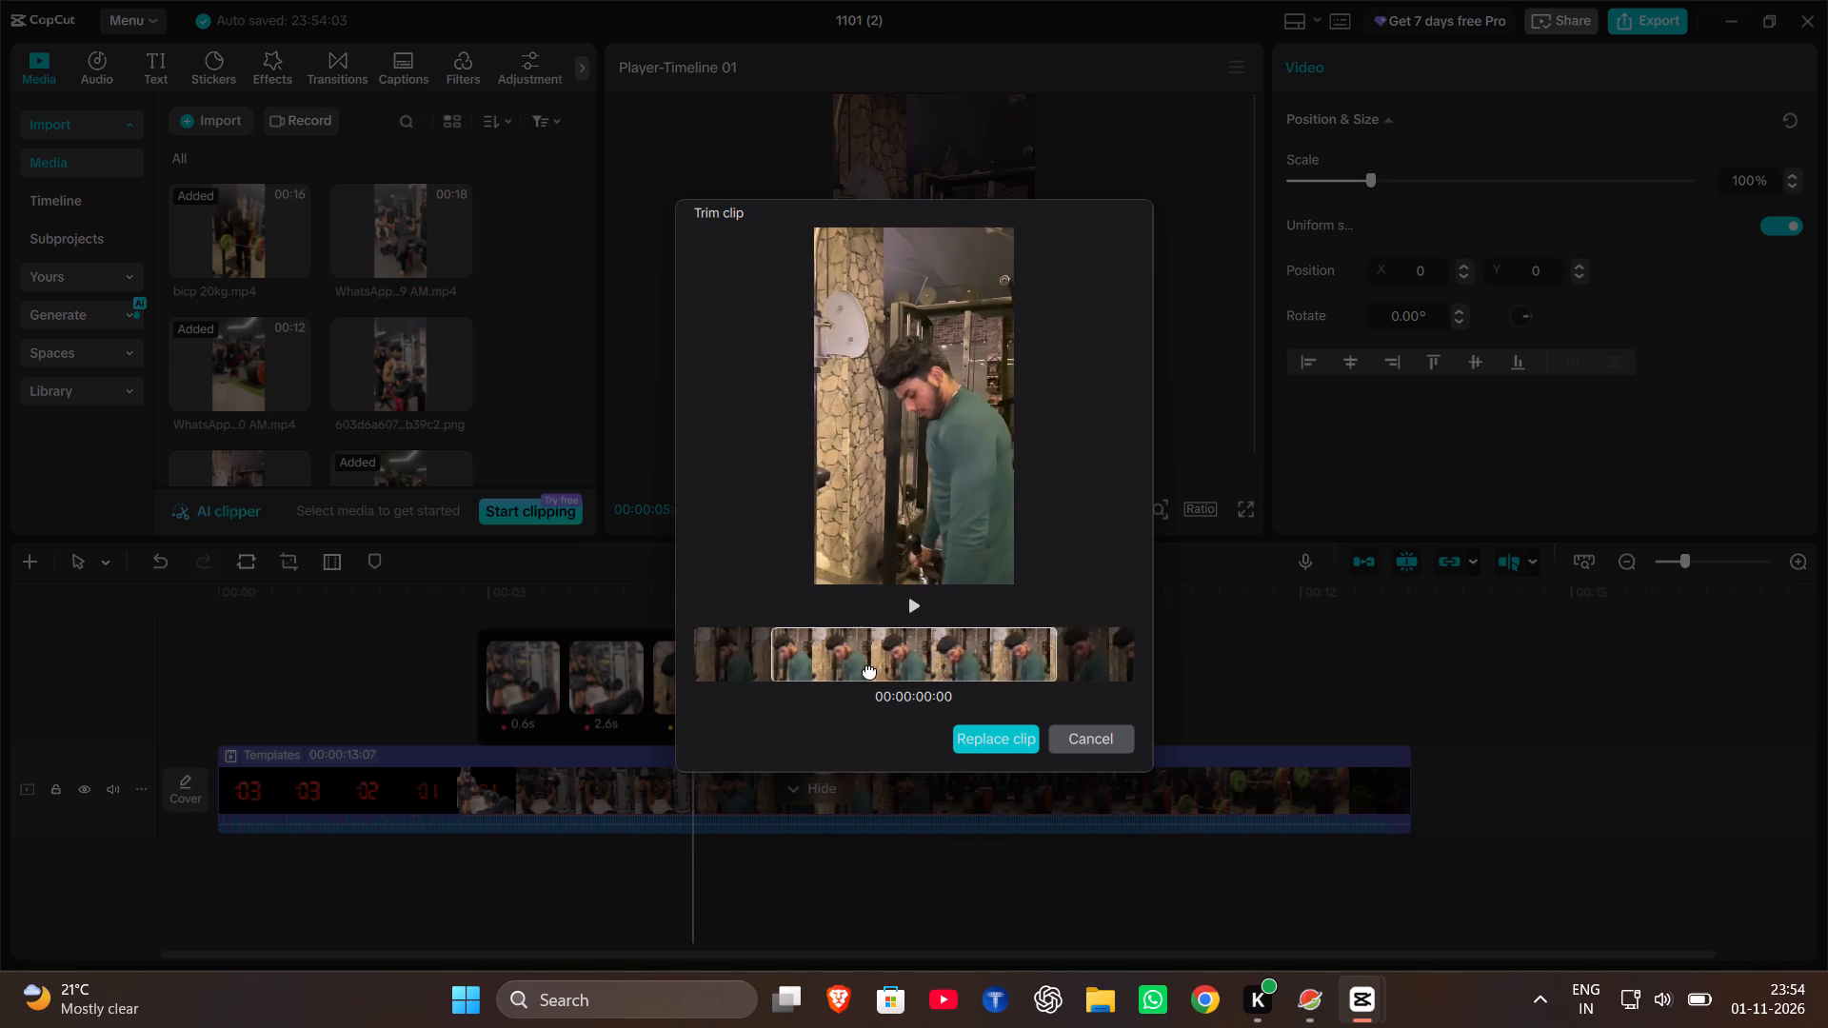
left_click_drag(869, 670, 802, 682)
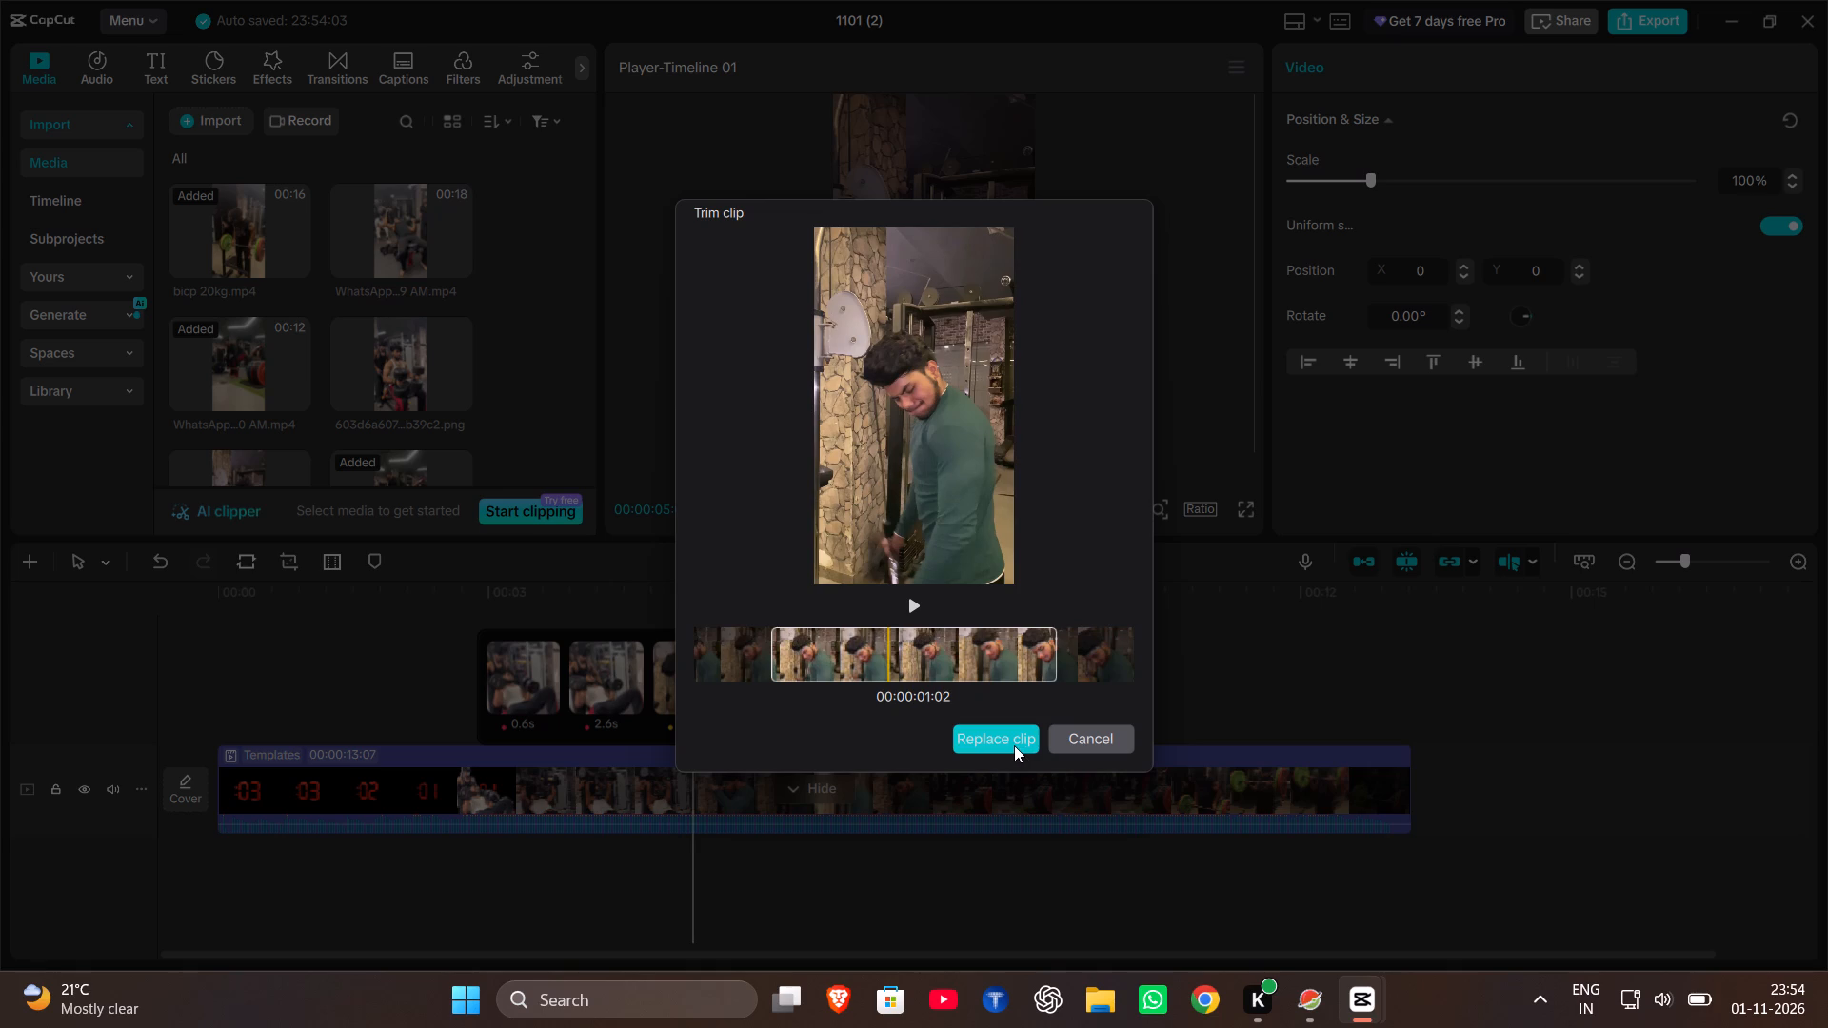
left_click(1014, 745)
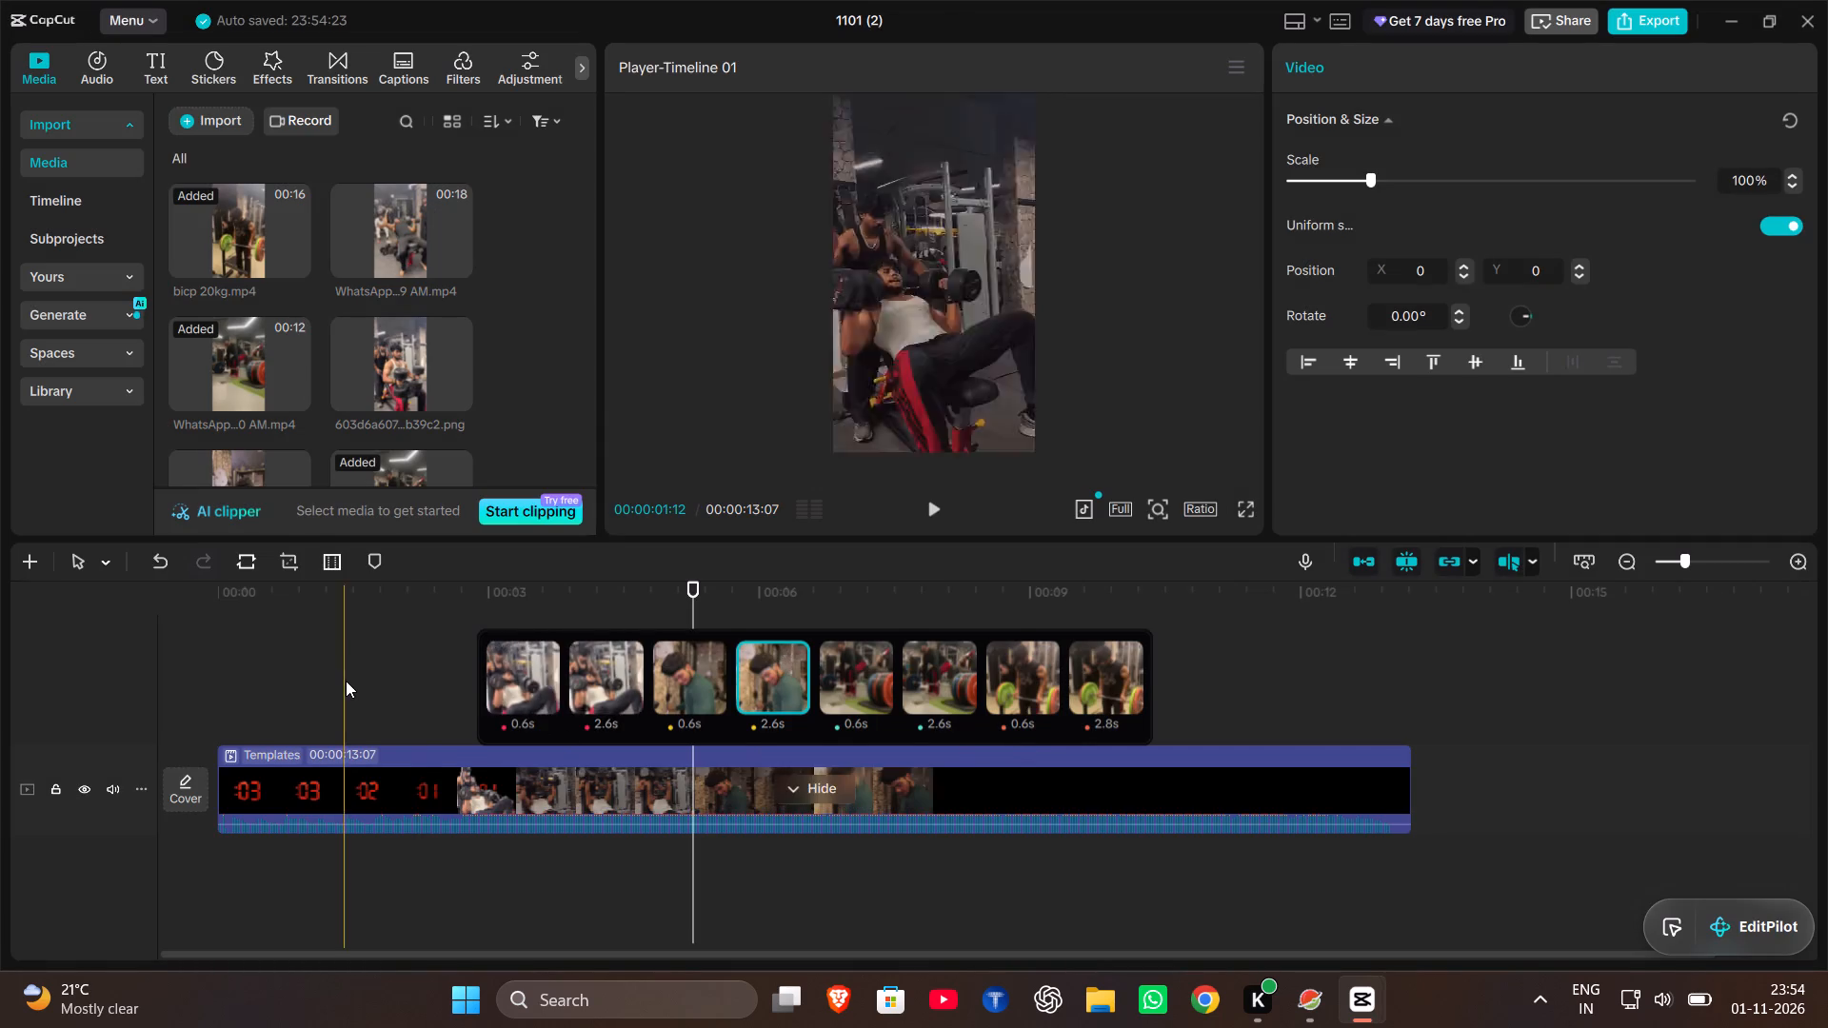
Play the video from the countdown onward to review the third and fourth clips.
left_click(346, 681)
key("space")
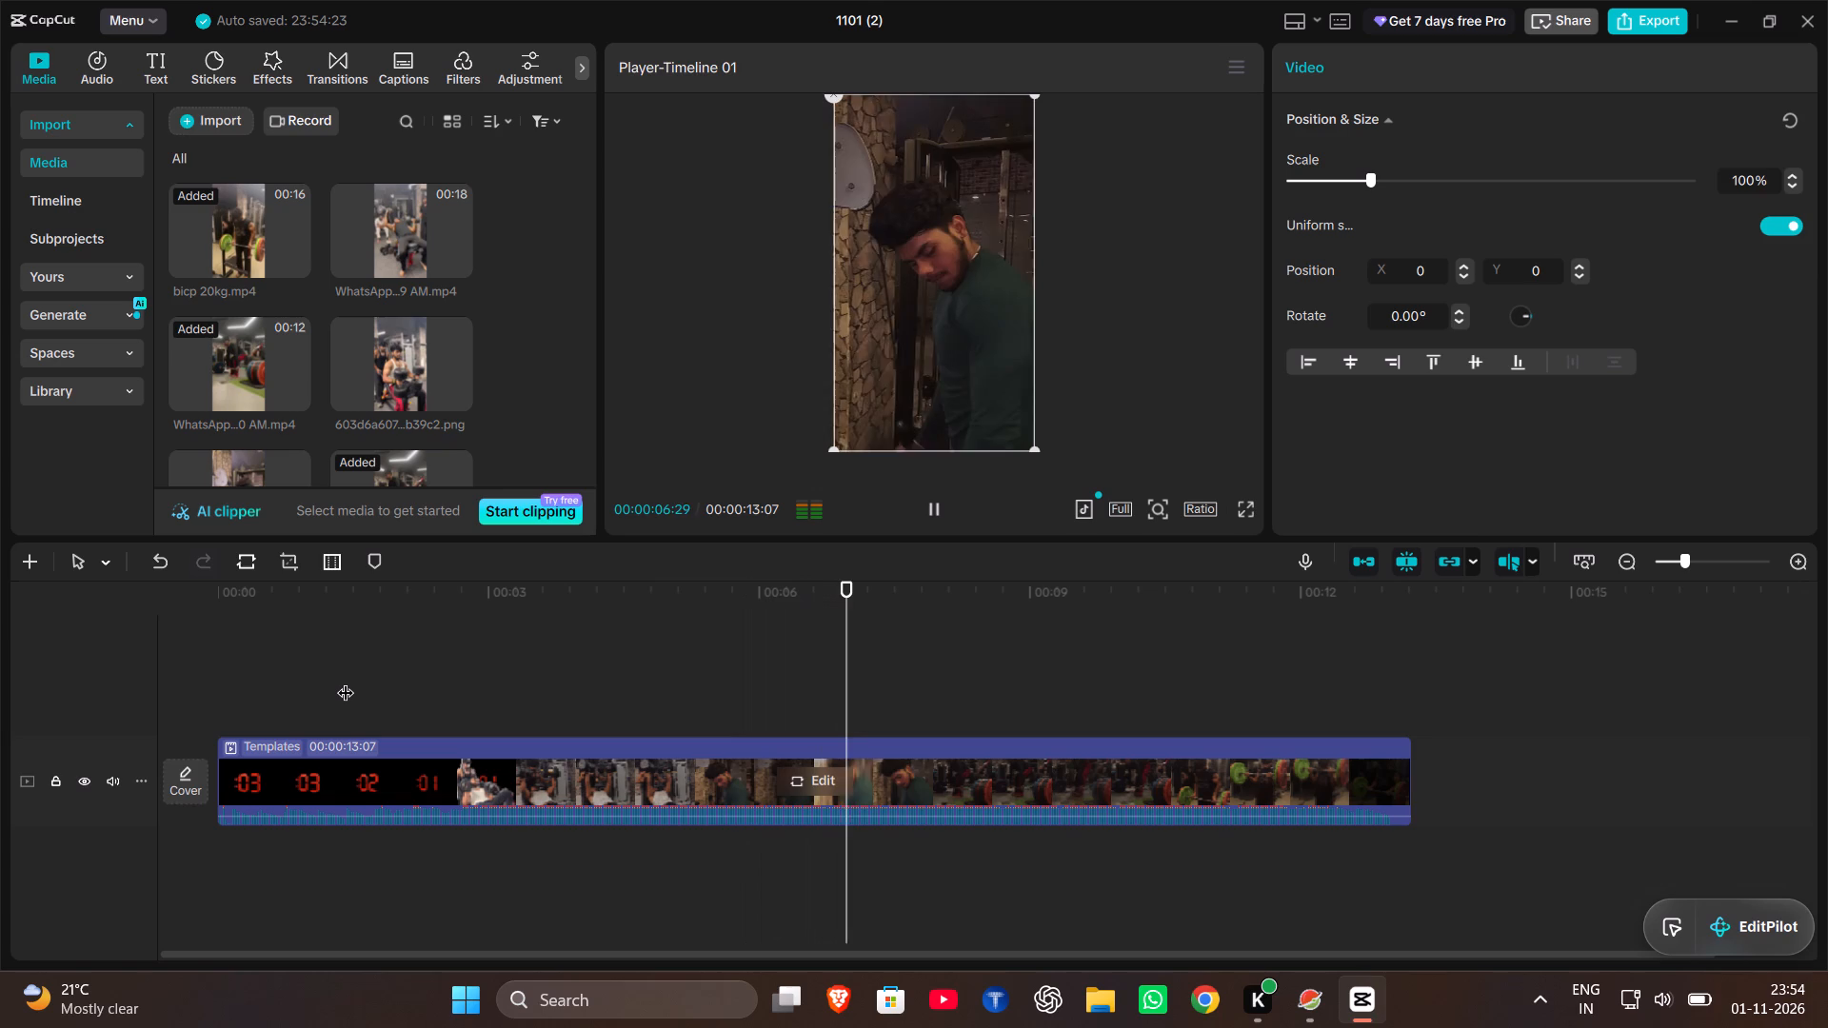
key("space")
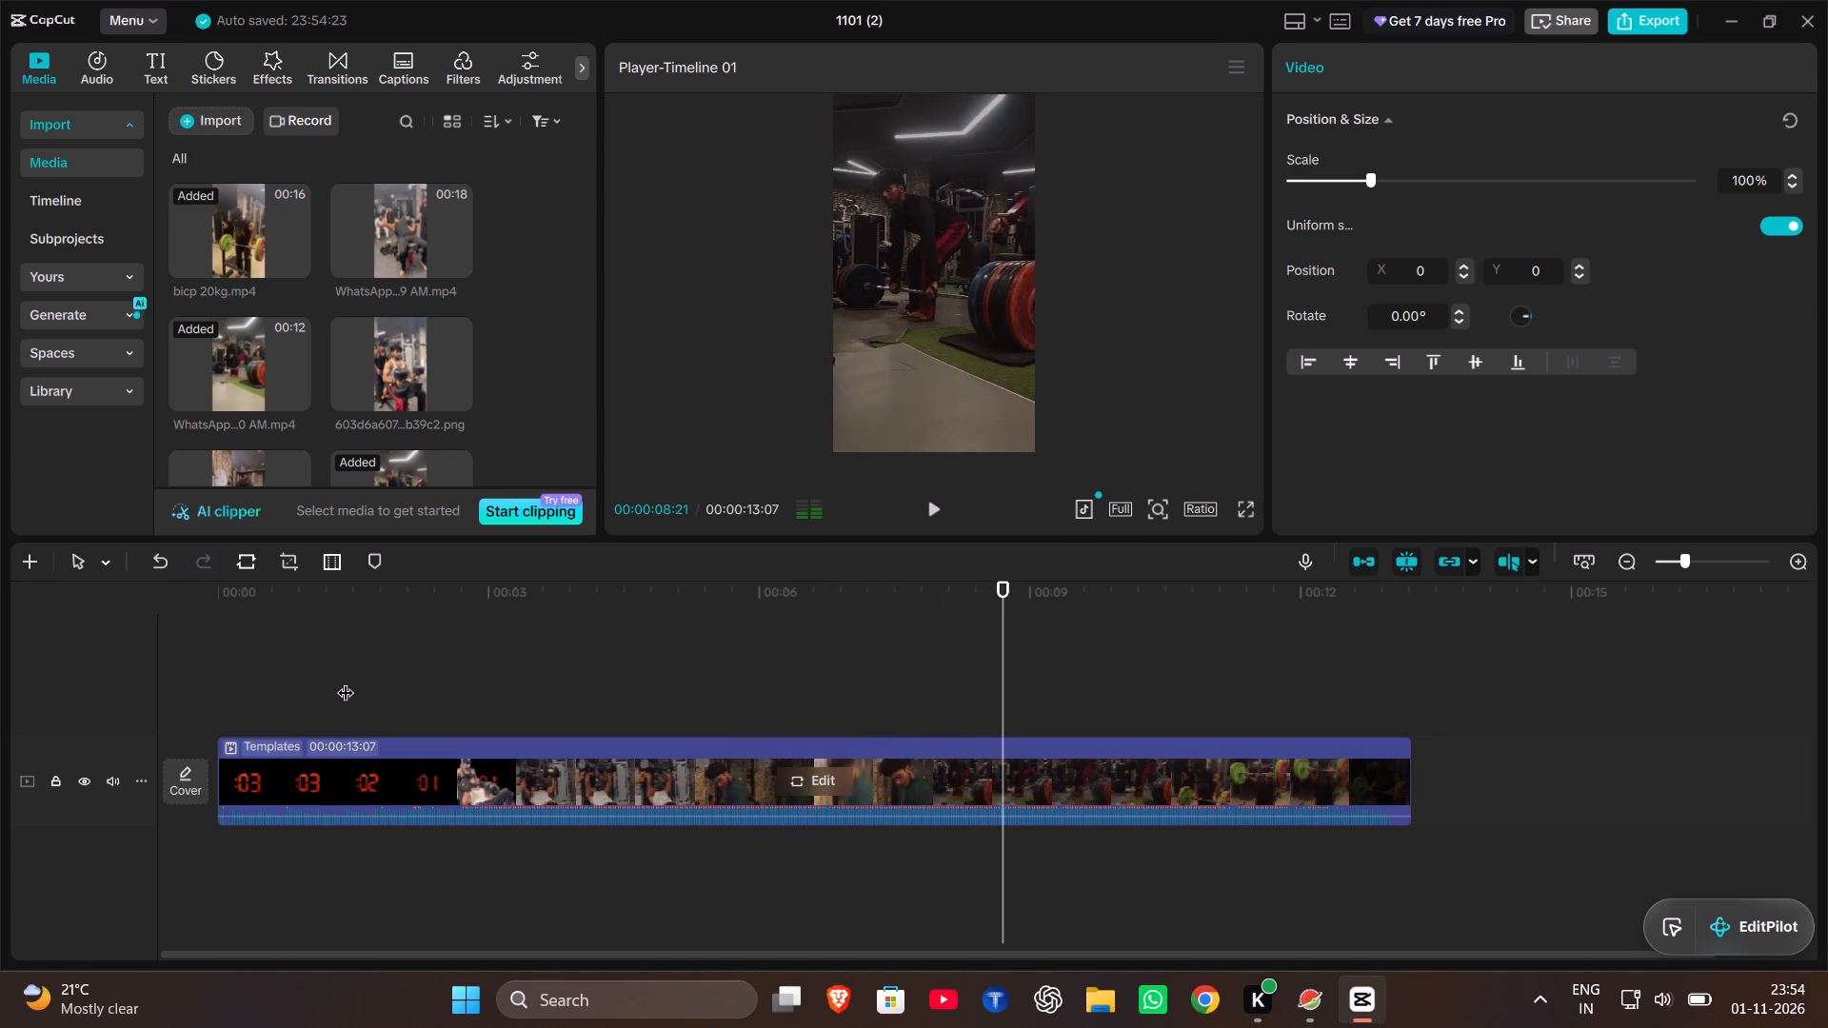
Set the fifth 0.6s clip's freeze frame to a mid-video moment of bending over and gripping the barbell before the deadlift.
left_click(805, 776)
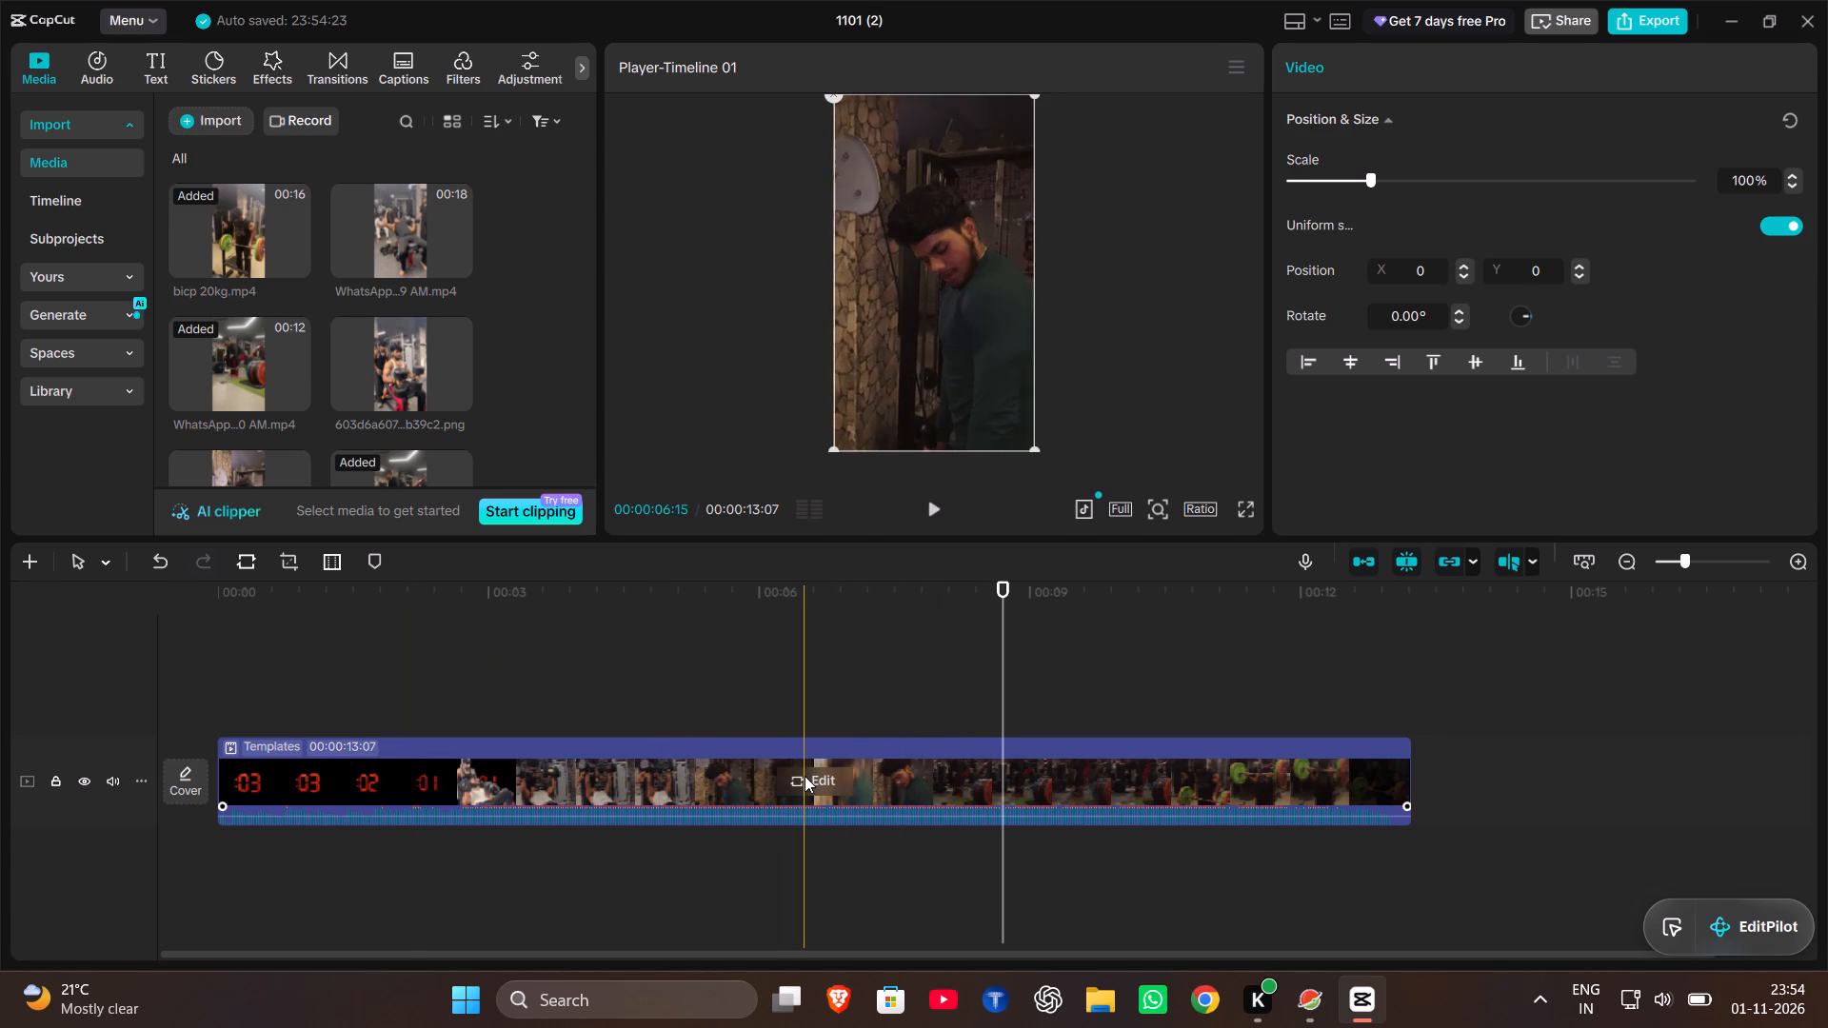
left_click(850, 697)
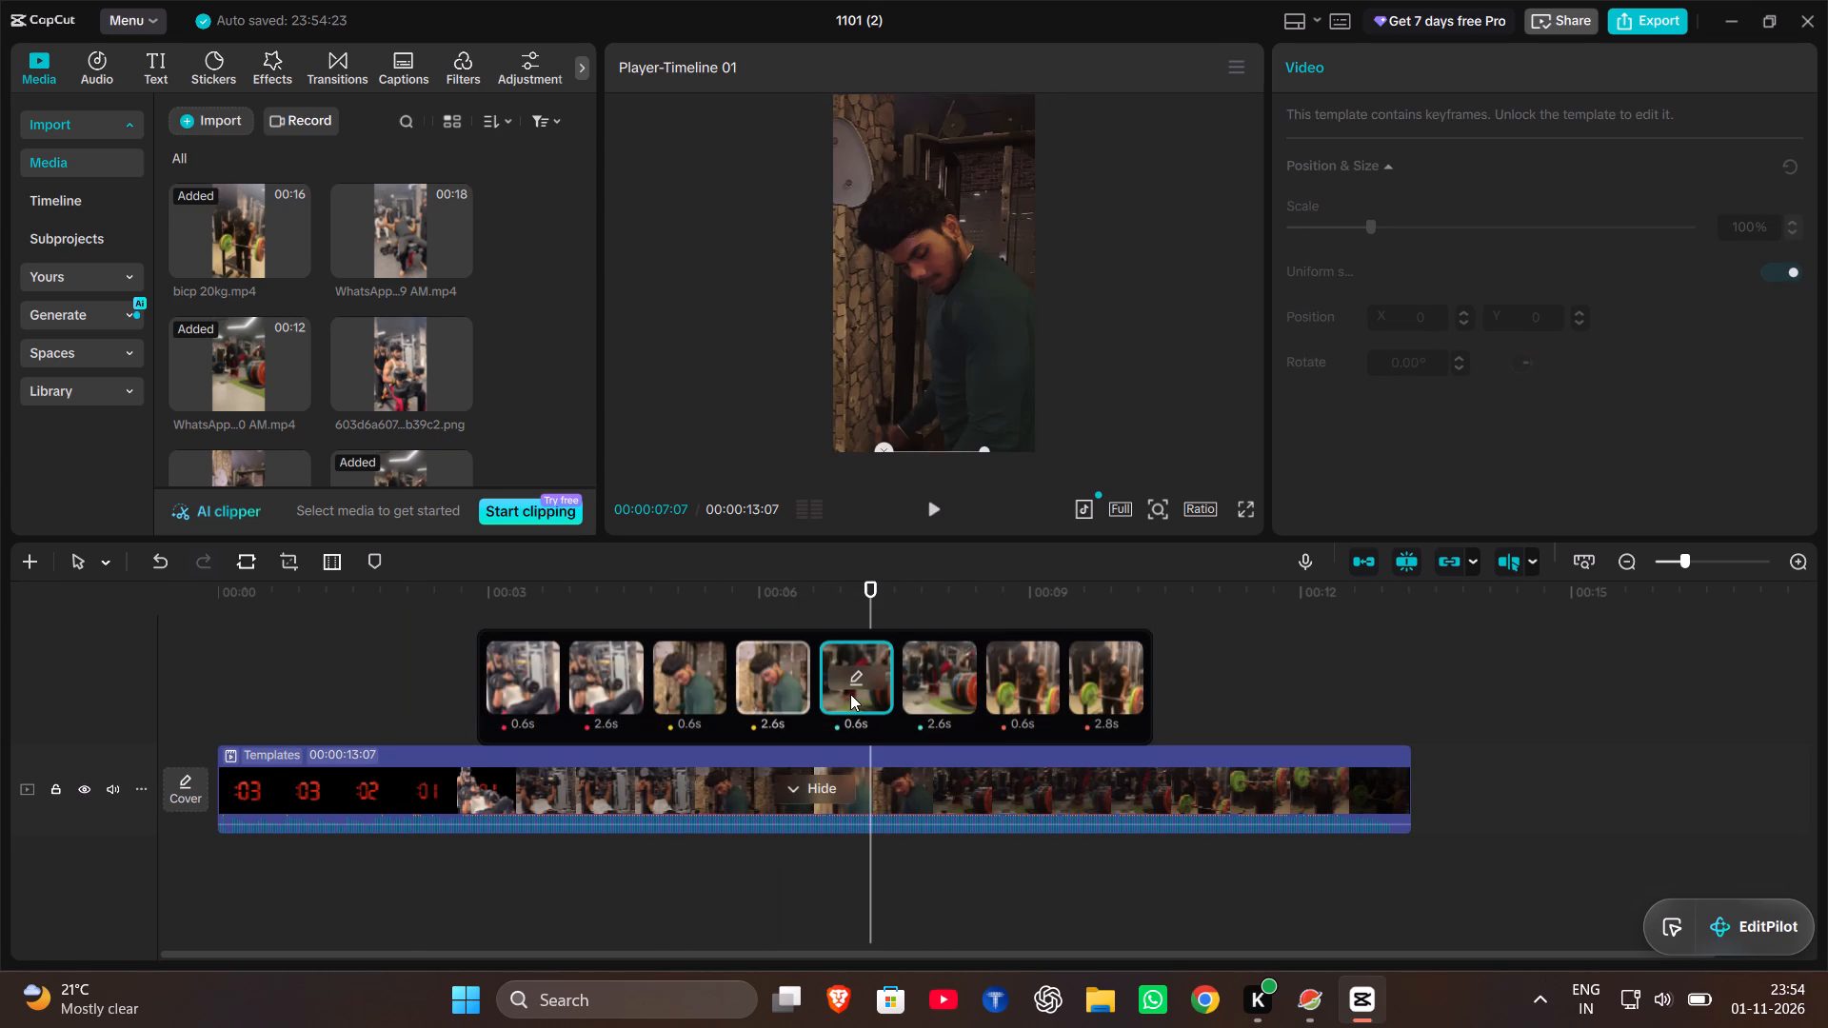
left_click(851, 679)
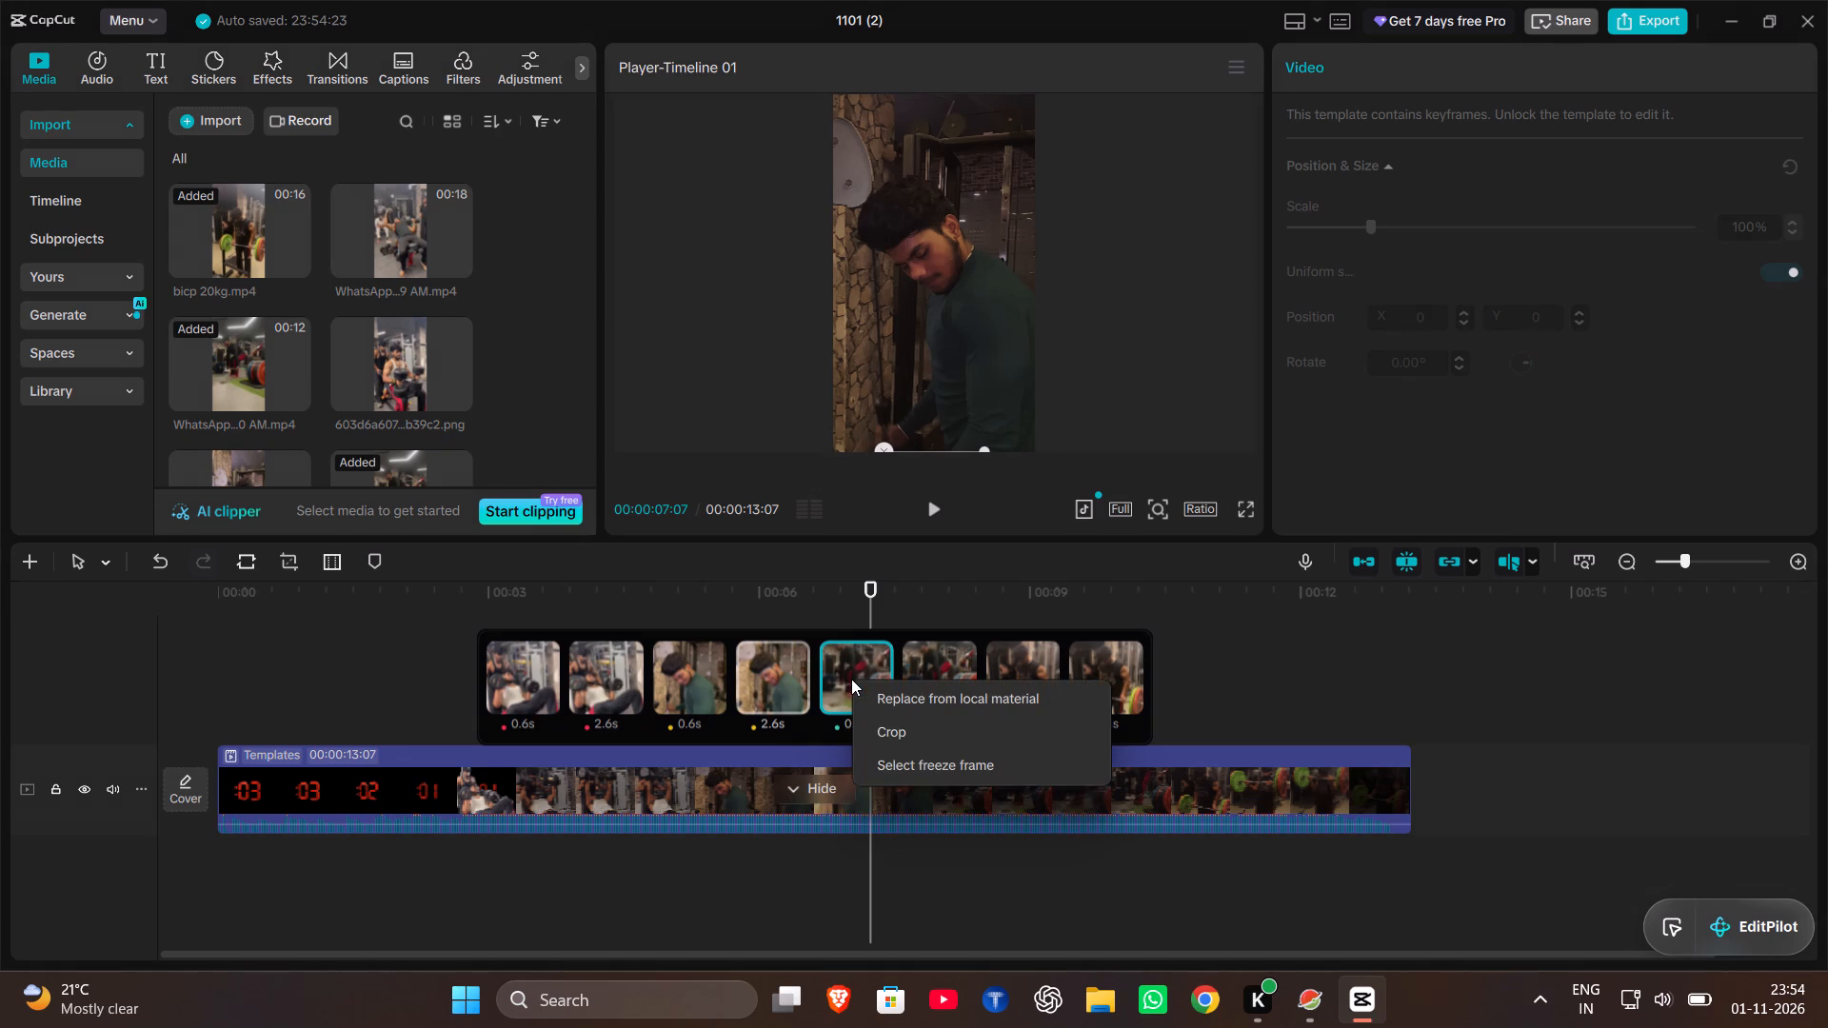
left_click(881, 759)
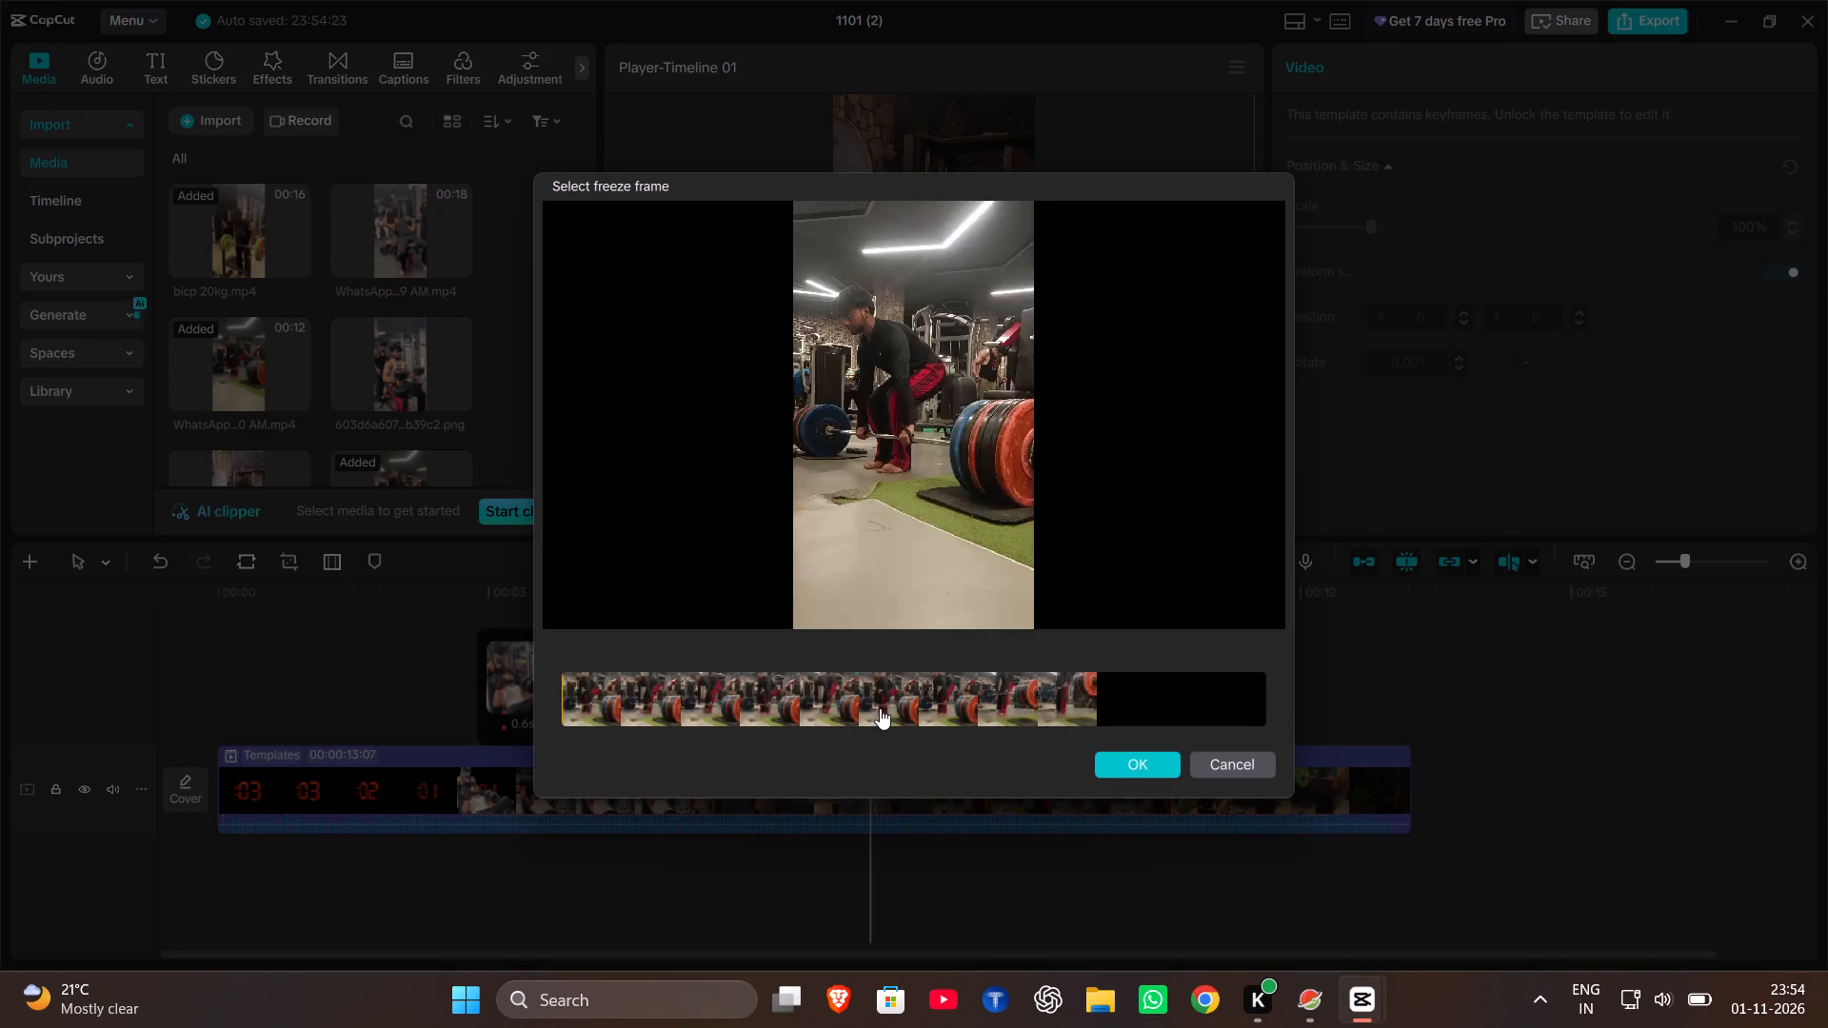
left_click(894, 707)
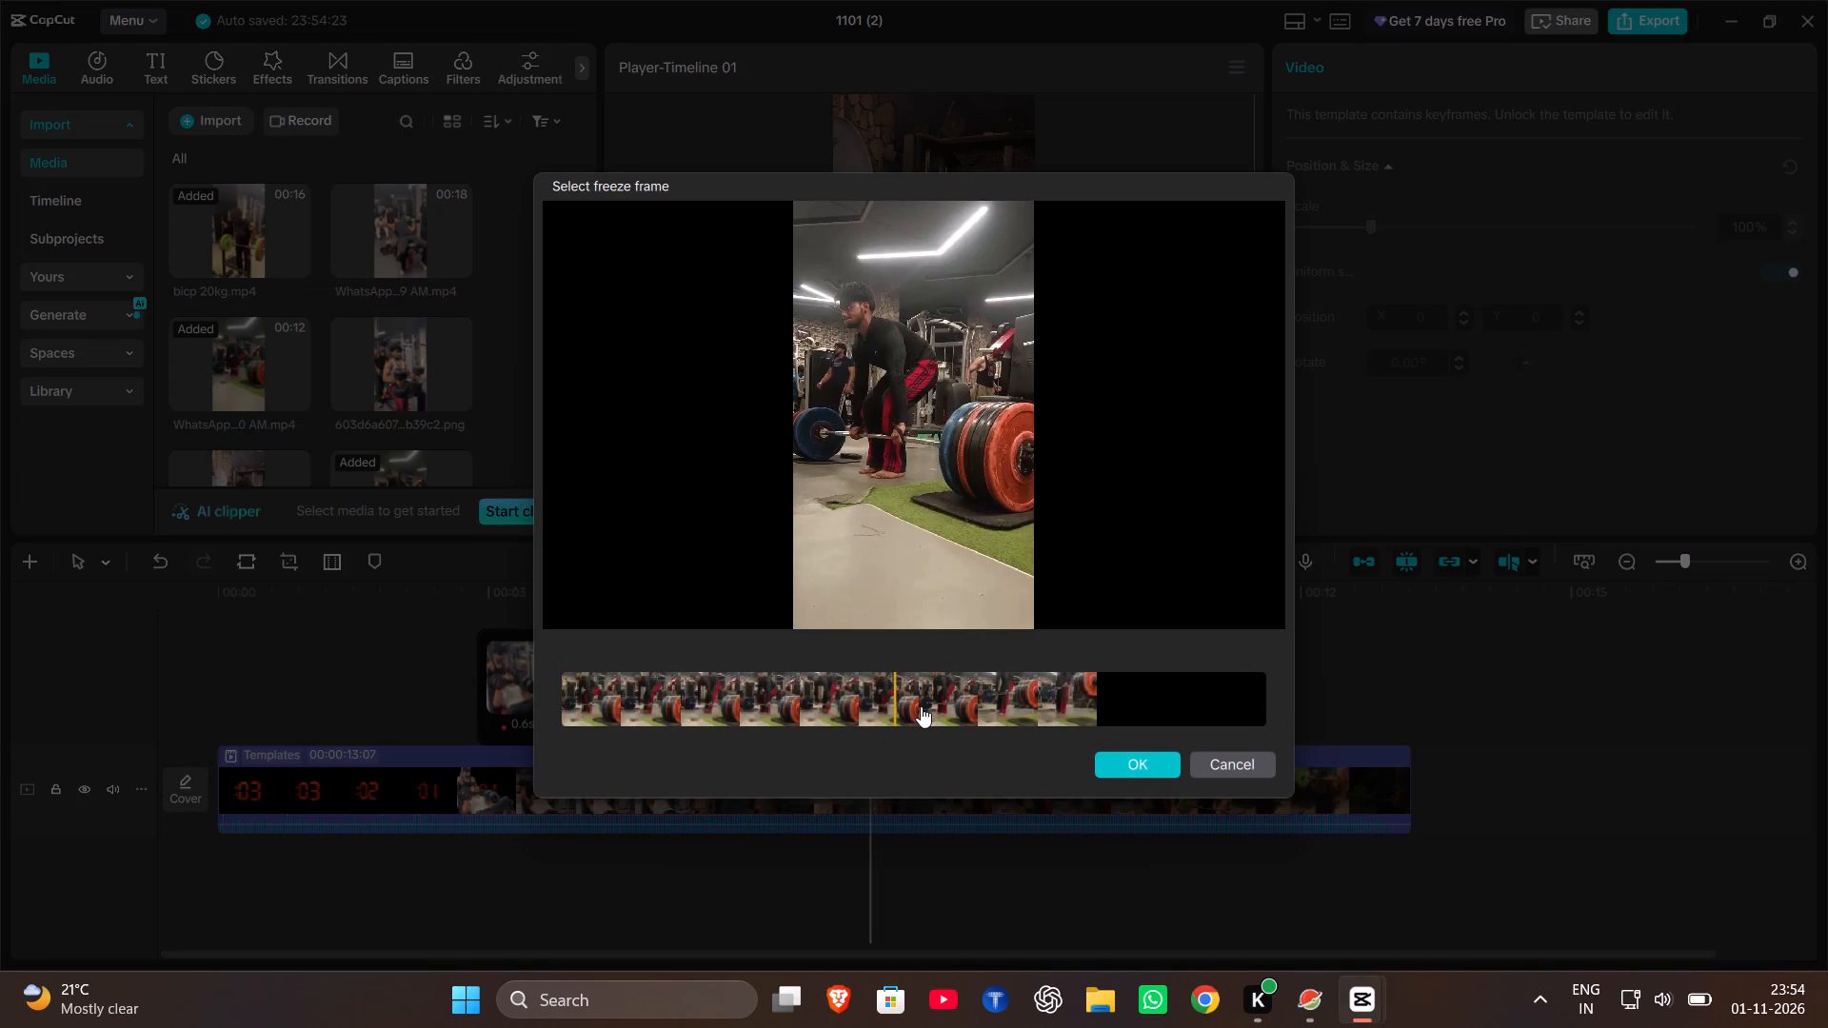
left_click(921, 706)
left_click(910, 705)
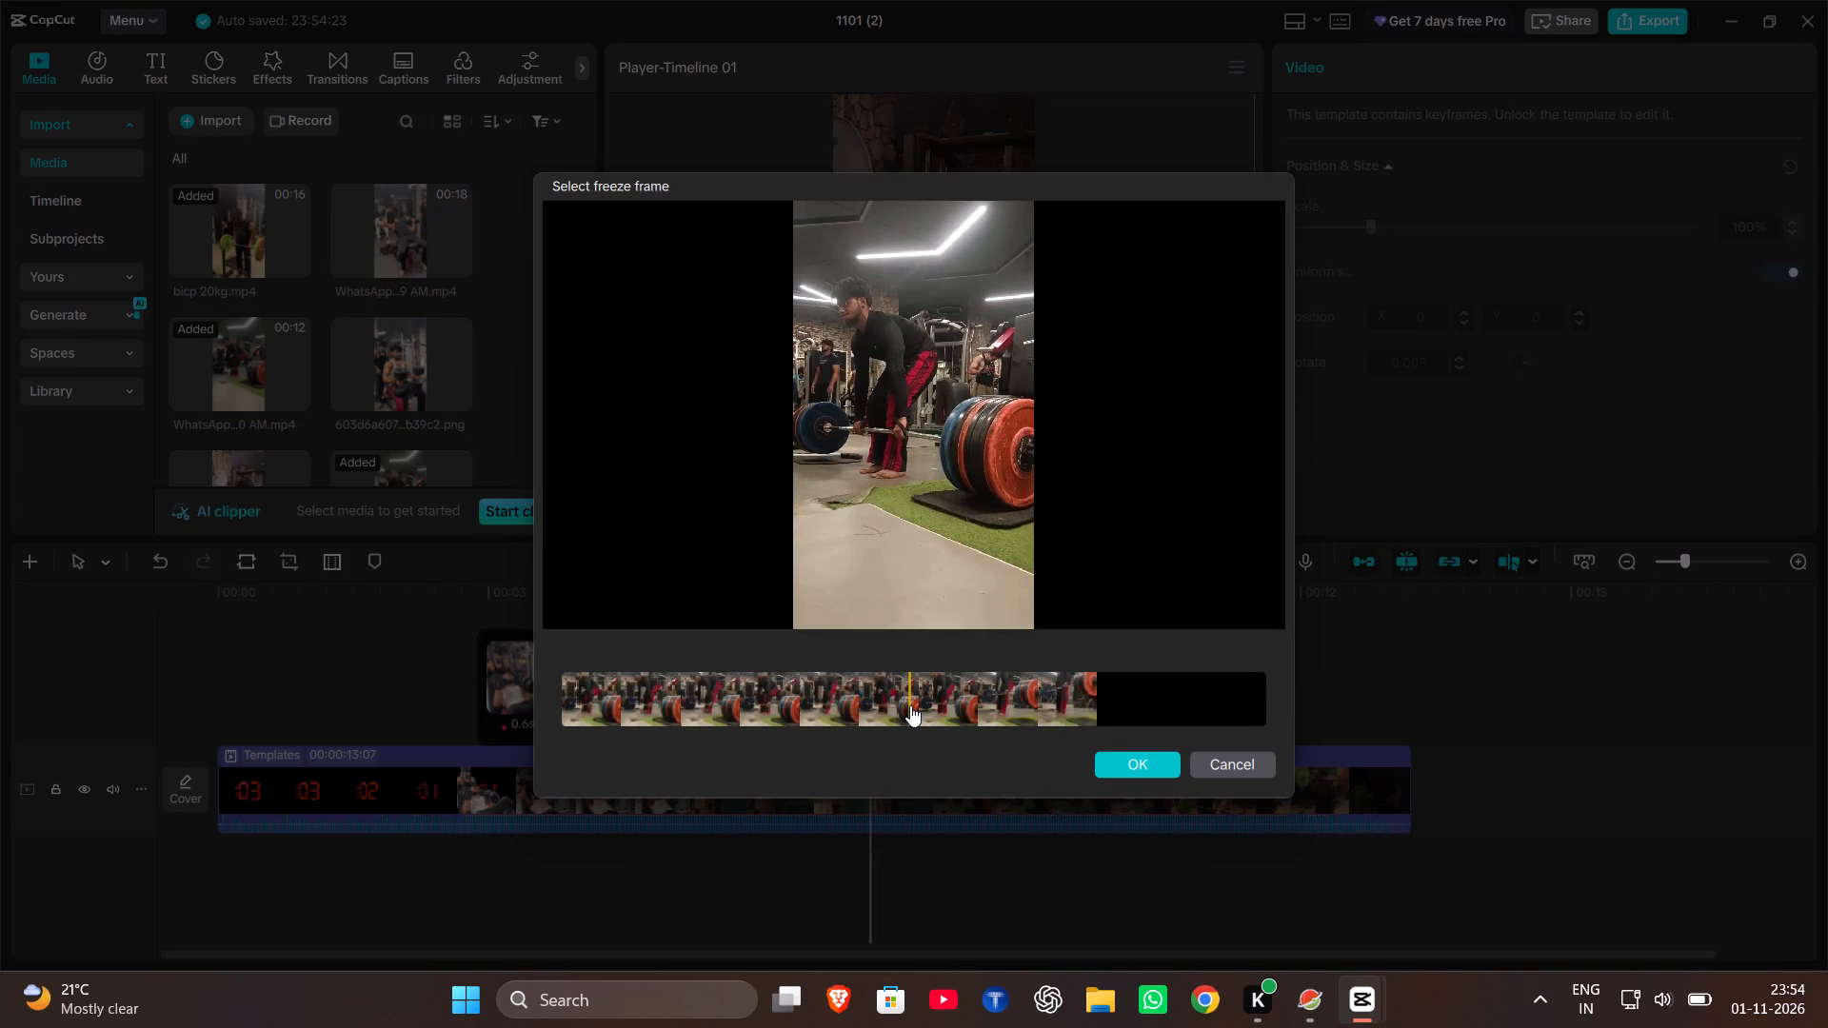
left_click(905, 705)
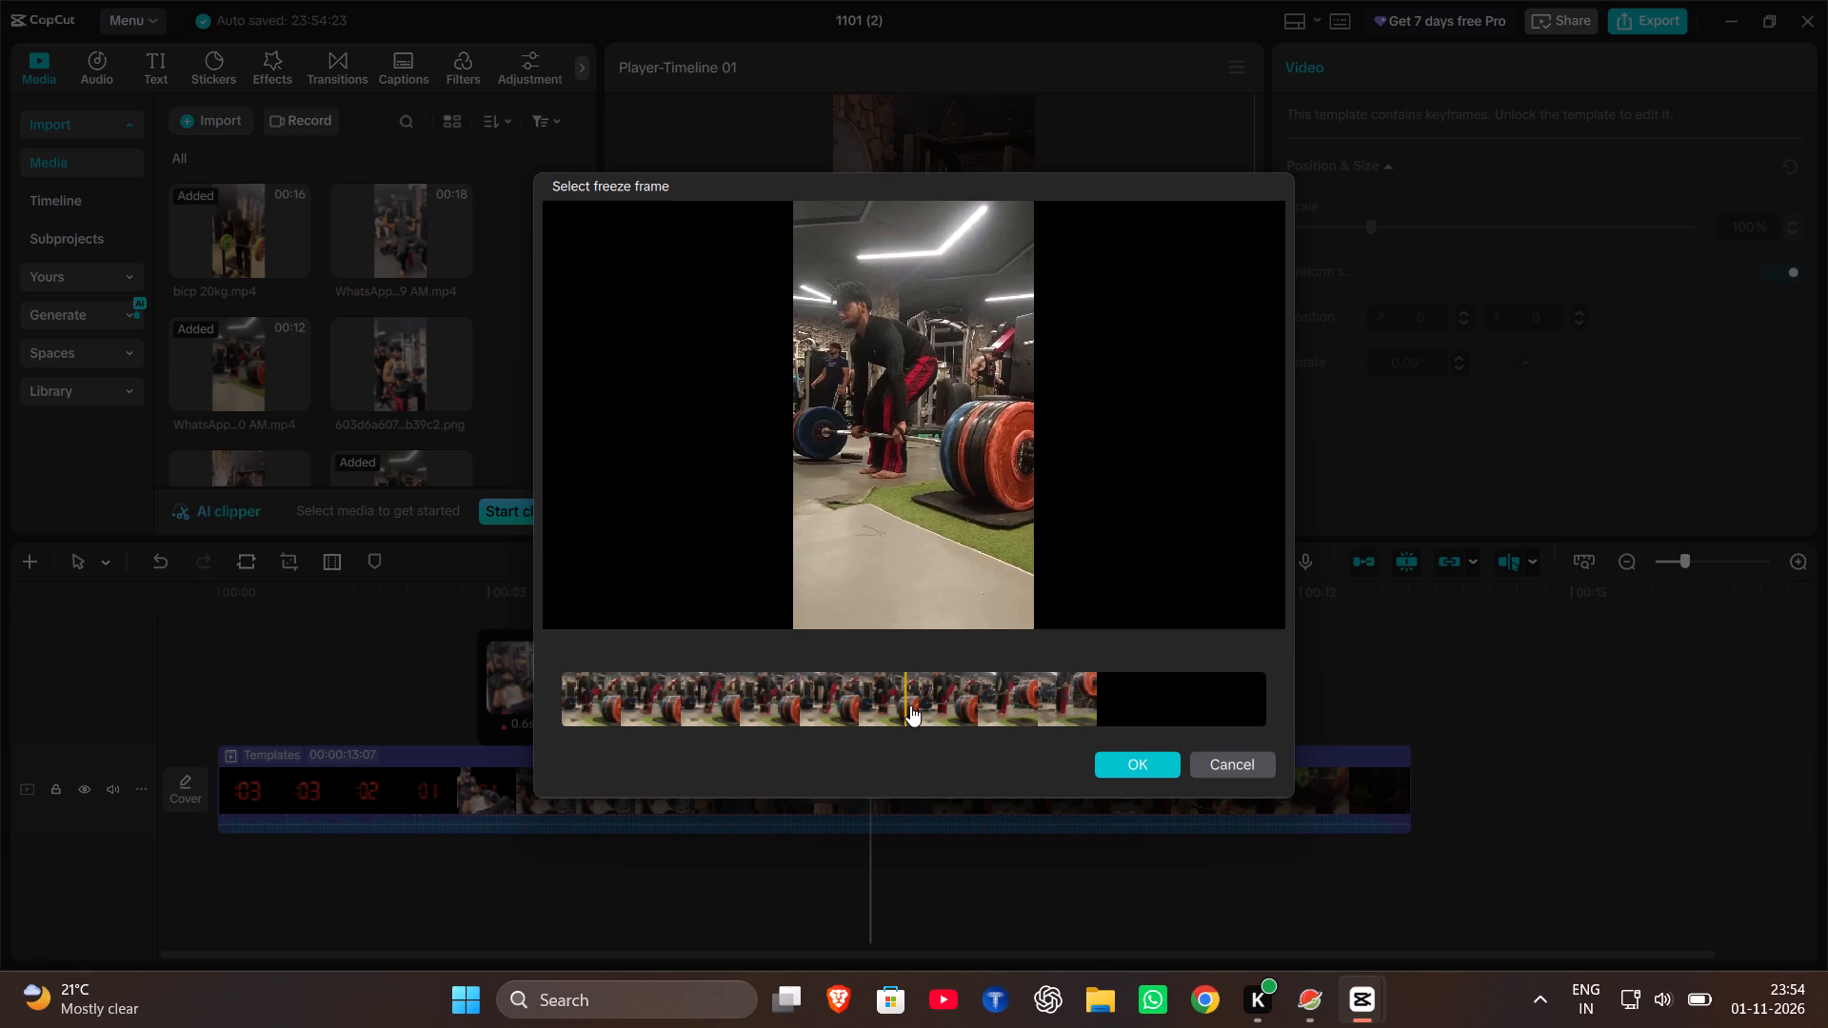
left_click(913, 705)
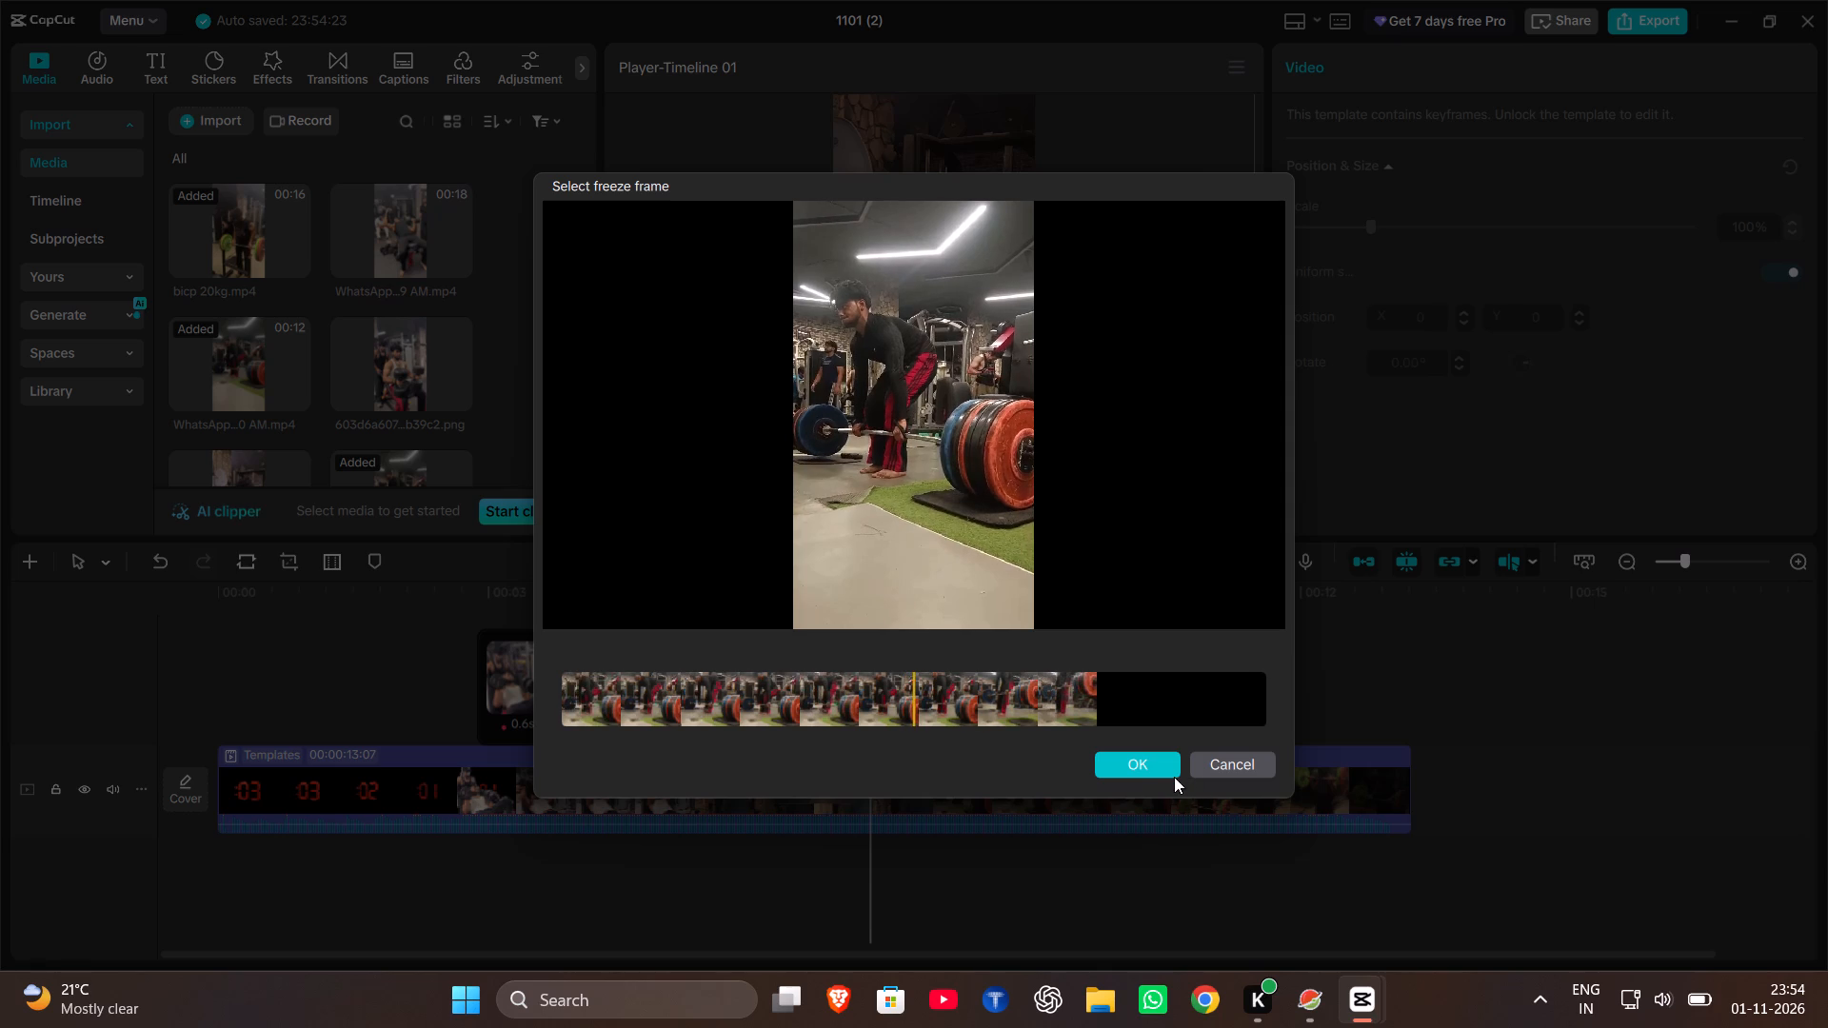
left_click(1161, 774)
Trim the sixth clip, 2.6s long, to a later section where the barbell is lifted from the floor to standing.
left_click(928, 677)
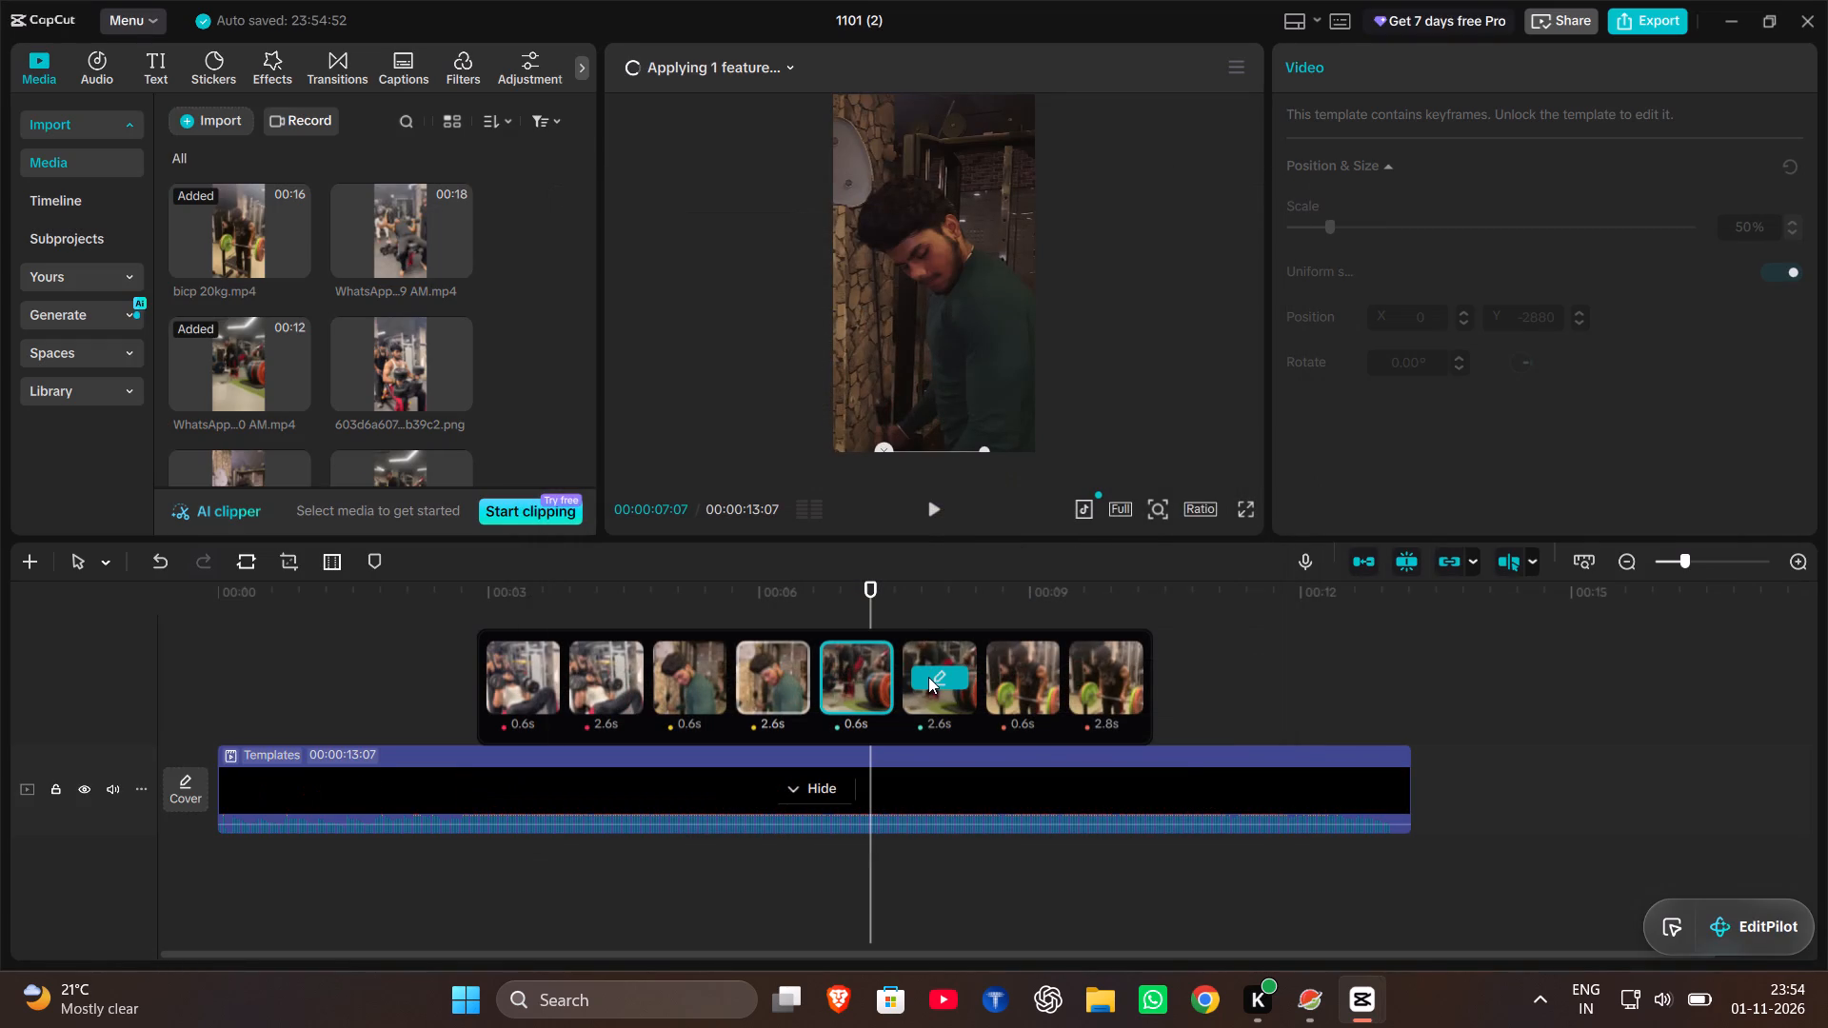
left_click(966, 763)
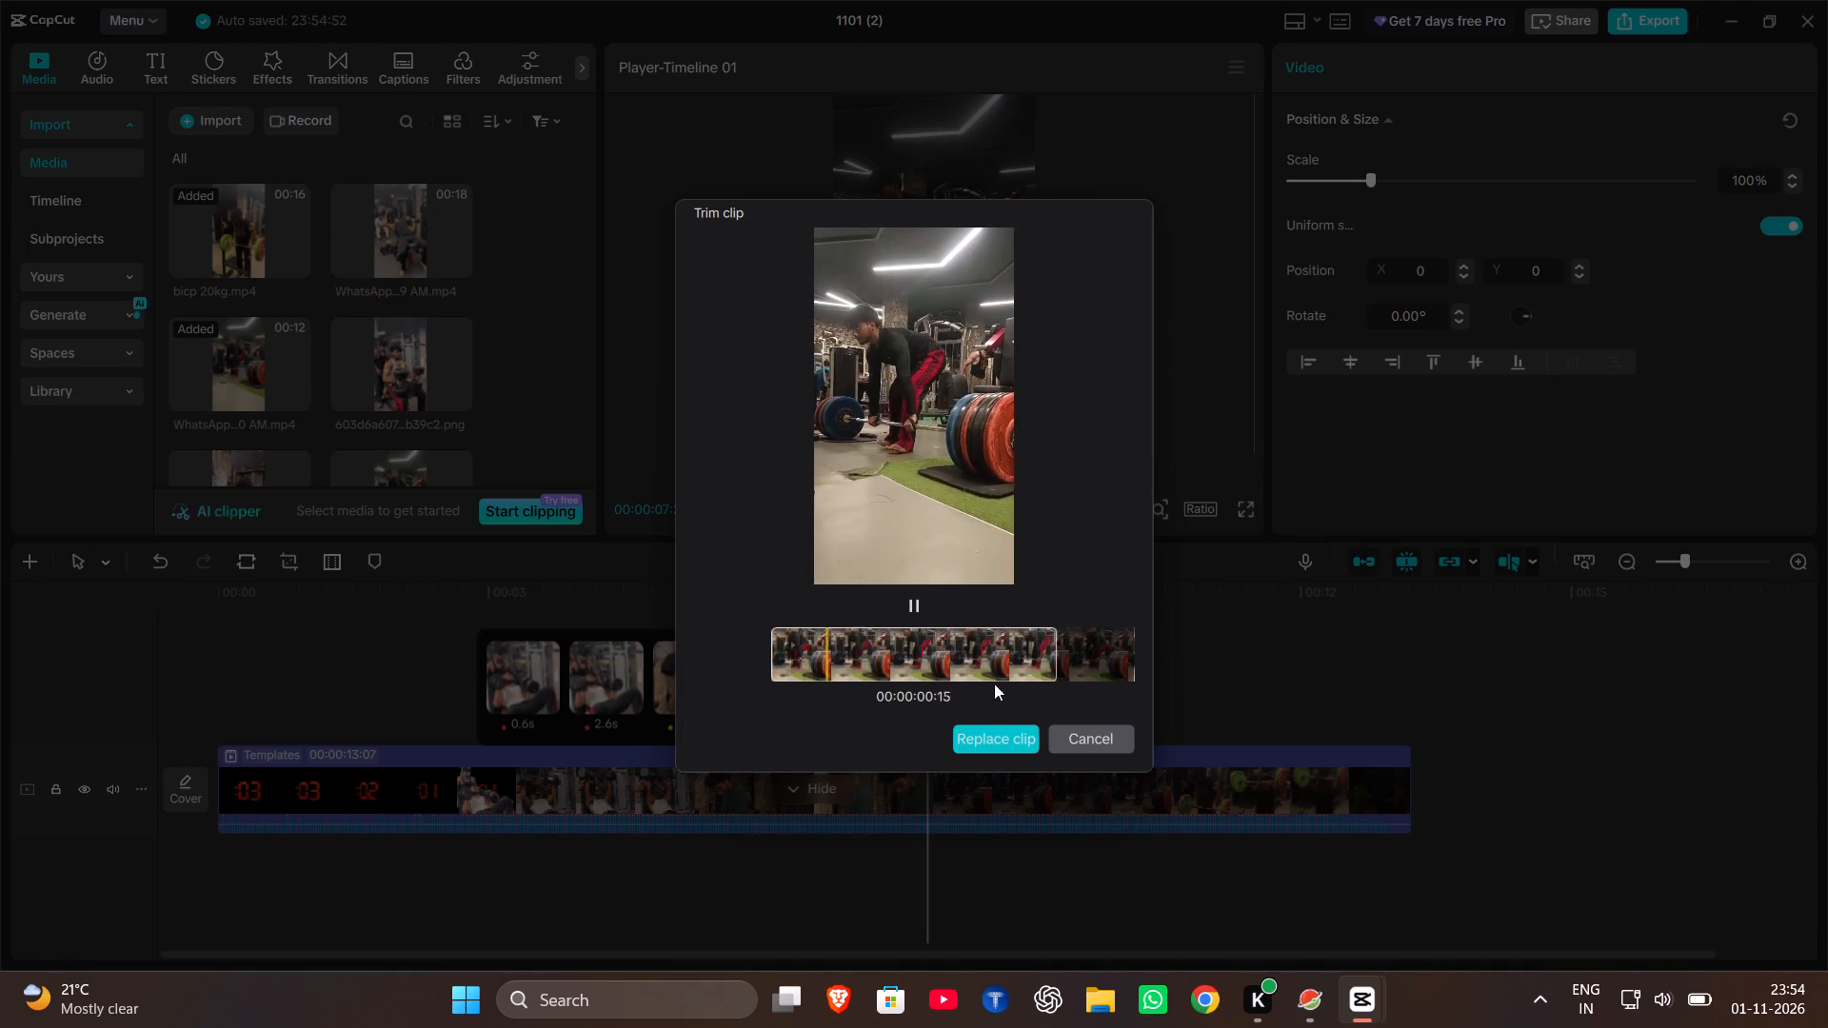
left_click_drag(999, 673, 572, 646)
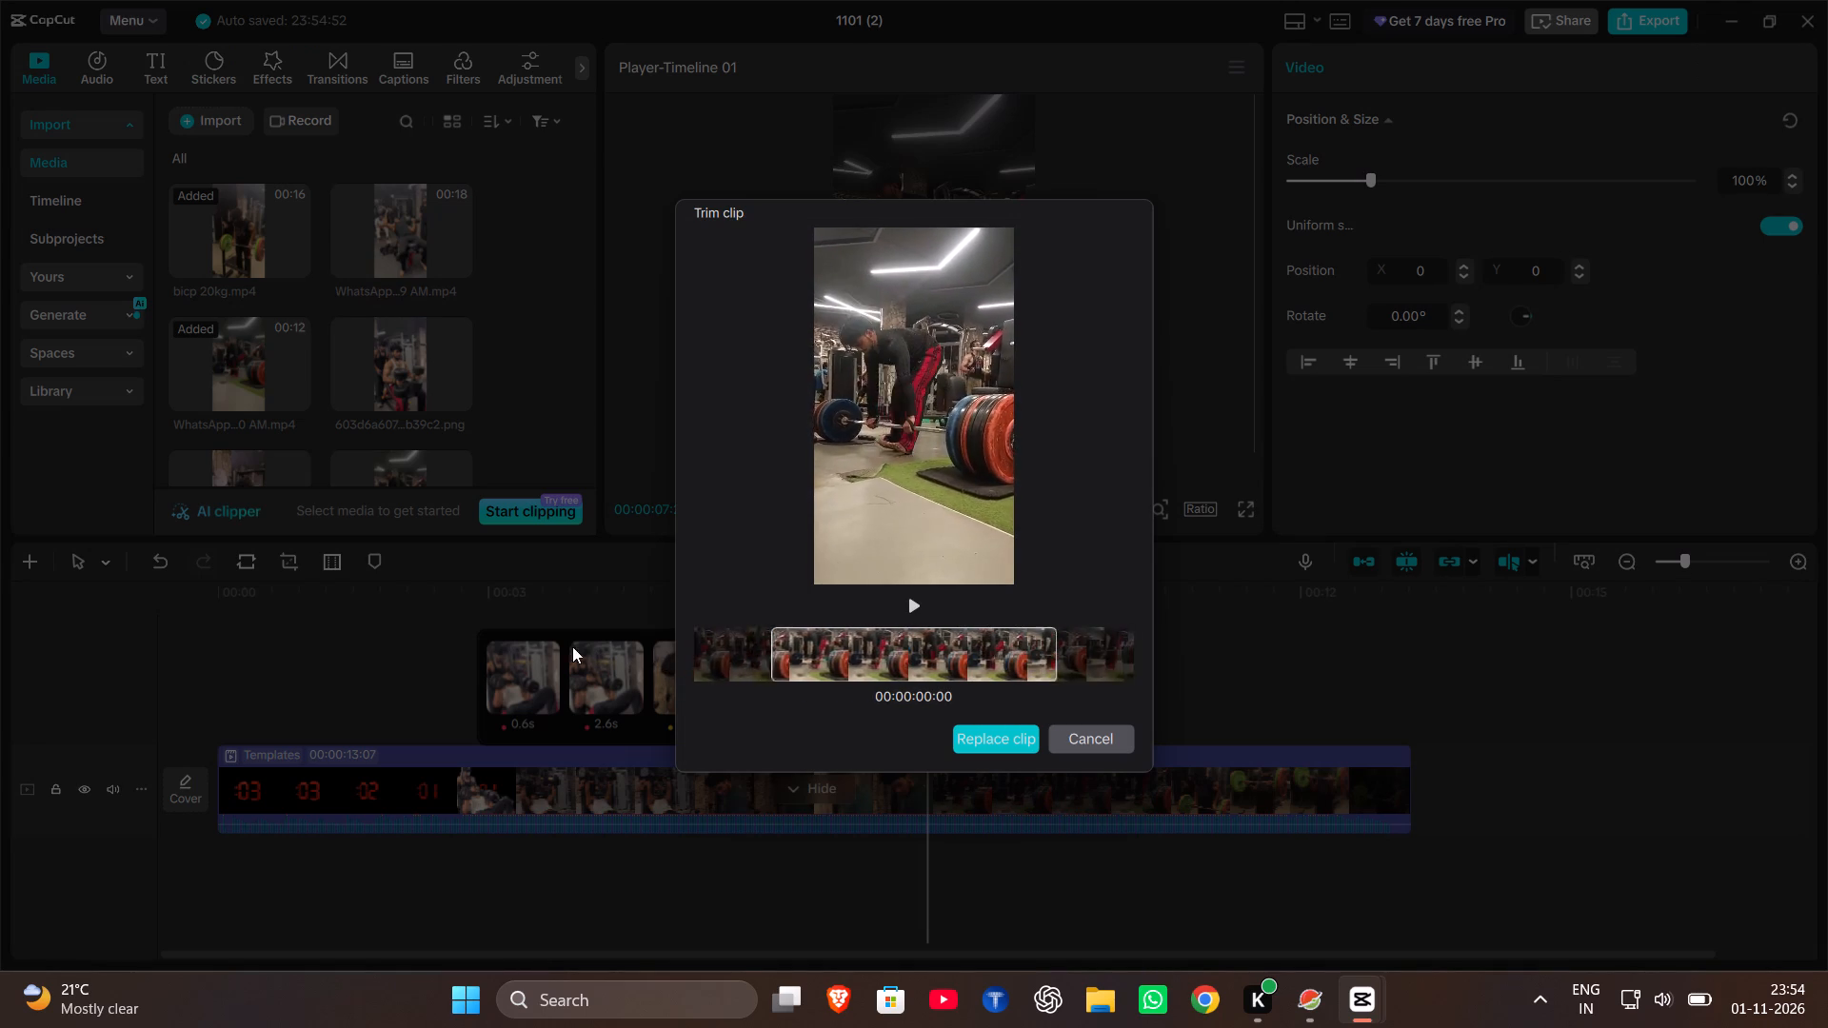
left_click_drag(572, 646, 424, 623)
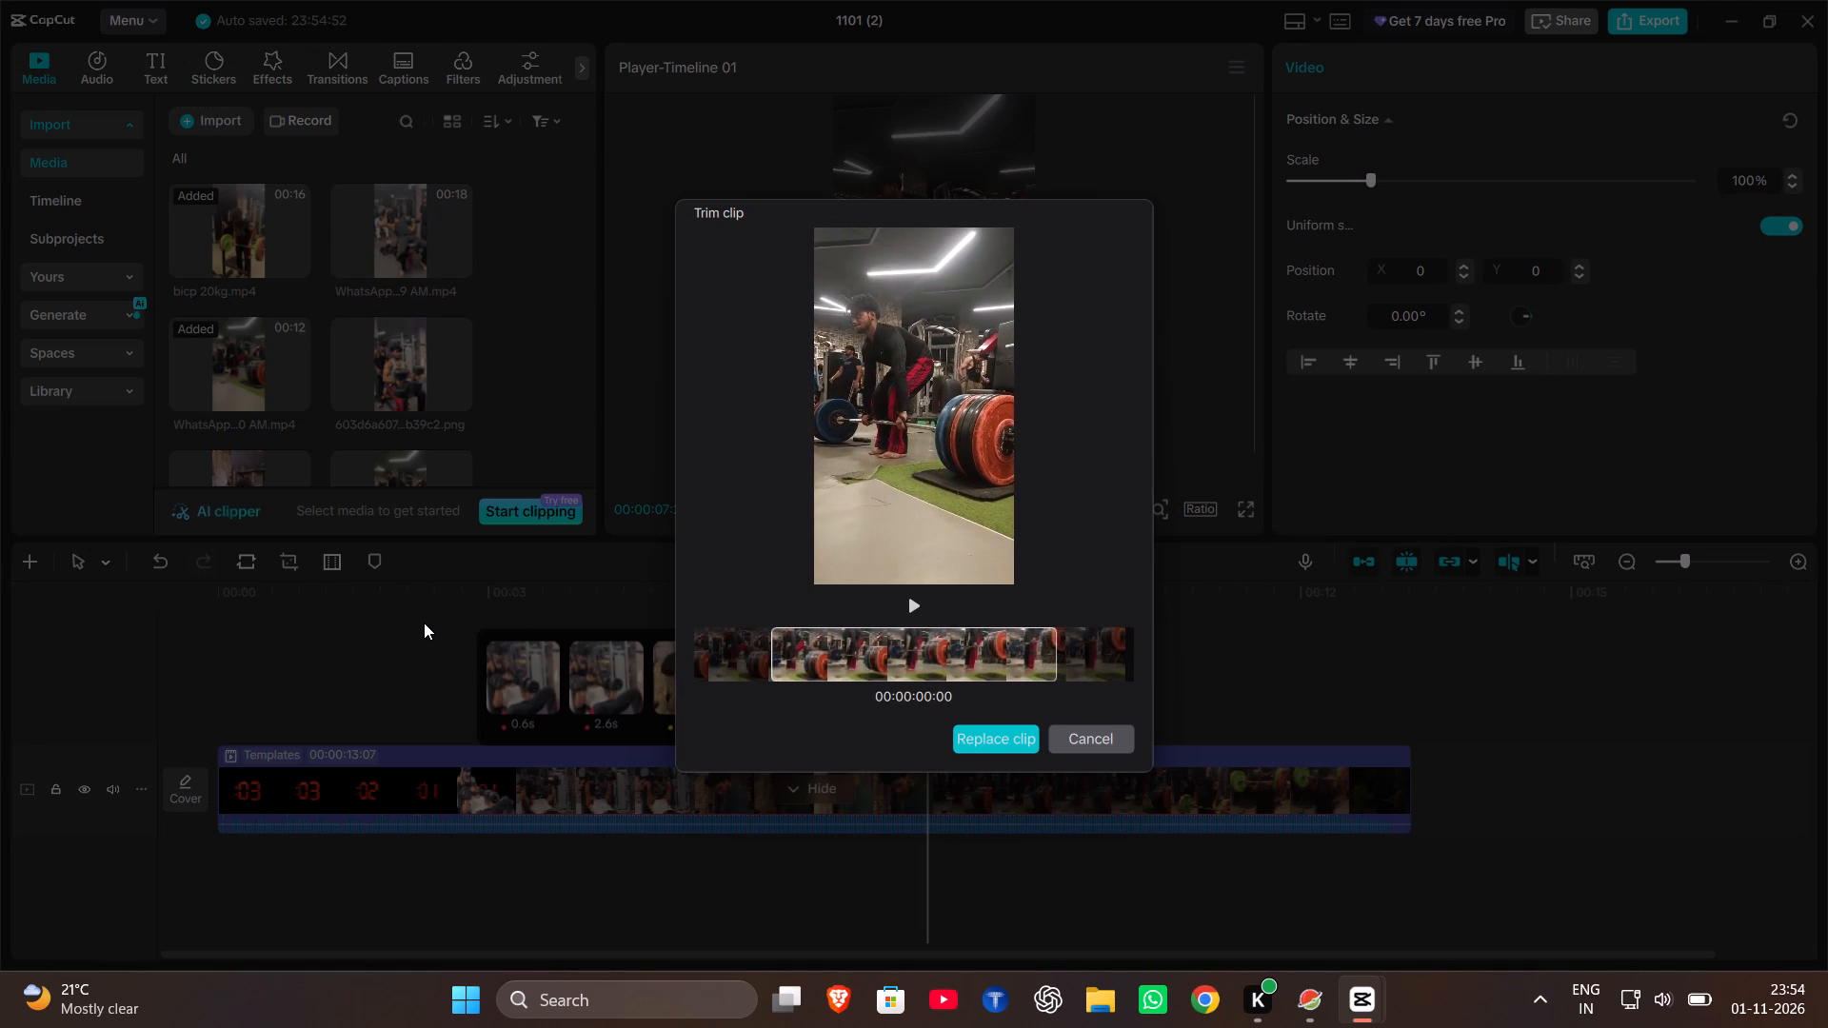
left_click_drag(424, 623, 425, 623)
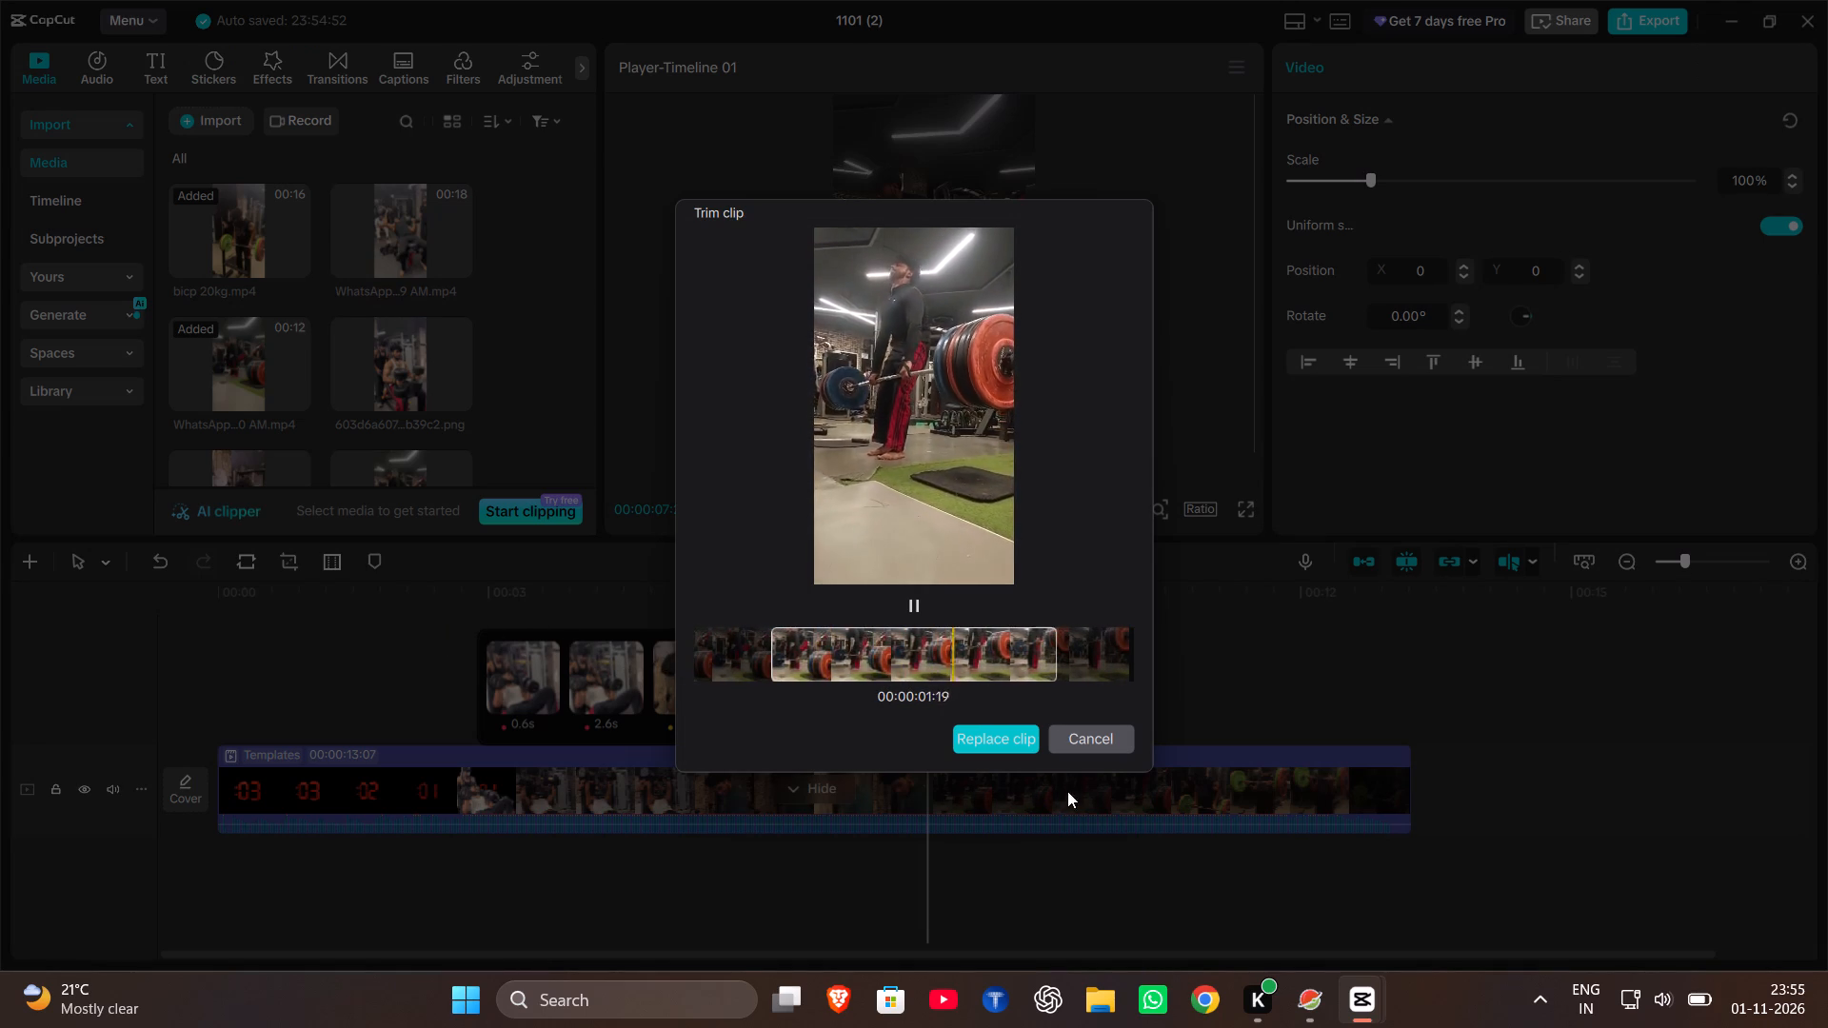
left_click(1014, 743)
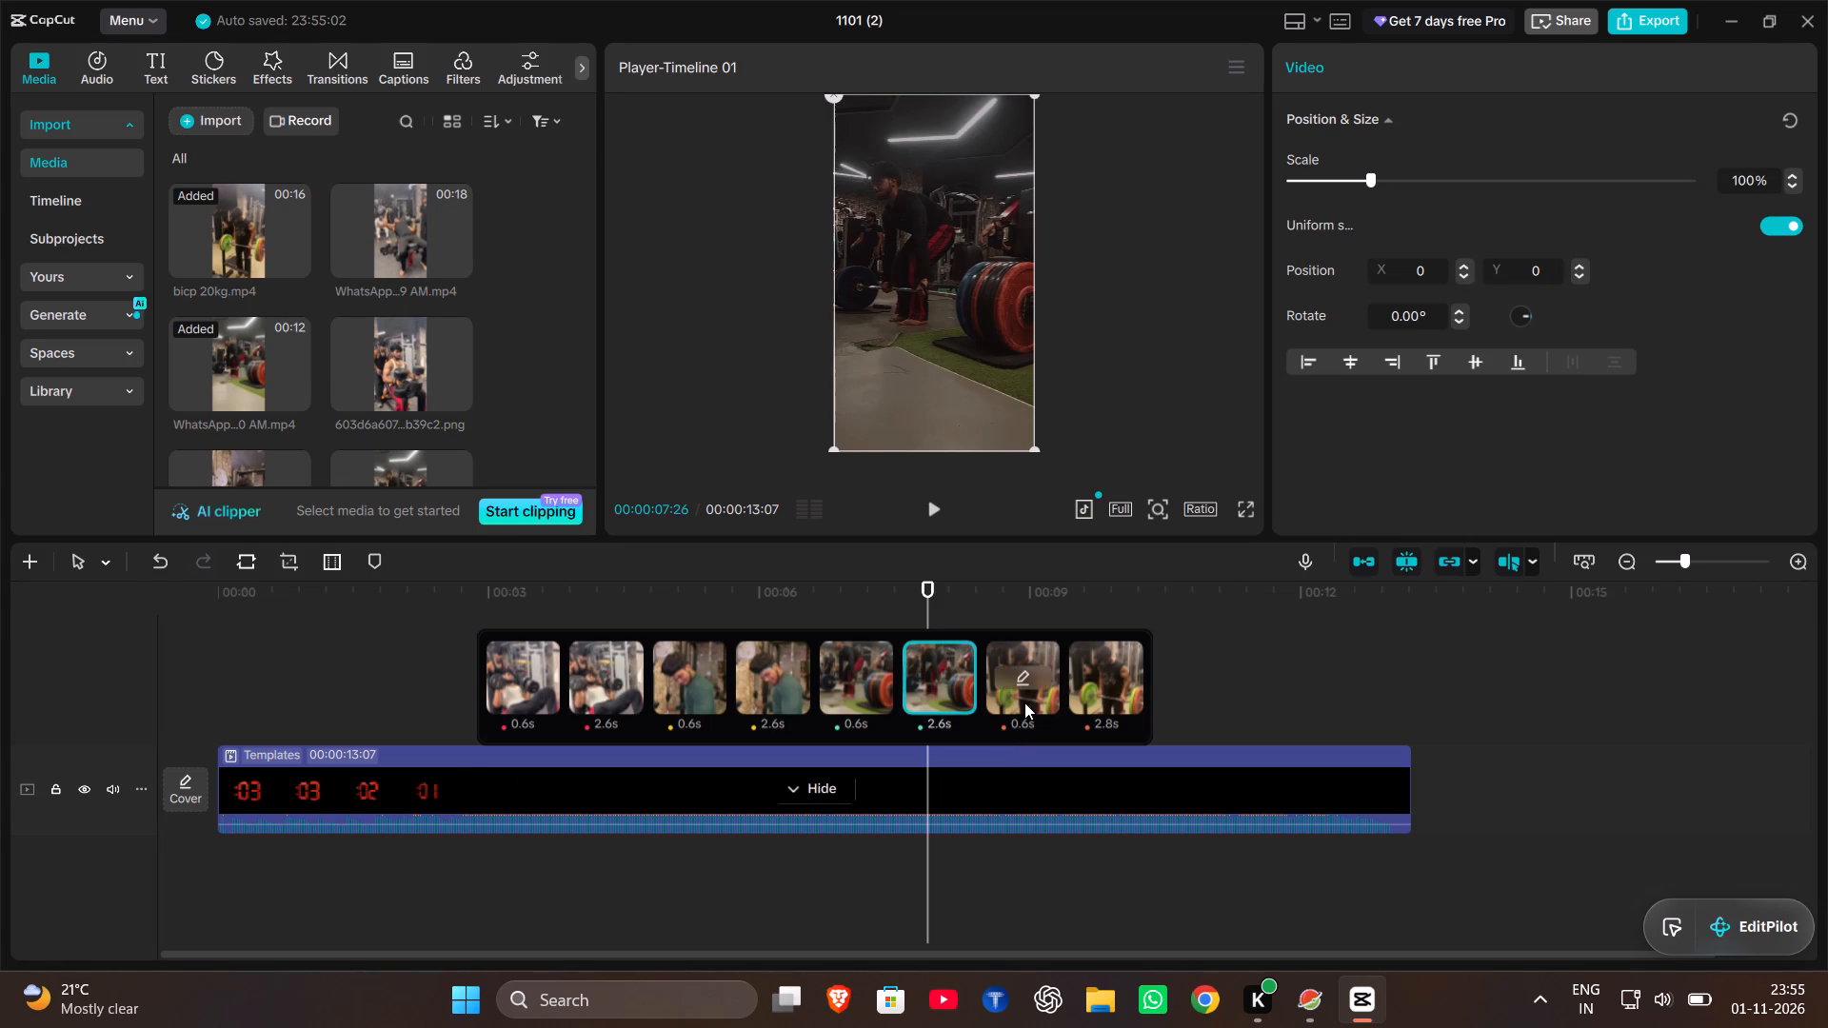
Set the seventh 0.6s clip's freeze frame to an early moment of holding the barbell low at the bottom of the curl.
left_click(1024, 699)
left_click(1024, 684)
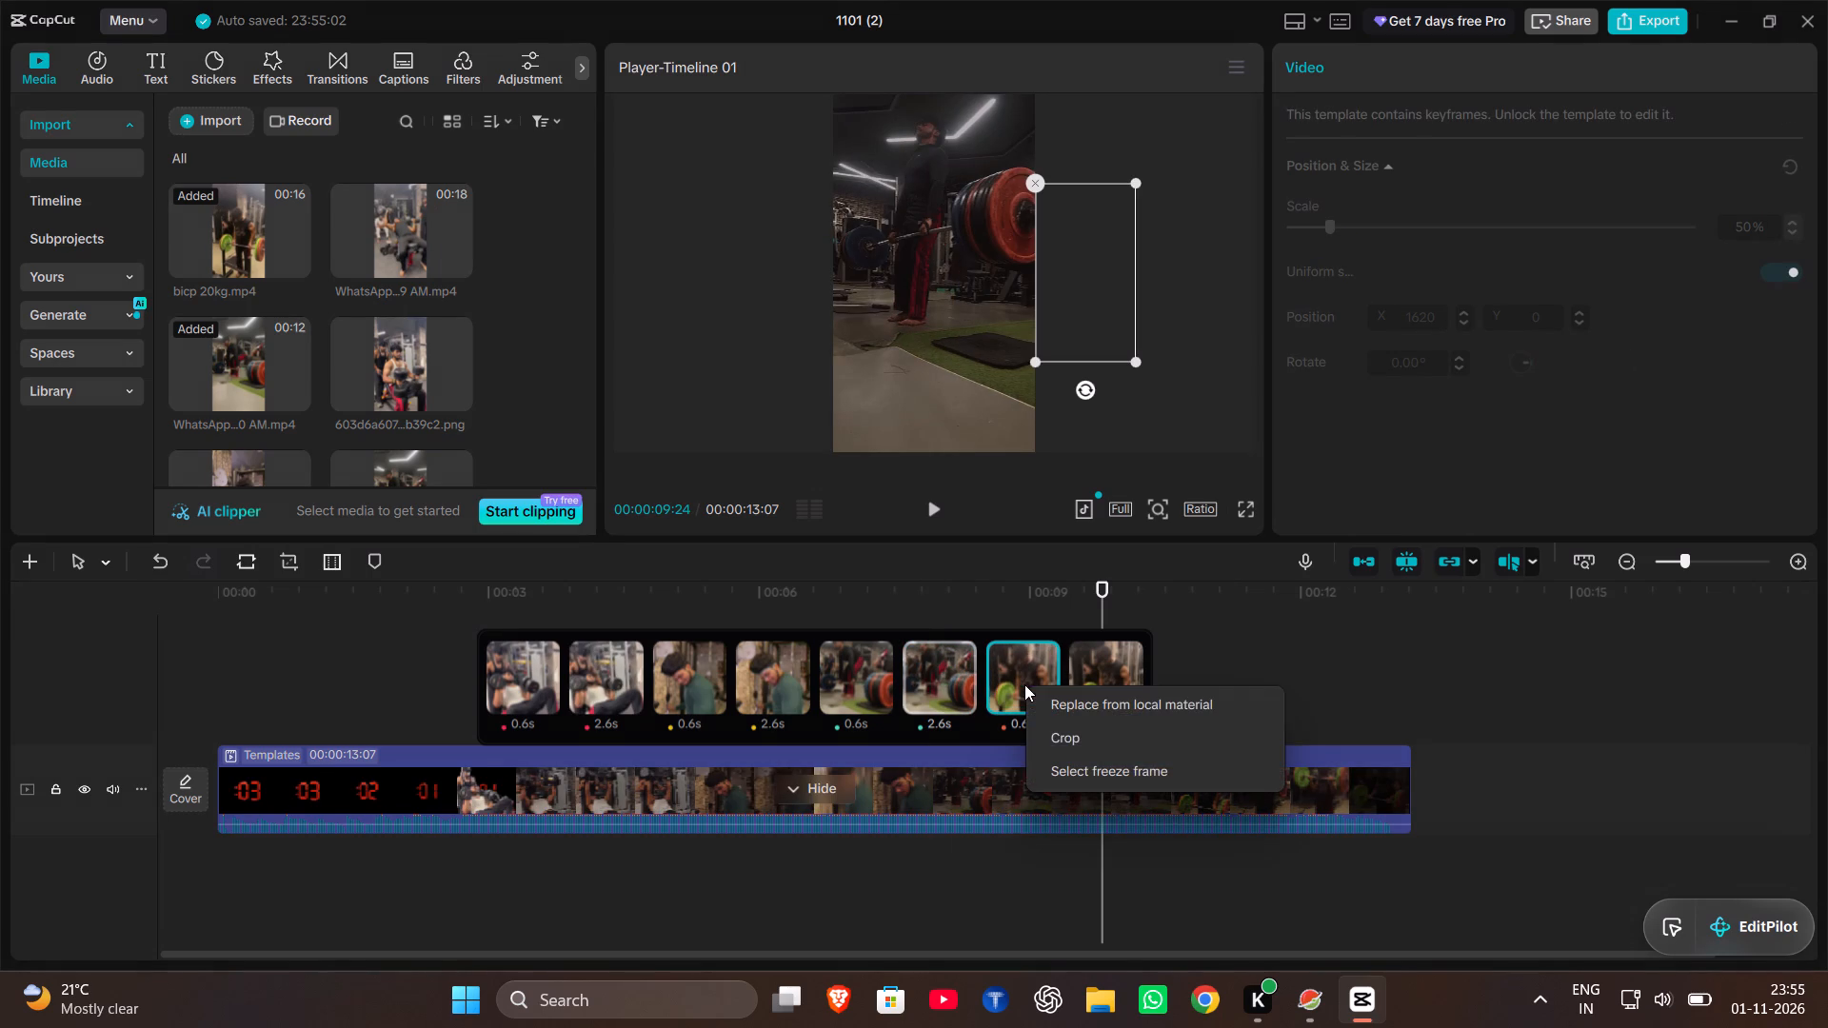
left_click(1067, 762)
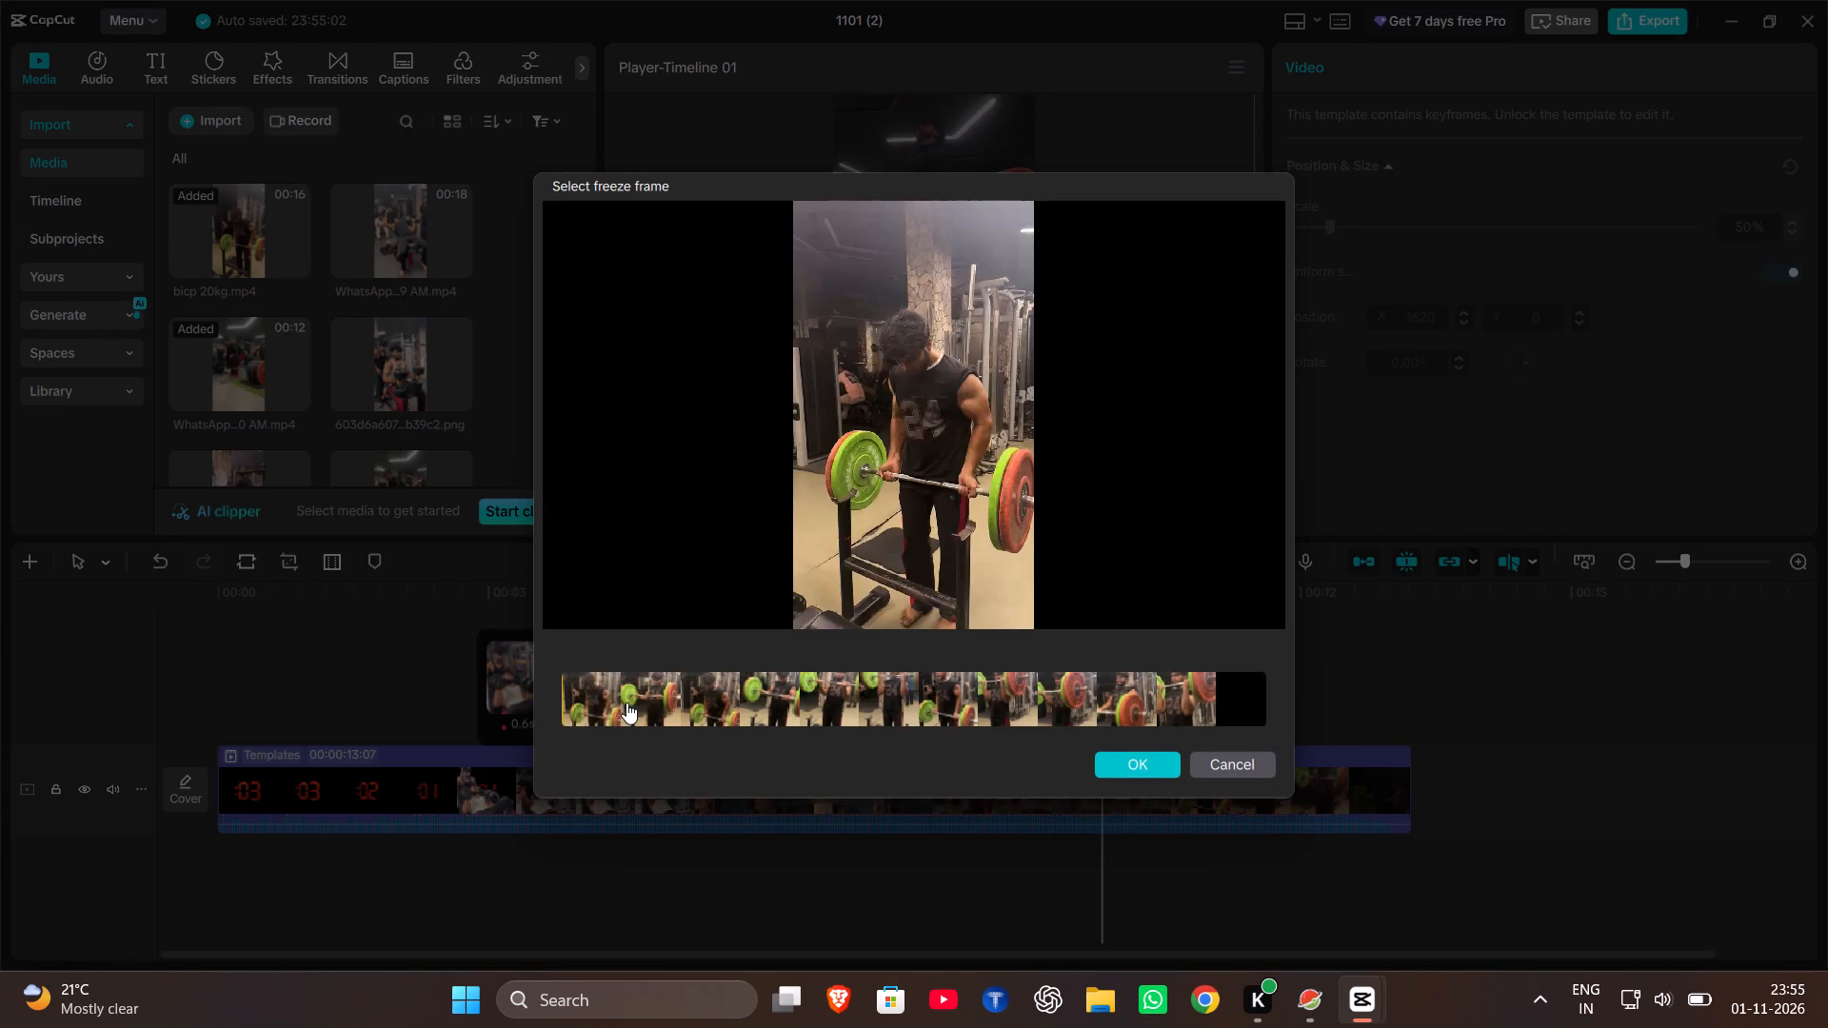
left_click(626, 702)
left_click(606, 702)
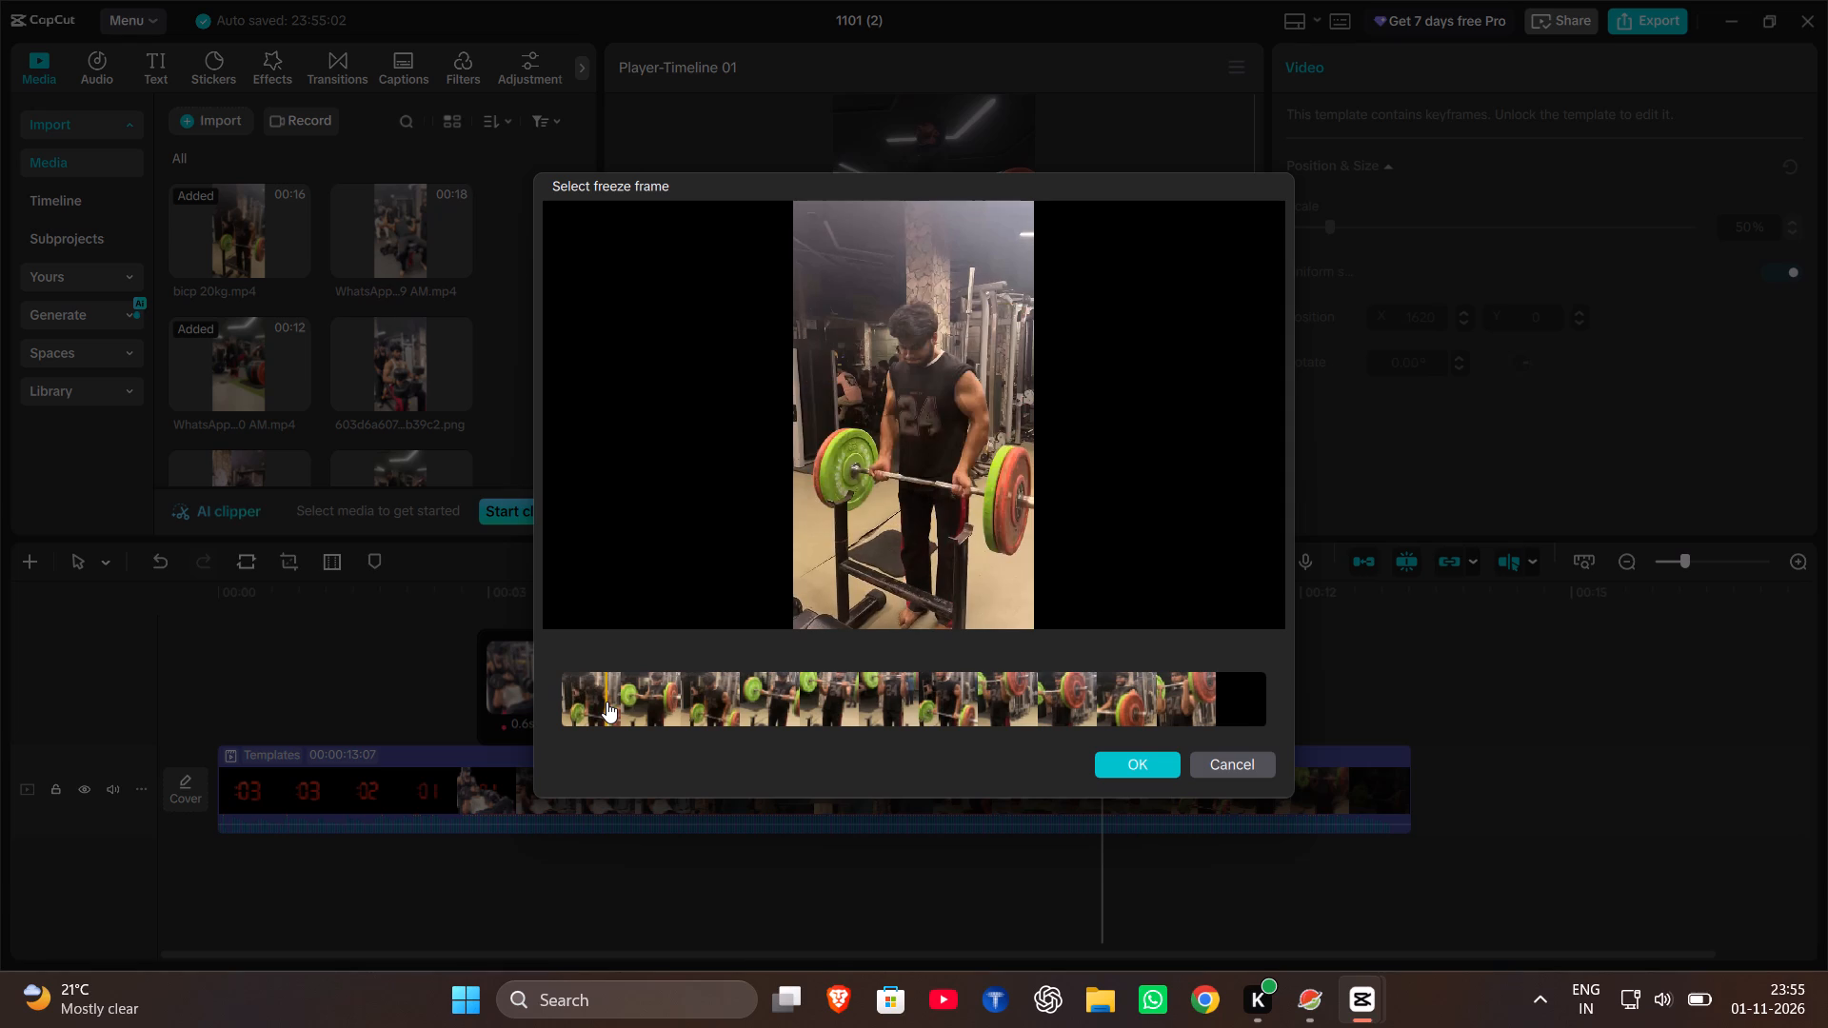
left_click(665, 696)
left_click(692, 692)
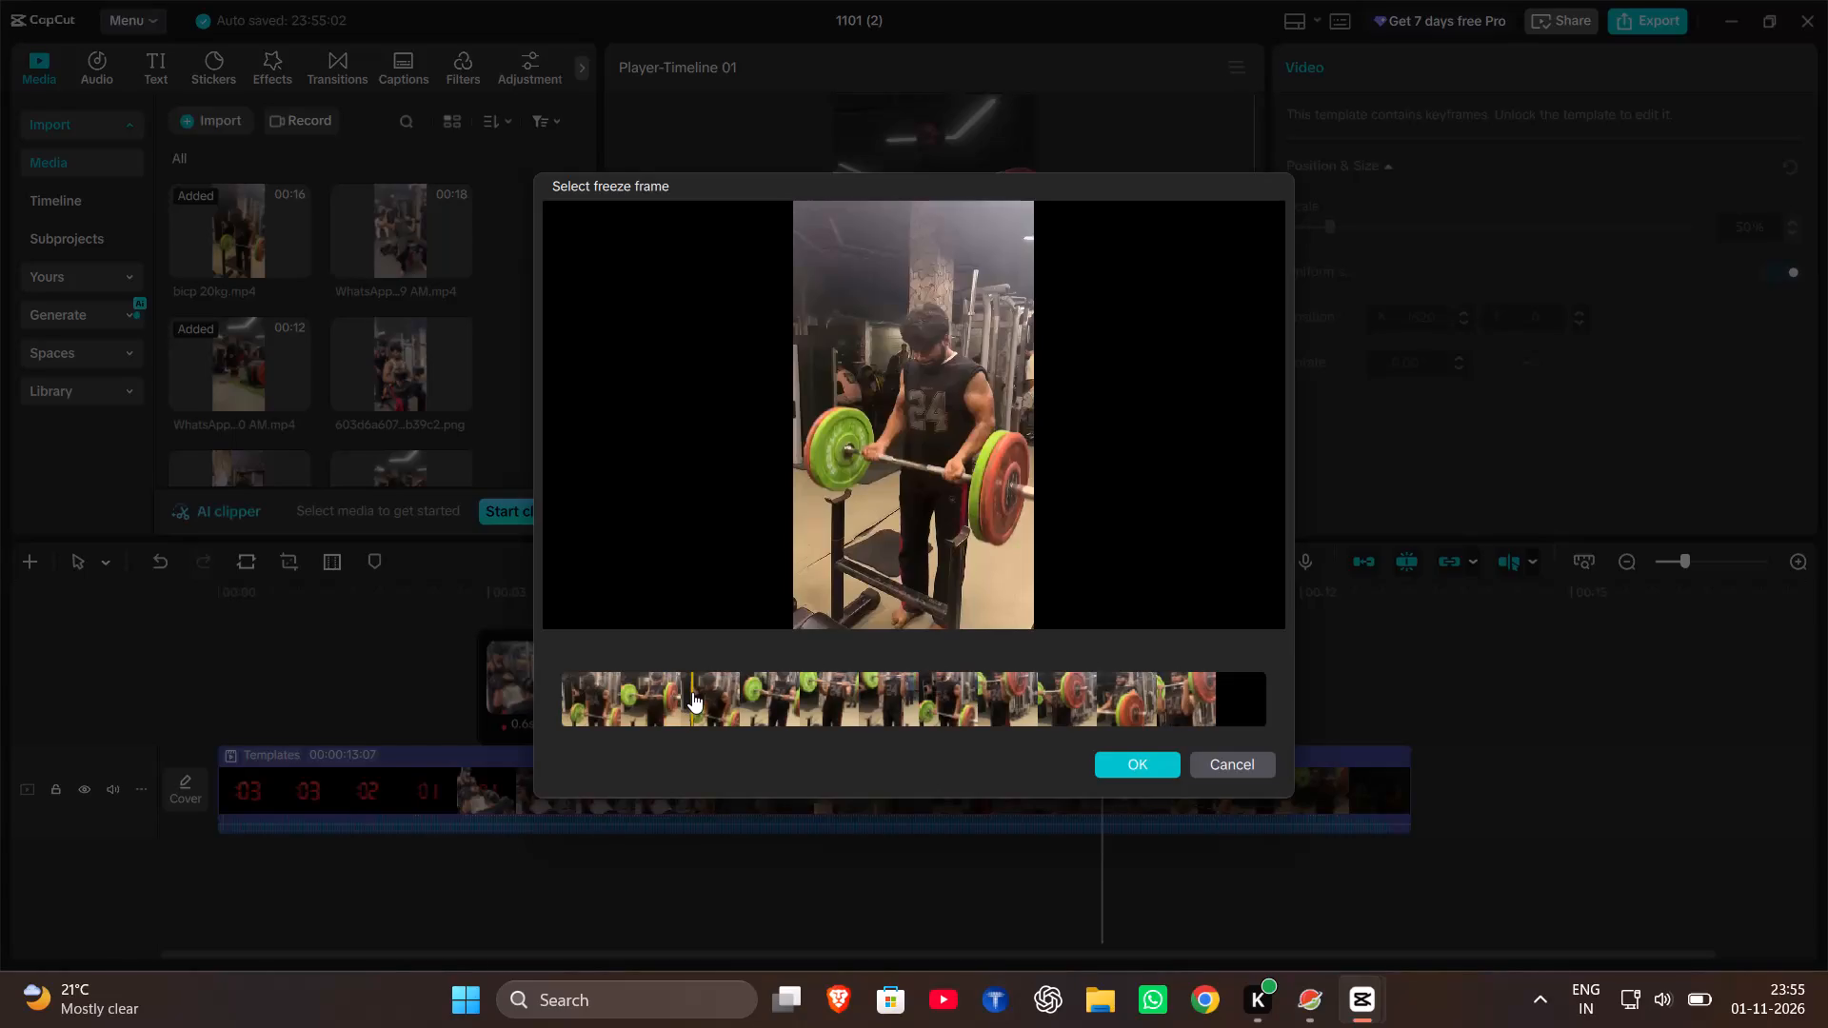
left_click(679, 692)
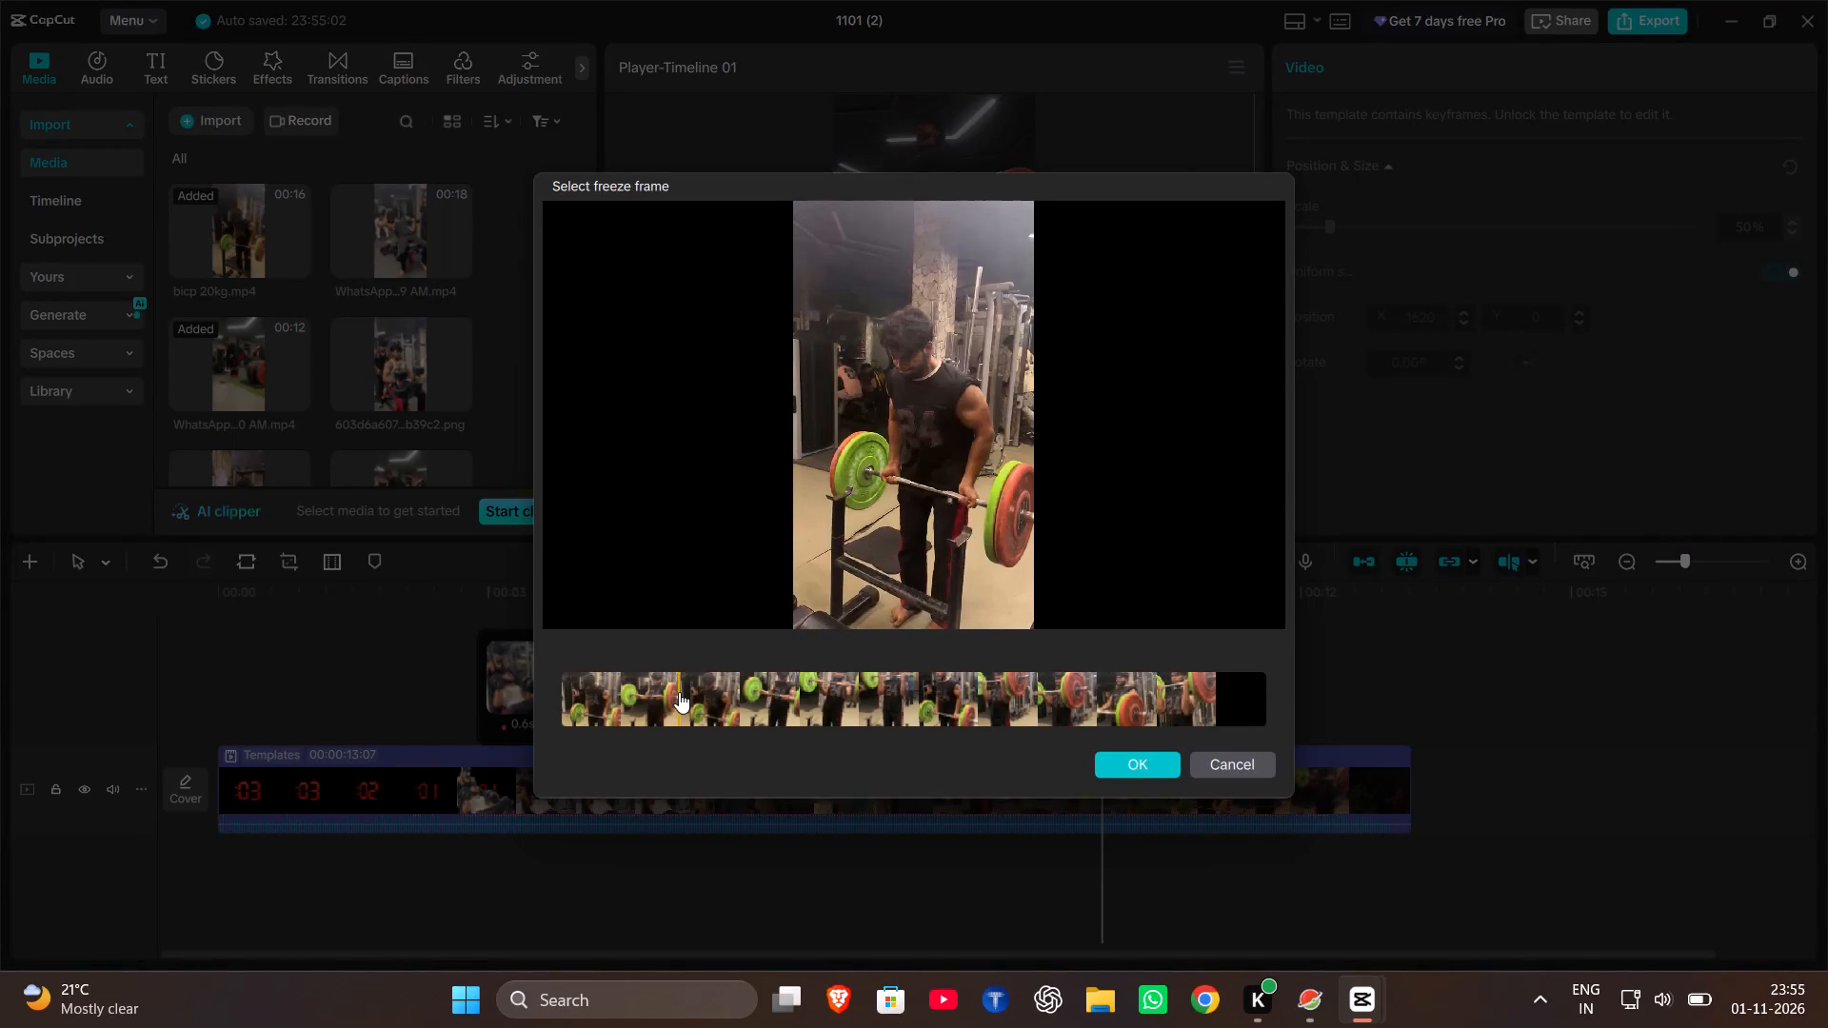
left_click(1126, 759)
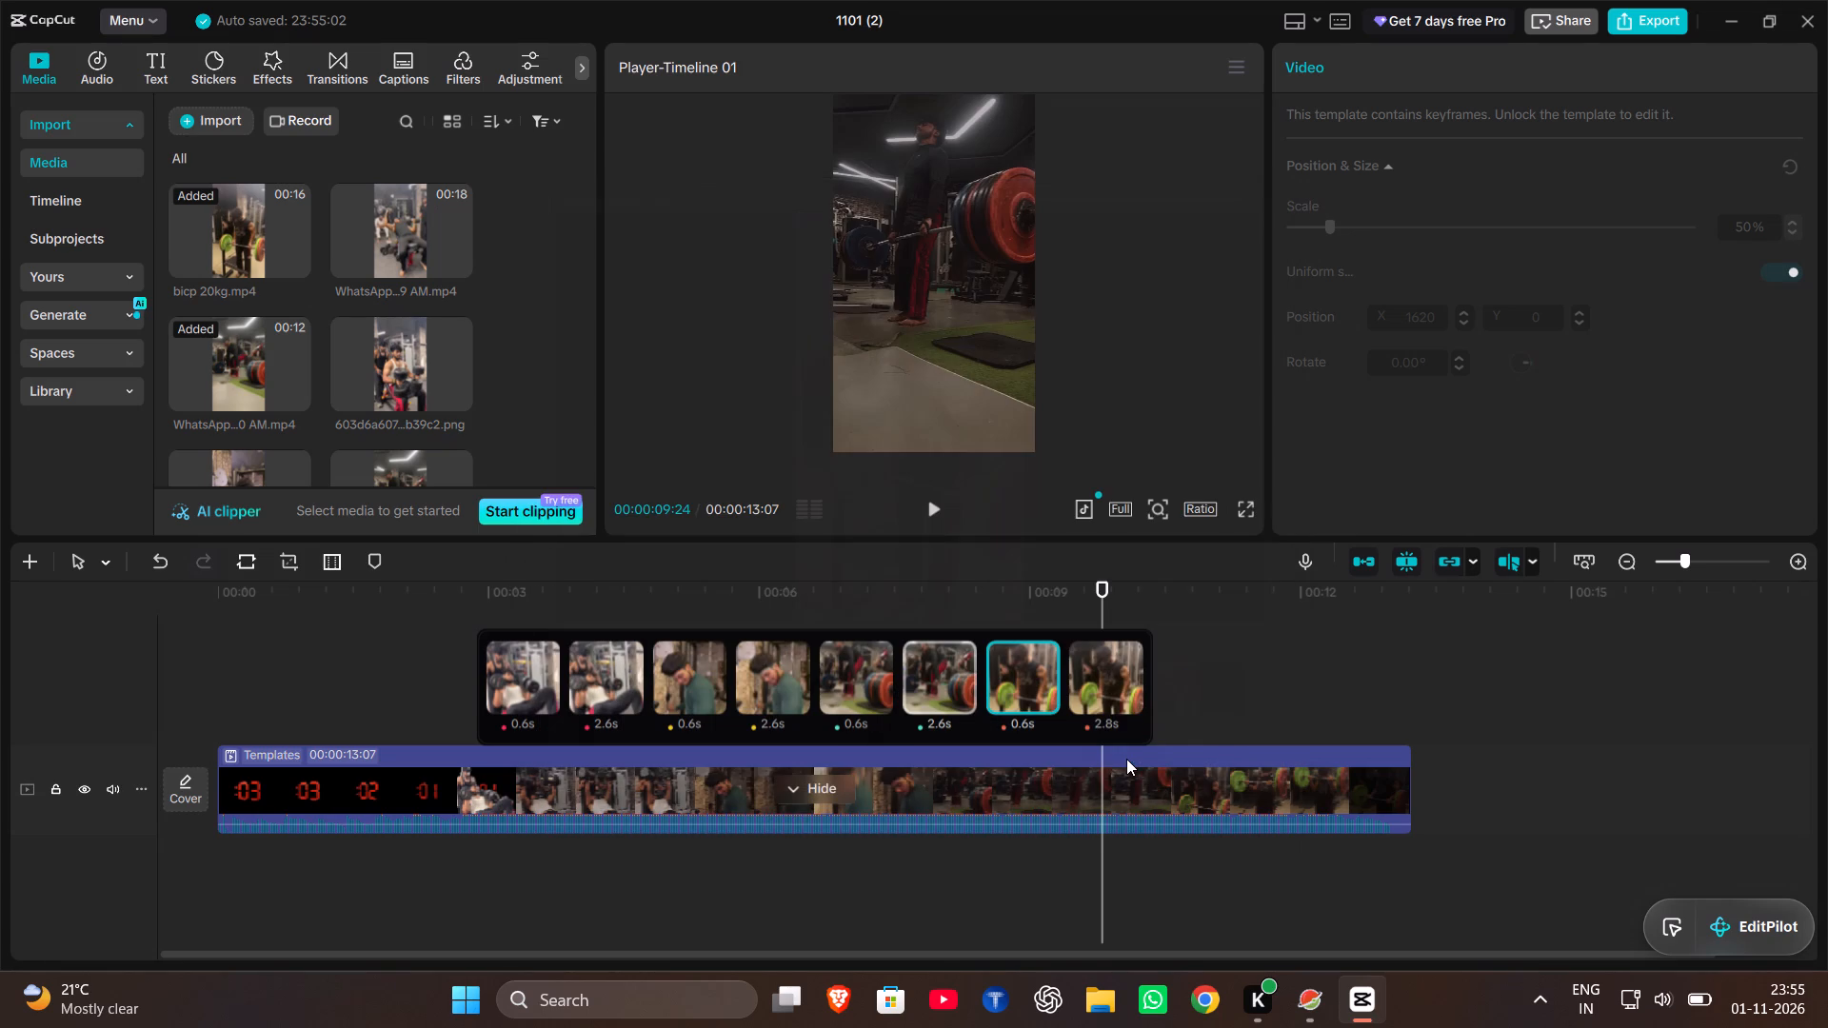
Trim the last clip, 2.8s long, to a later section of the barbell curl that starts with the bar raised.
left_click(1105, 710)
left_click(1099, 667)
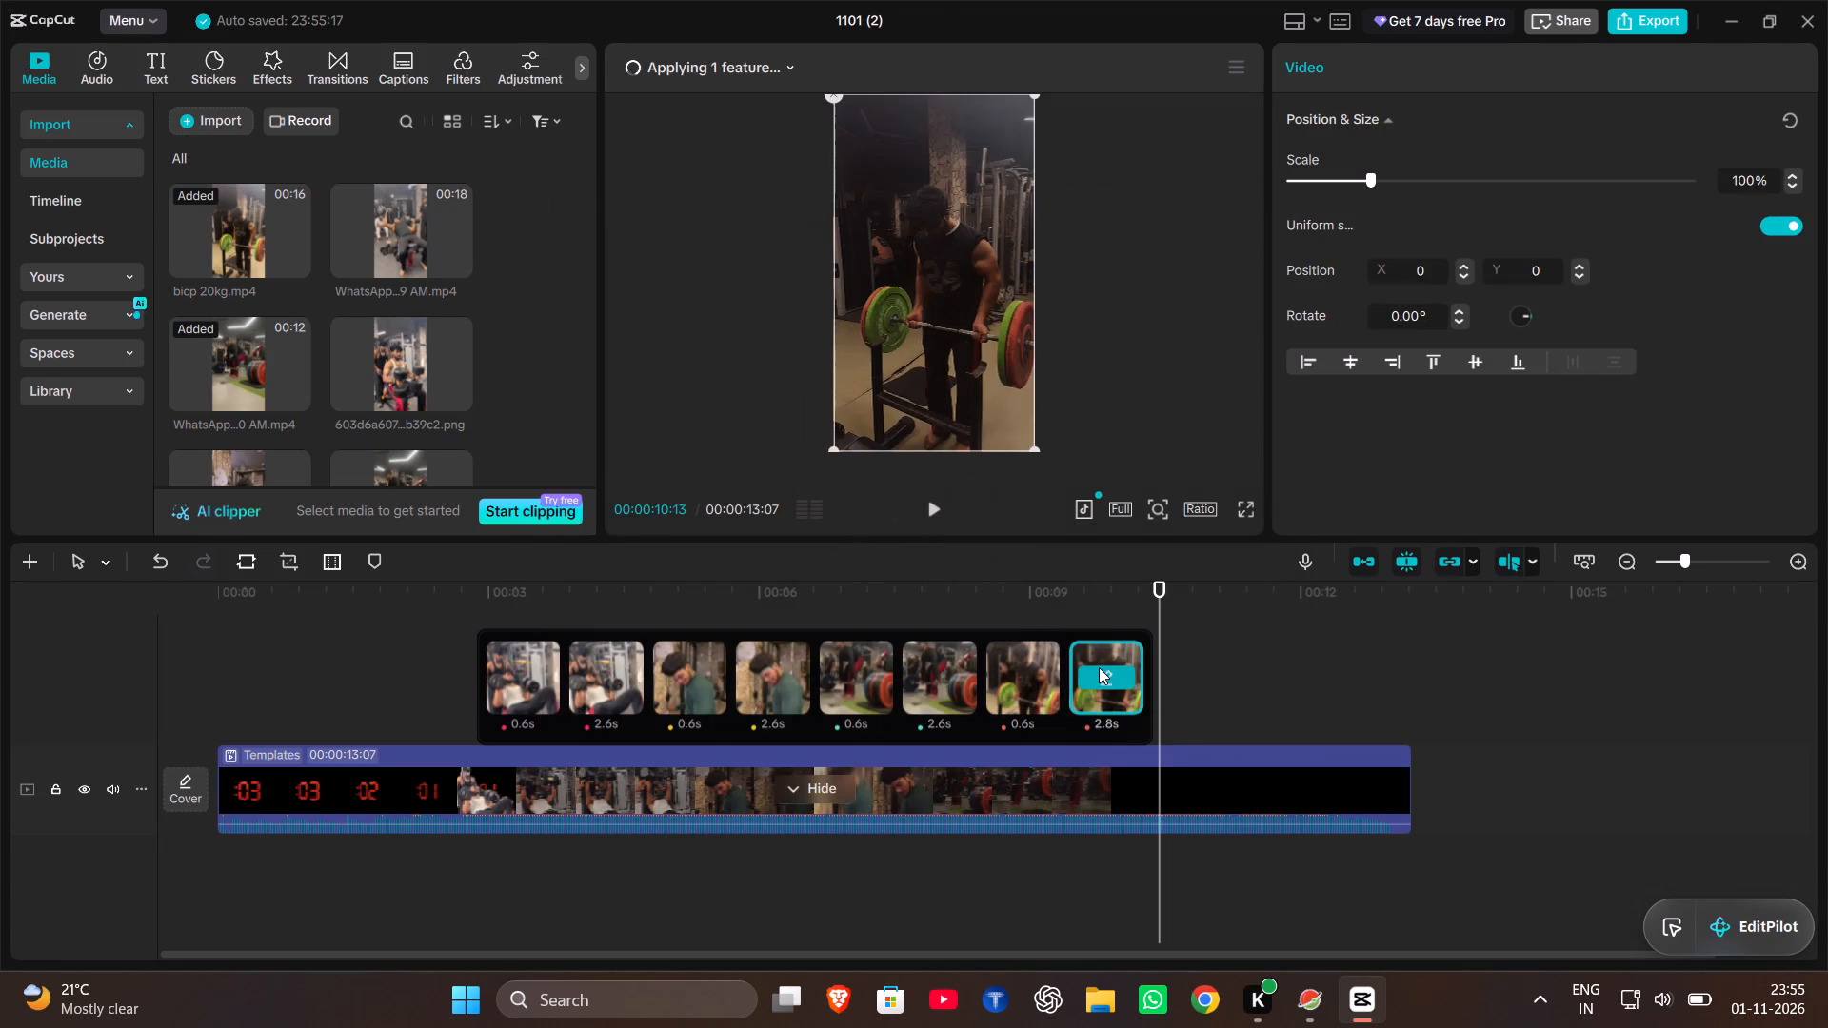
left_click(1123, 746)
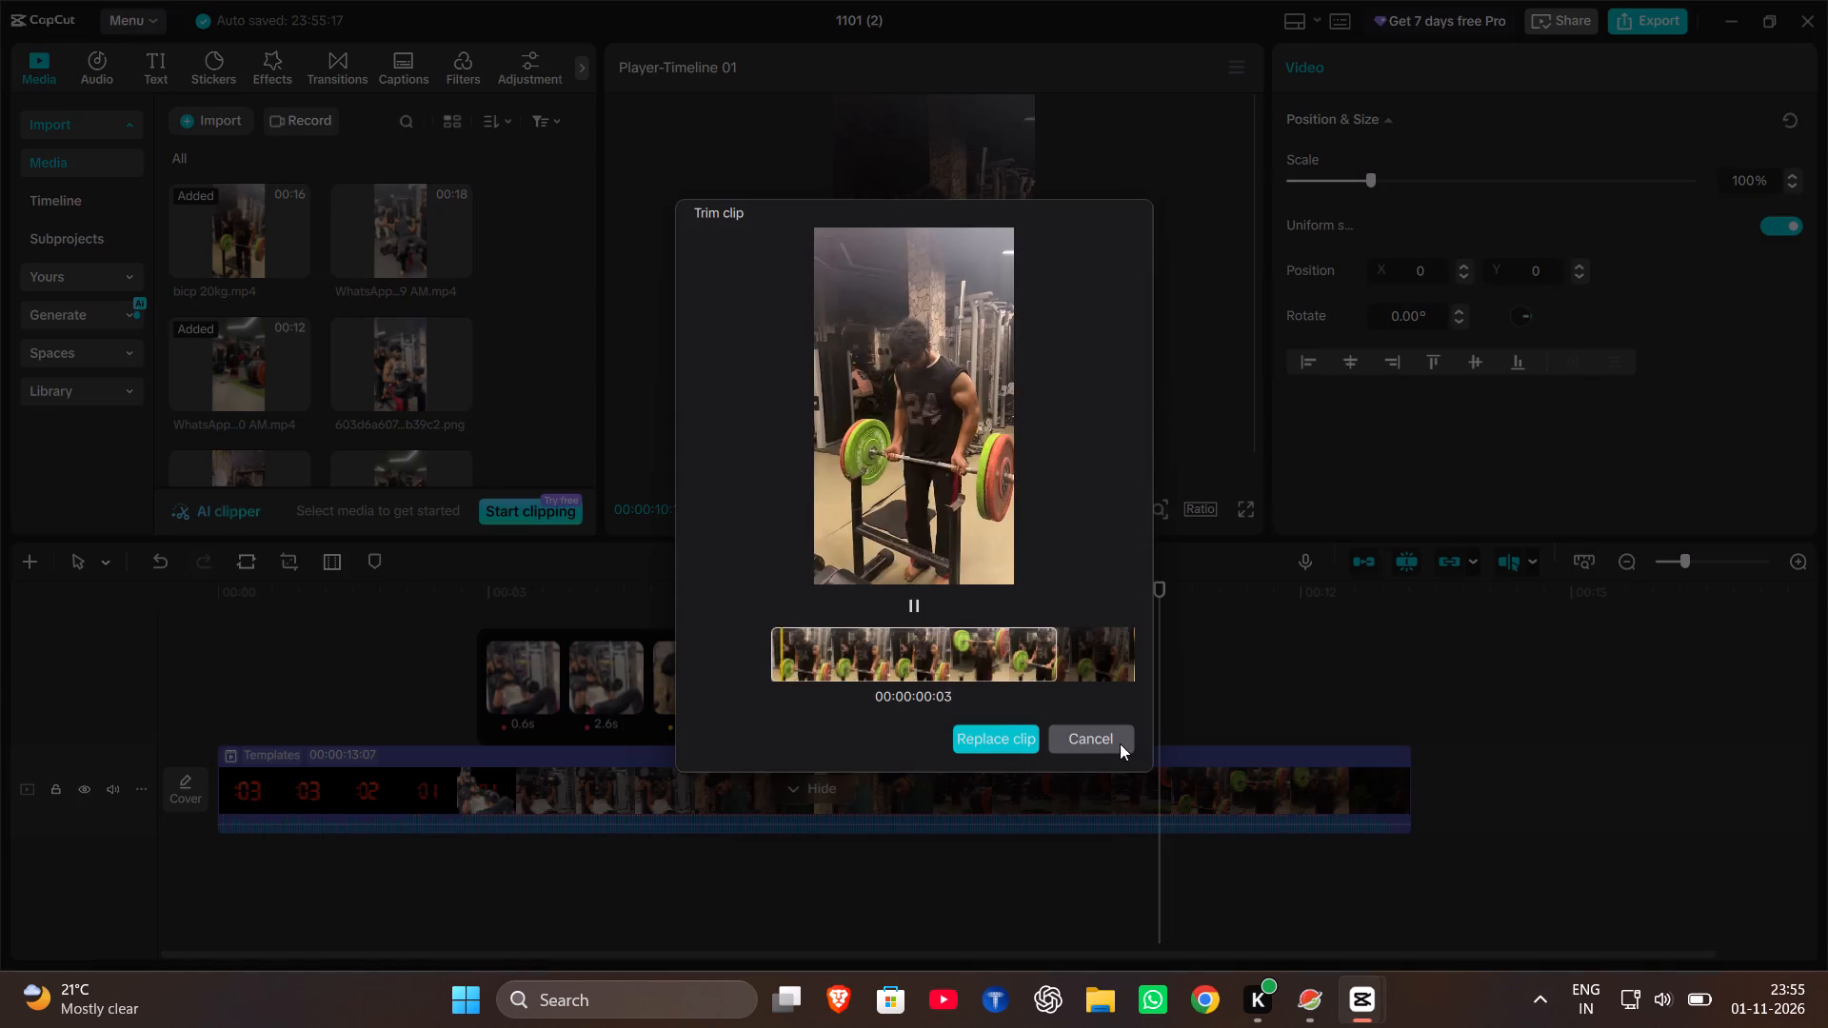
left_click_drag(975, 632, 940, 636)
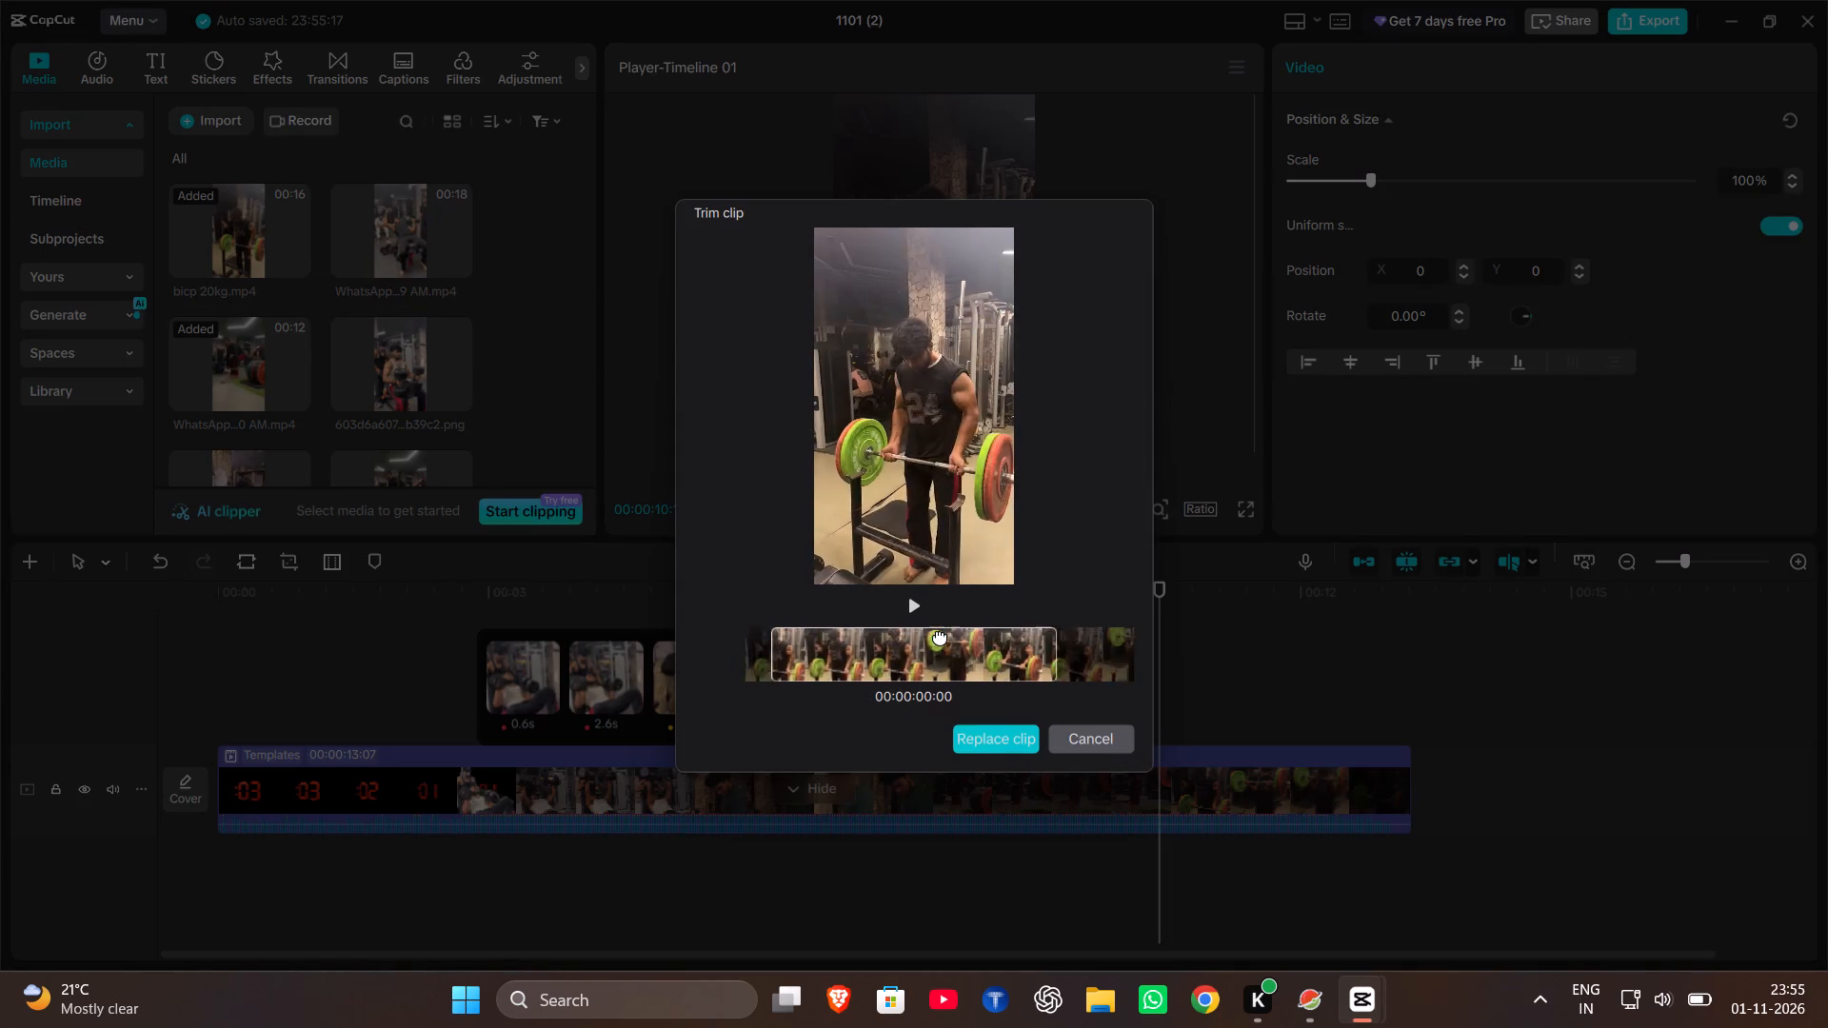
left_click_drag(940, 636, 774, 629)
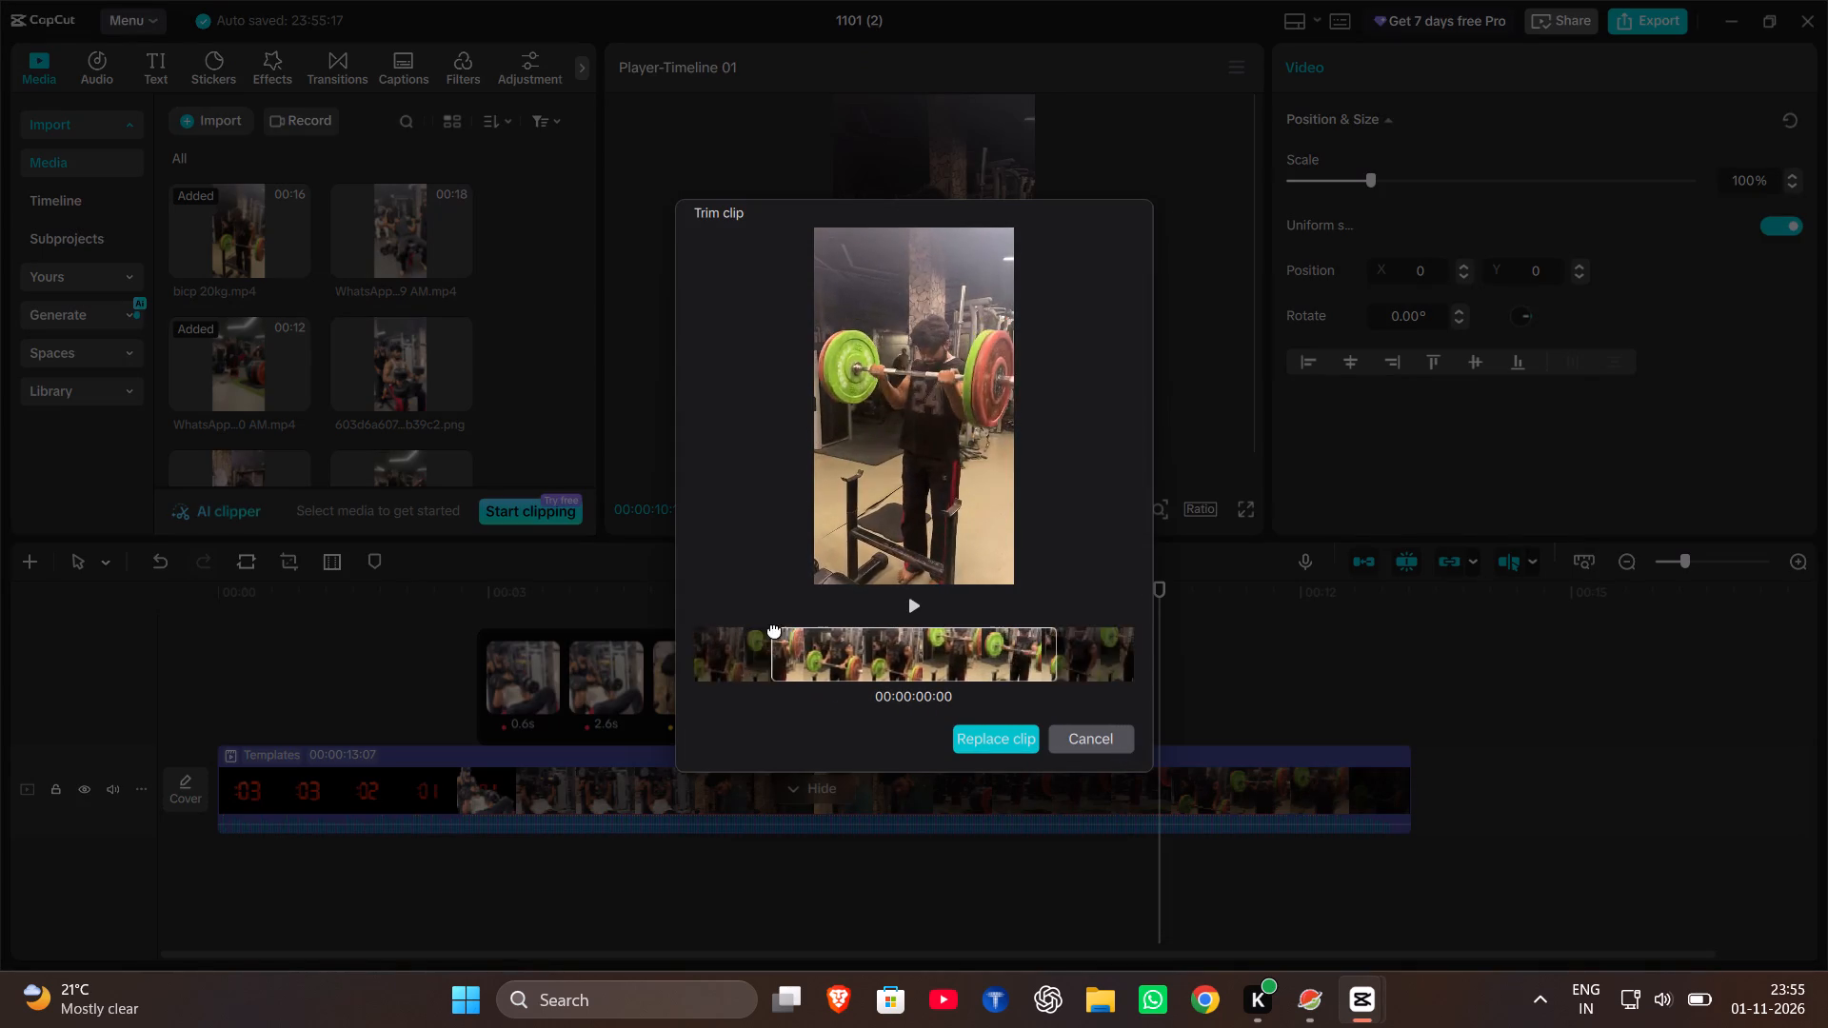
left_click_drag(774, 629, 723, 629)
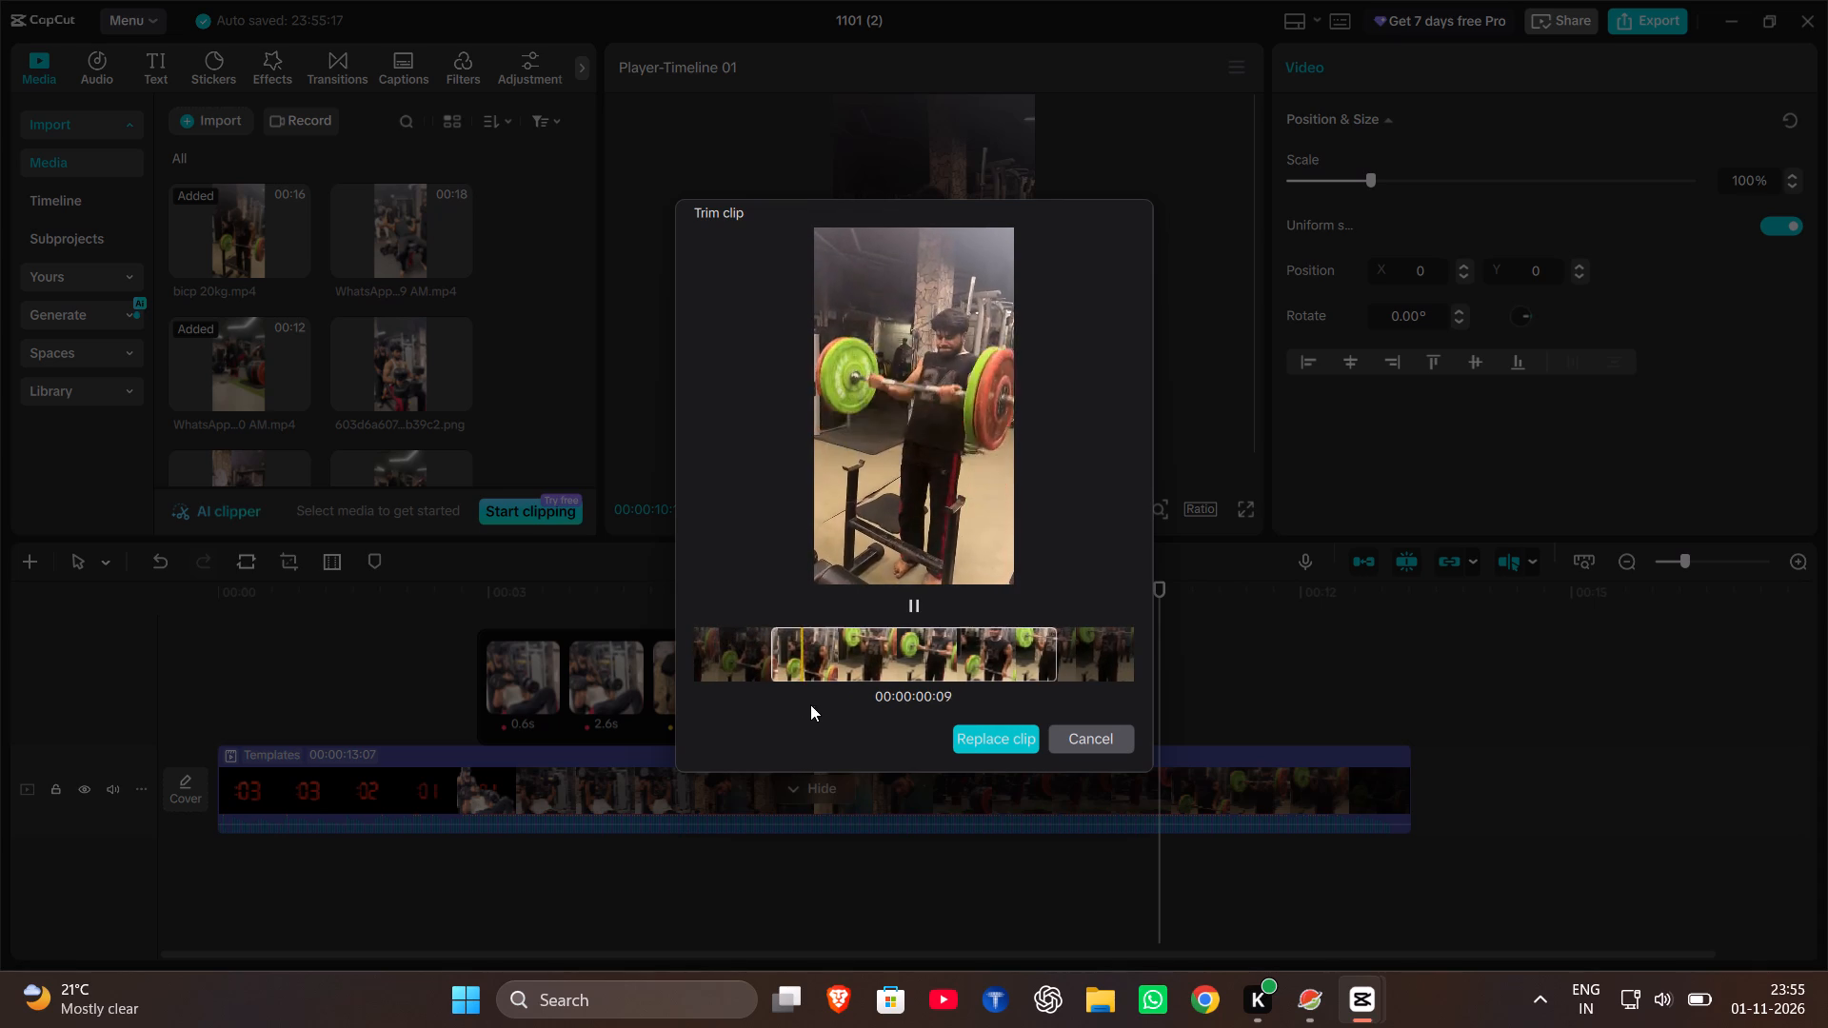
left_click(953, 734)
left_click(969, 741)
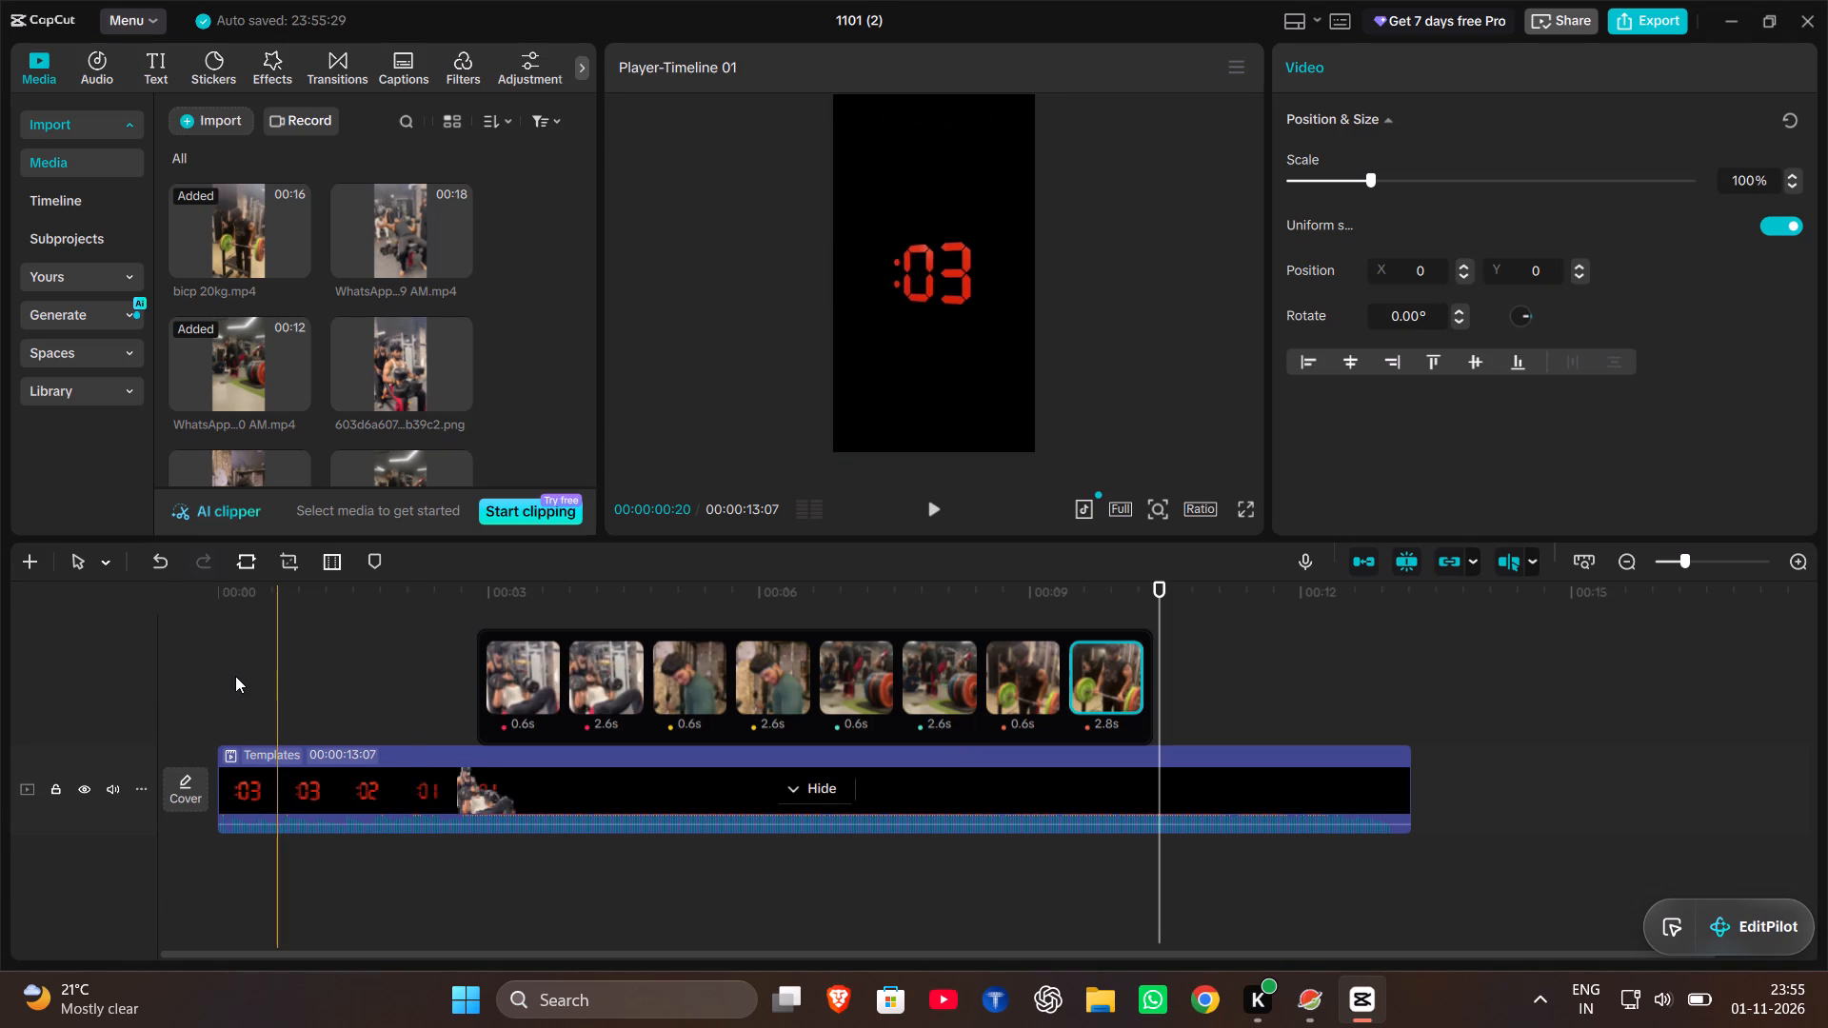
Play the edited gym template from the start, including a full-screen playback, to review the clips and freeze frames.
double_click(235, 676)
key("space")
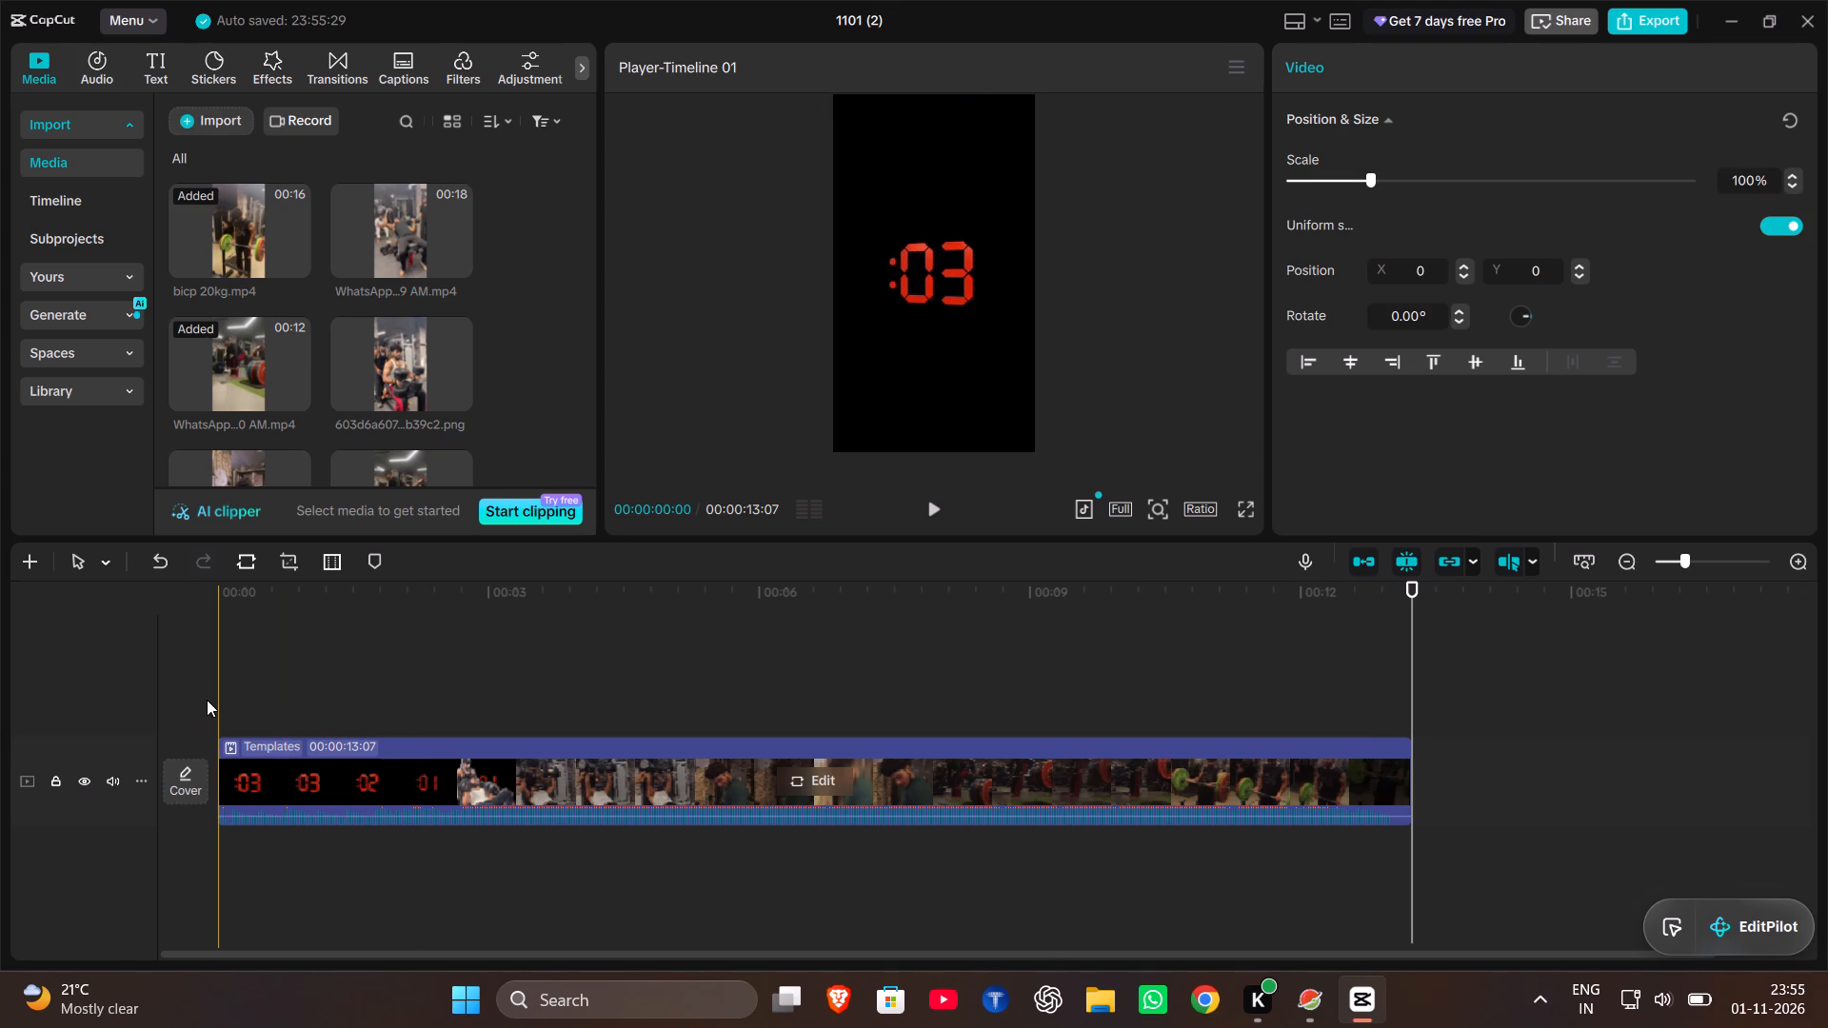
left_click(223, 700)
key("space")
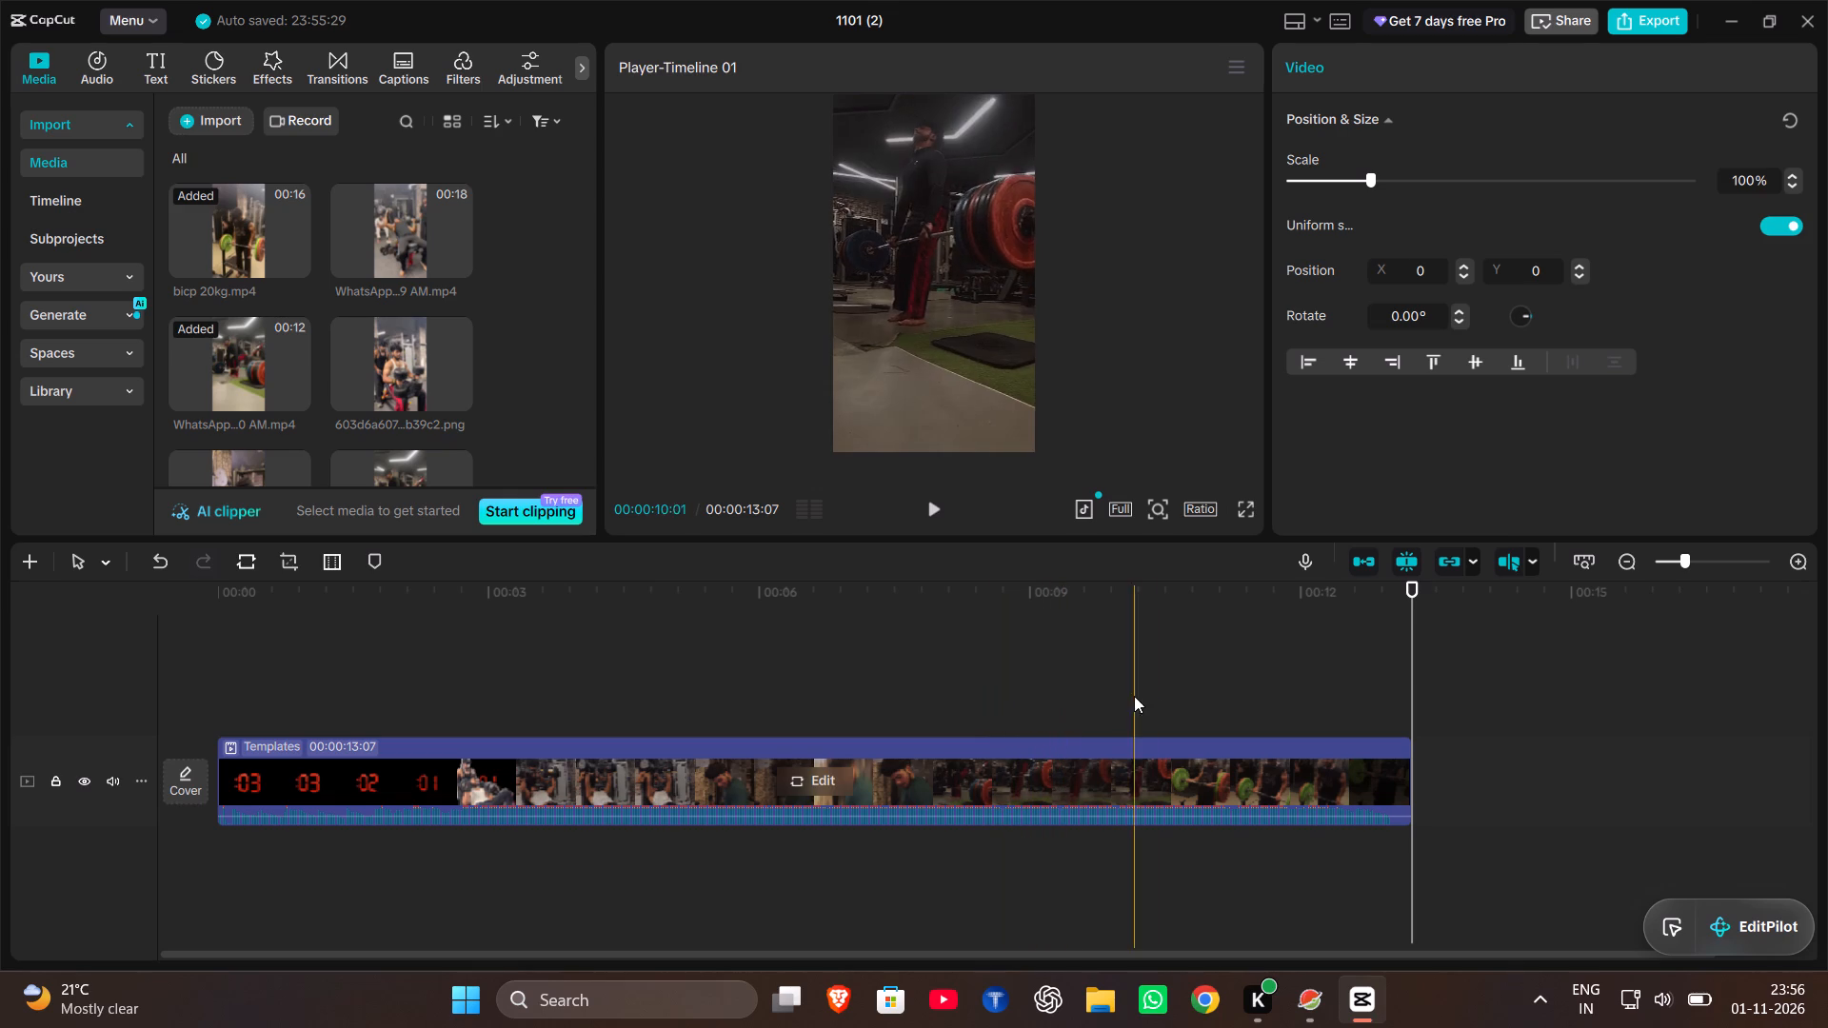
left_click(447, 77)
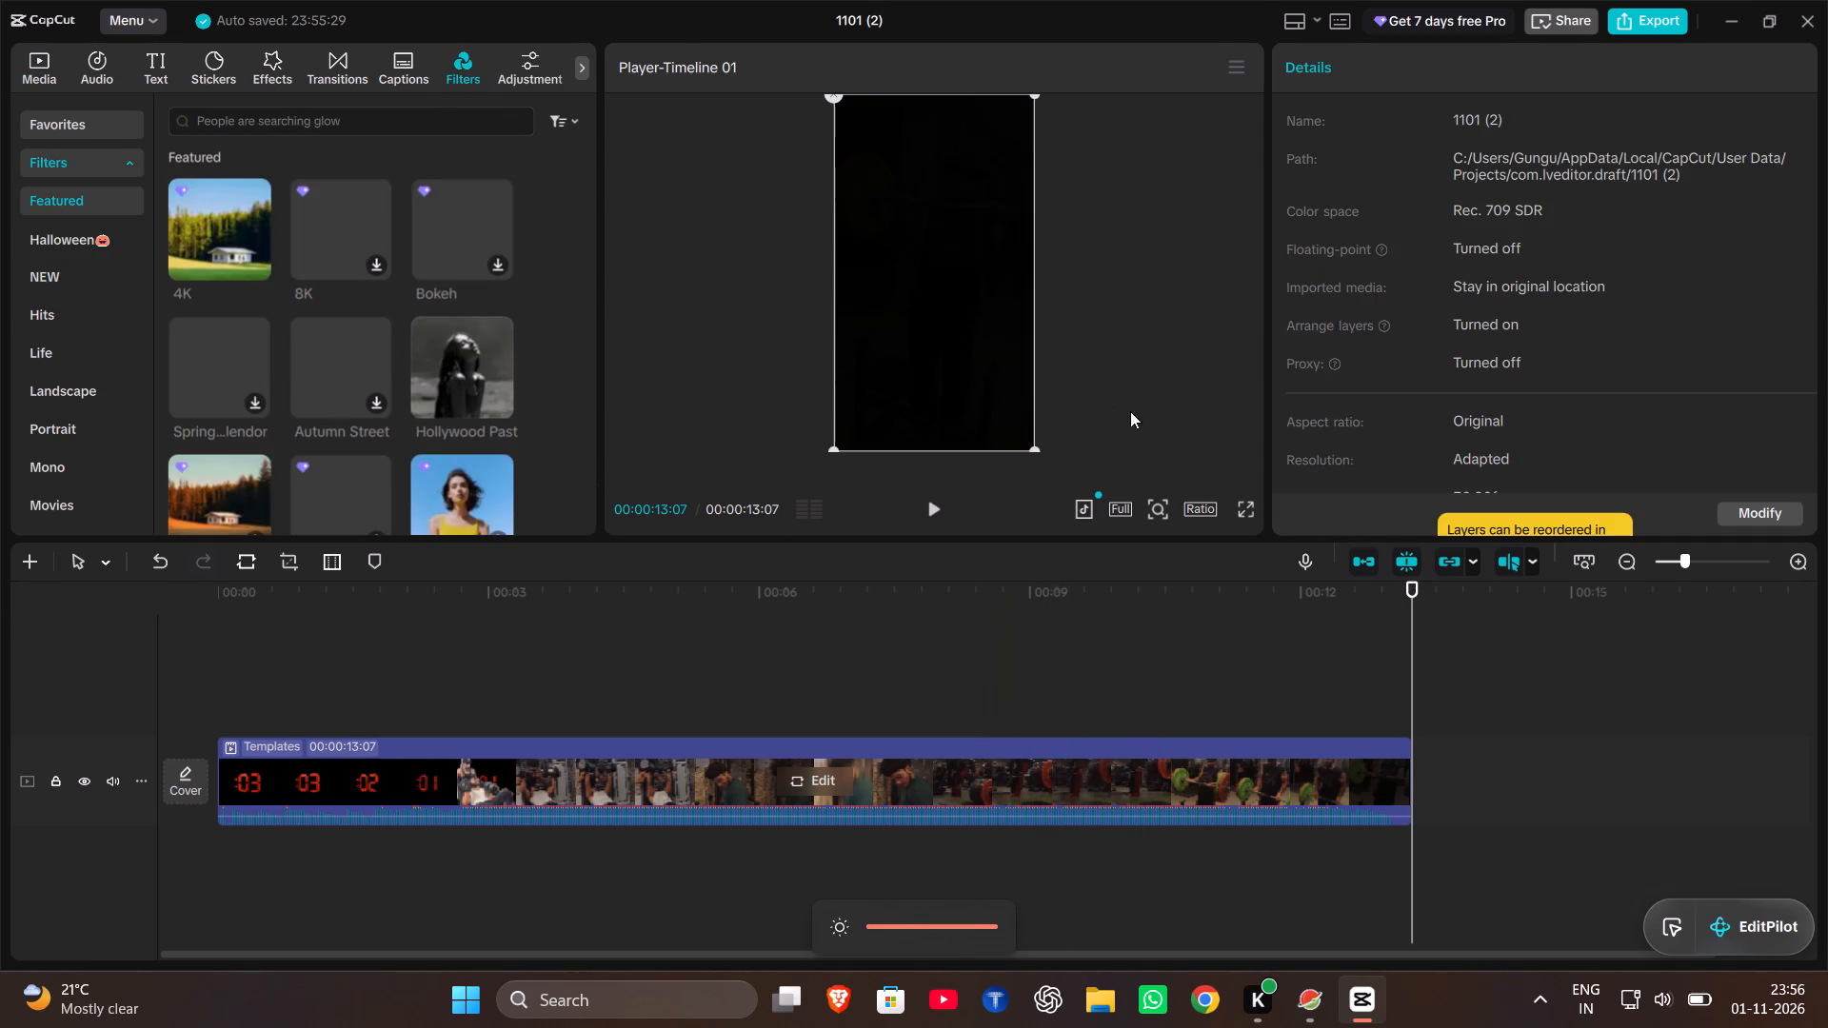
left_click(1240, 514)
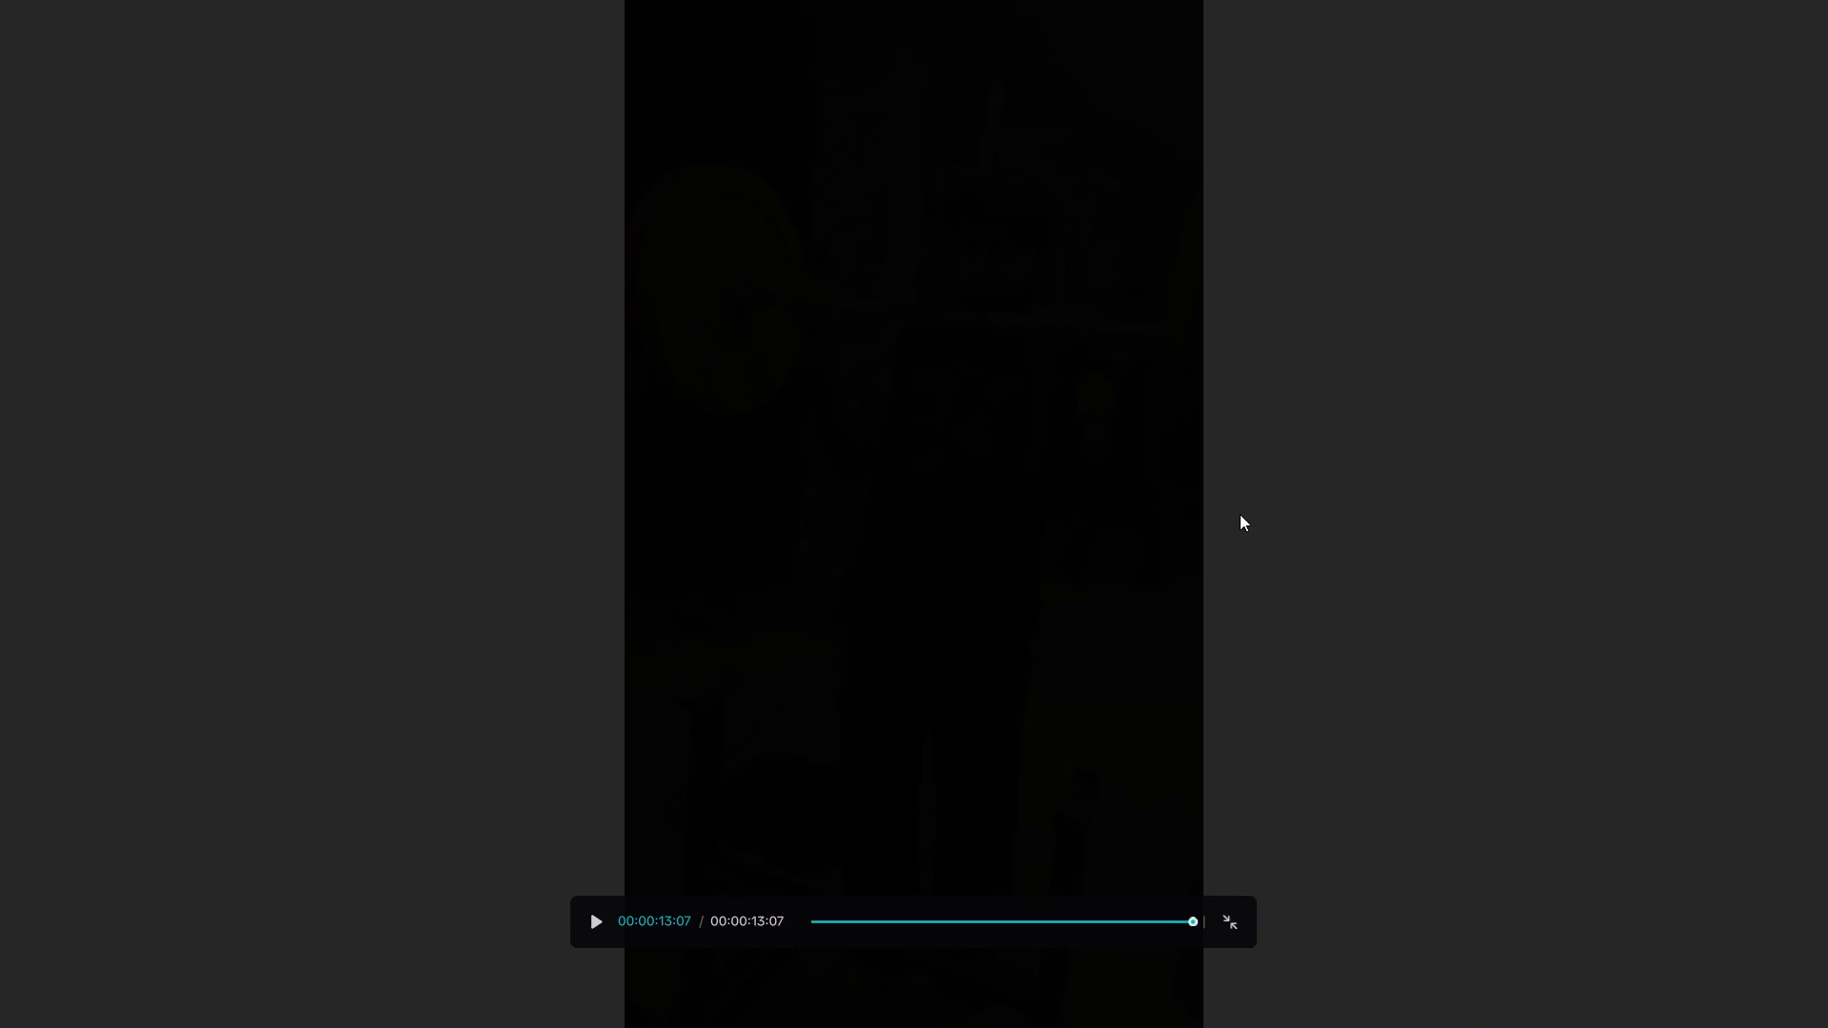
key("space")
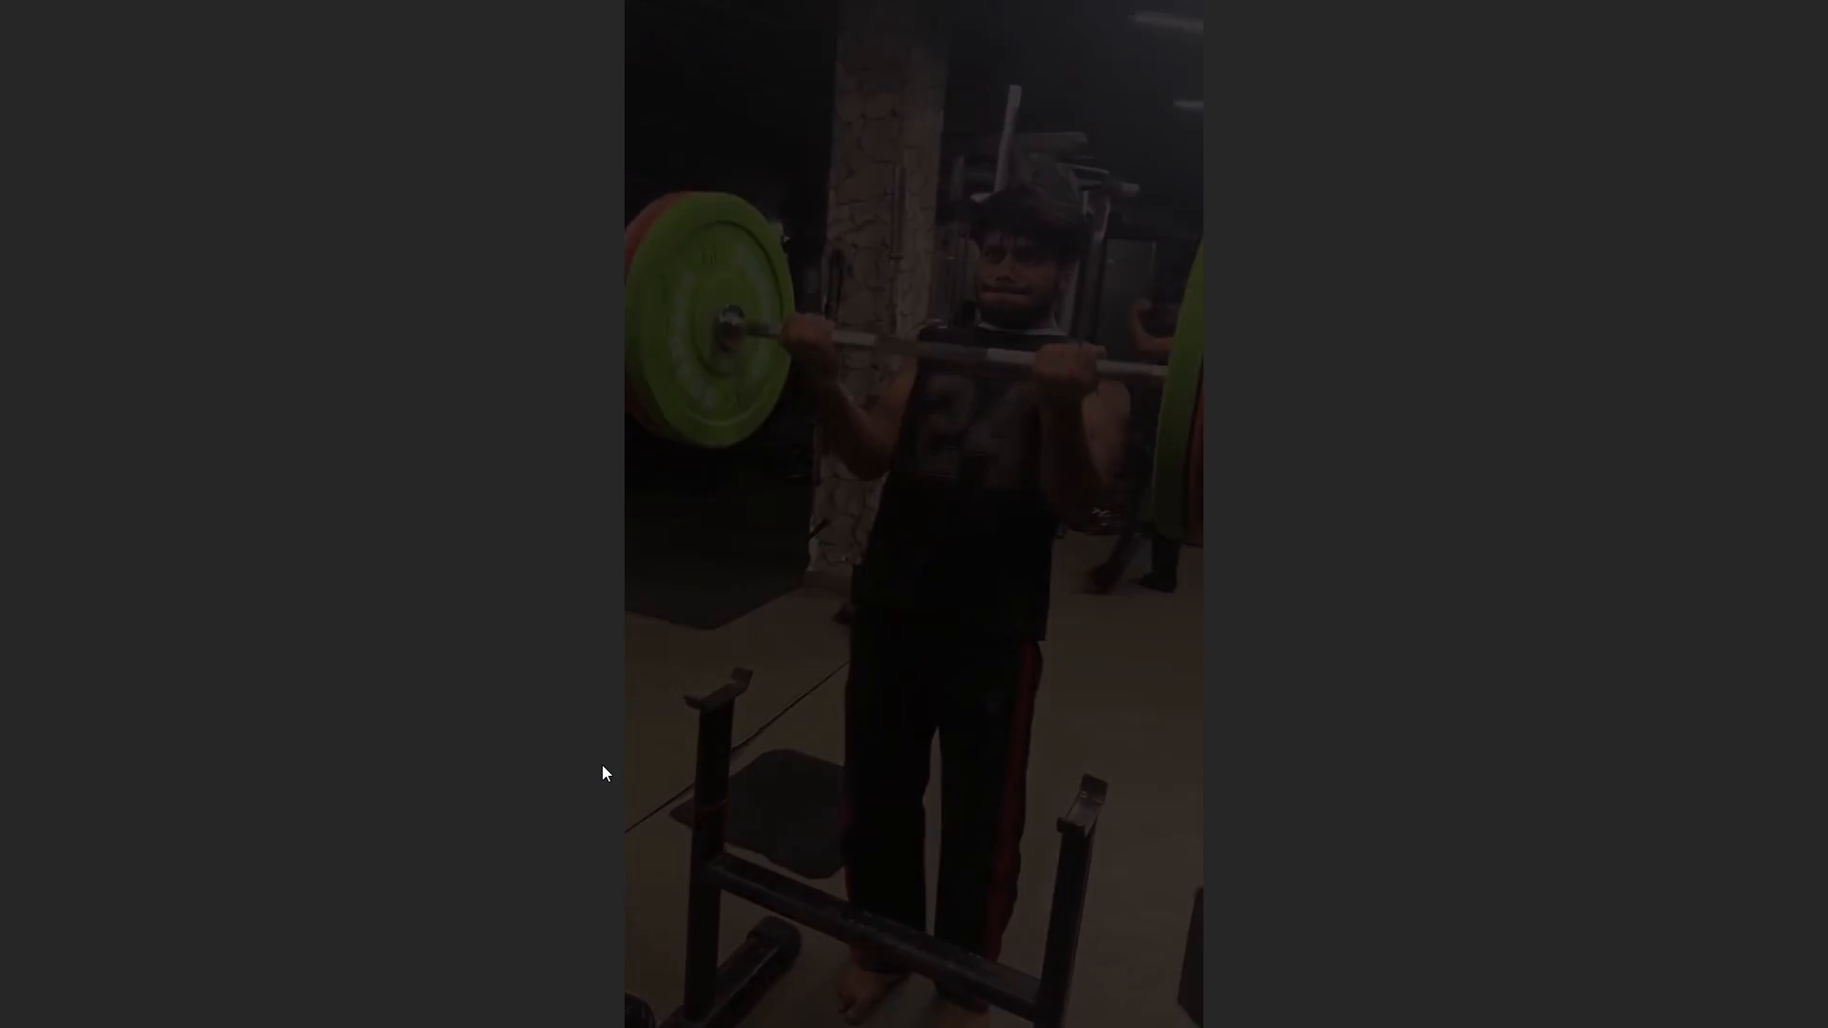
left_click(913, 690)
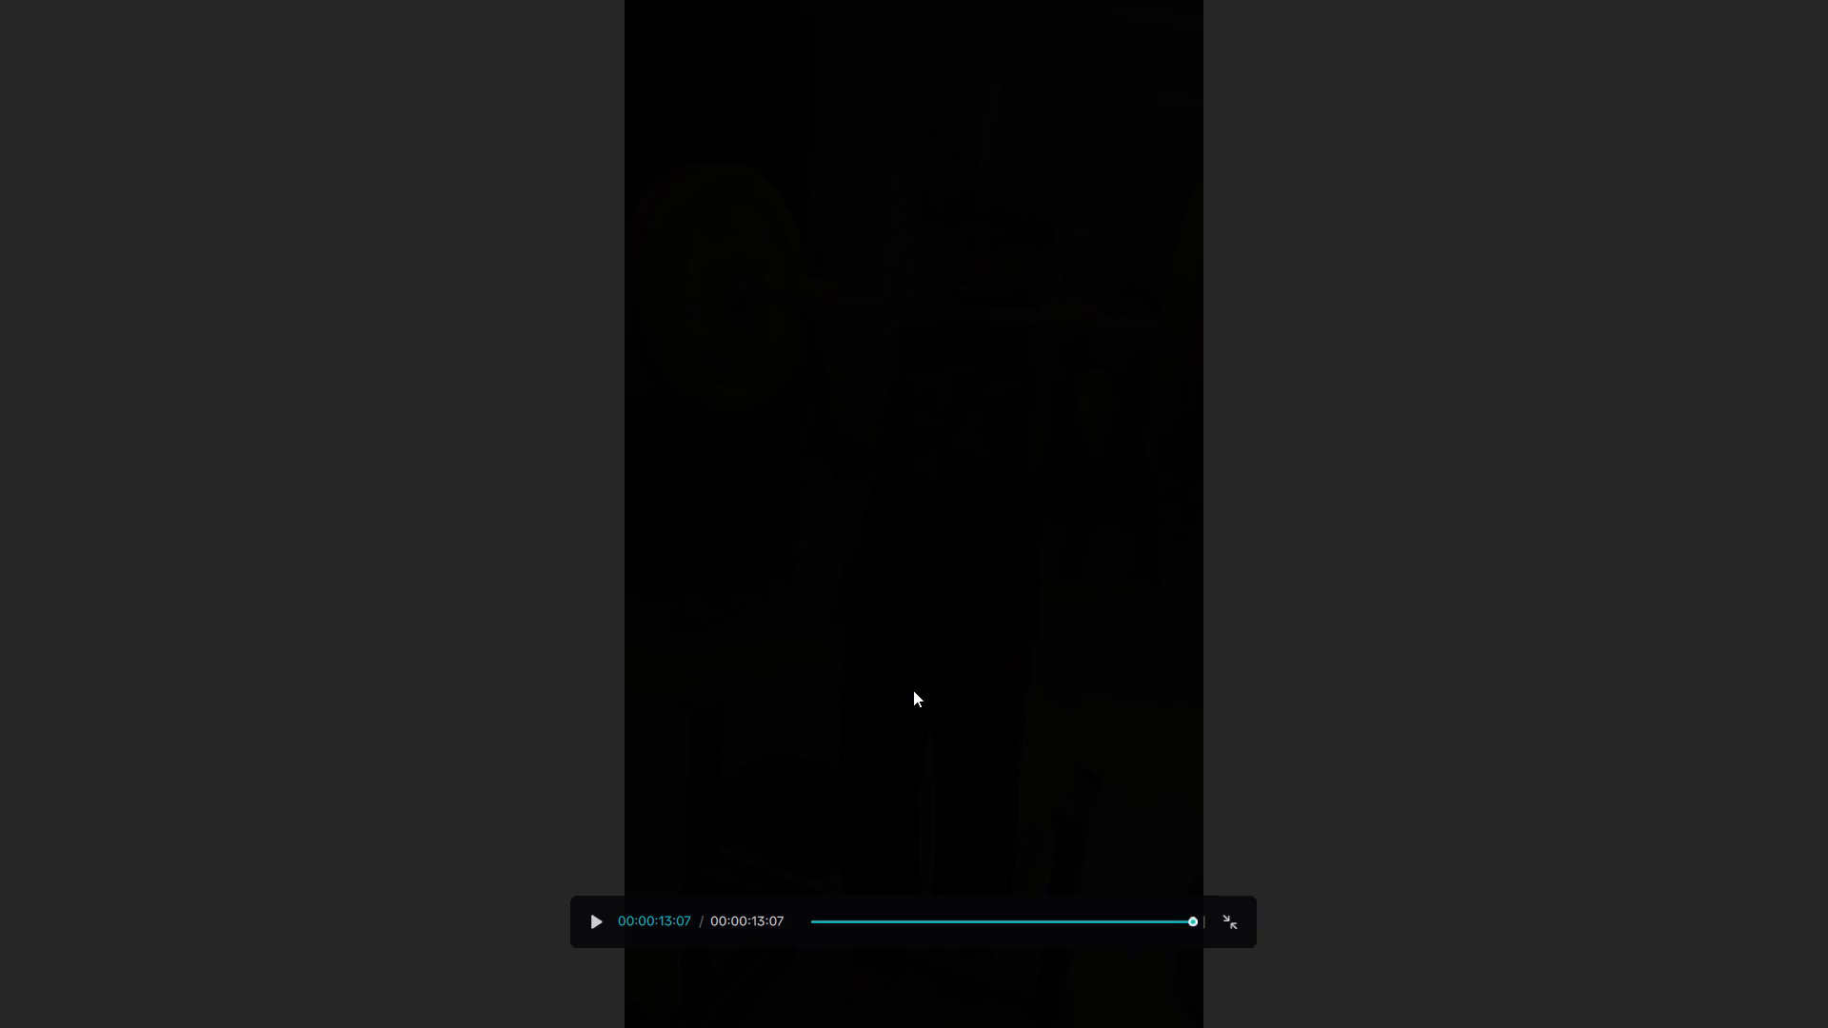
left_click(1225, 920)
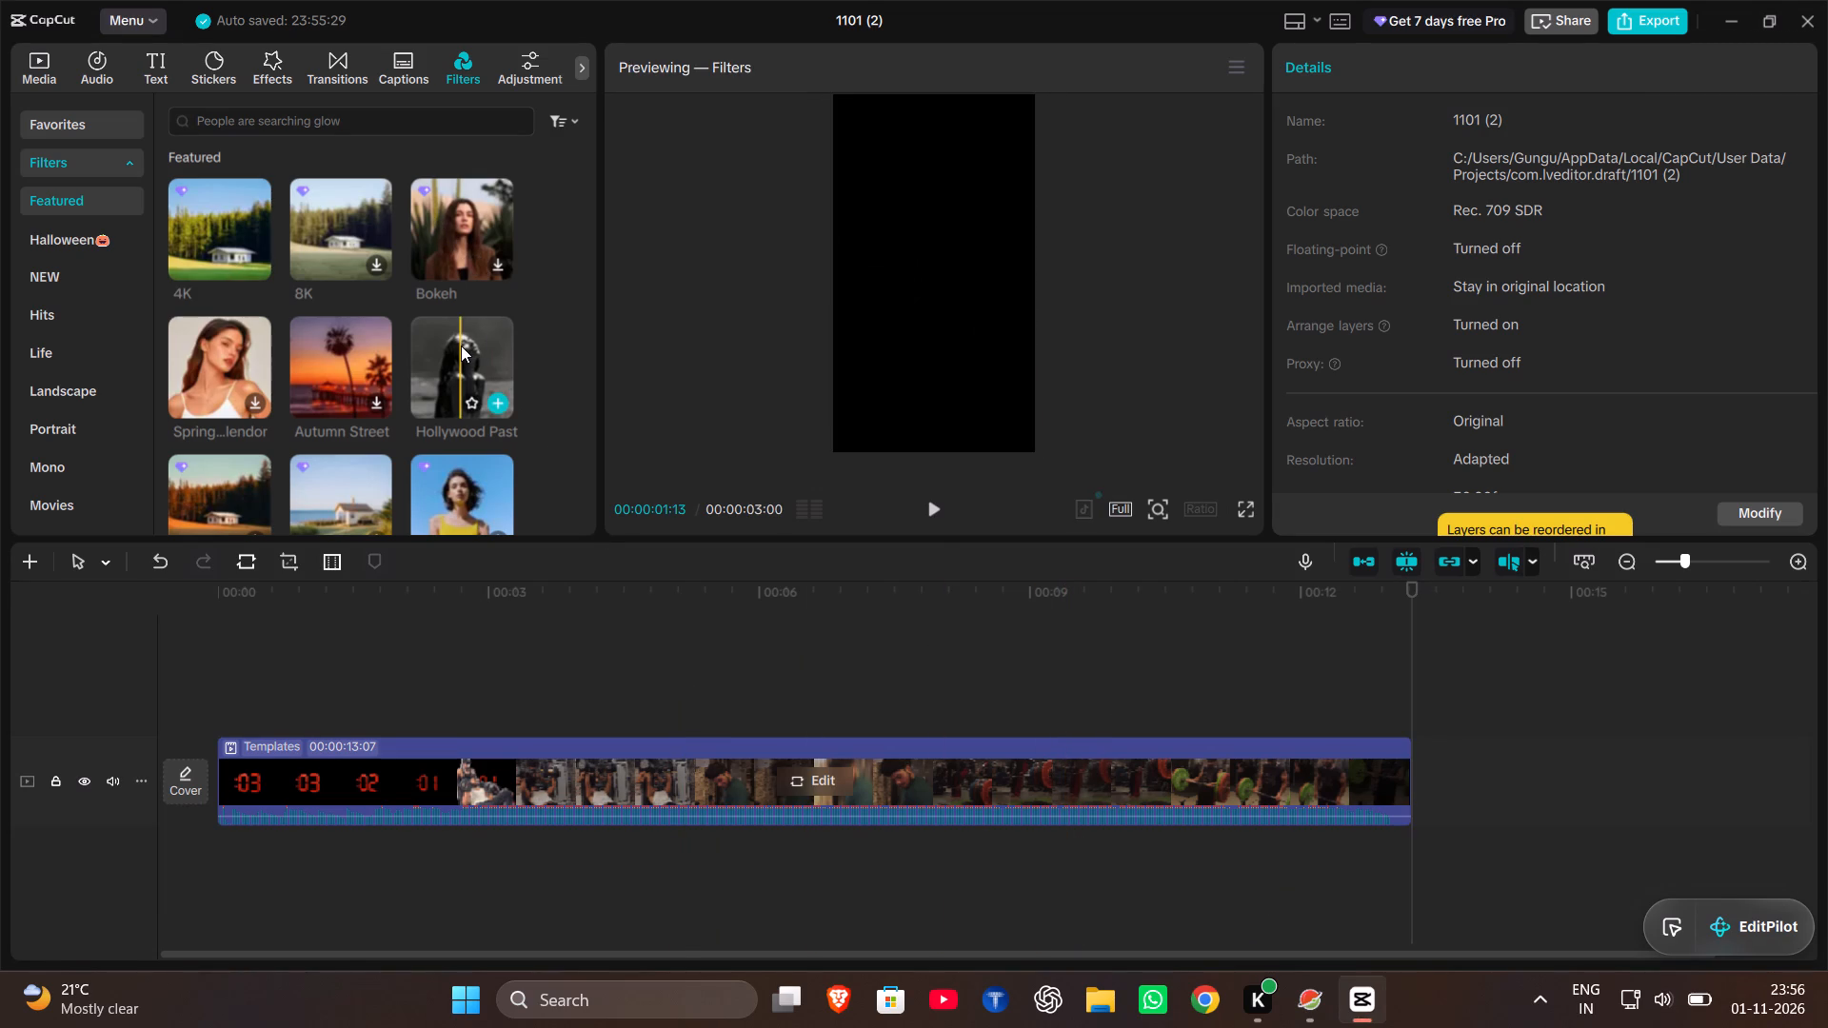
Browse the featured filters and preview Black Gold on the dumbbell press footage at 00:00:04:12.
scroll(202, 342, "down", 1)
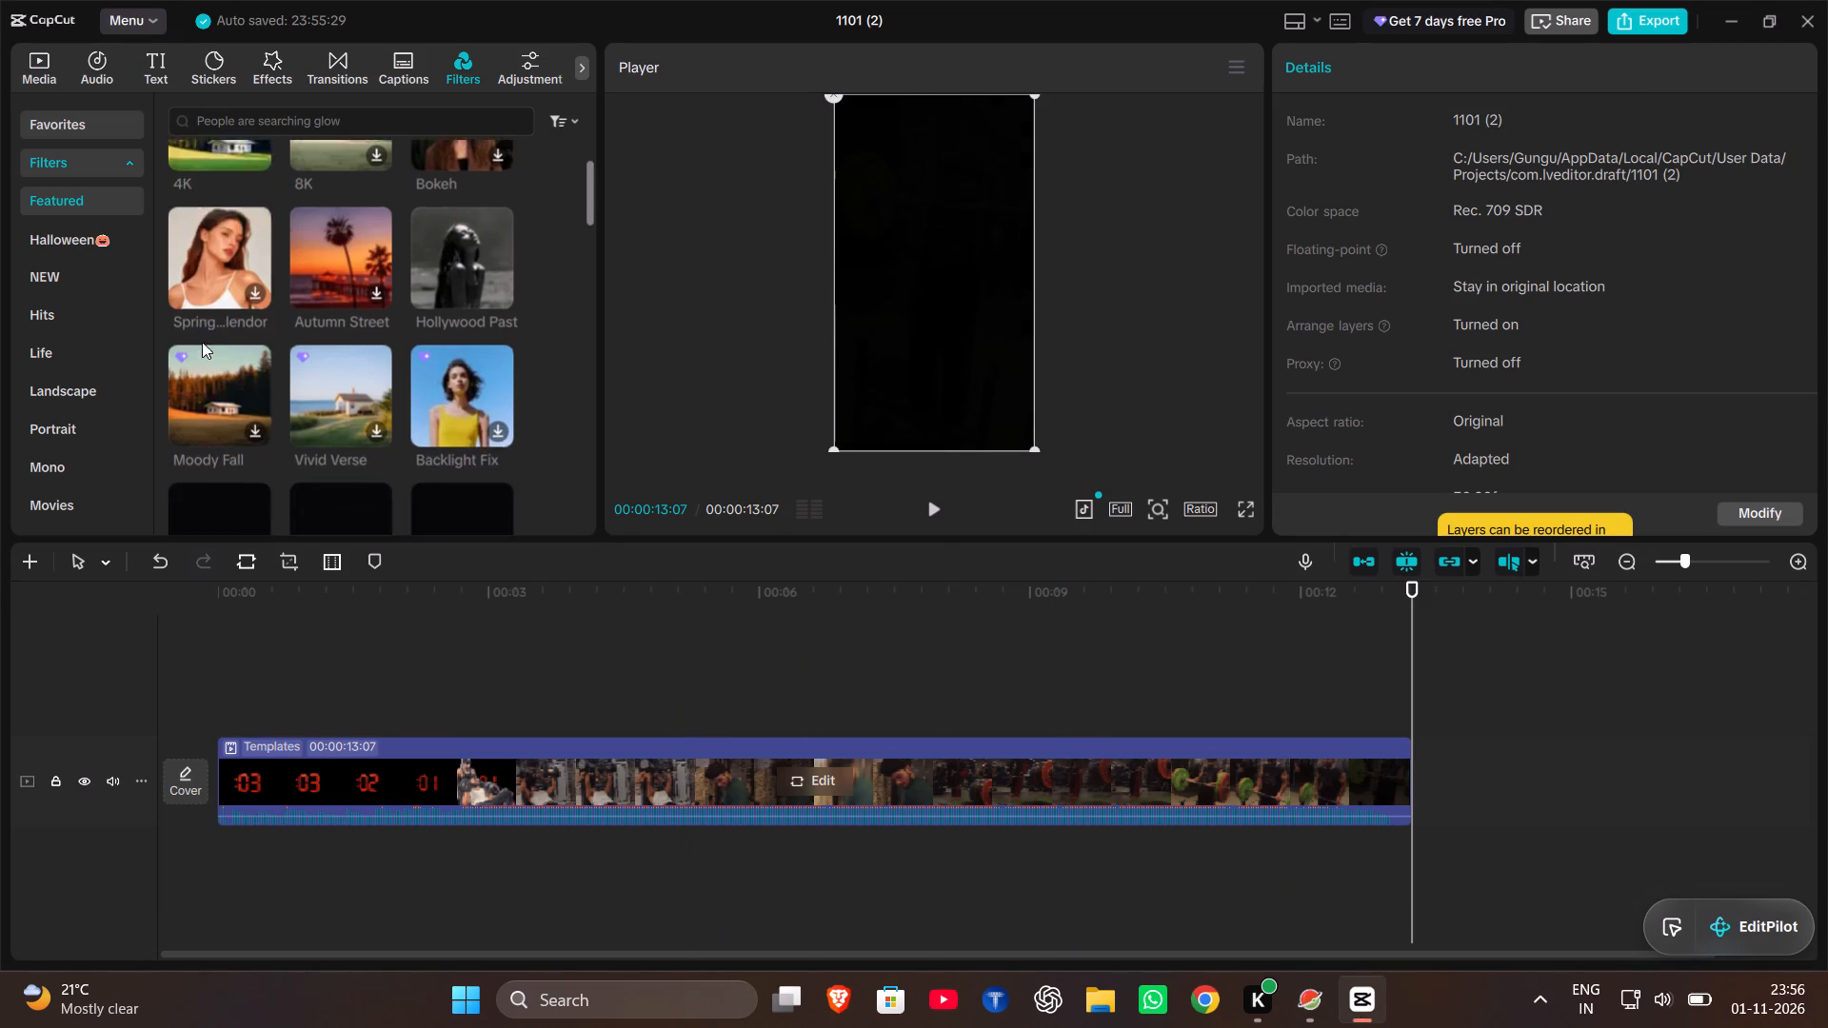
scroll(202, 342, "down", 3)
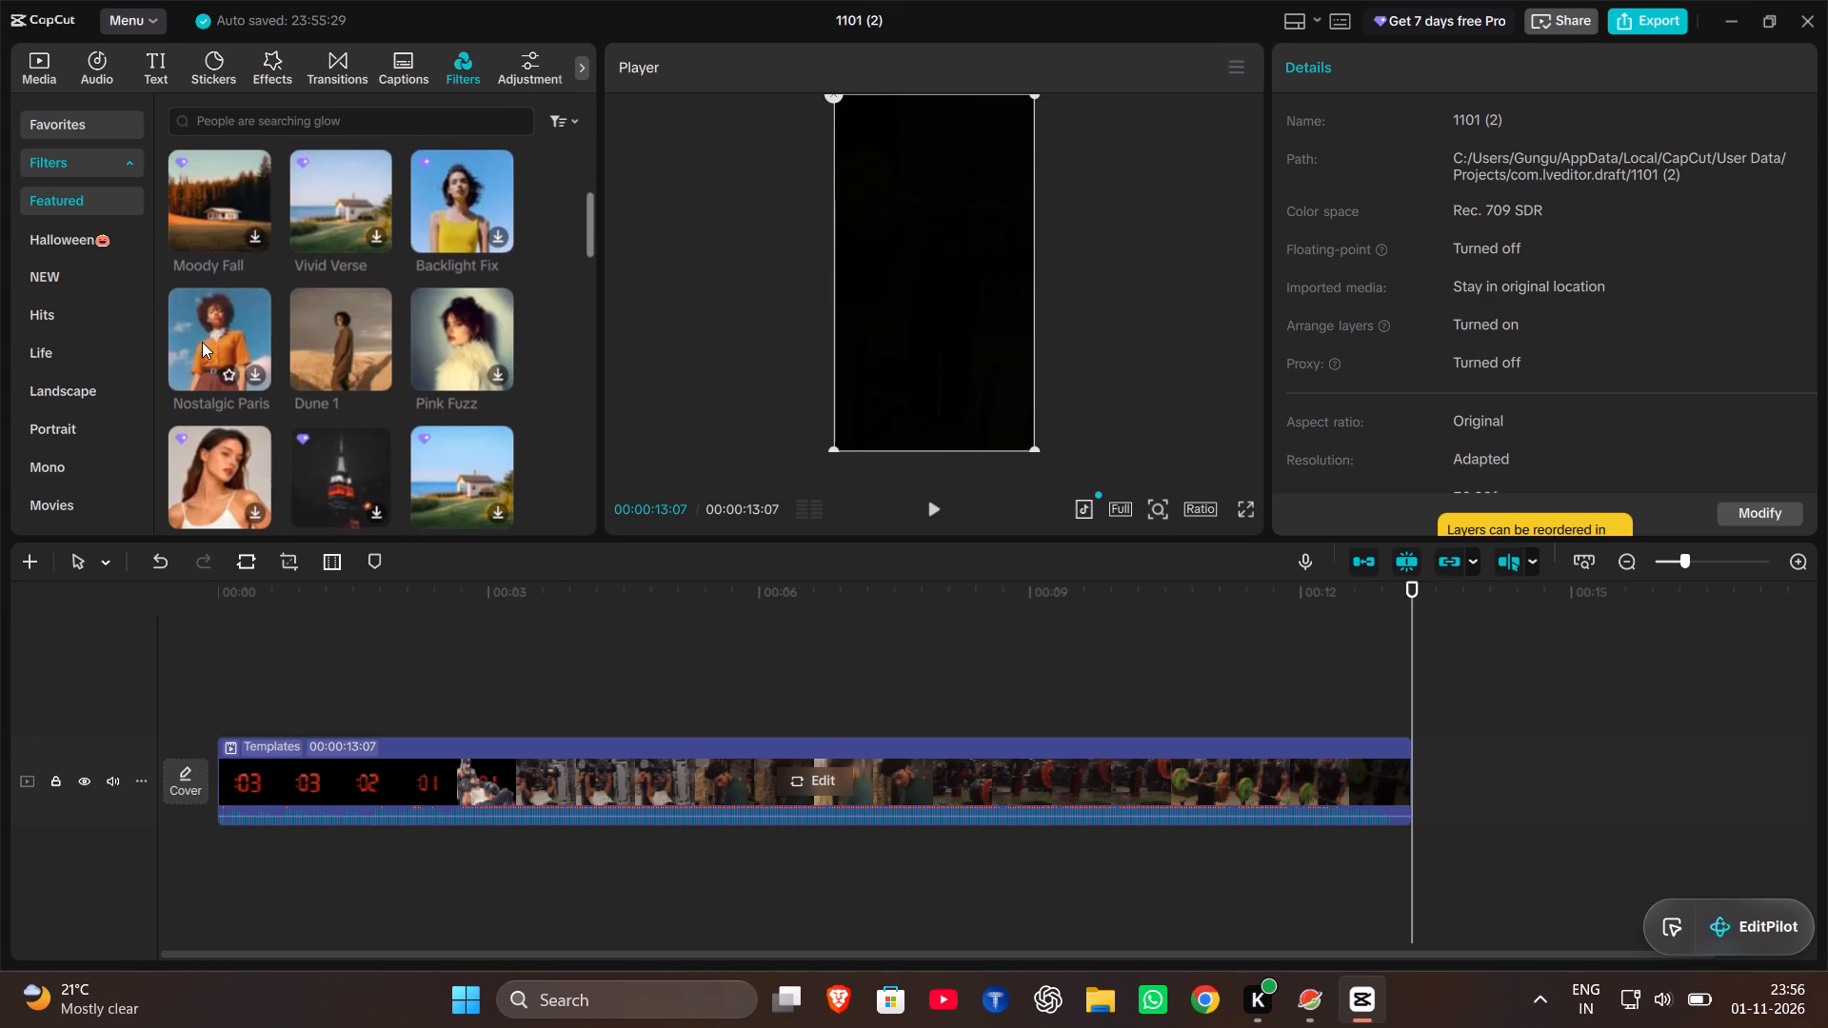
scroll(202, 342, "down", 1)
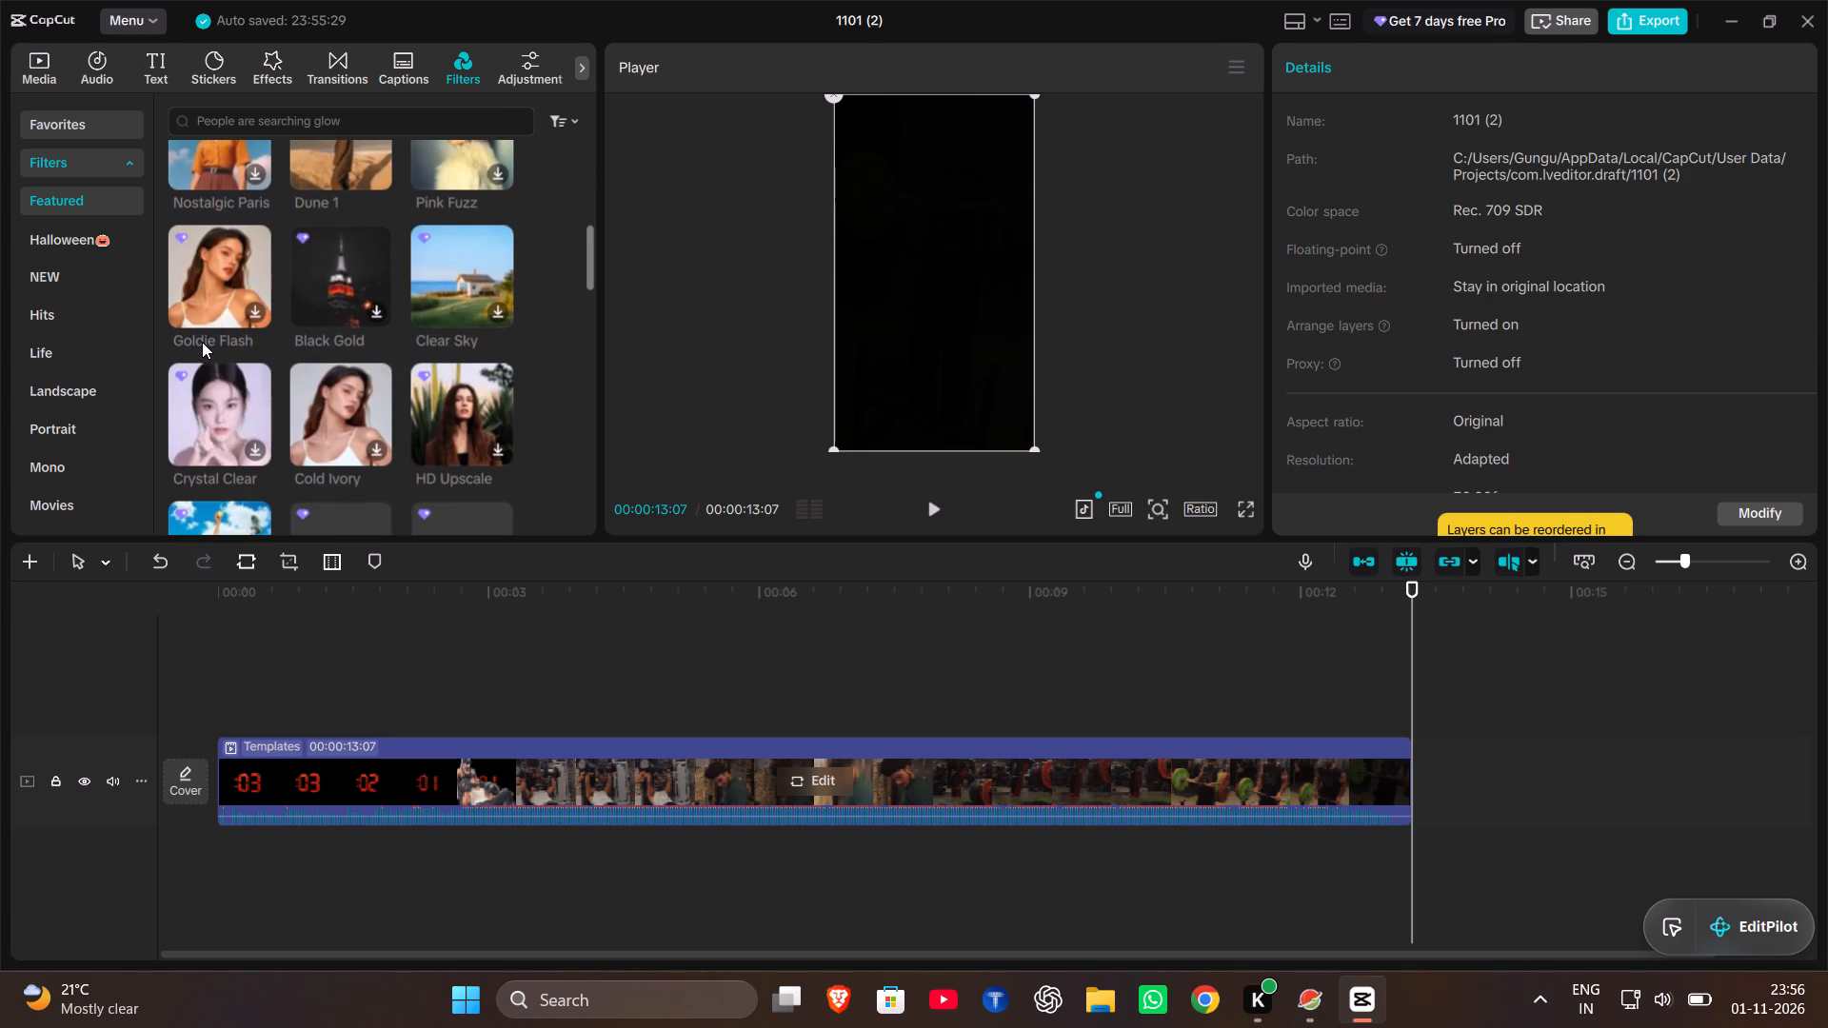
double_click(340, 247)
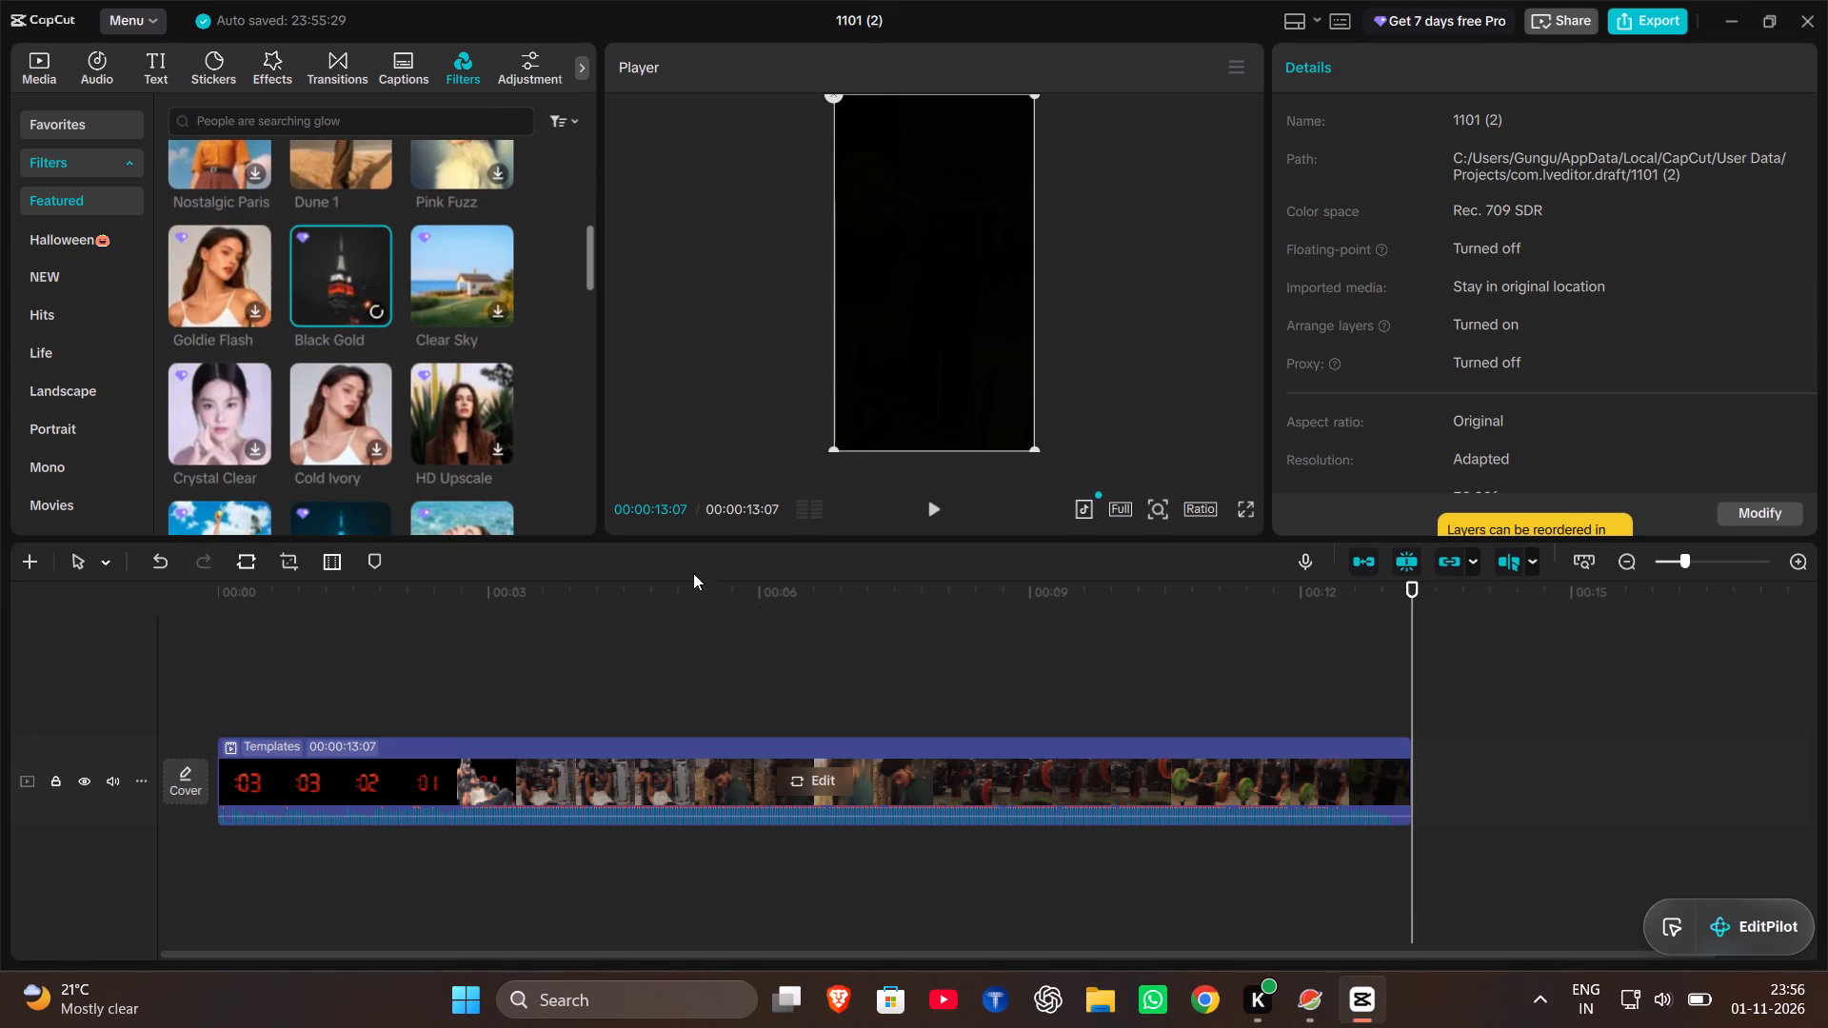
left_click(615, 703)
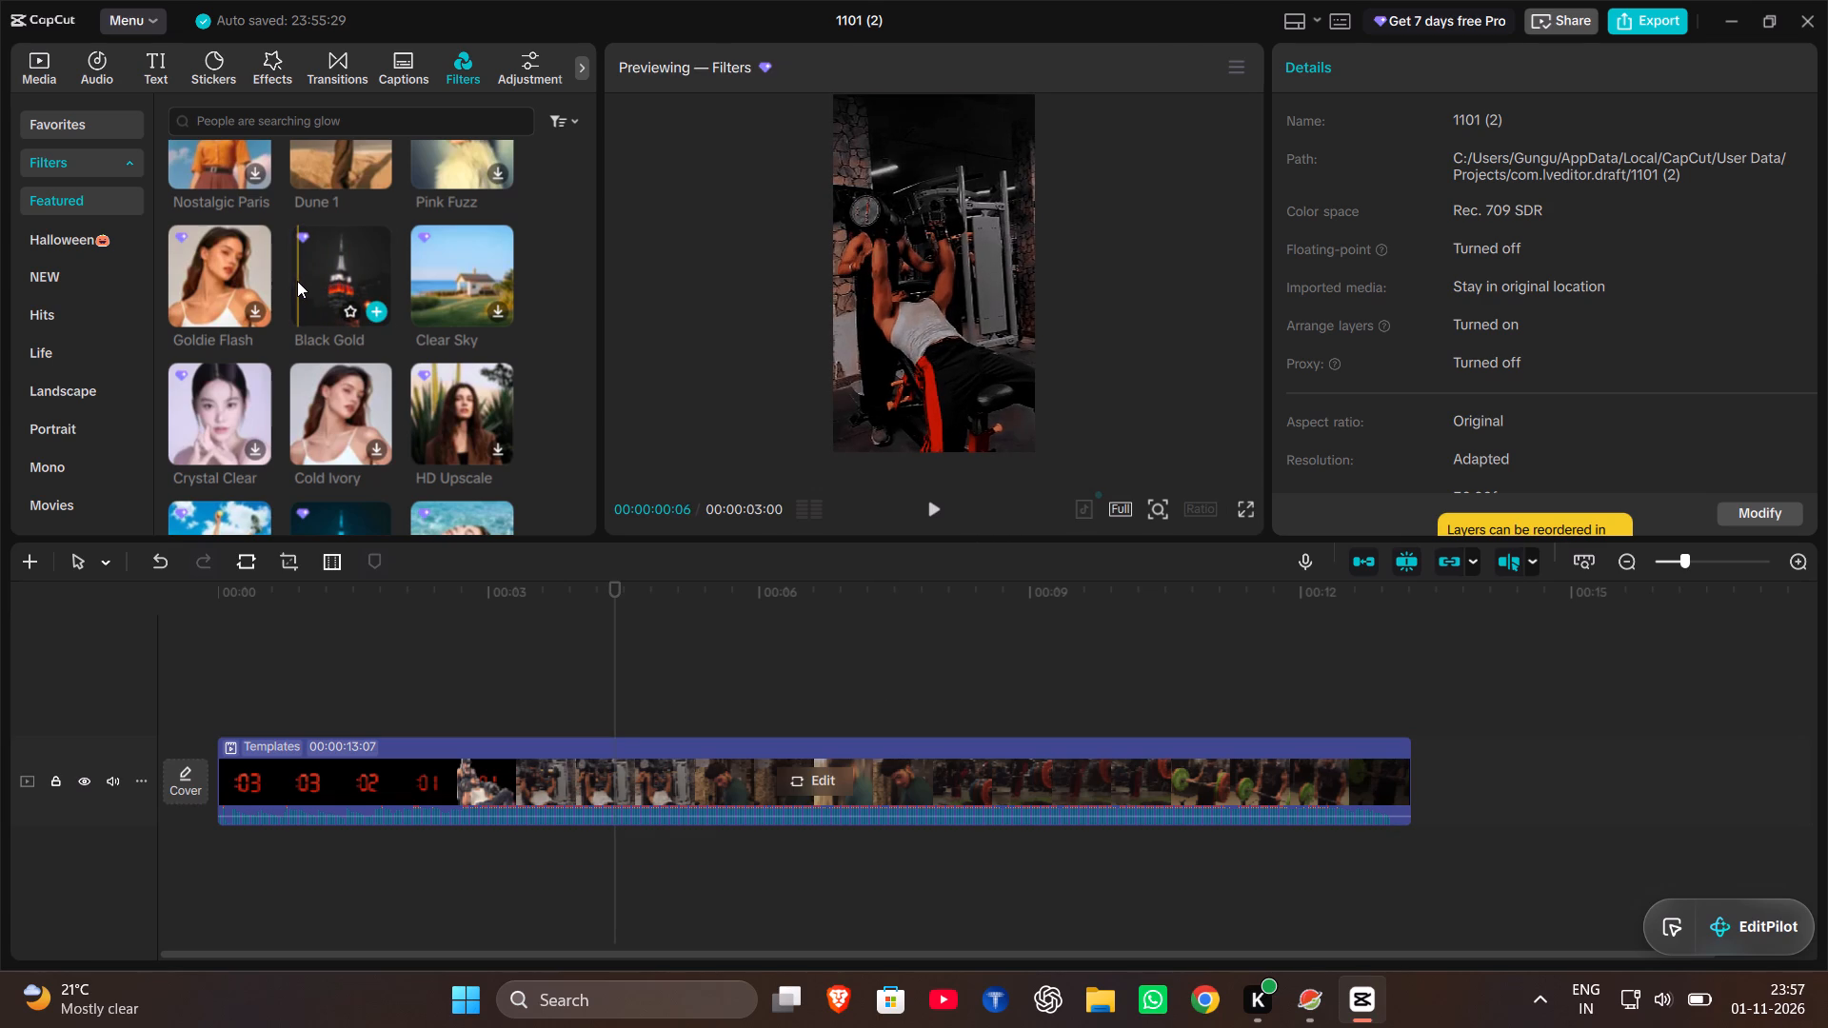
Preview the featured Chilly Film filter and add it above the template, starting at about 3.5 seconds.
scroll(297, 281, "down", 1)
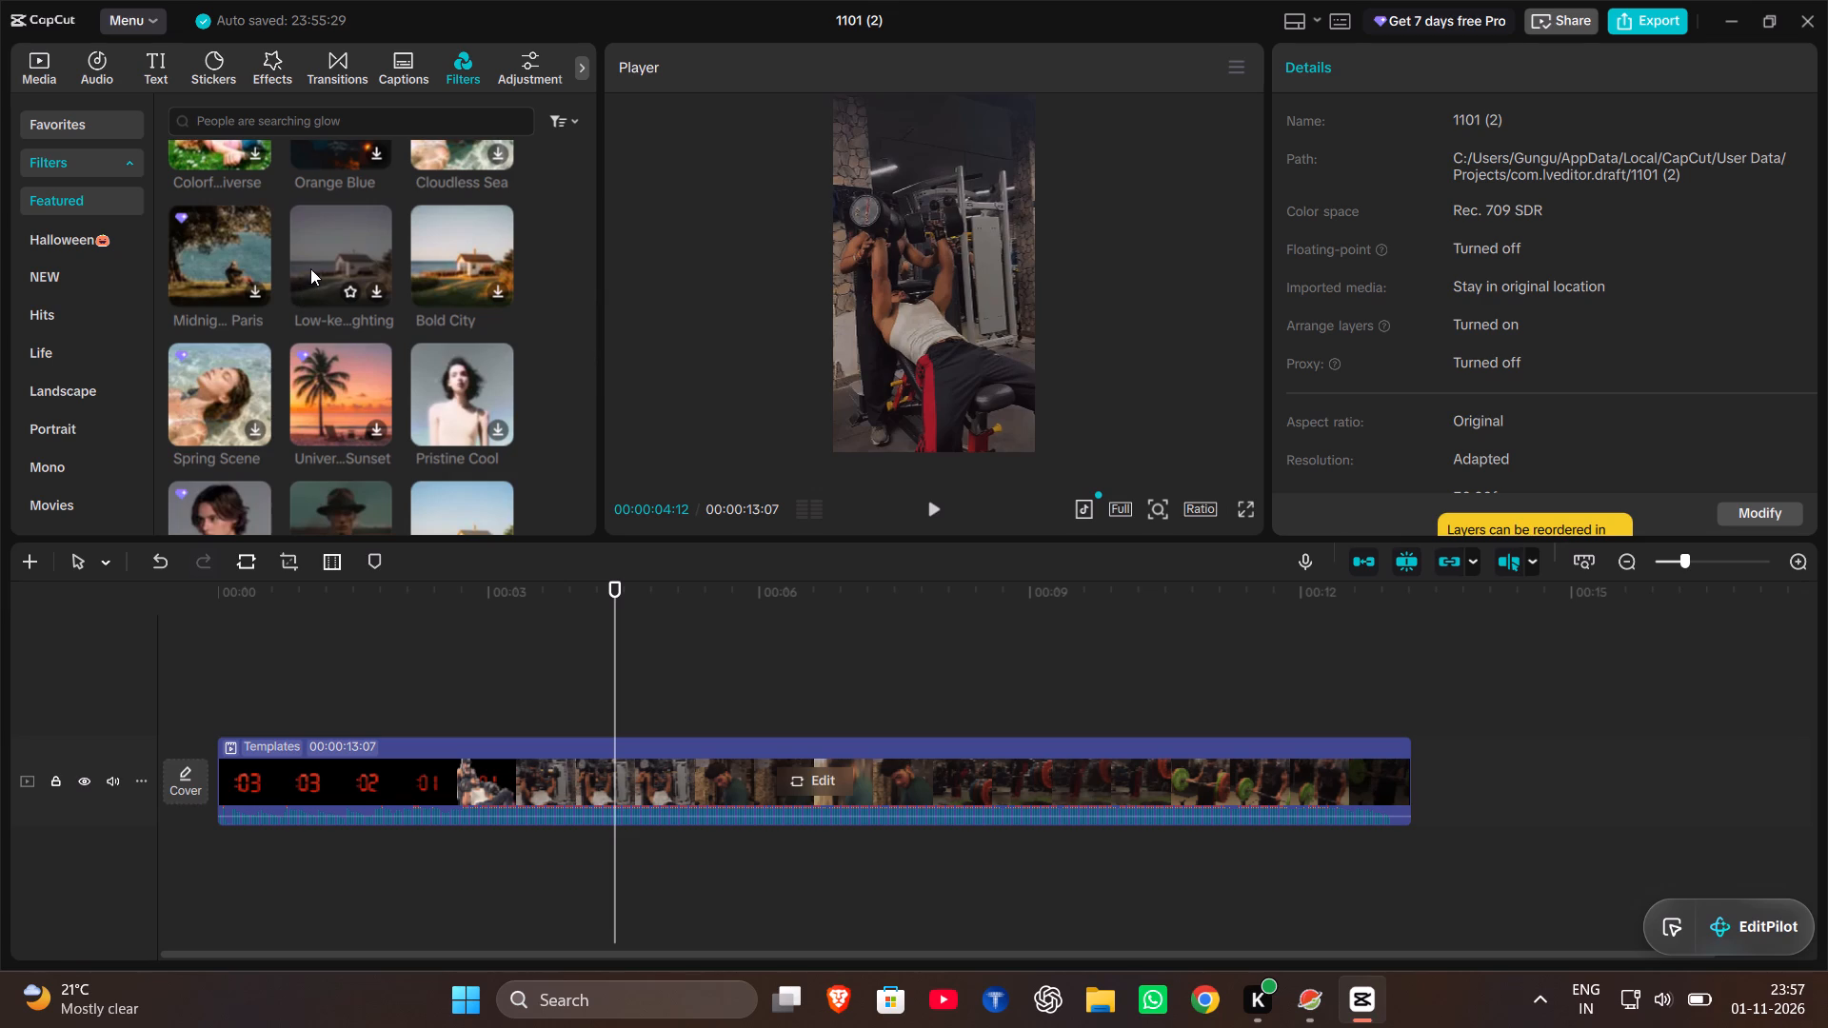
scroll(310, 268, "down", 1)
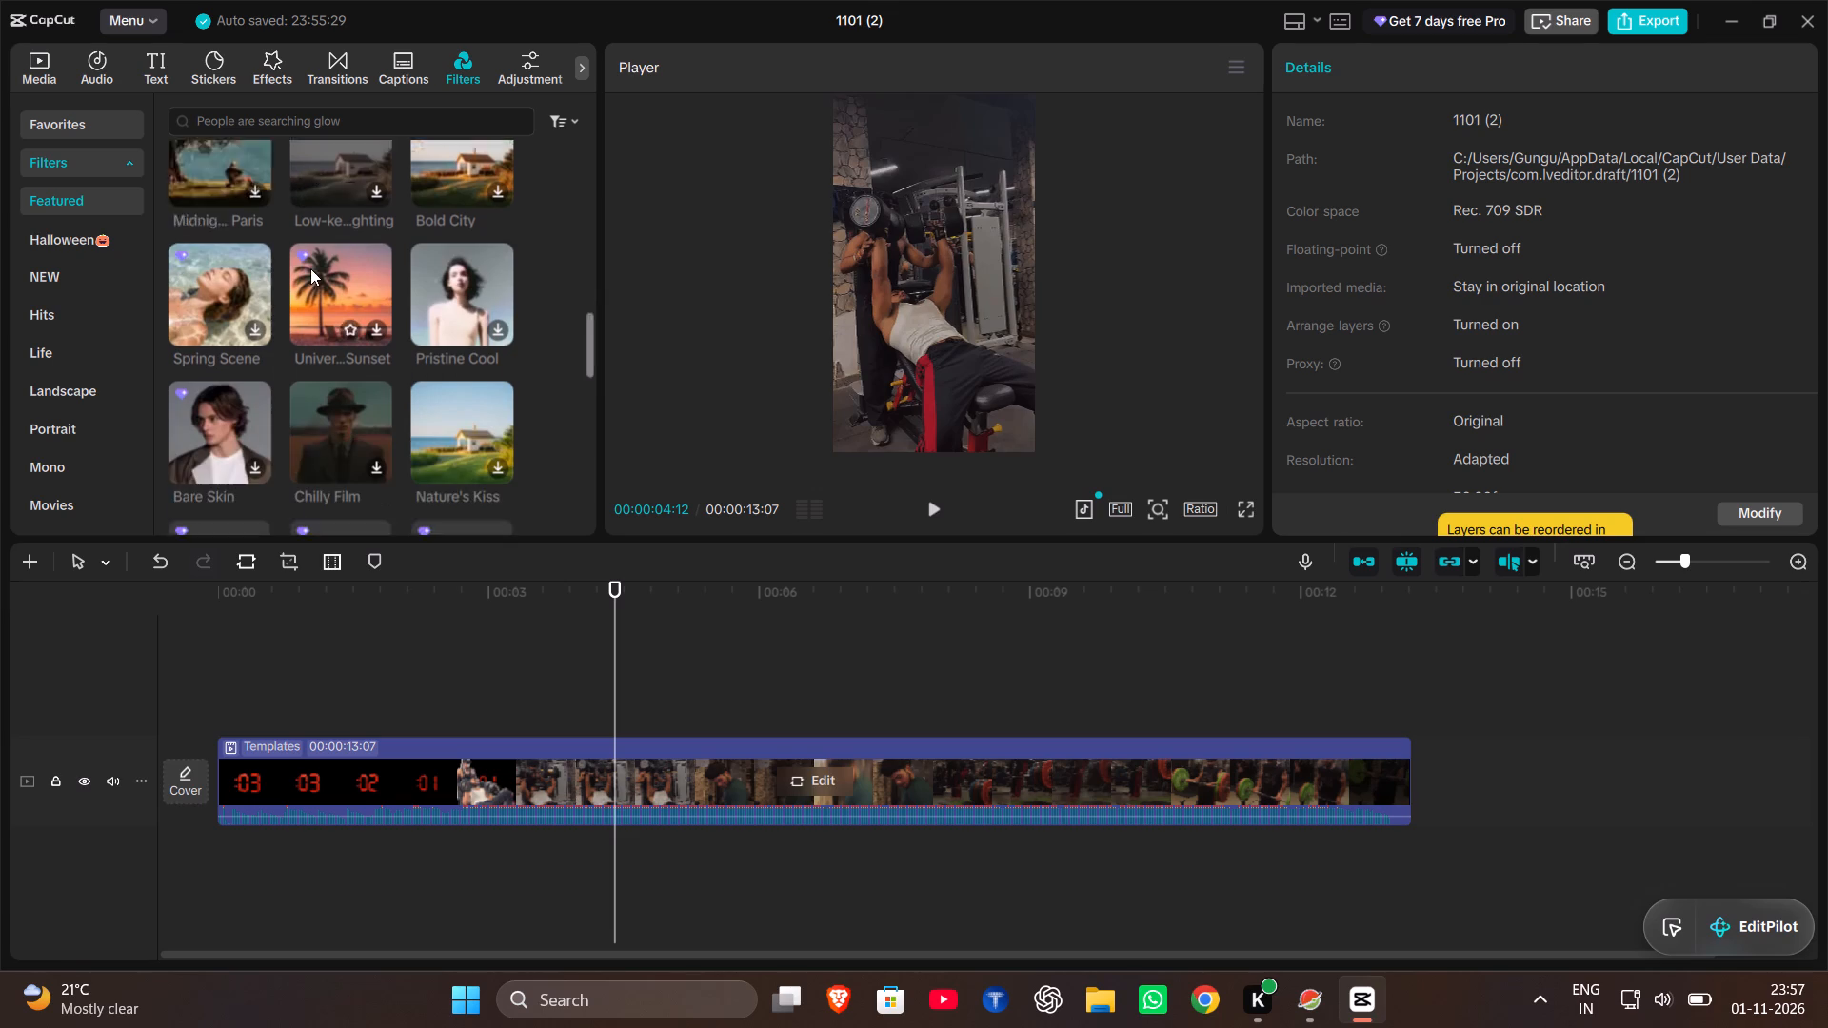
scroll(310, 268, "down", 1)
double_click(312, 255)
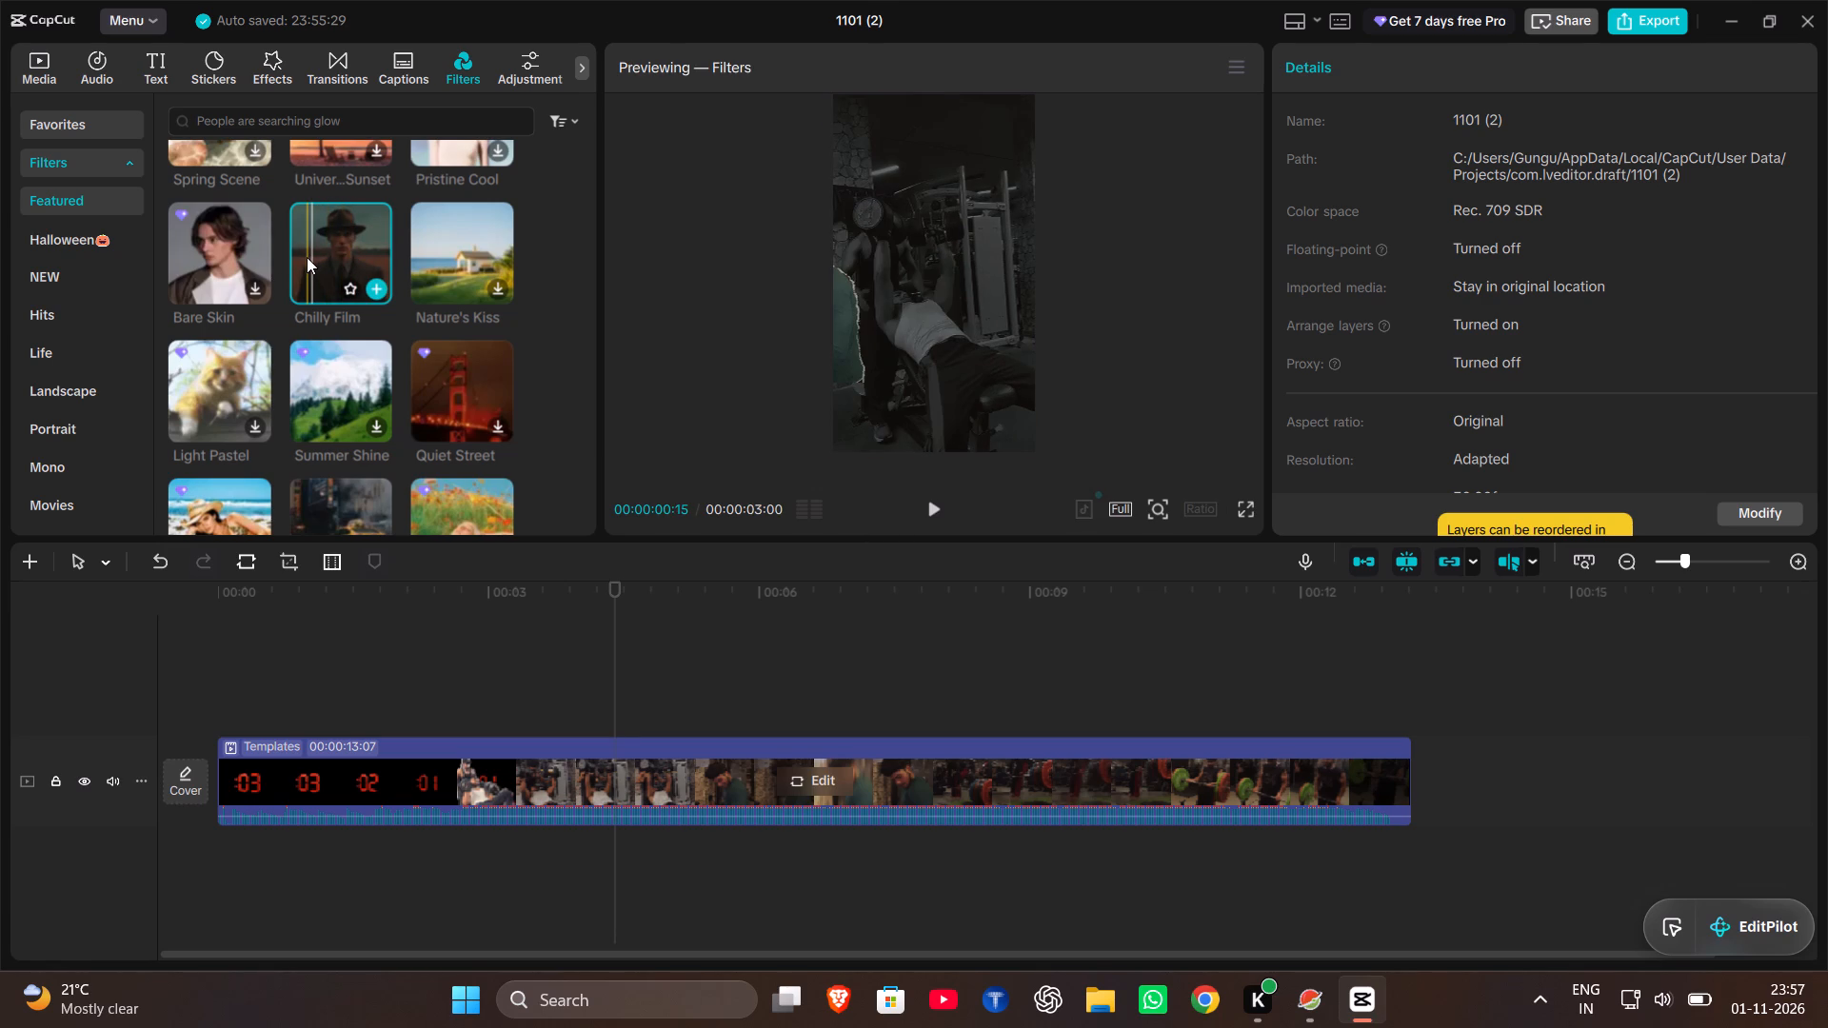
left_click(358, 248)
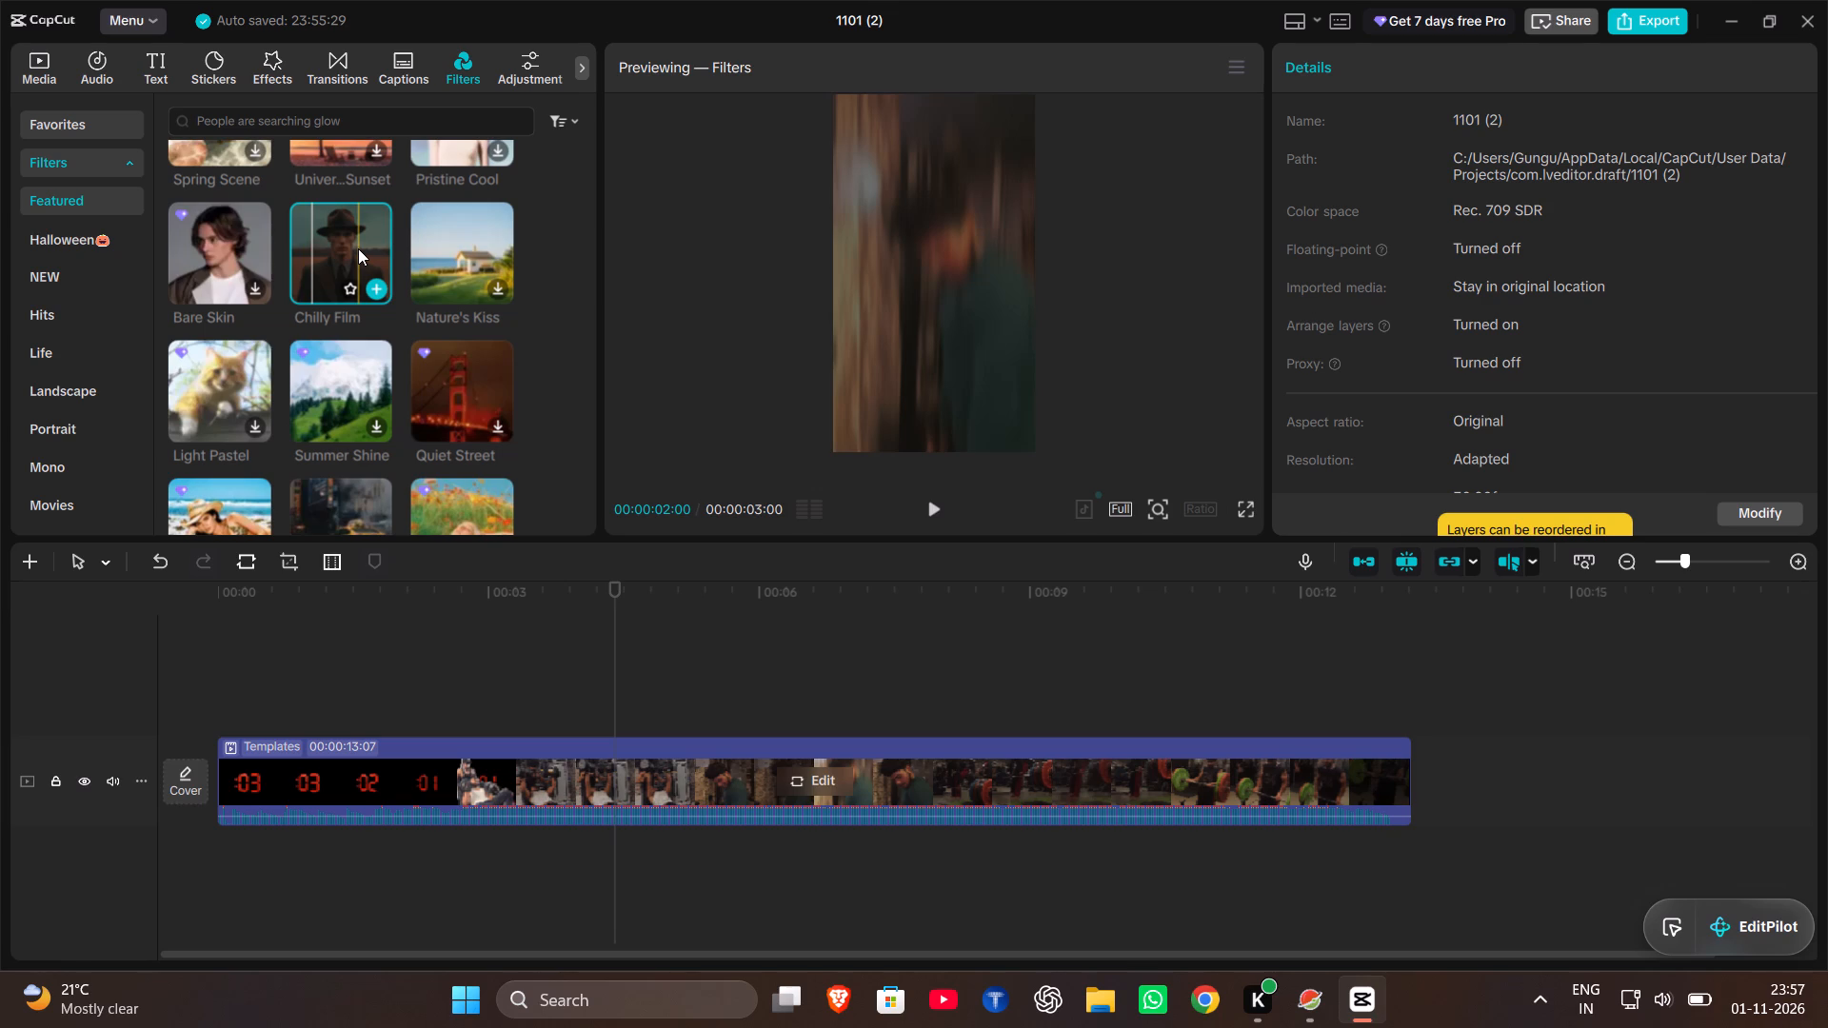
double_click(358, 248)
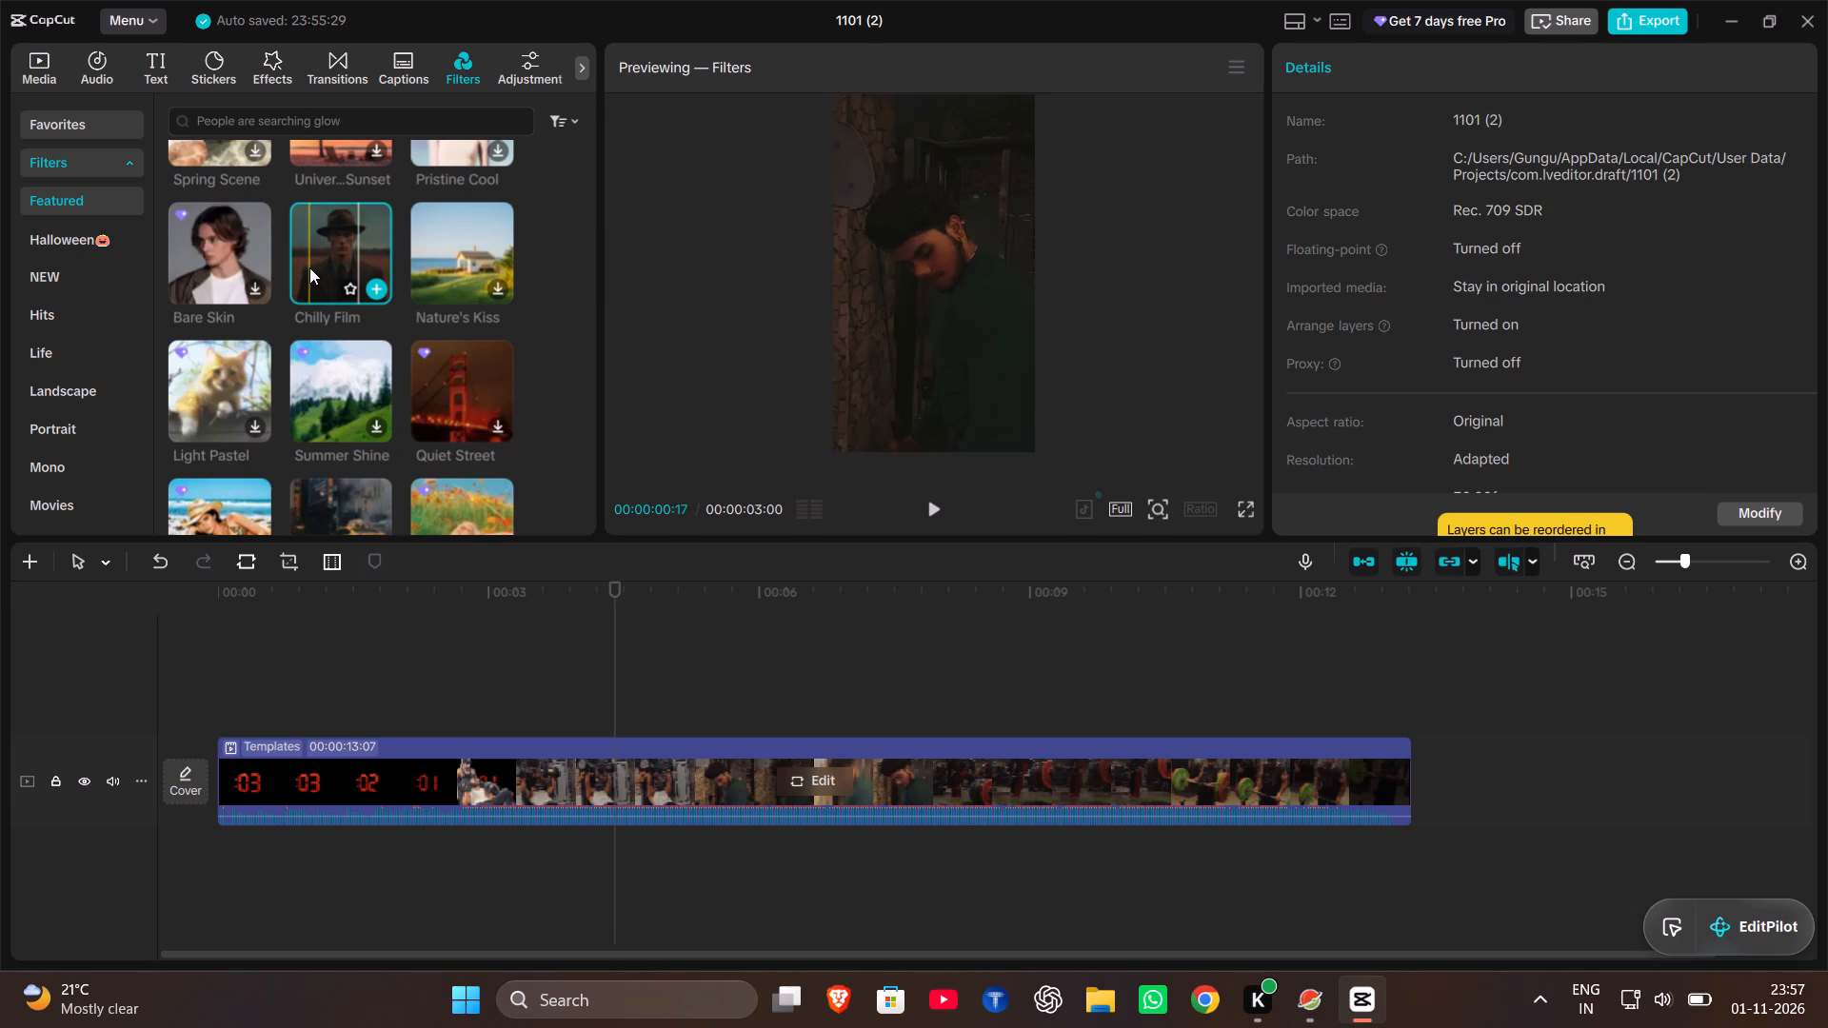
left_click(532, 662)
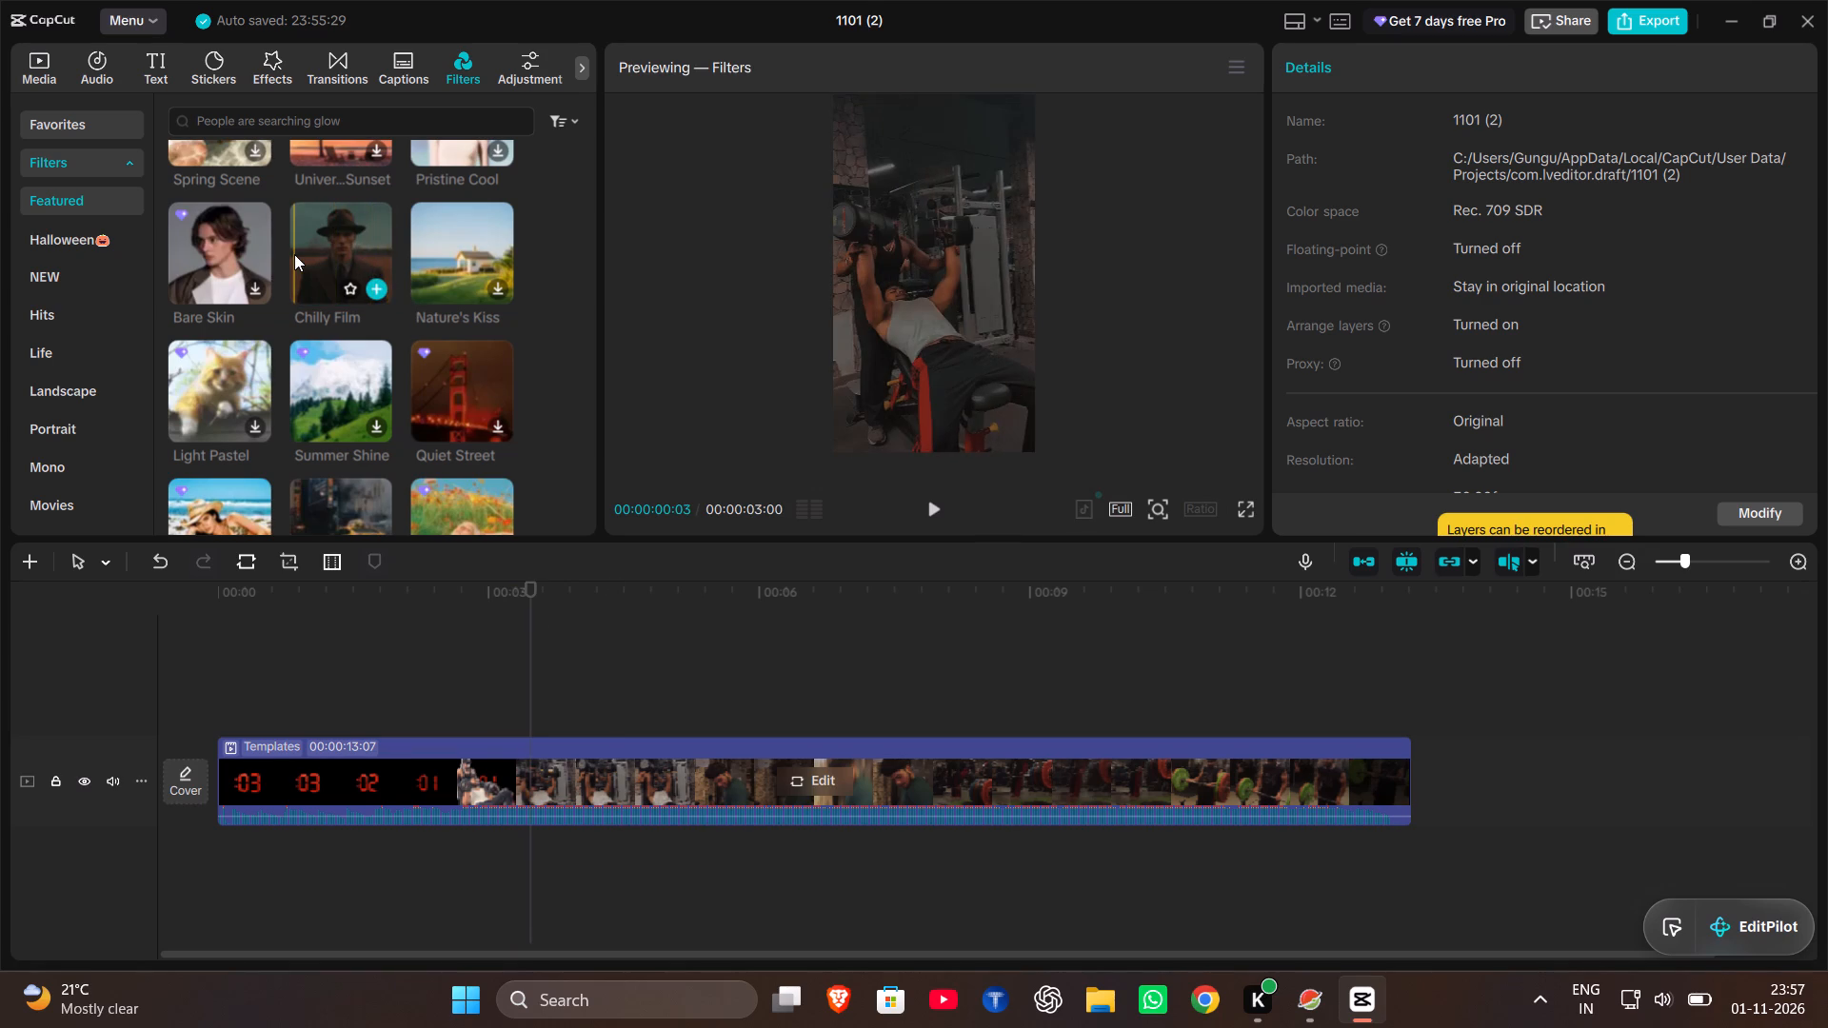
left_click(378, 286)
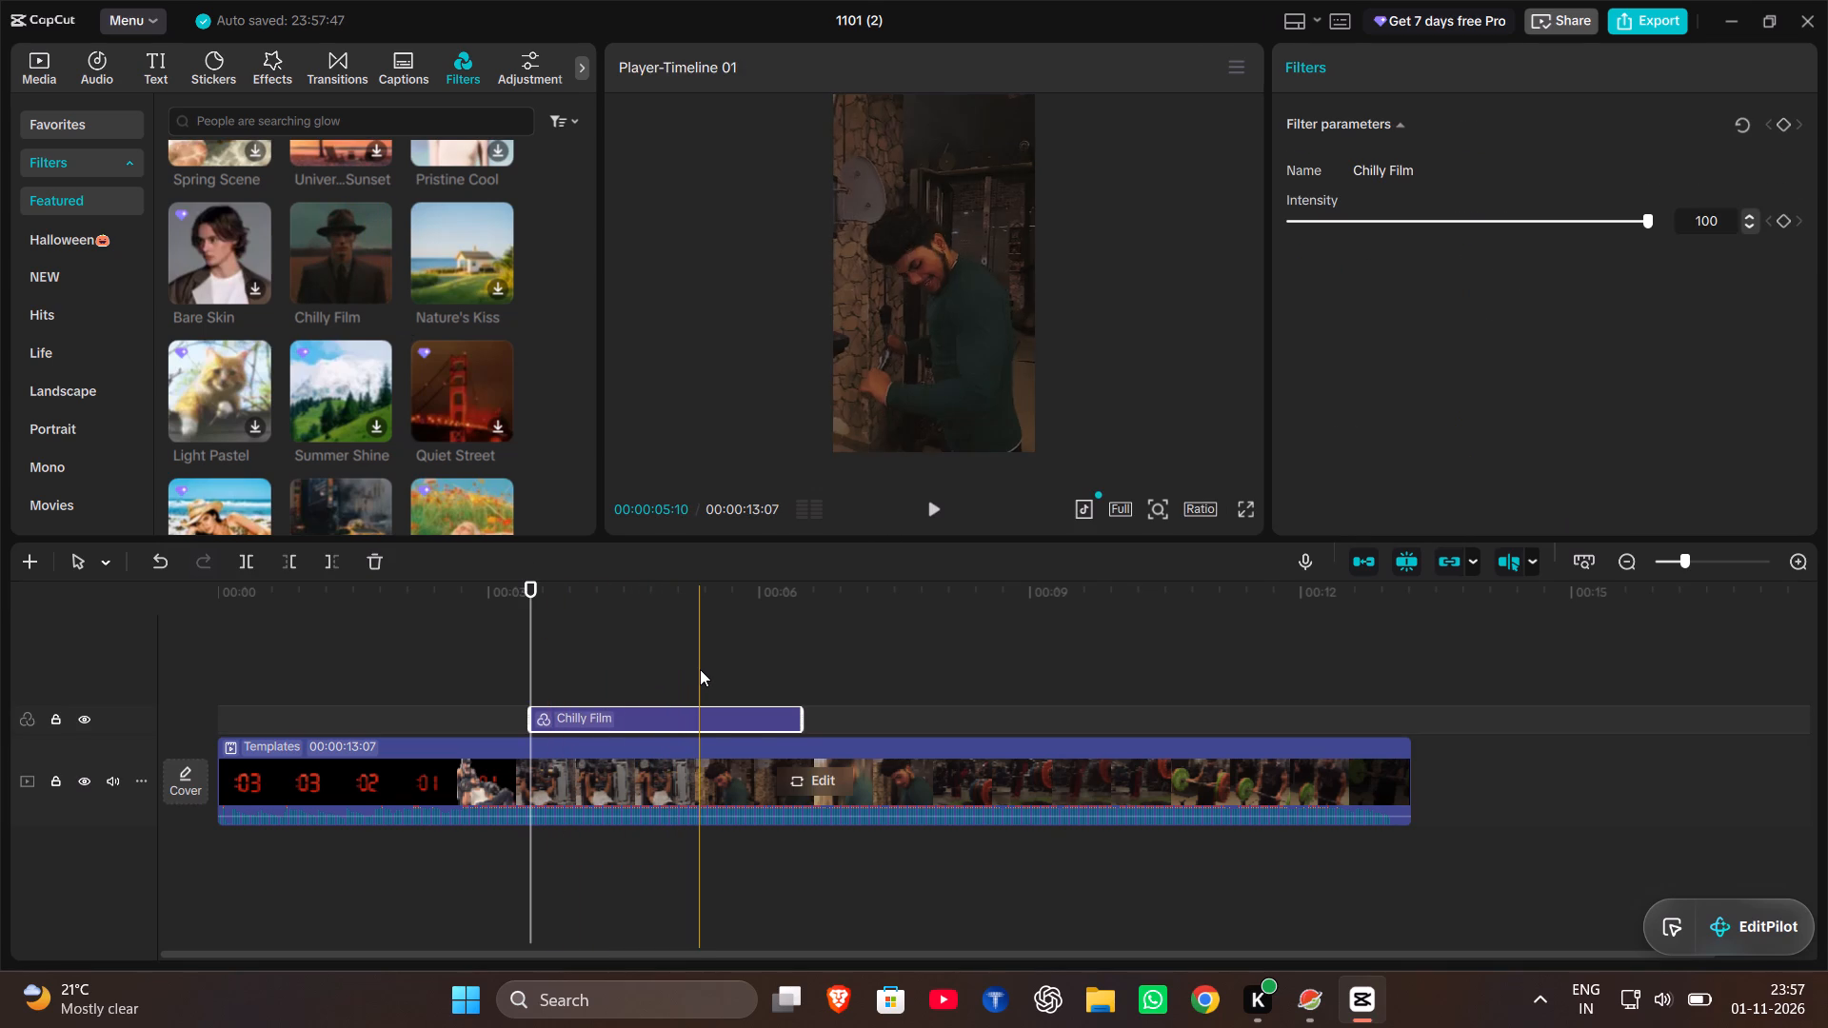
Extend the Chilly Film filter so it spans from the 01 countdown at 00:00:02:02 to the template's end.
left_click_drag(801, 720, 978, 724)
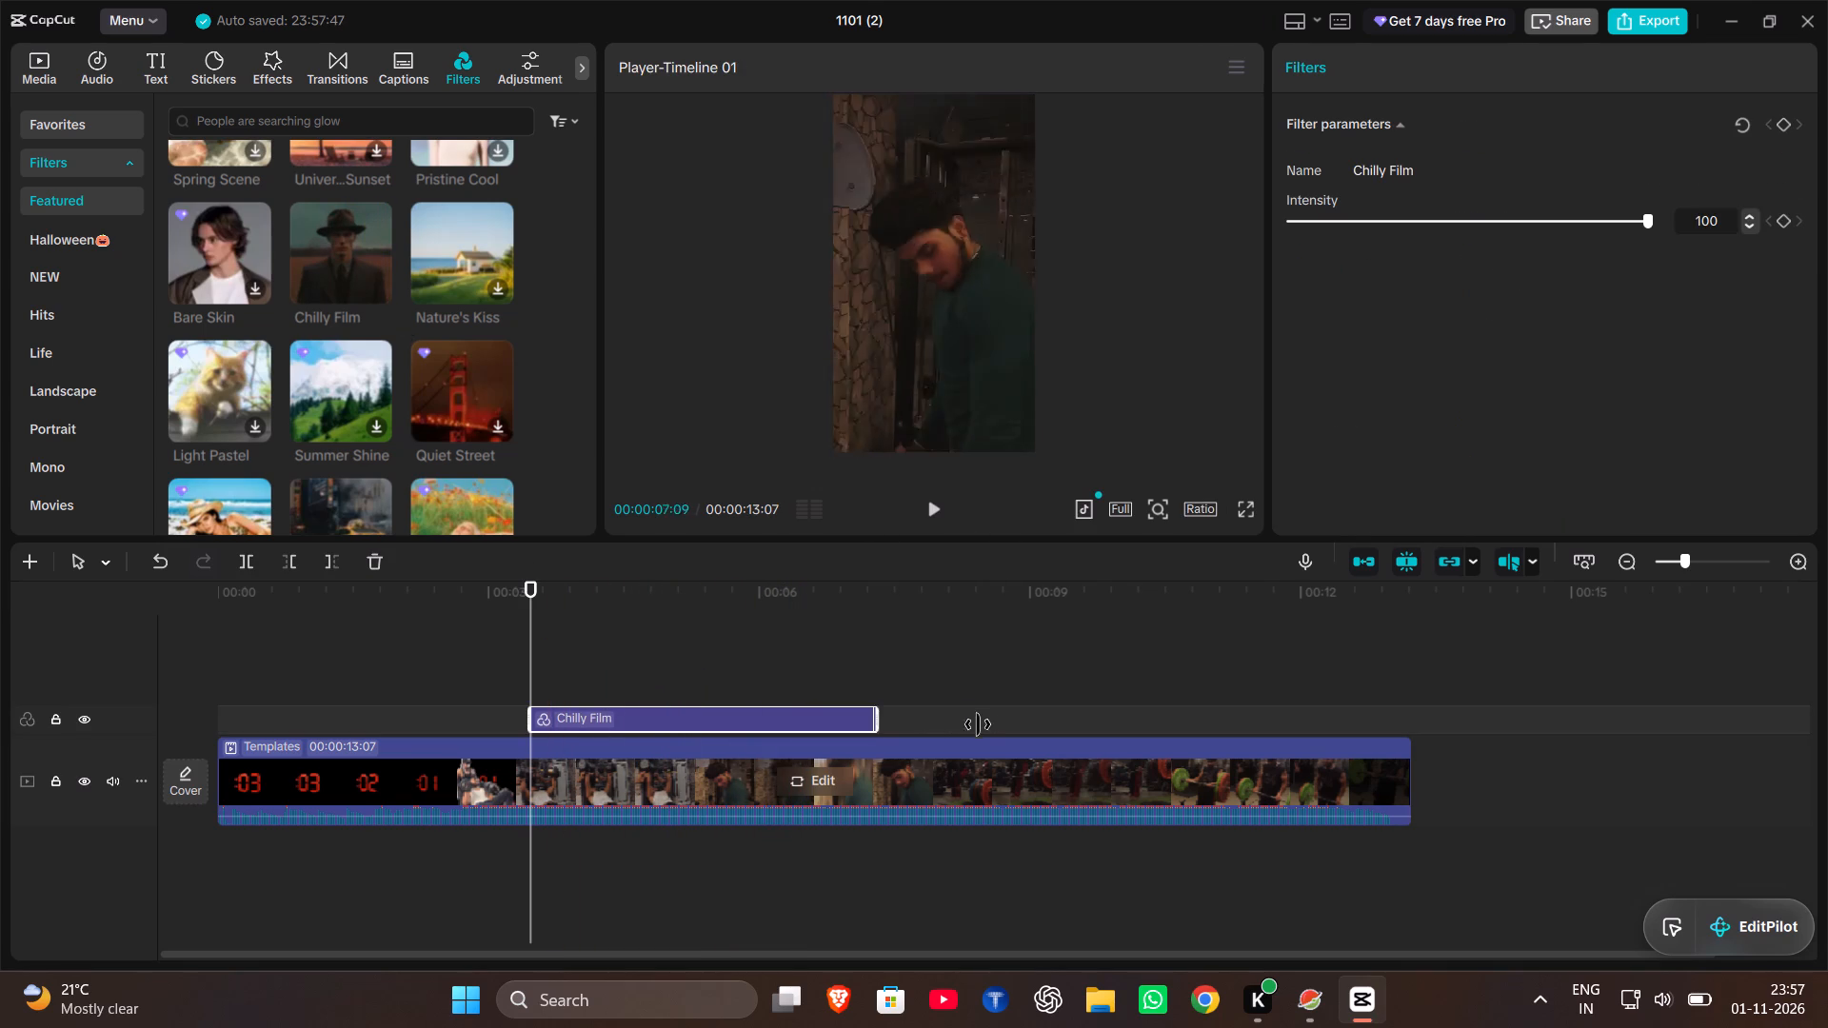
left_click_drag(978, 724, 1412, 710)
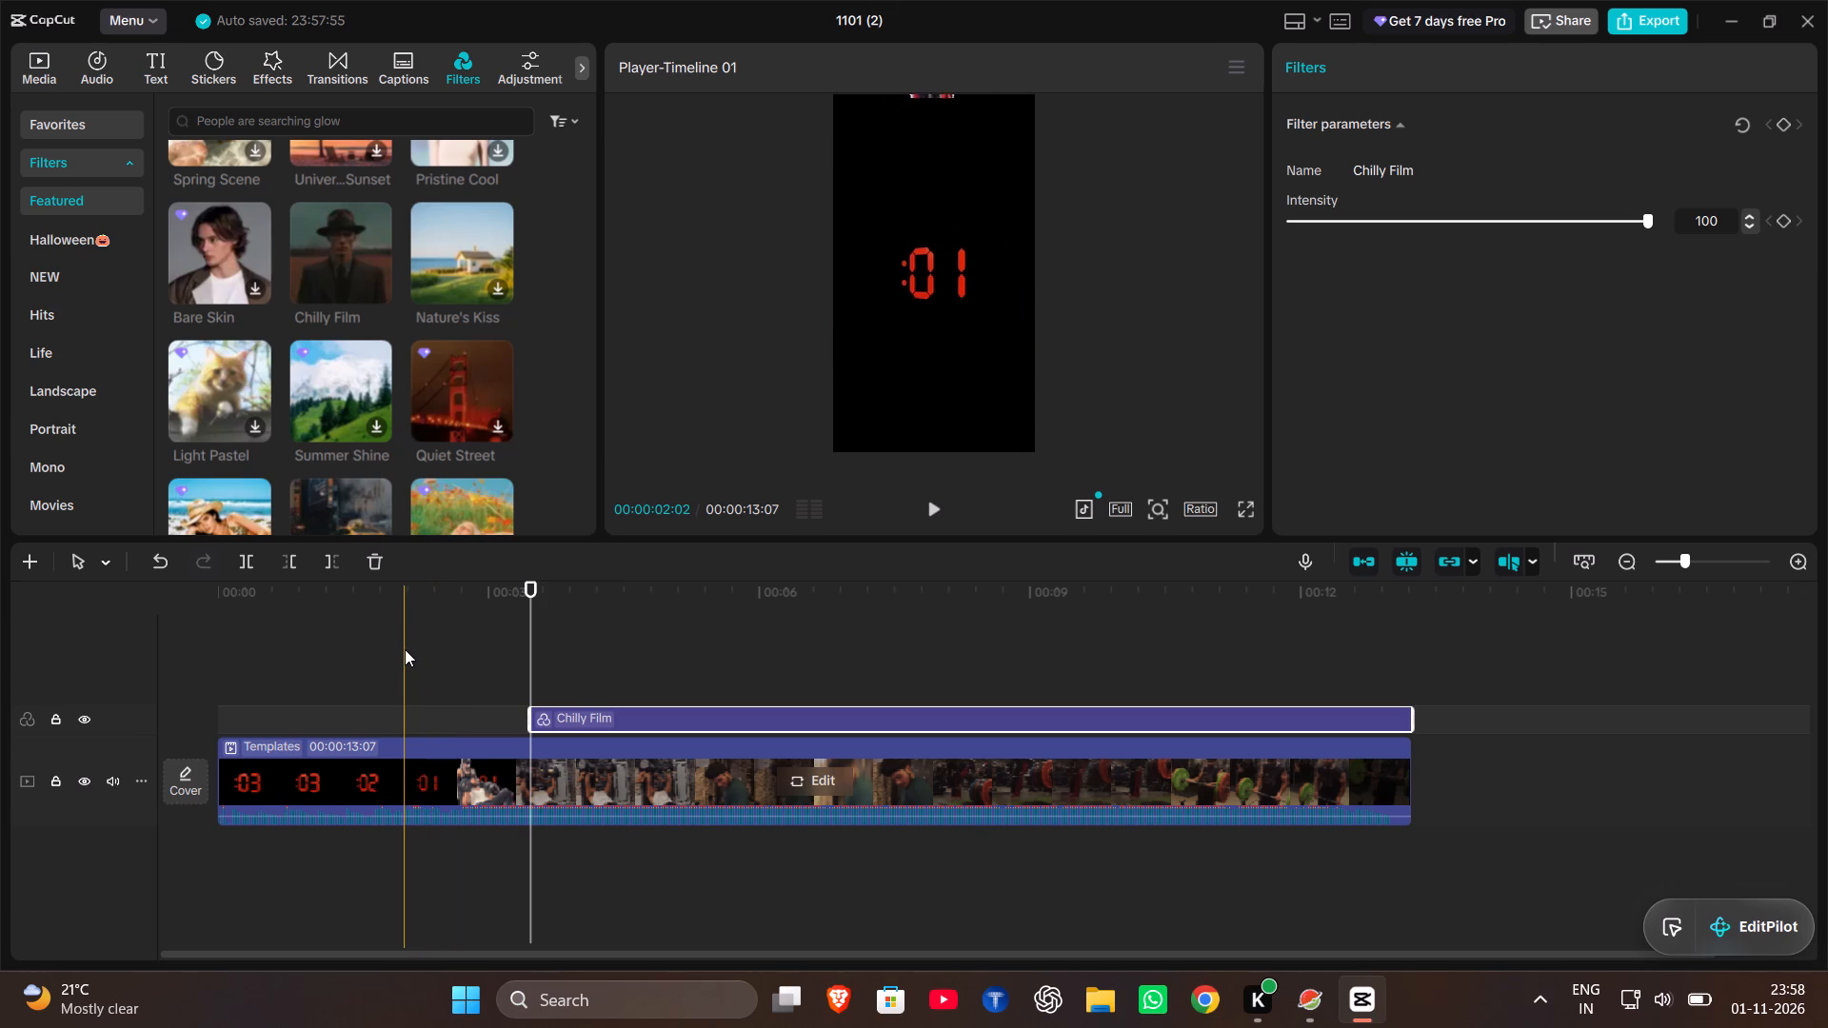
left_click(405, 650)
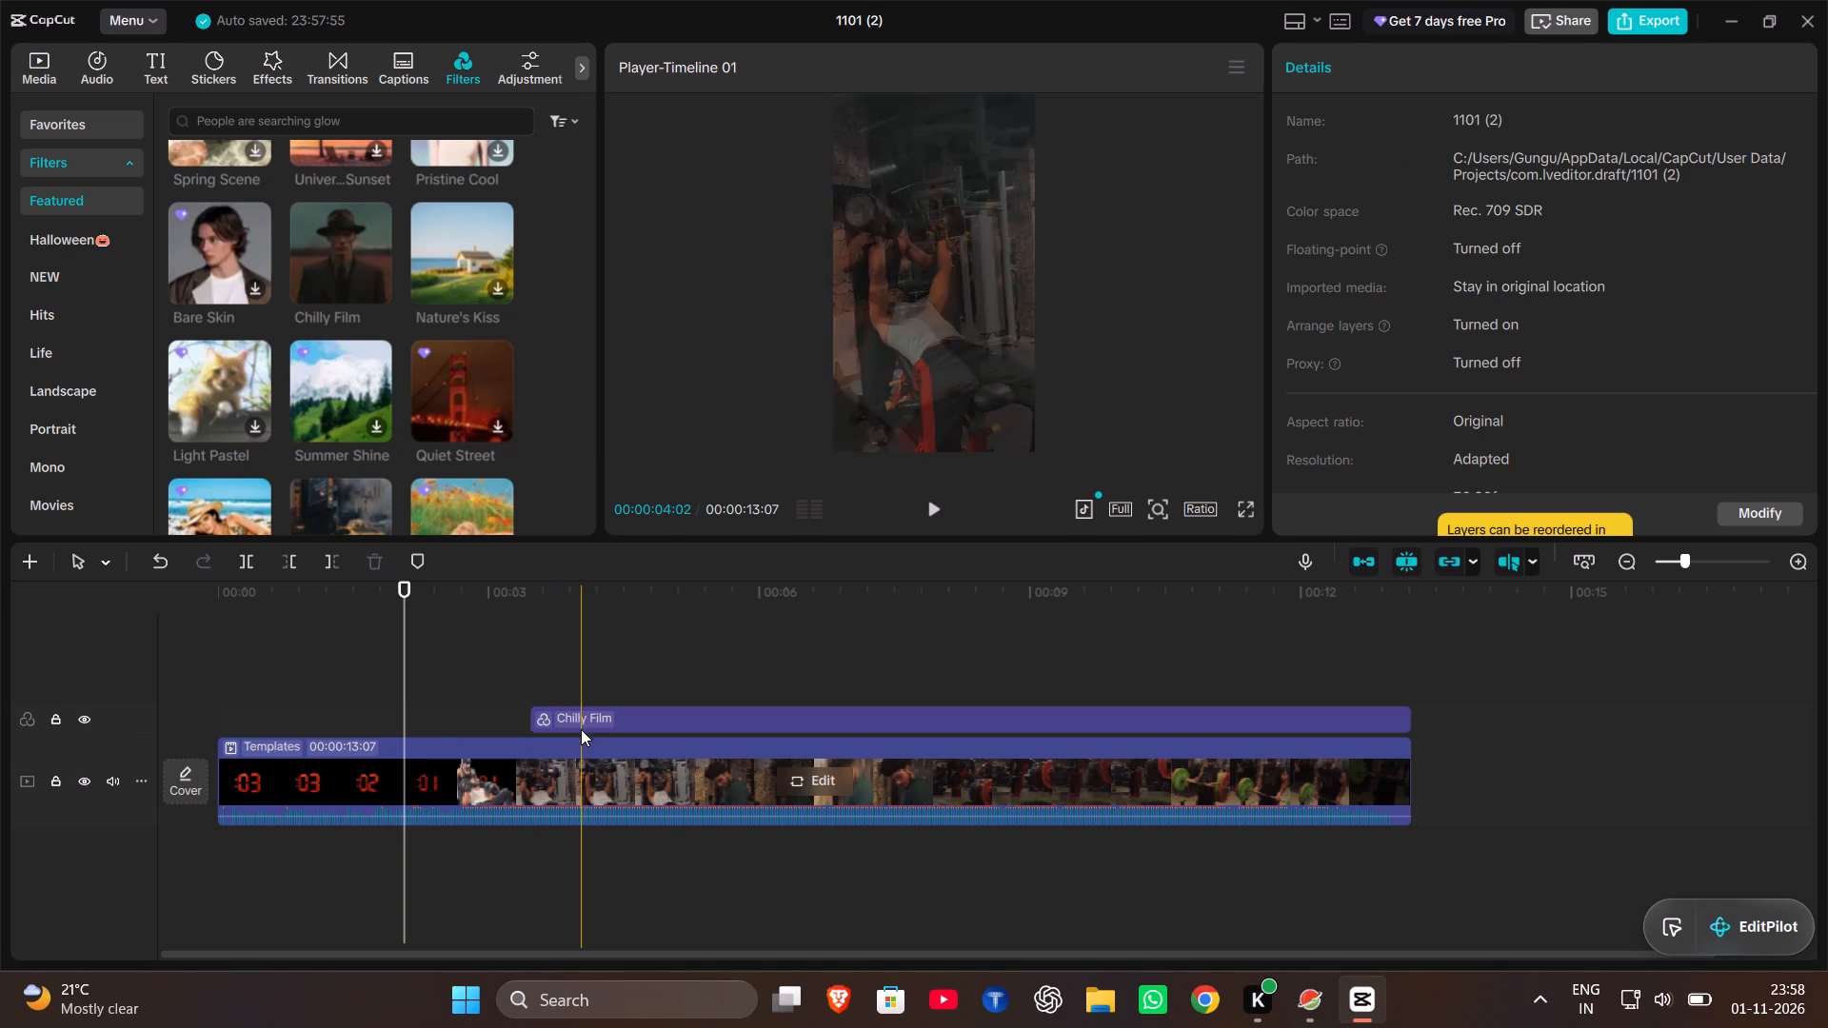
left_click(576, 716)
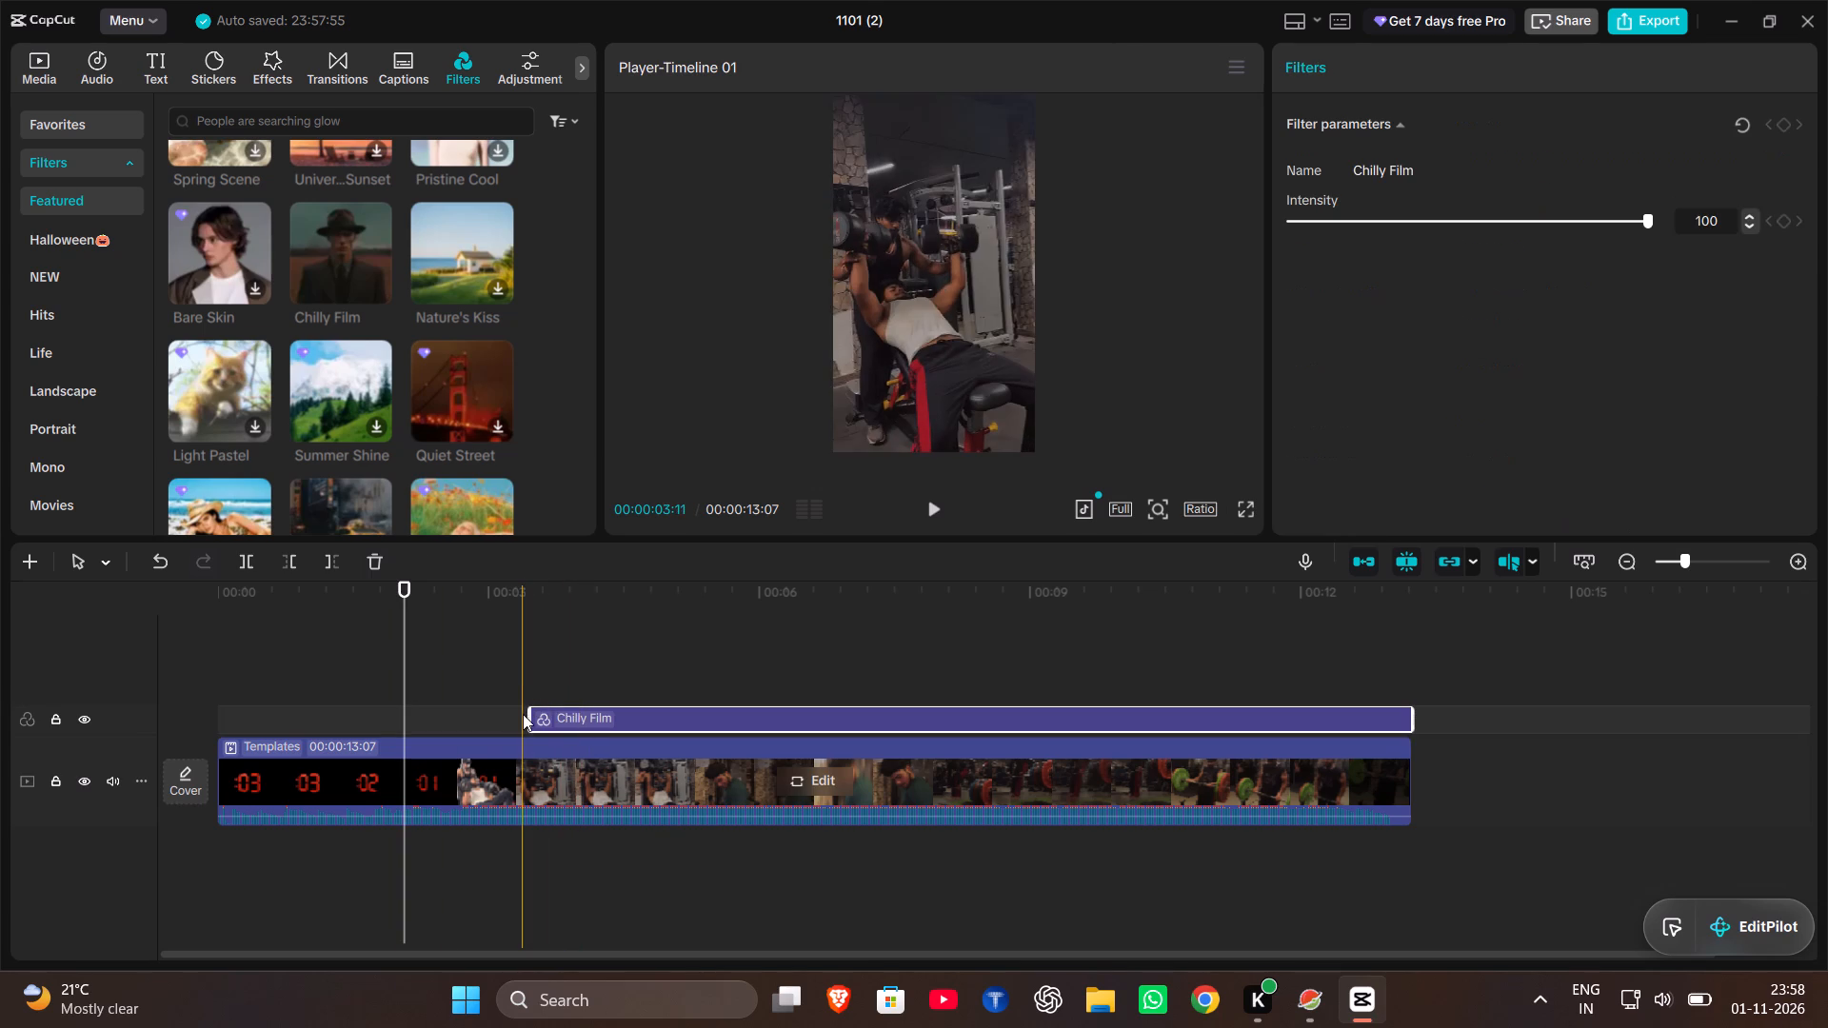
left_click_drag(528, 714, 432, 704)
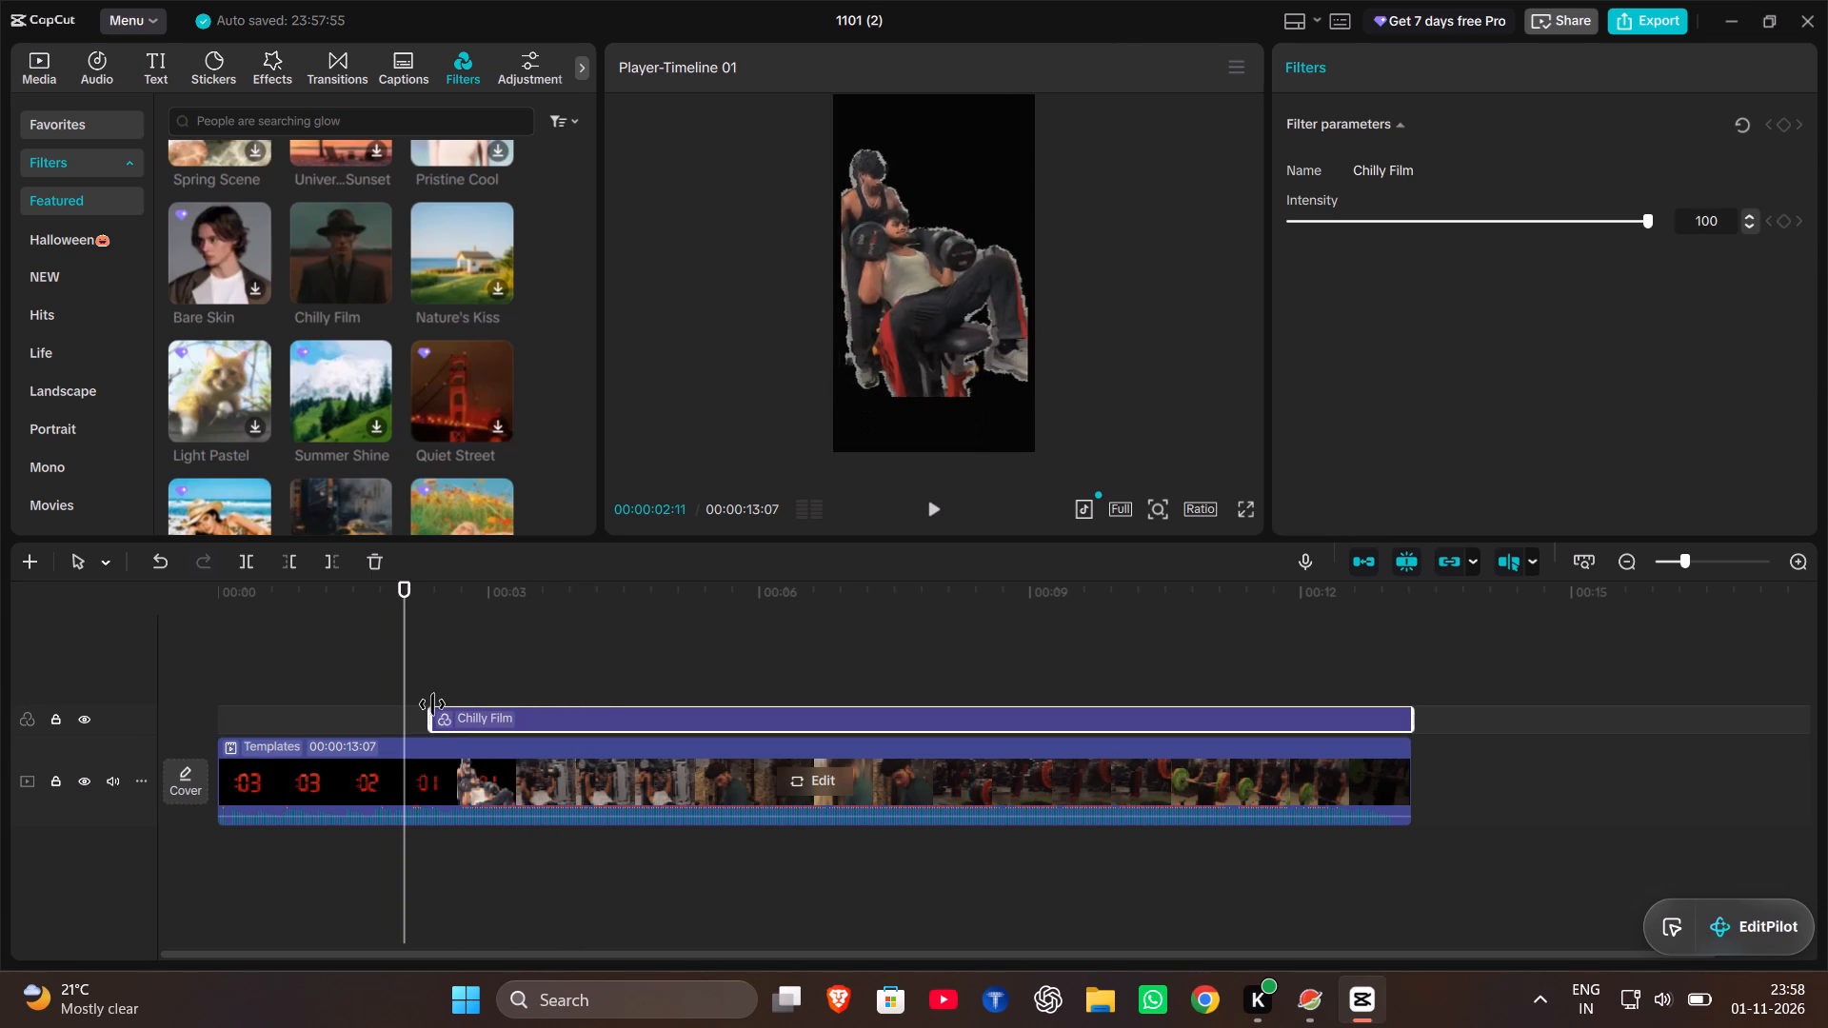
left_click_drag(432, 704, 404, 702)
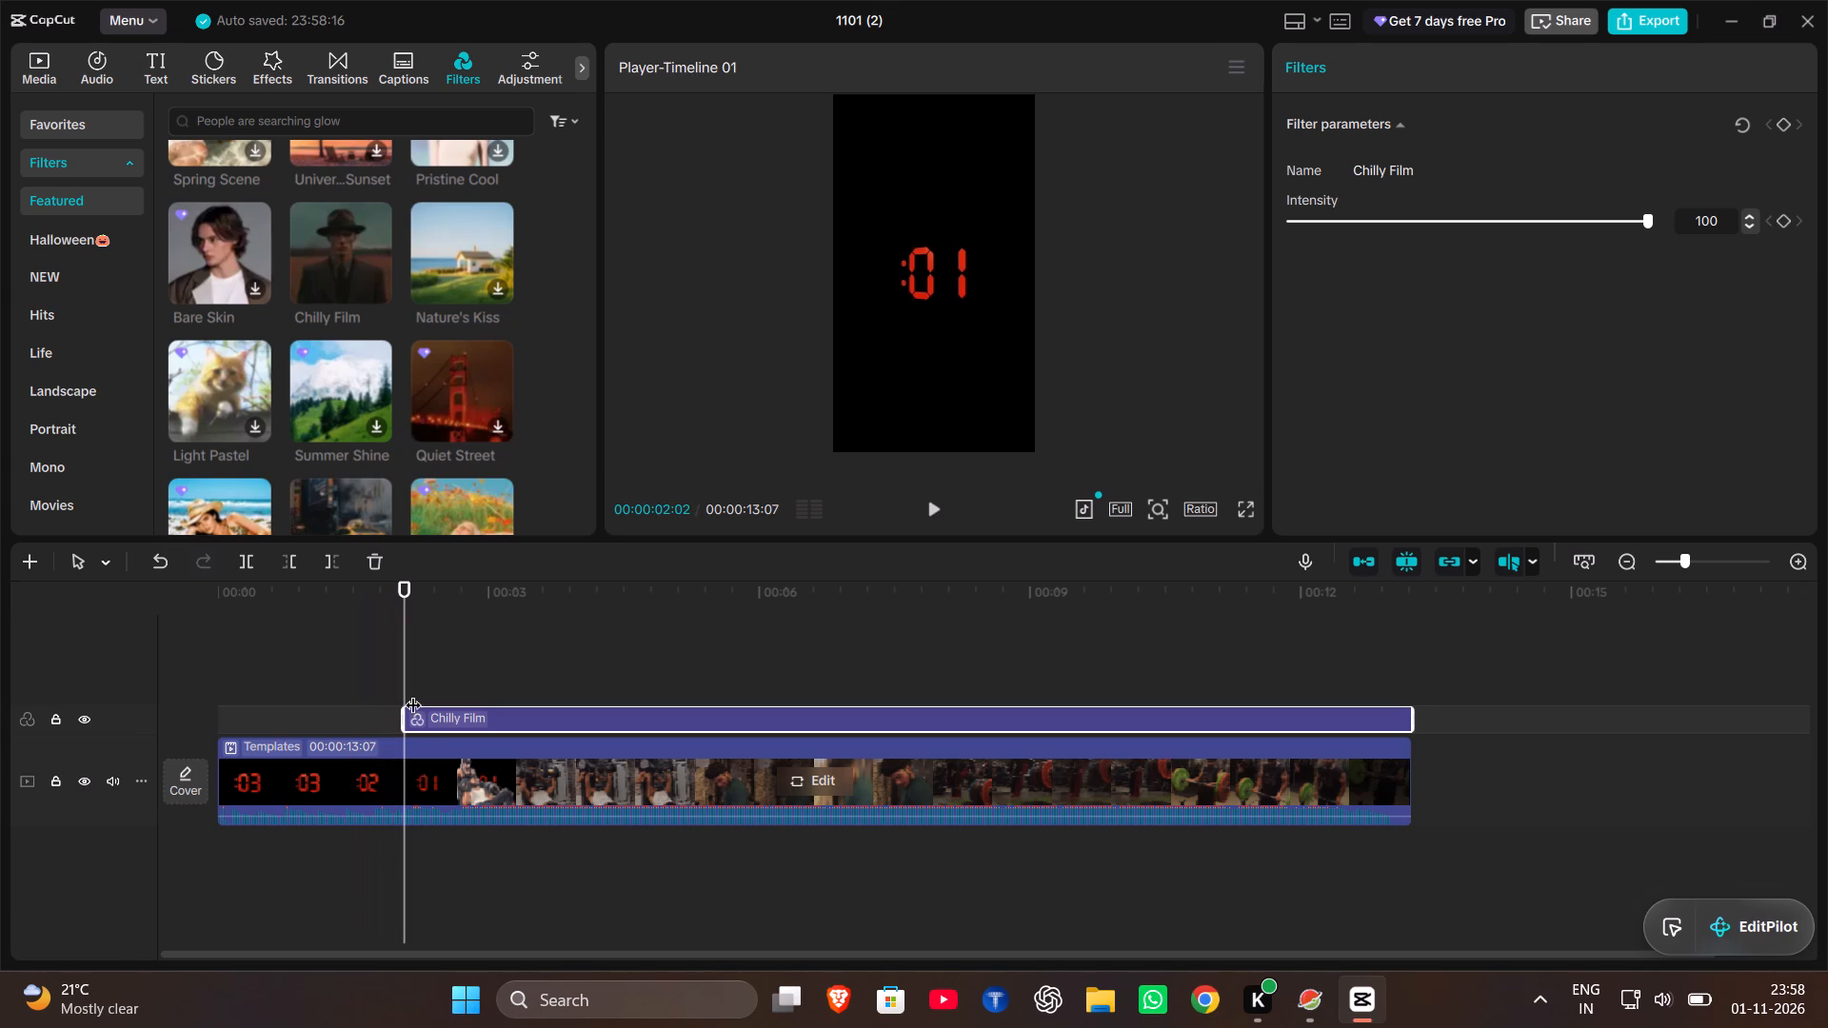
Play the video from the start to review the Chilly Film look across the clips.
left_click(310, 683)
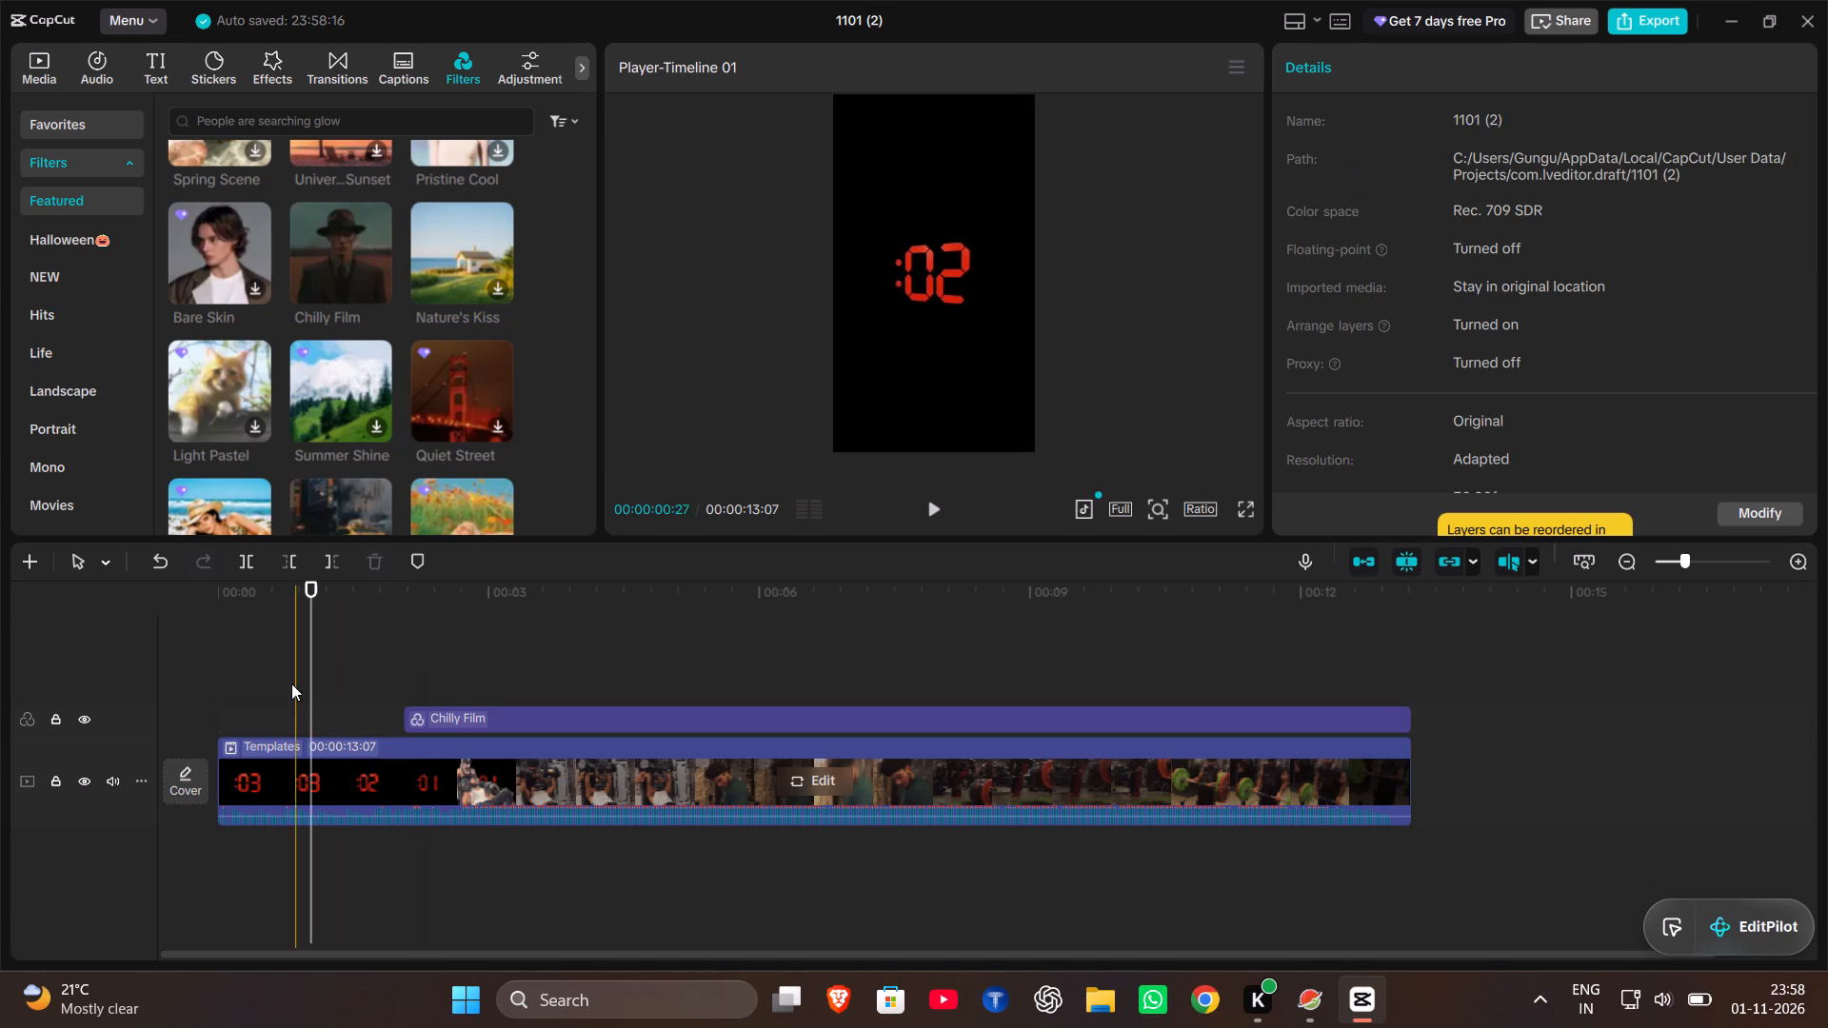
left_click(232, 681)
key("space")
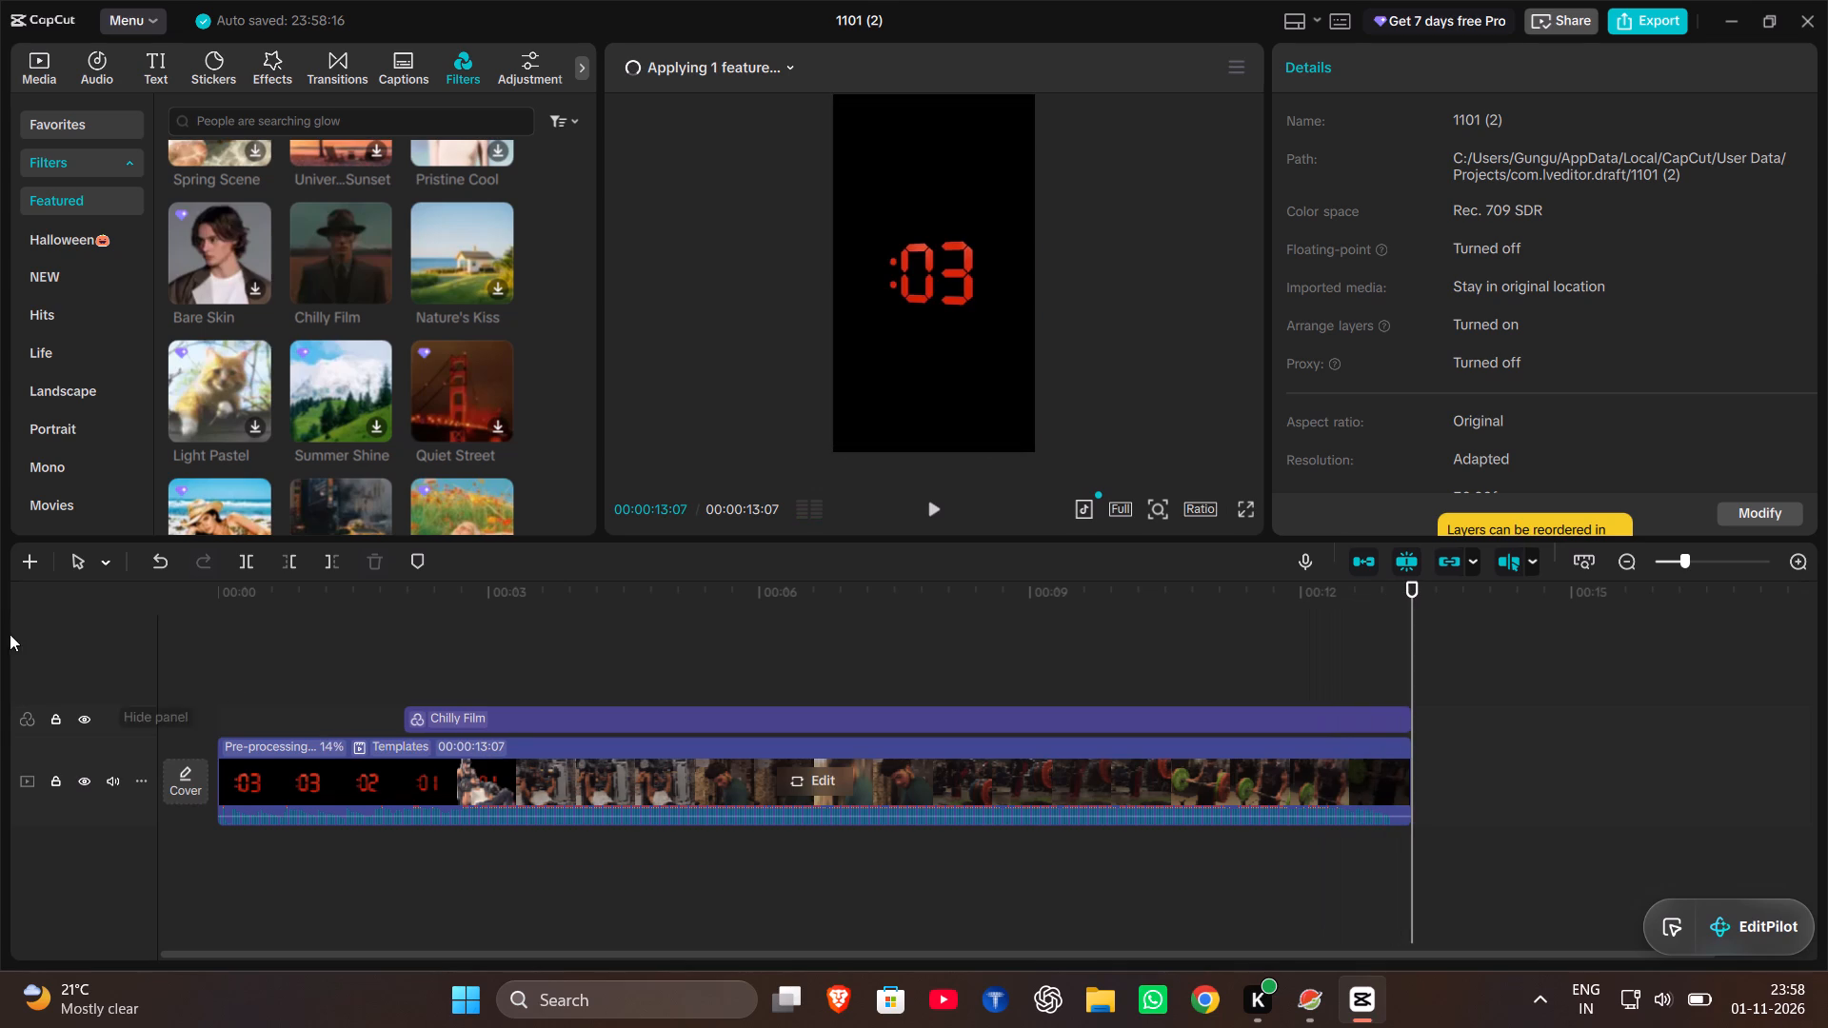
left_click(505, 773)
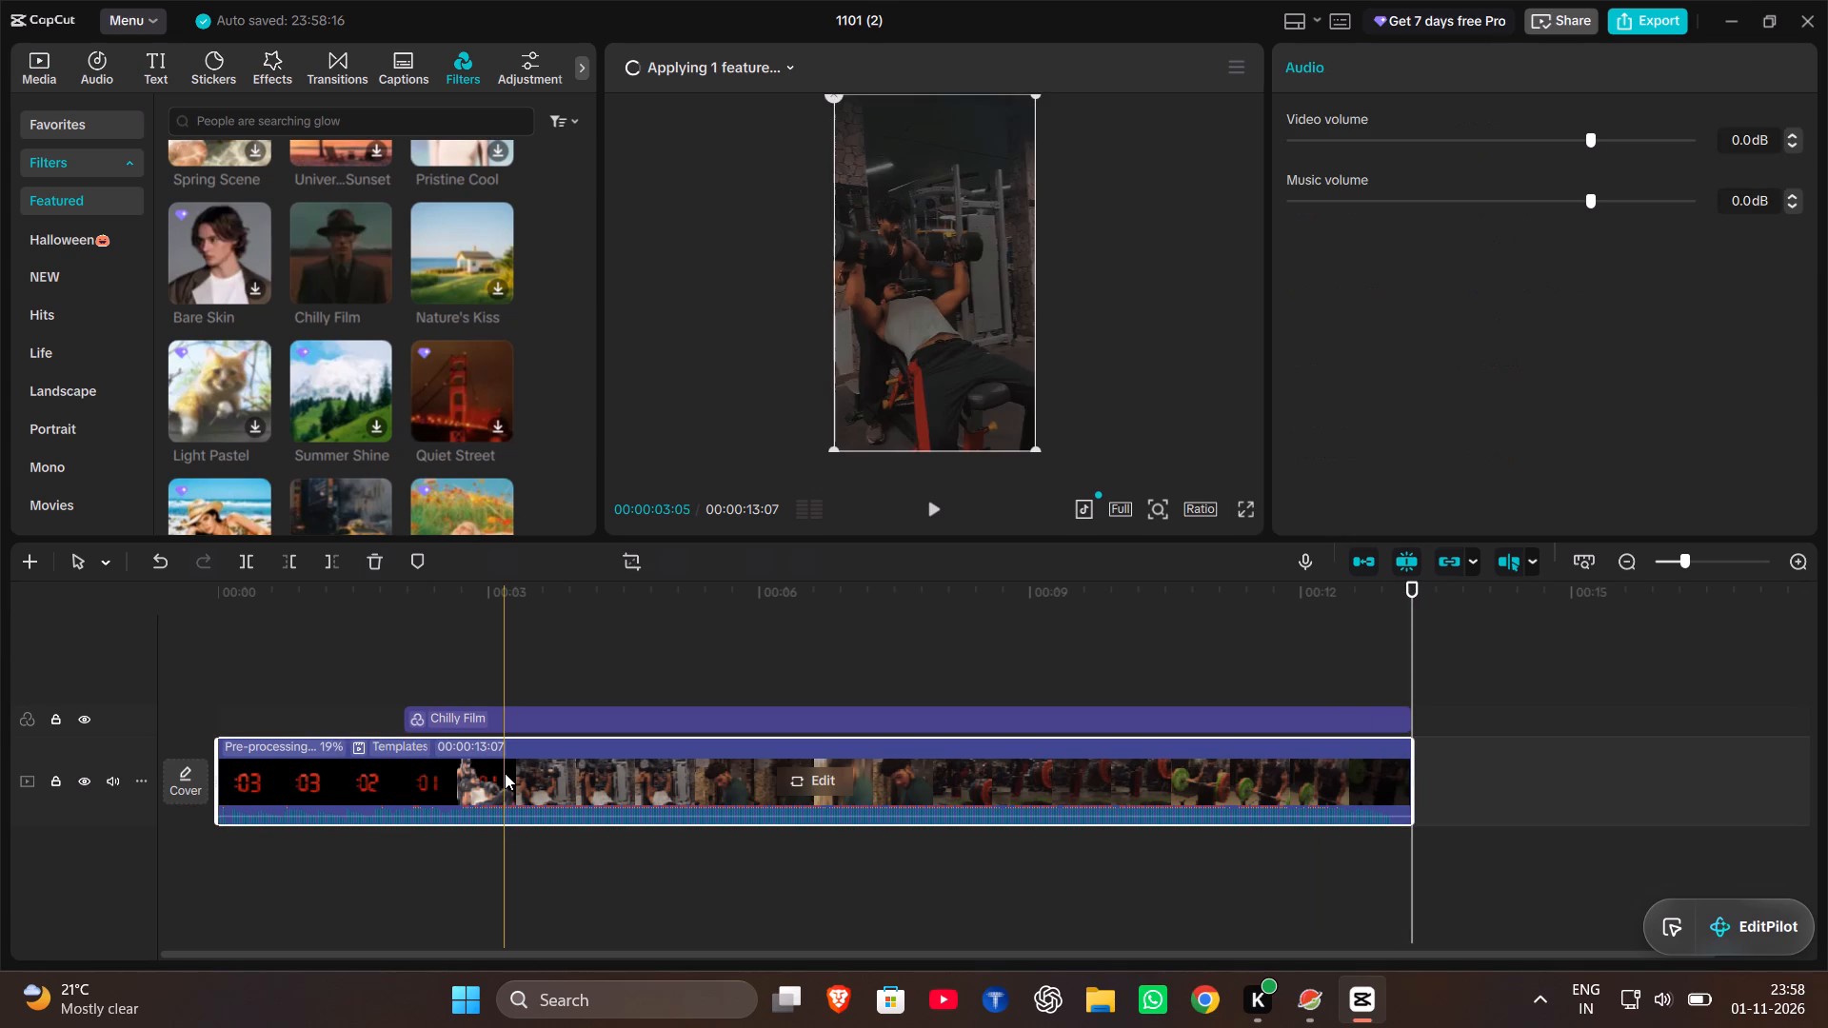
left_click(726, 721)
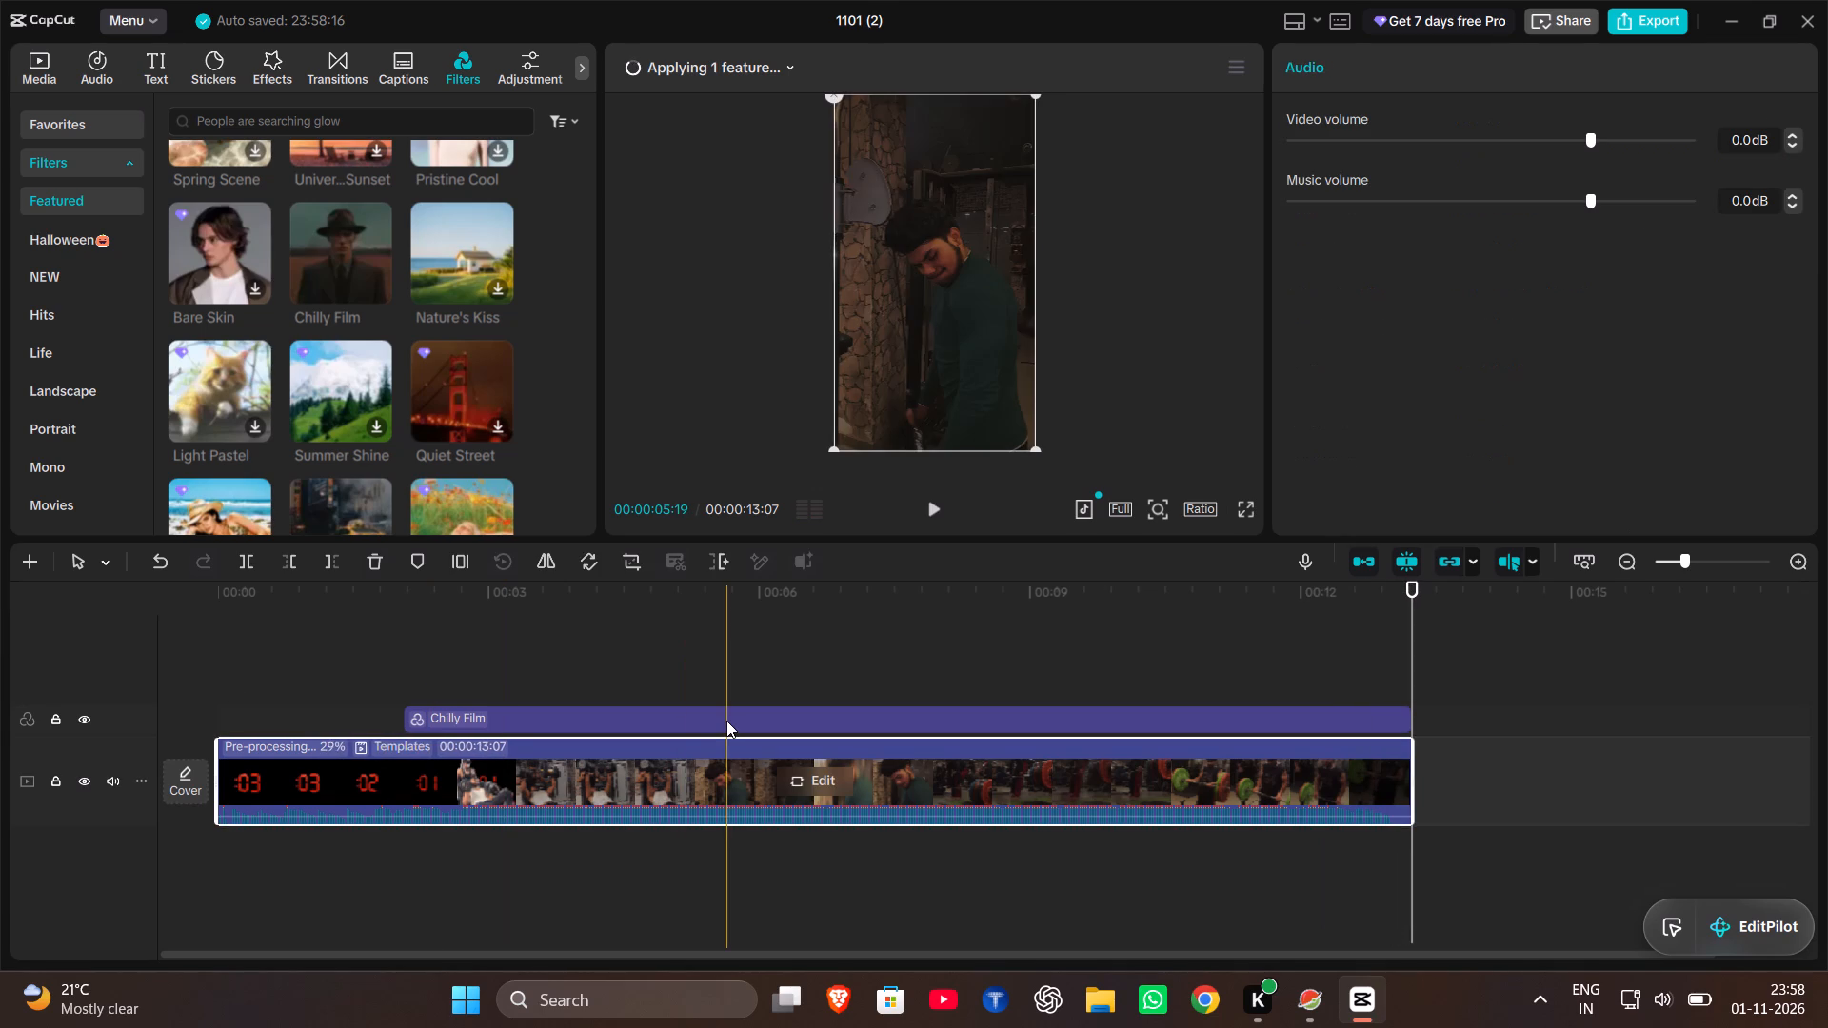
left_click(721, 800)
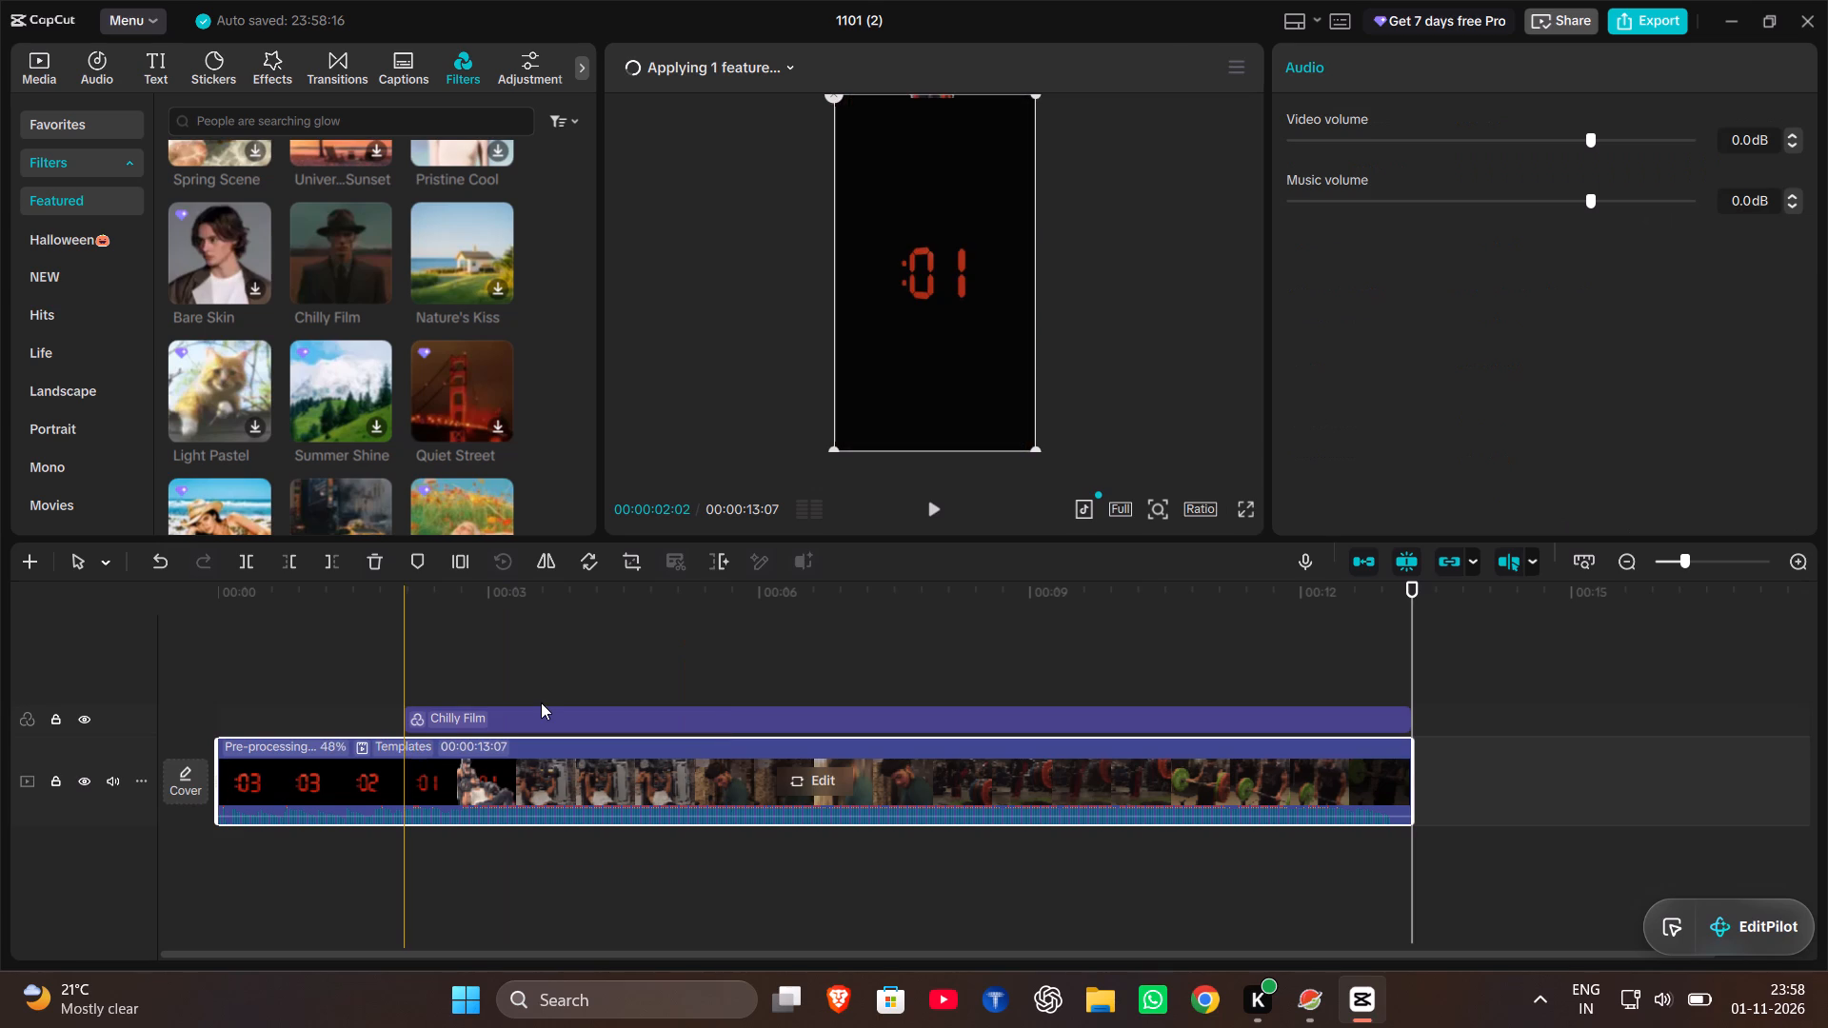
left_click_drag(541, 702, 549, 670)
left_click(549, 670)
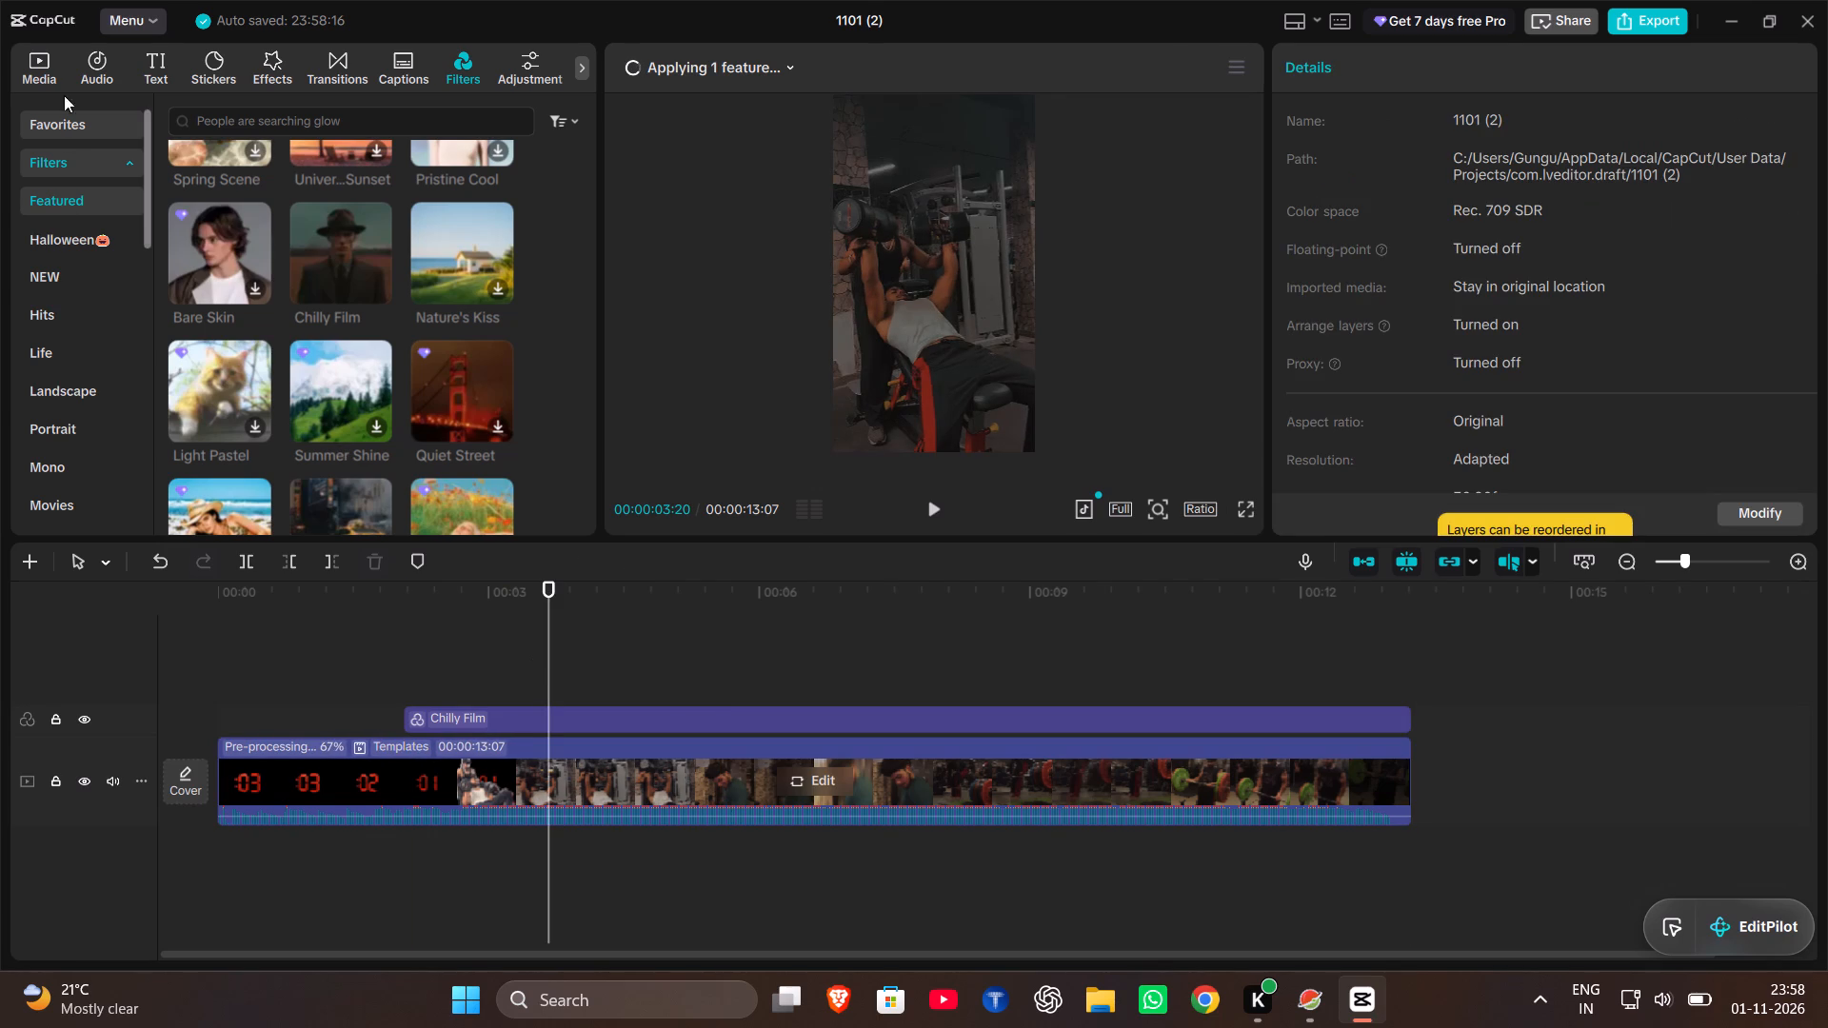
Search the music library for "montag".
left_click(39, 64)
left_click(78, 62)
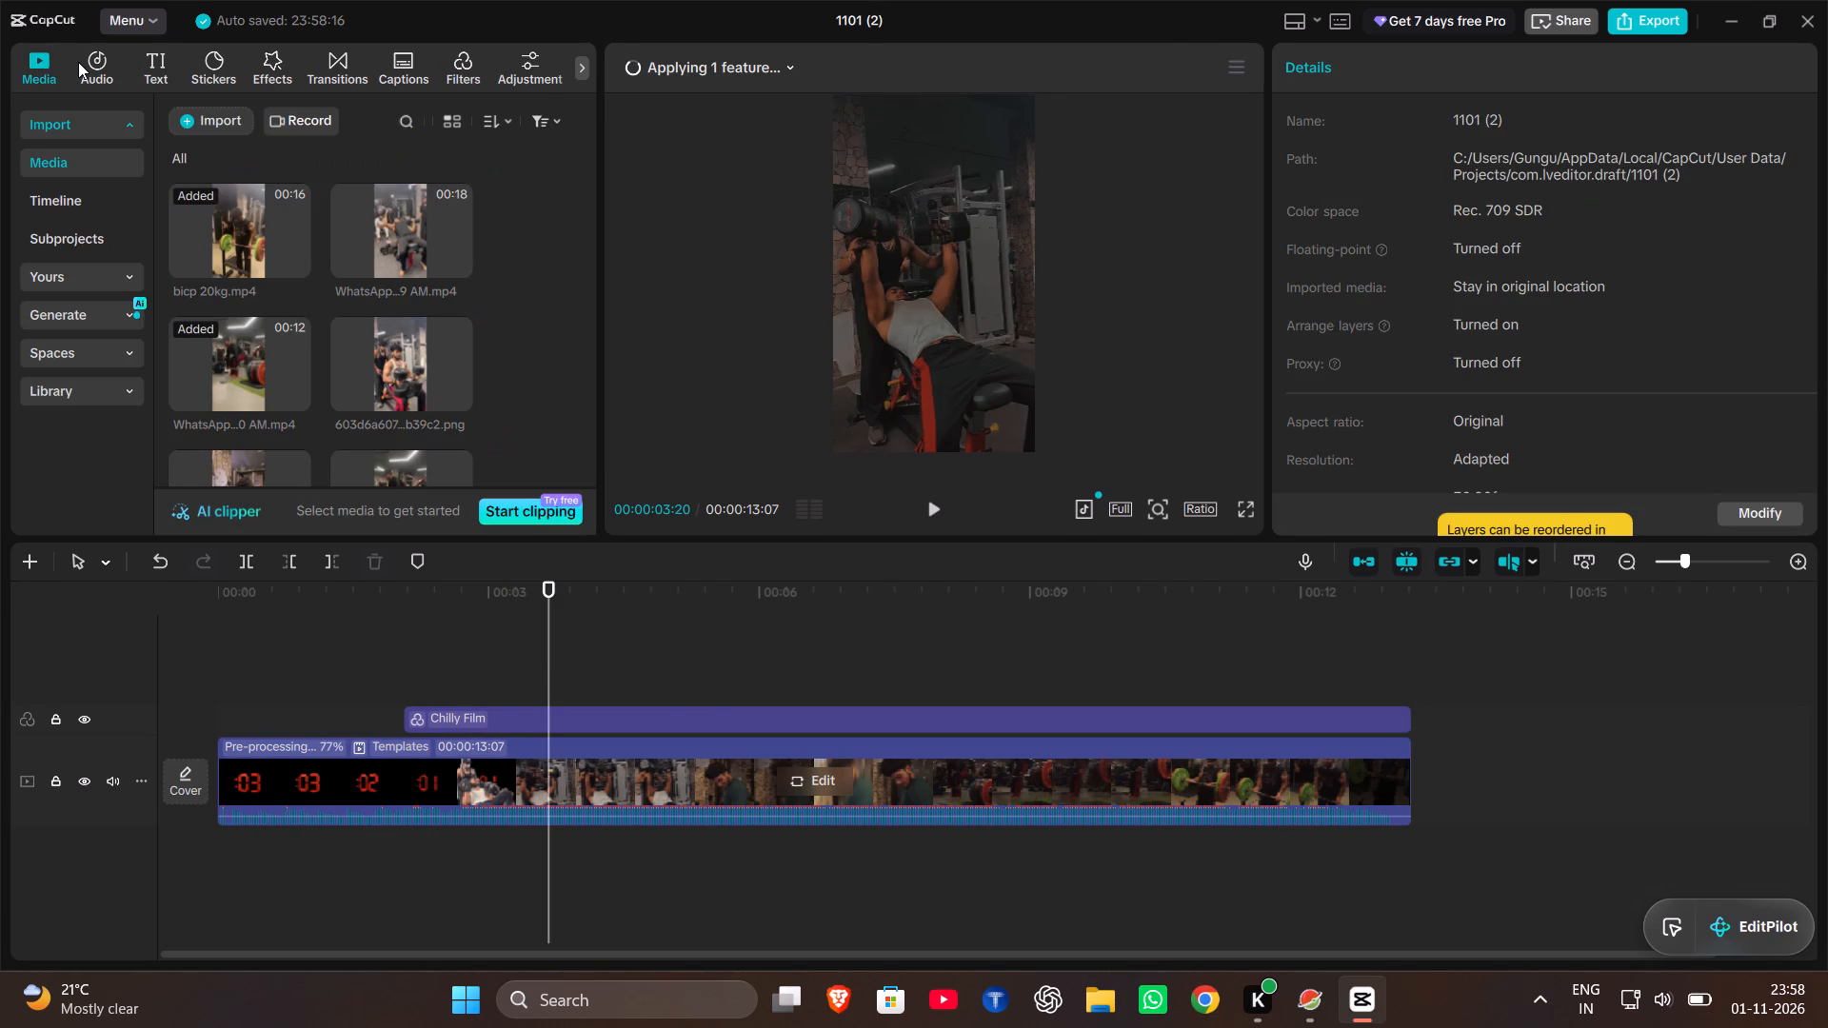
left_click(94, 63)
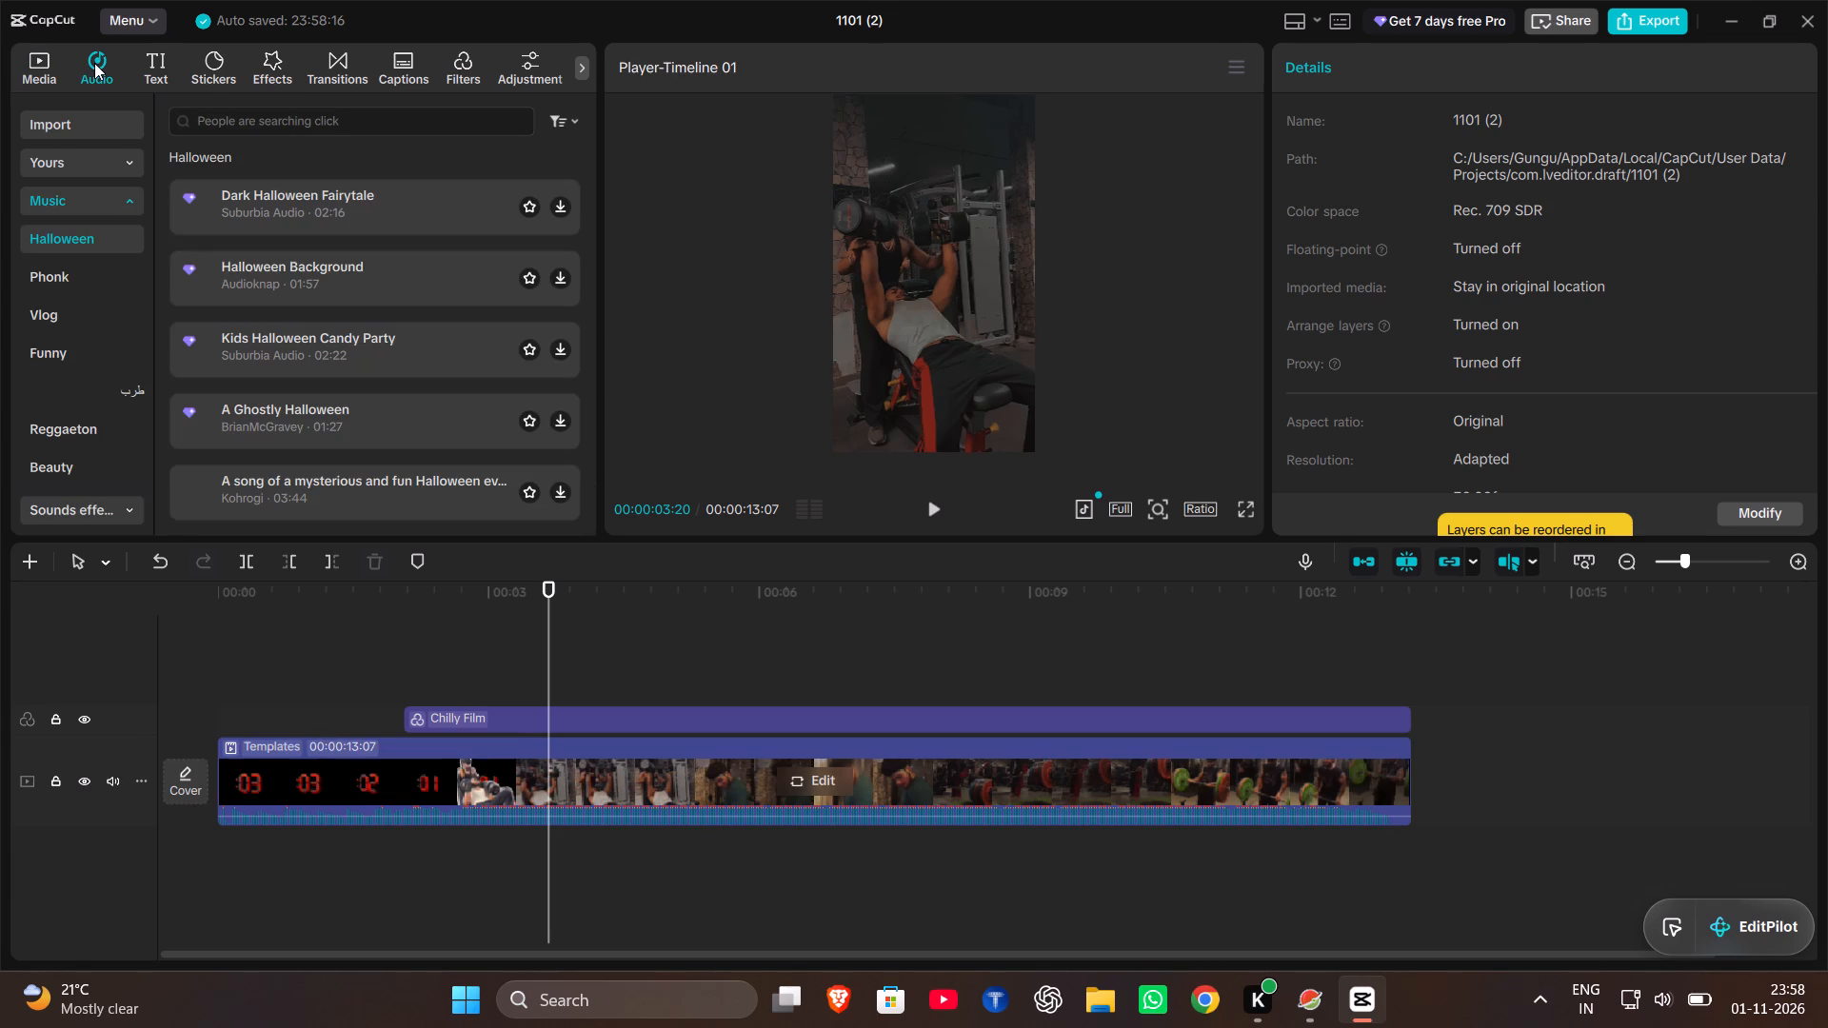
left_click(250, 107)
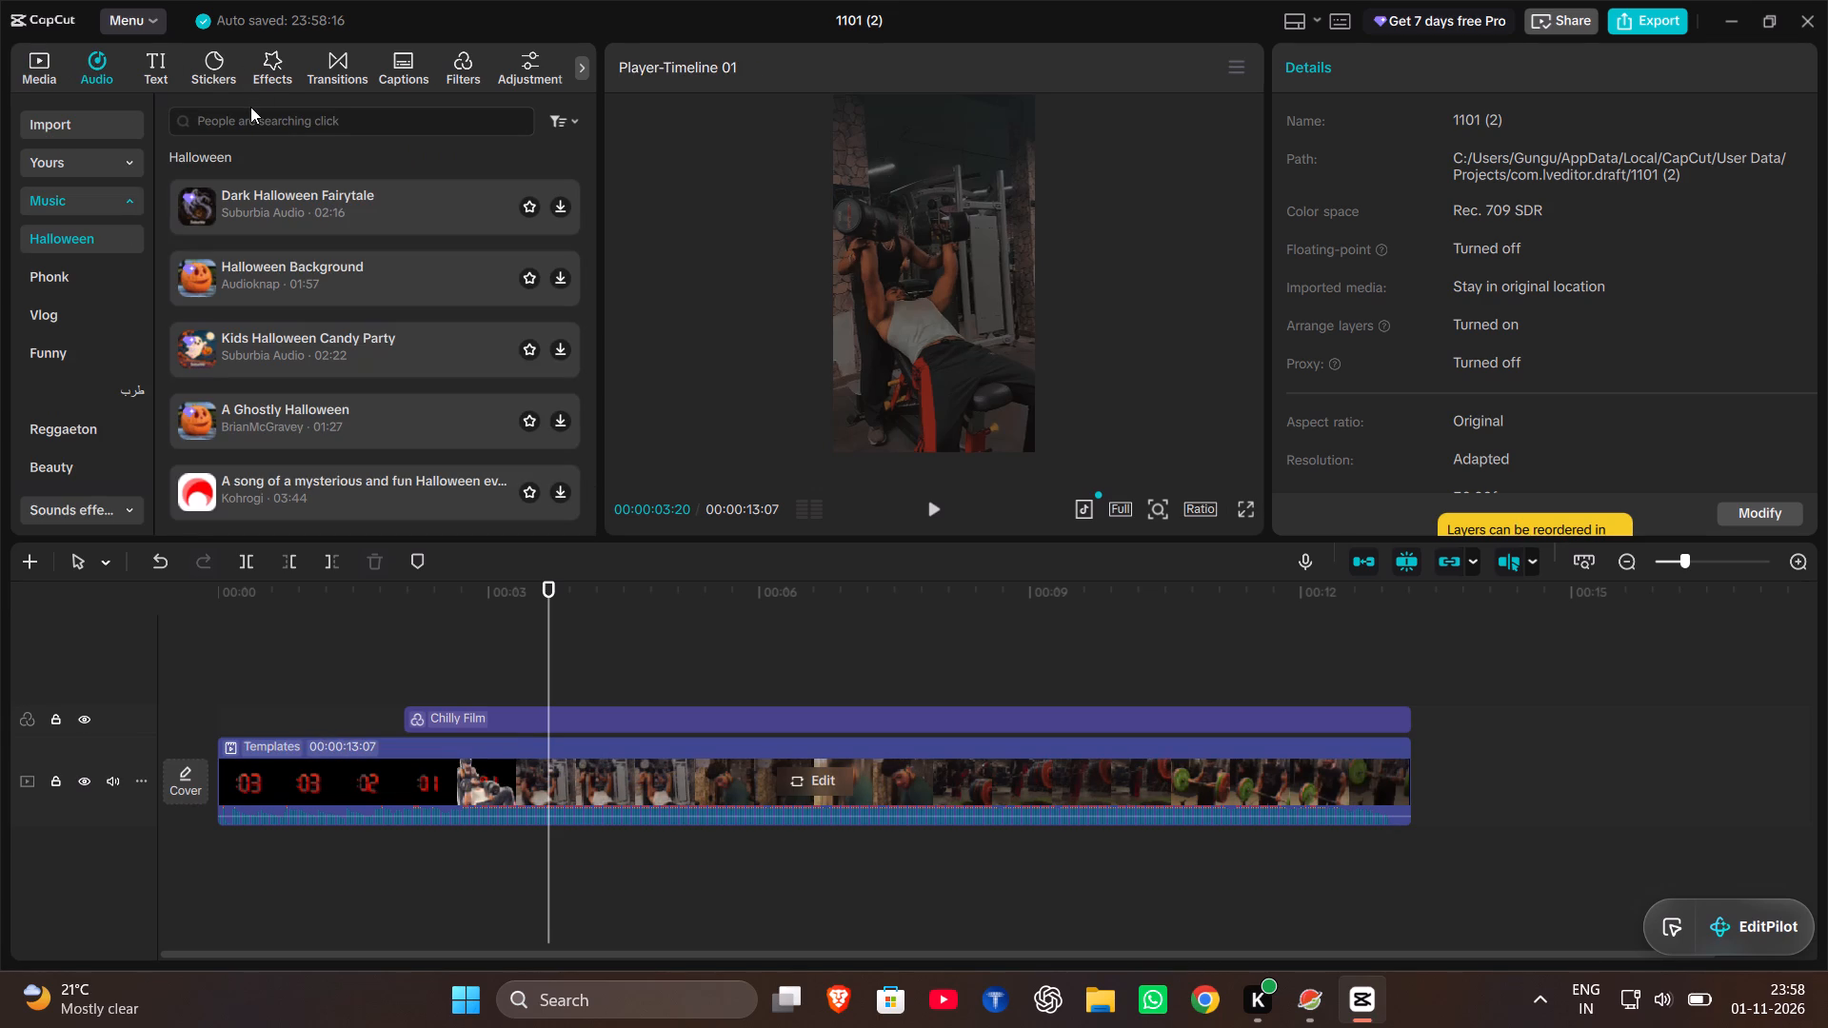
left_click(250, 114)
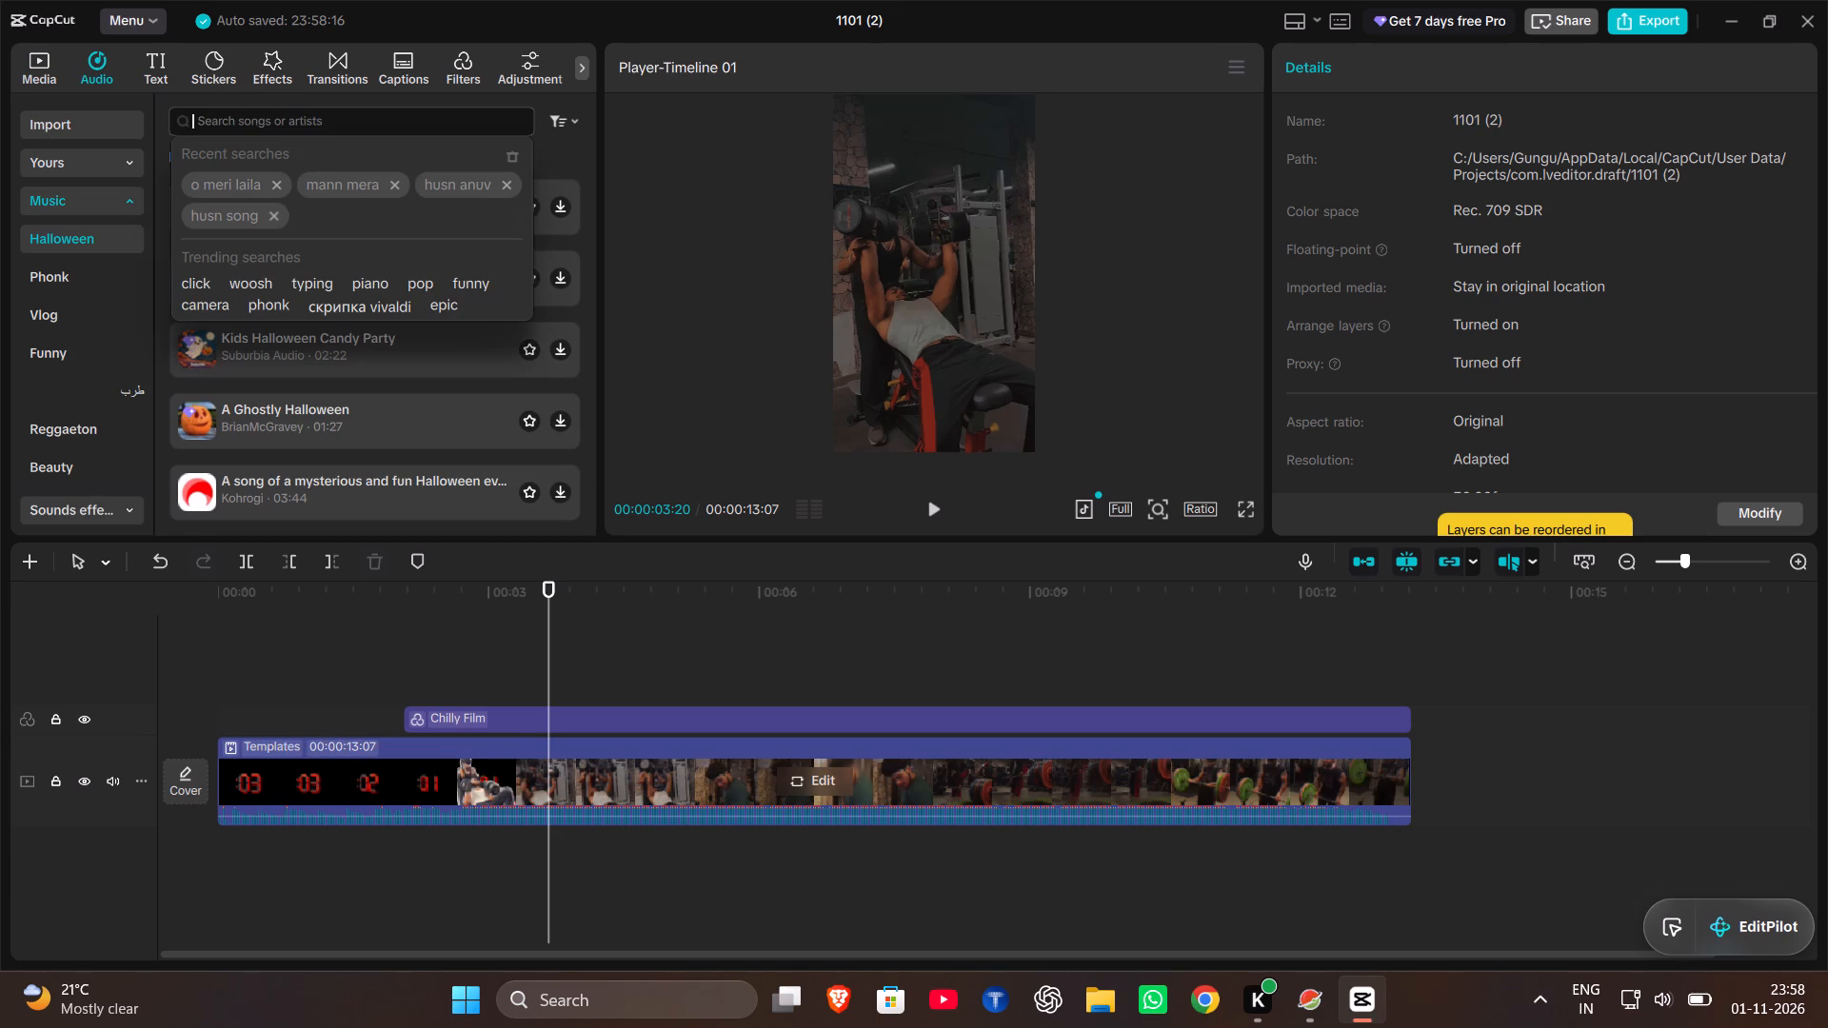
key("d")
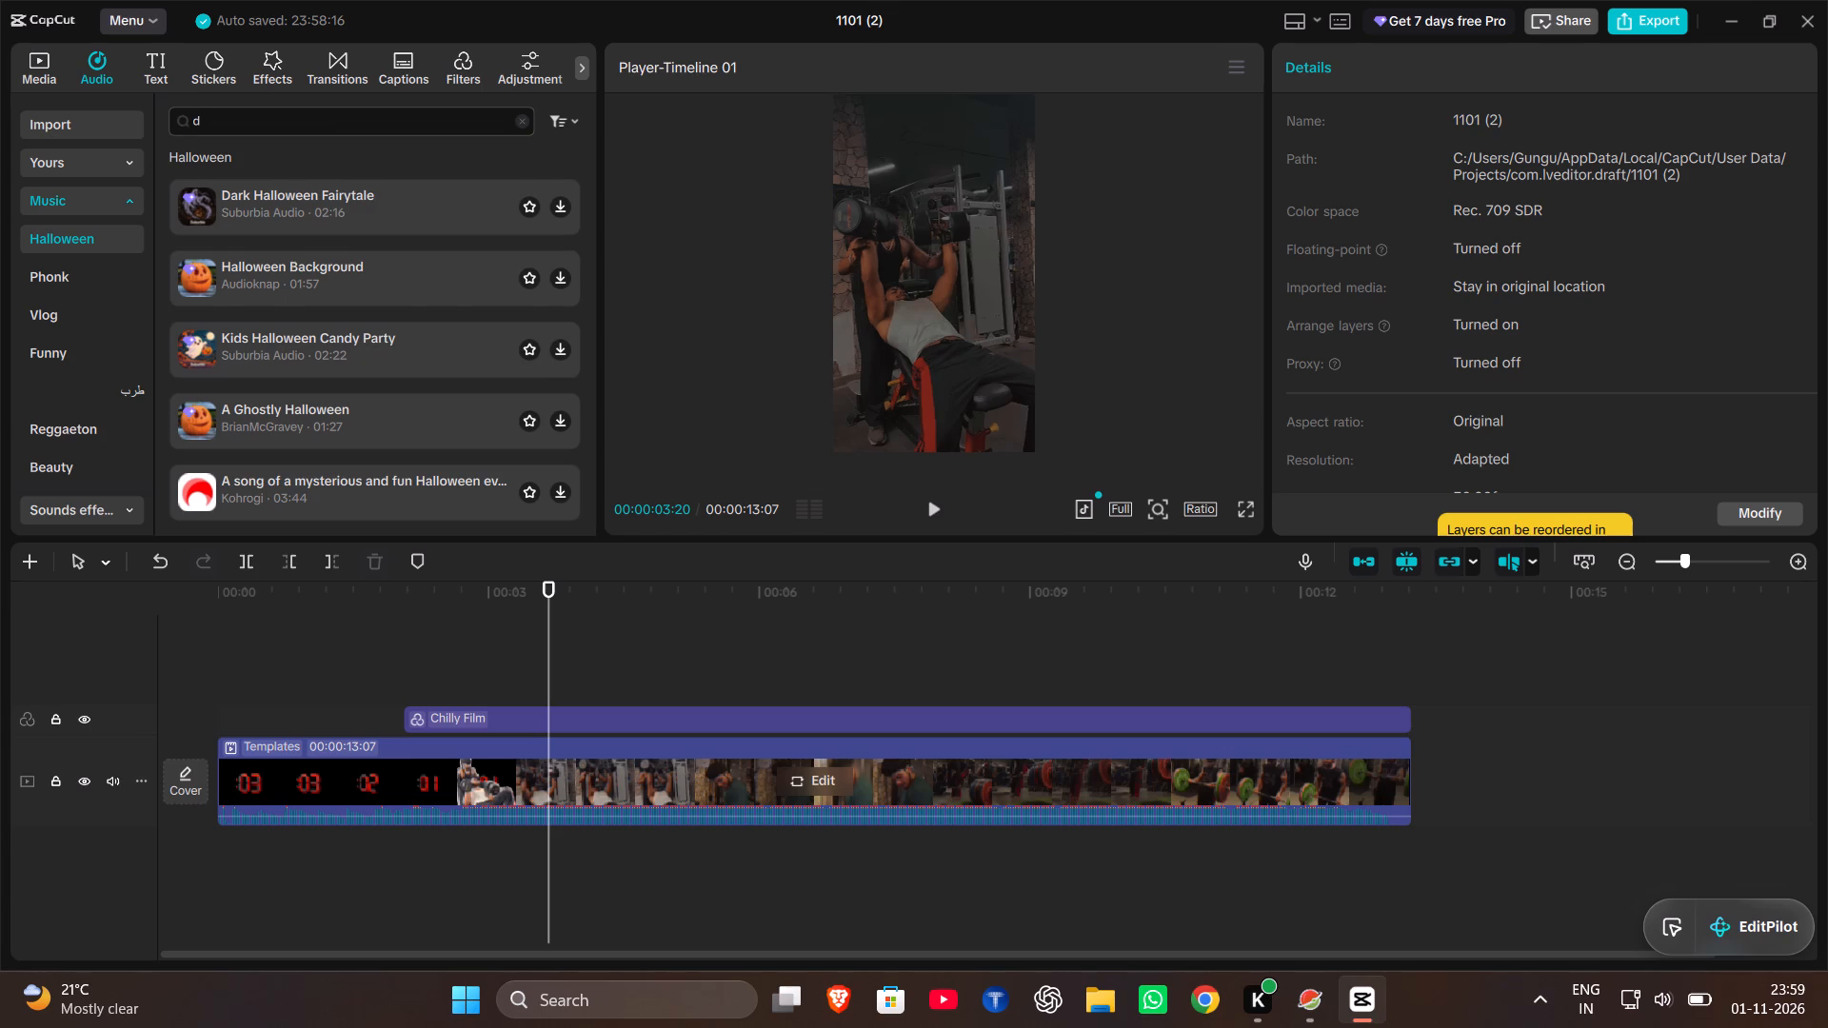
key("BackSpace")
type("mon")
type("tag")
key("Return")
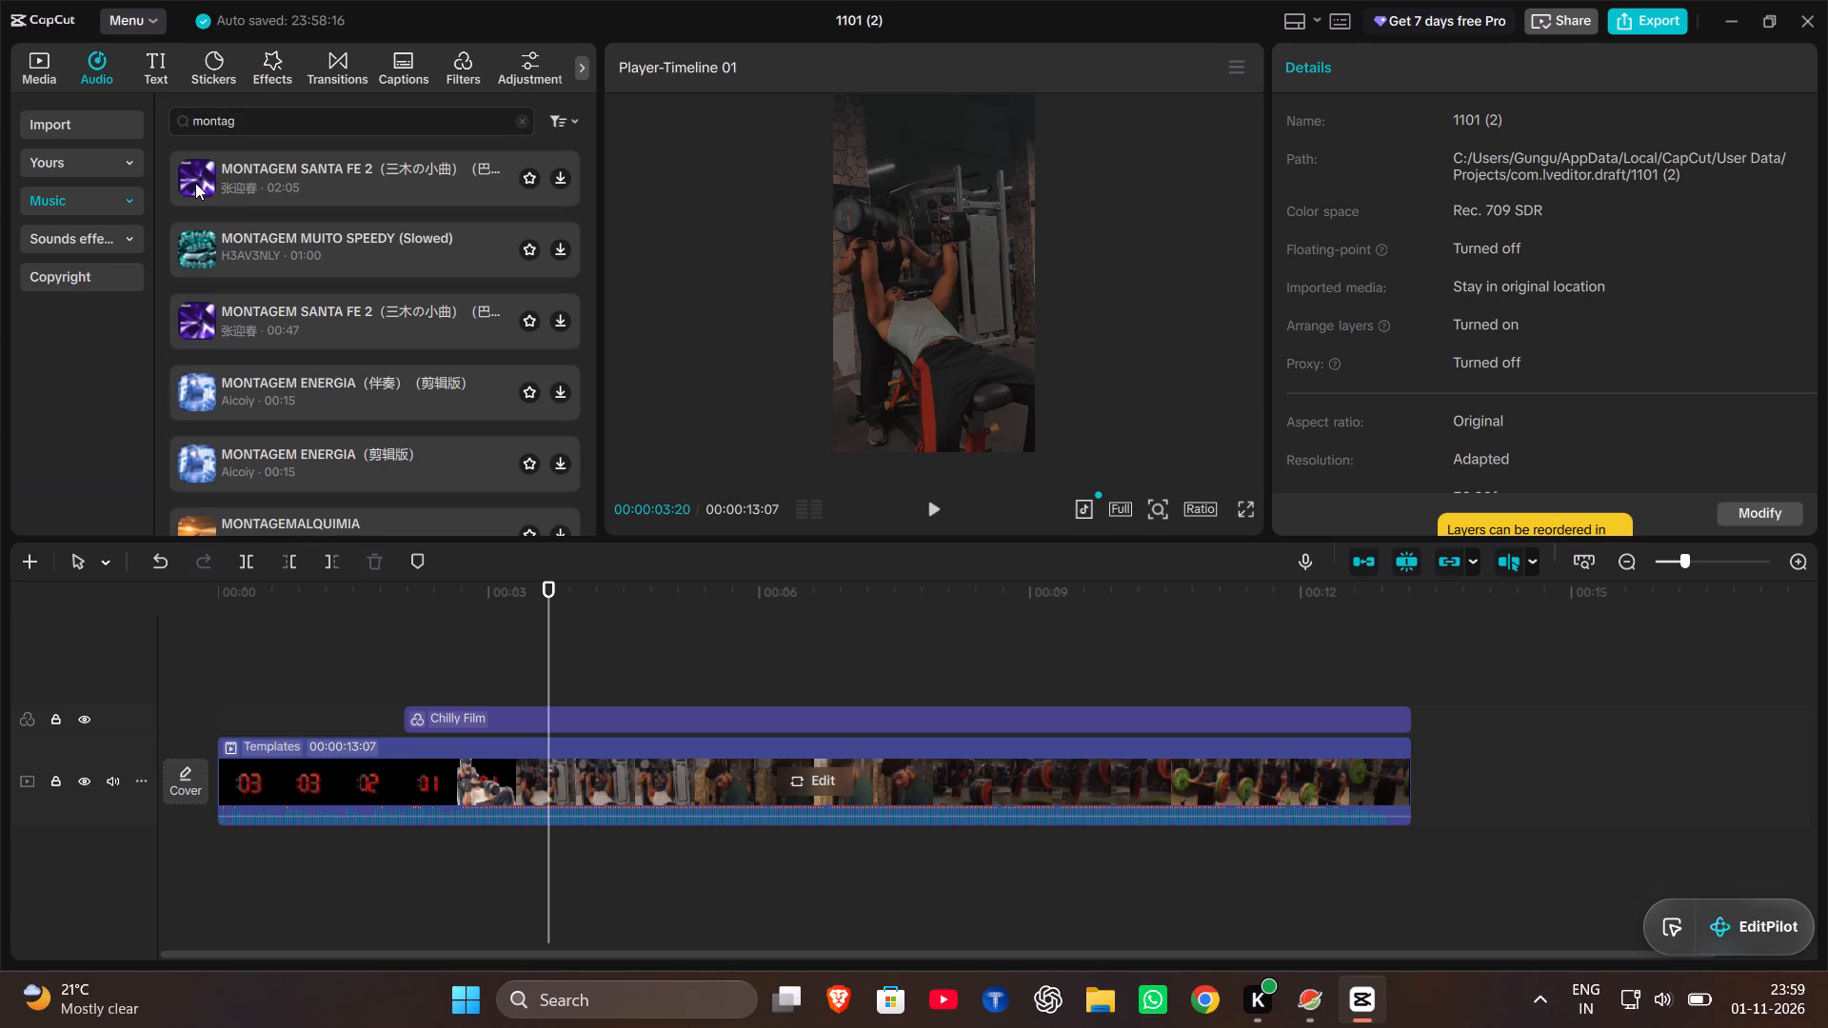
Preview MONTAGEM SANTA FE 2 and MONTAGEM MUITO SPEEDY (Slowed), and try MONTAGEM ABLIKIM further down the search results.
left_click(238, 172)
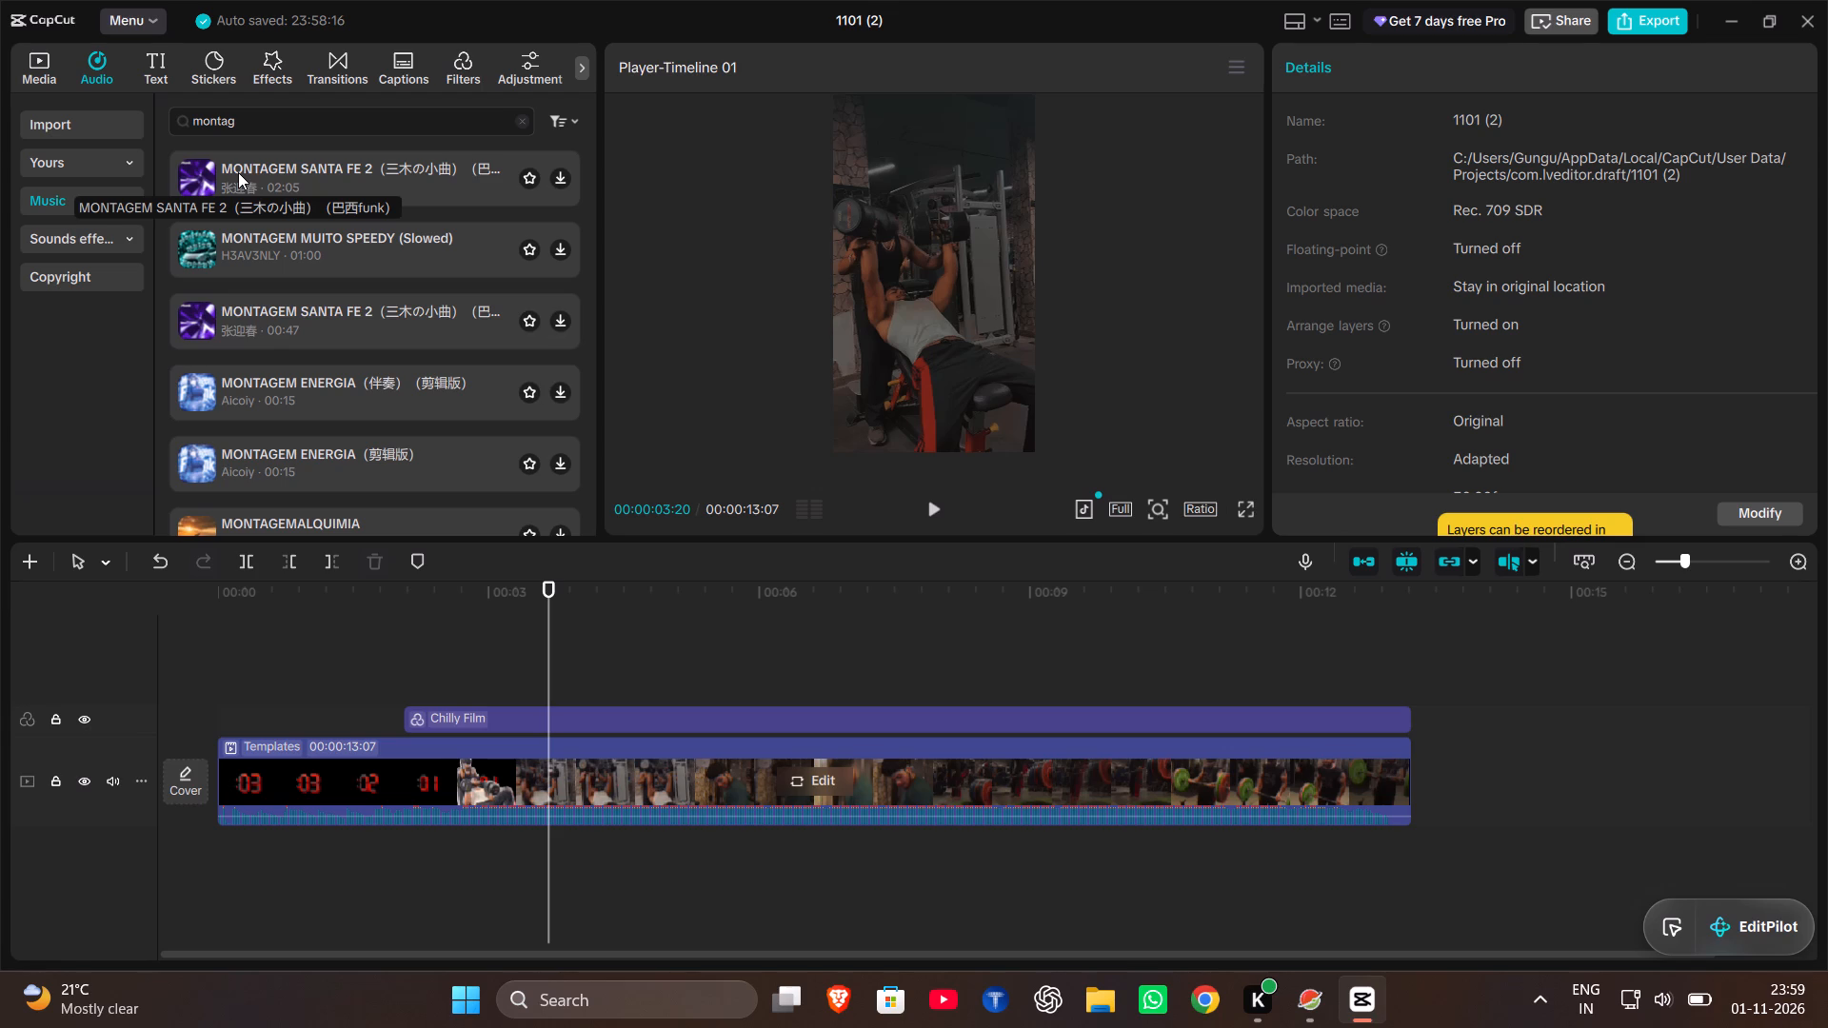
double_click(238, 172)
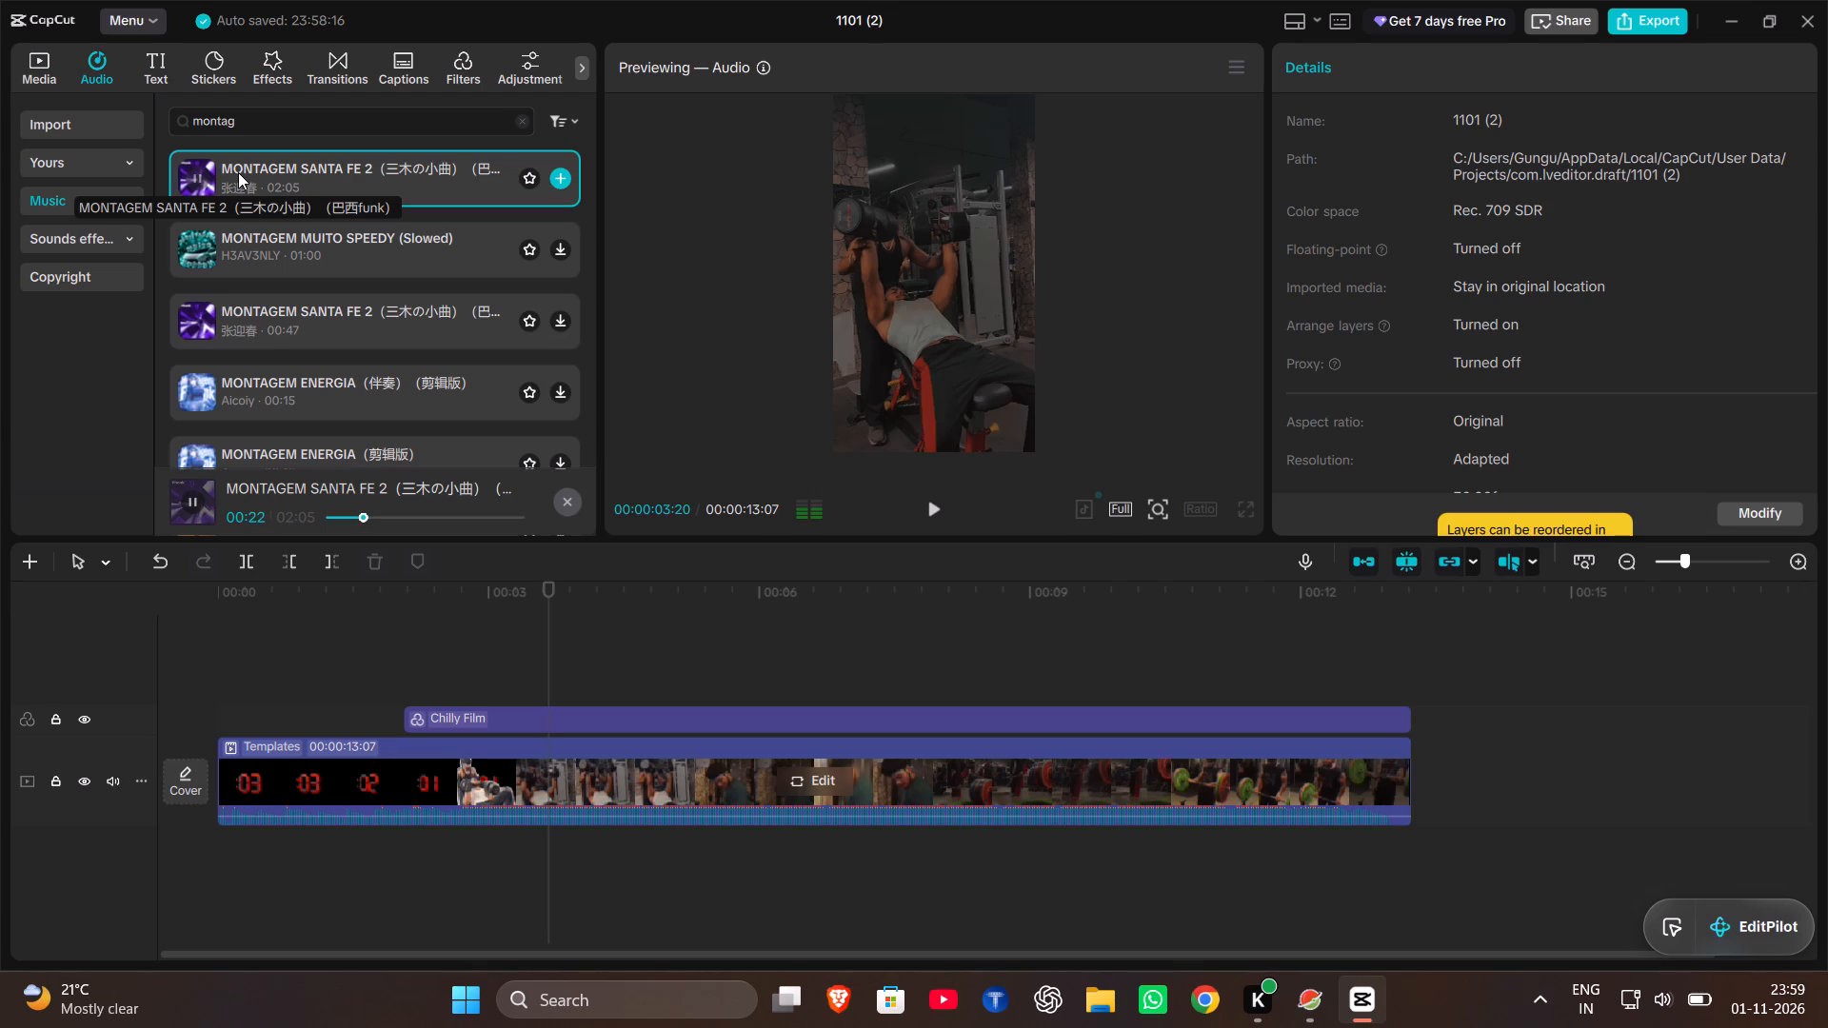
double_click(308, 247)
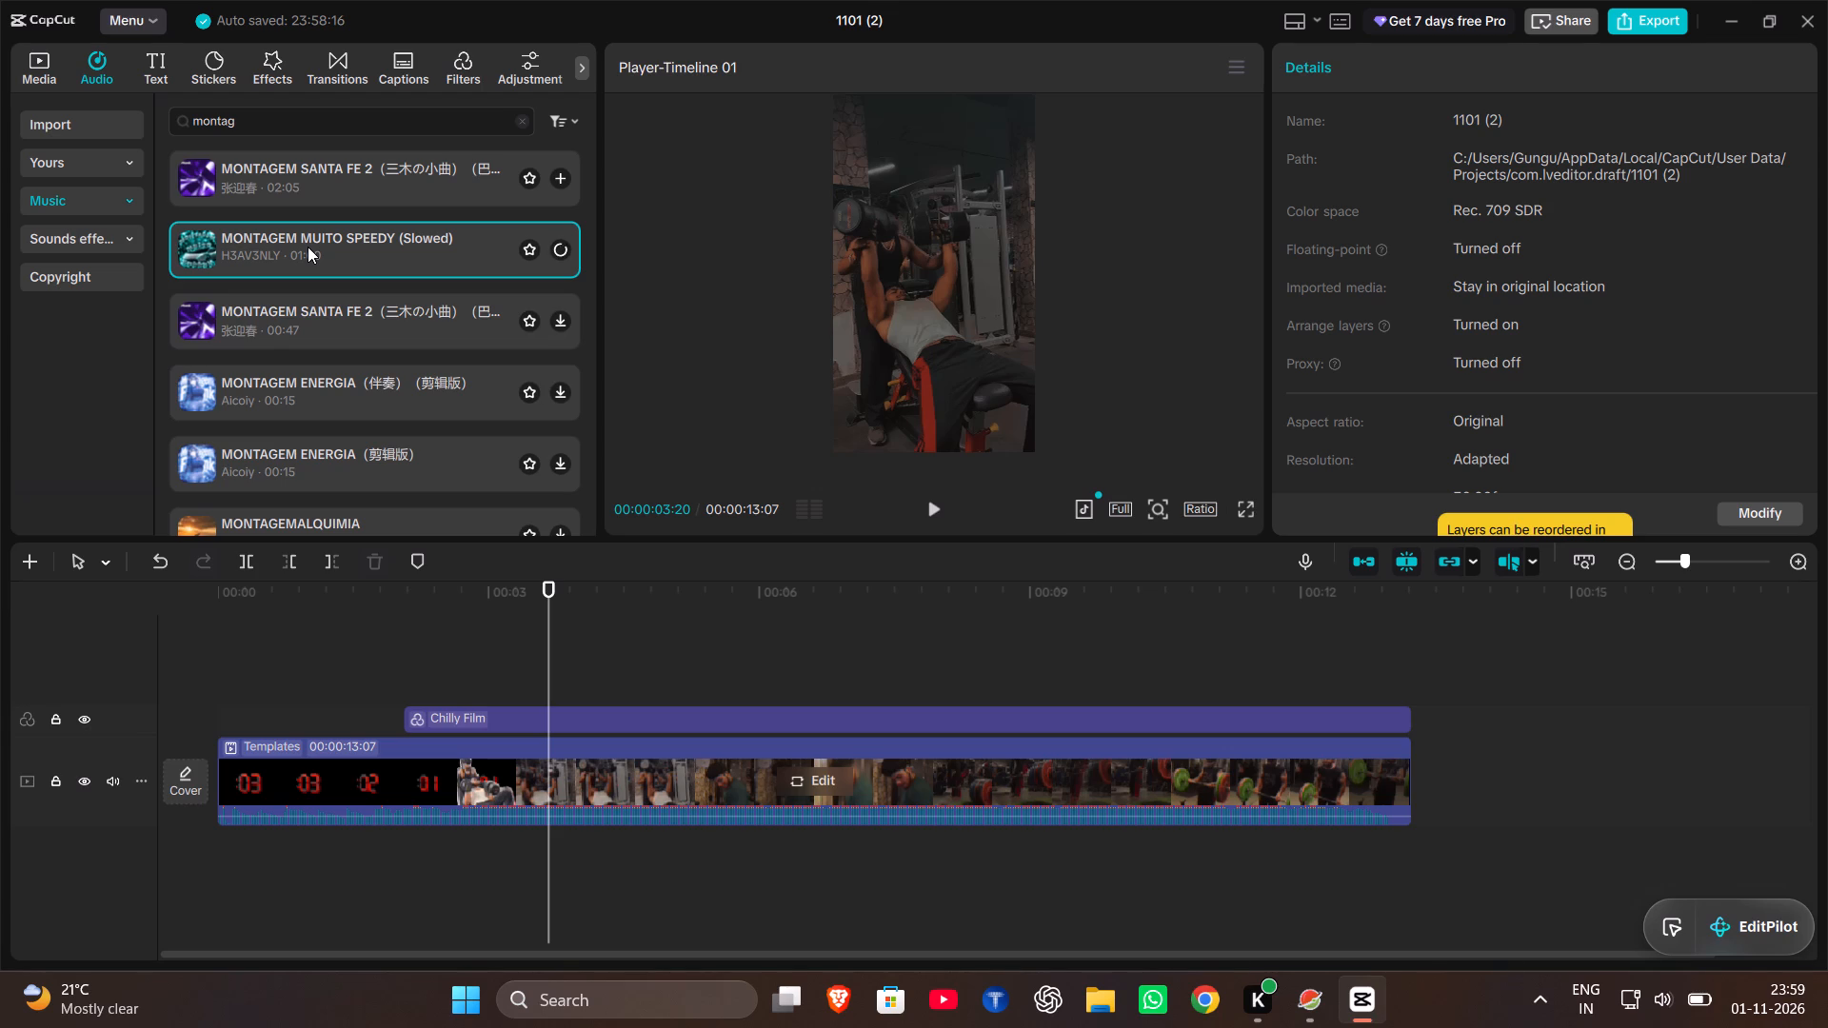
scroll(308, 247, "down", 1)
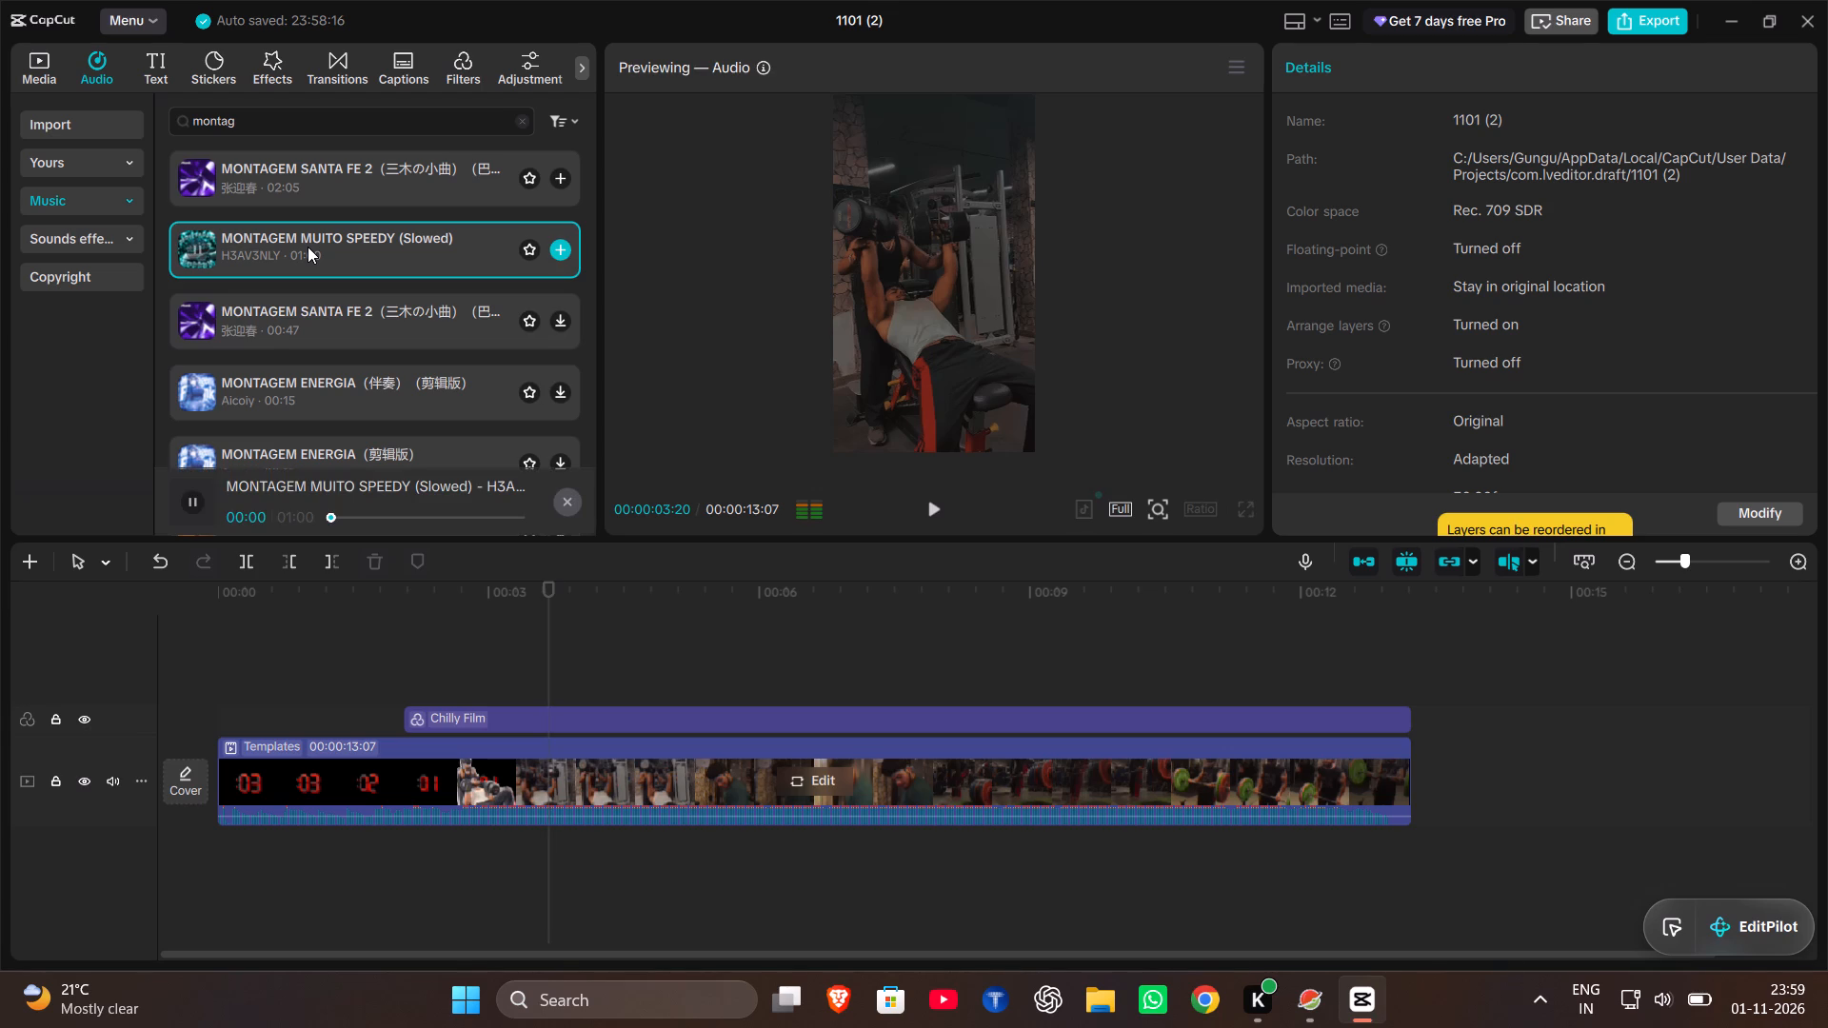
scroll(308, 247, "down", 1)
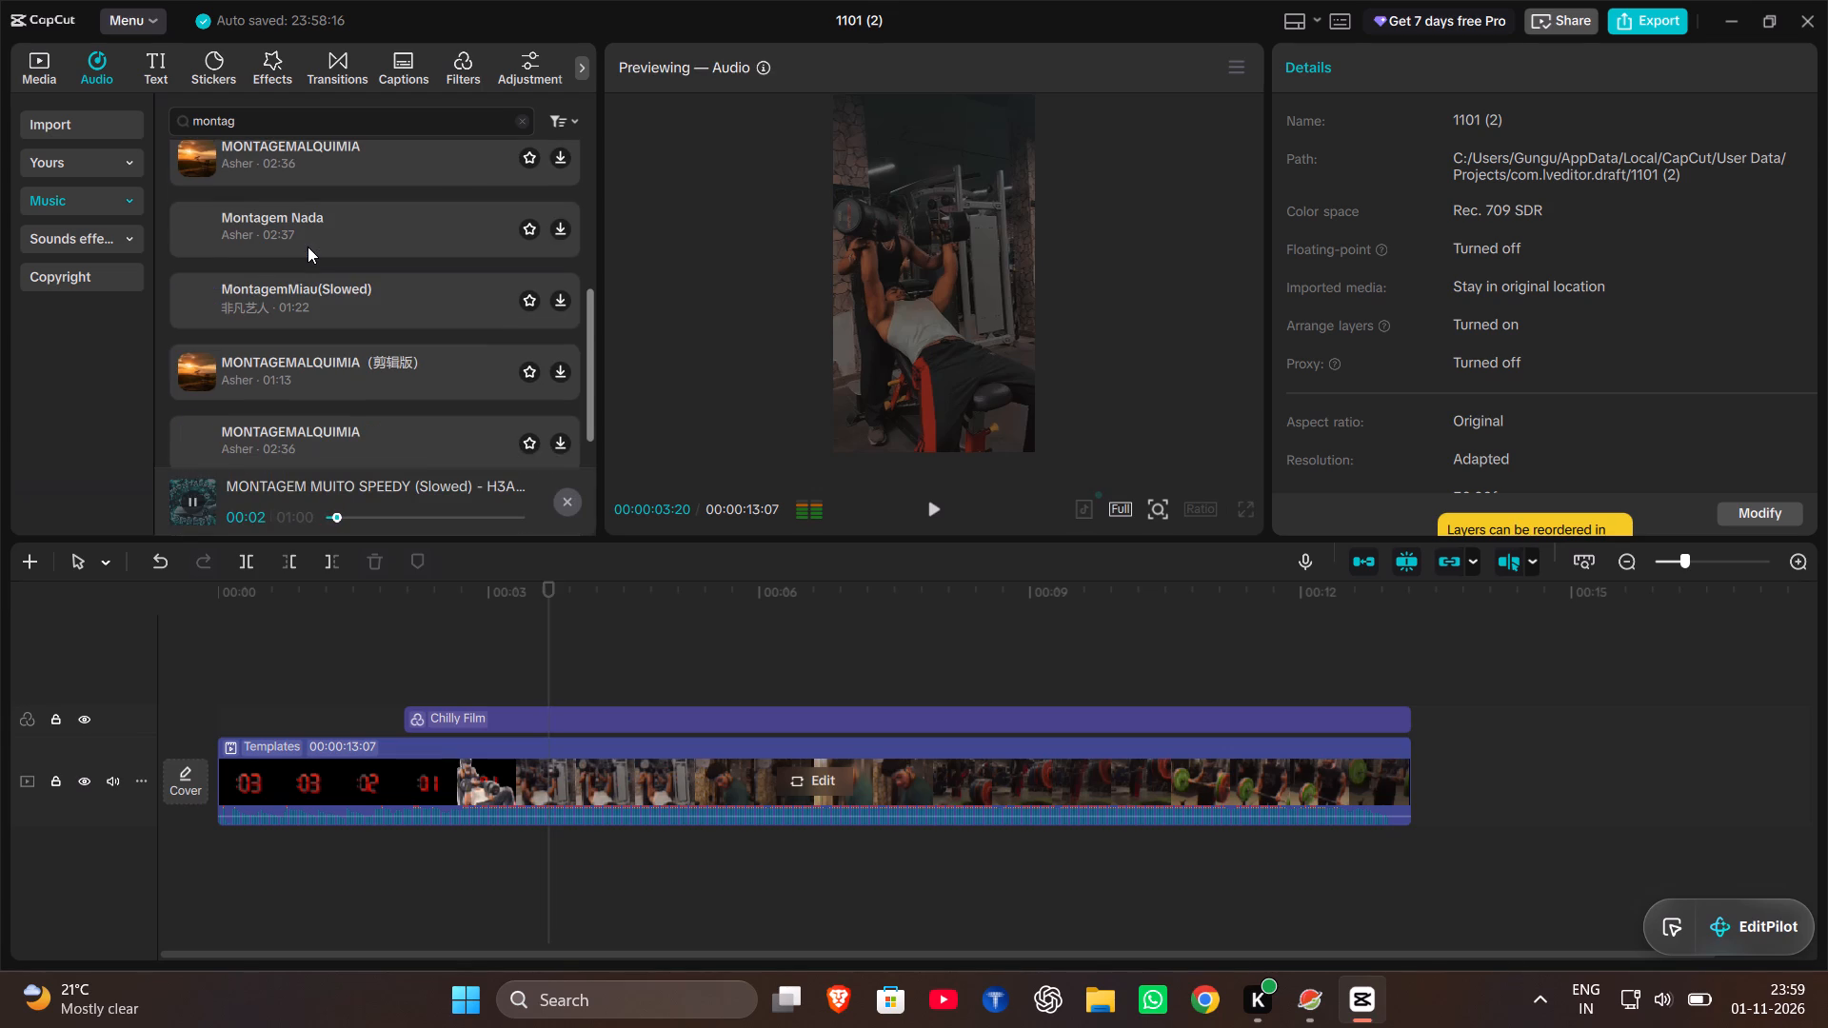
scroll(308, 247, "down", 1)
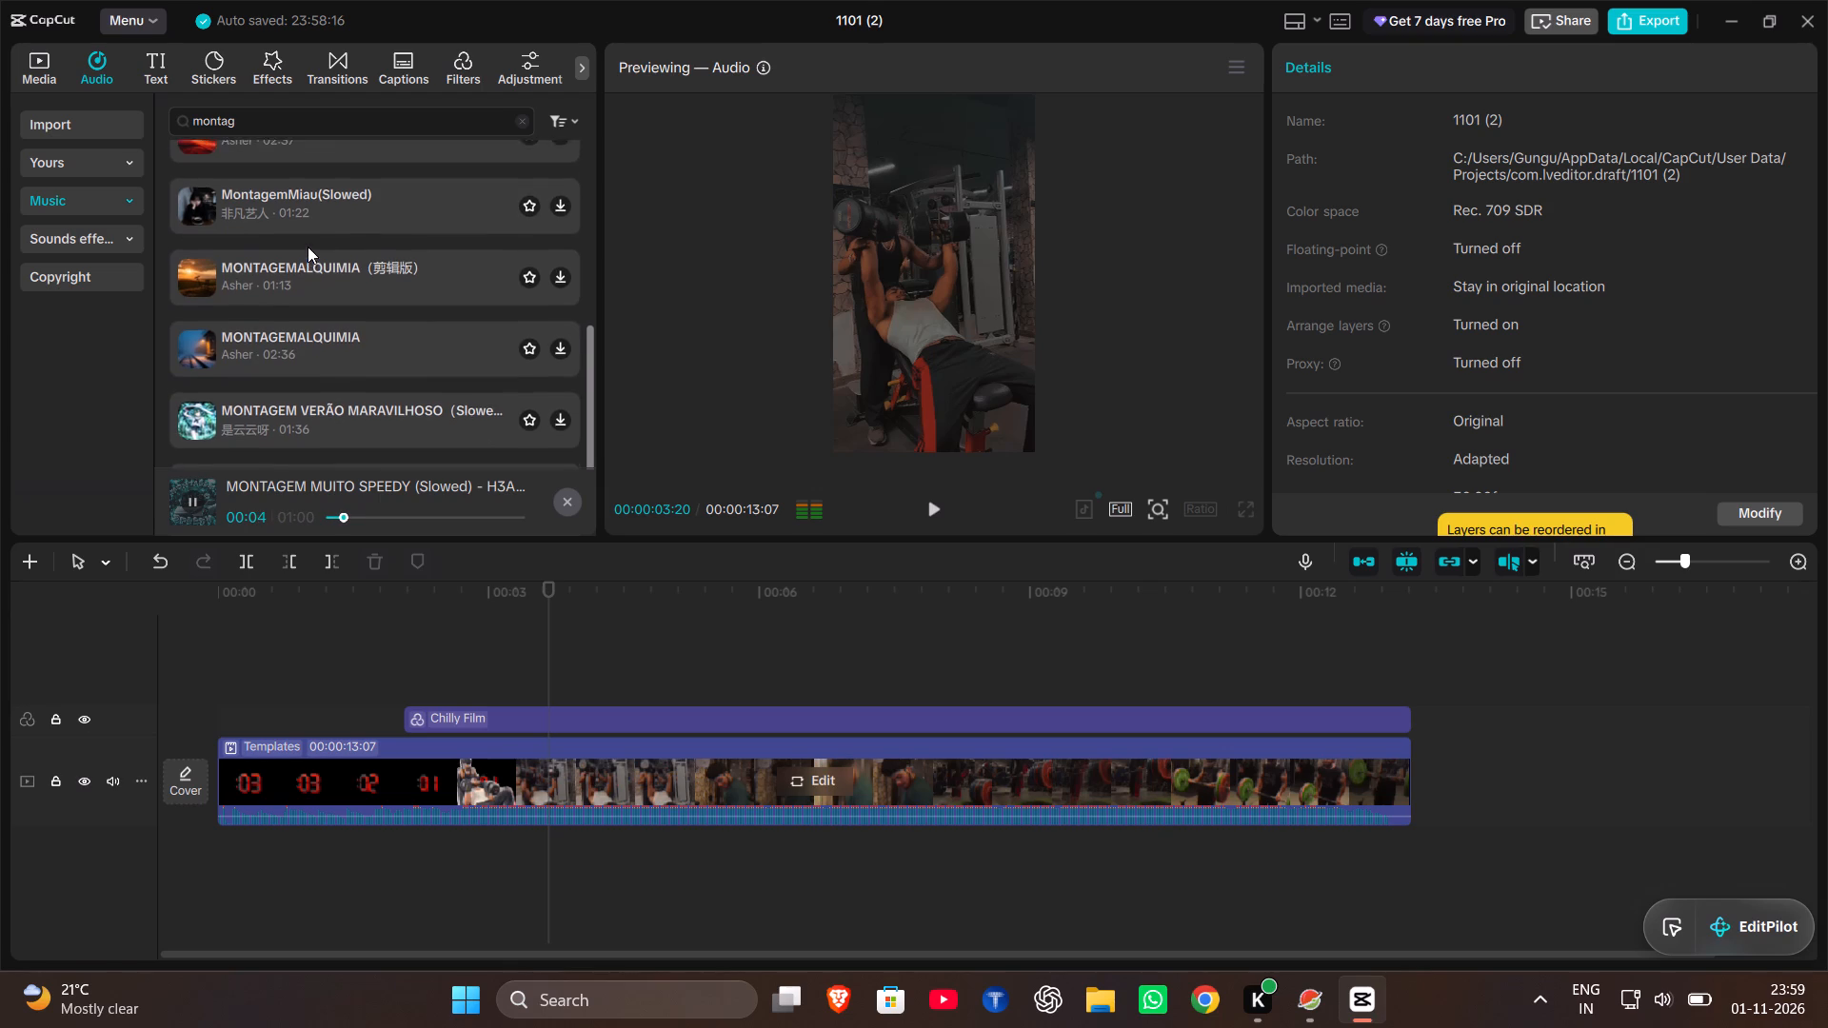
scroll(308, 247, "down", 3)
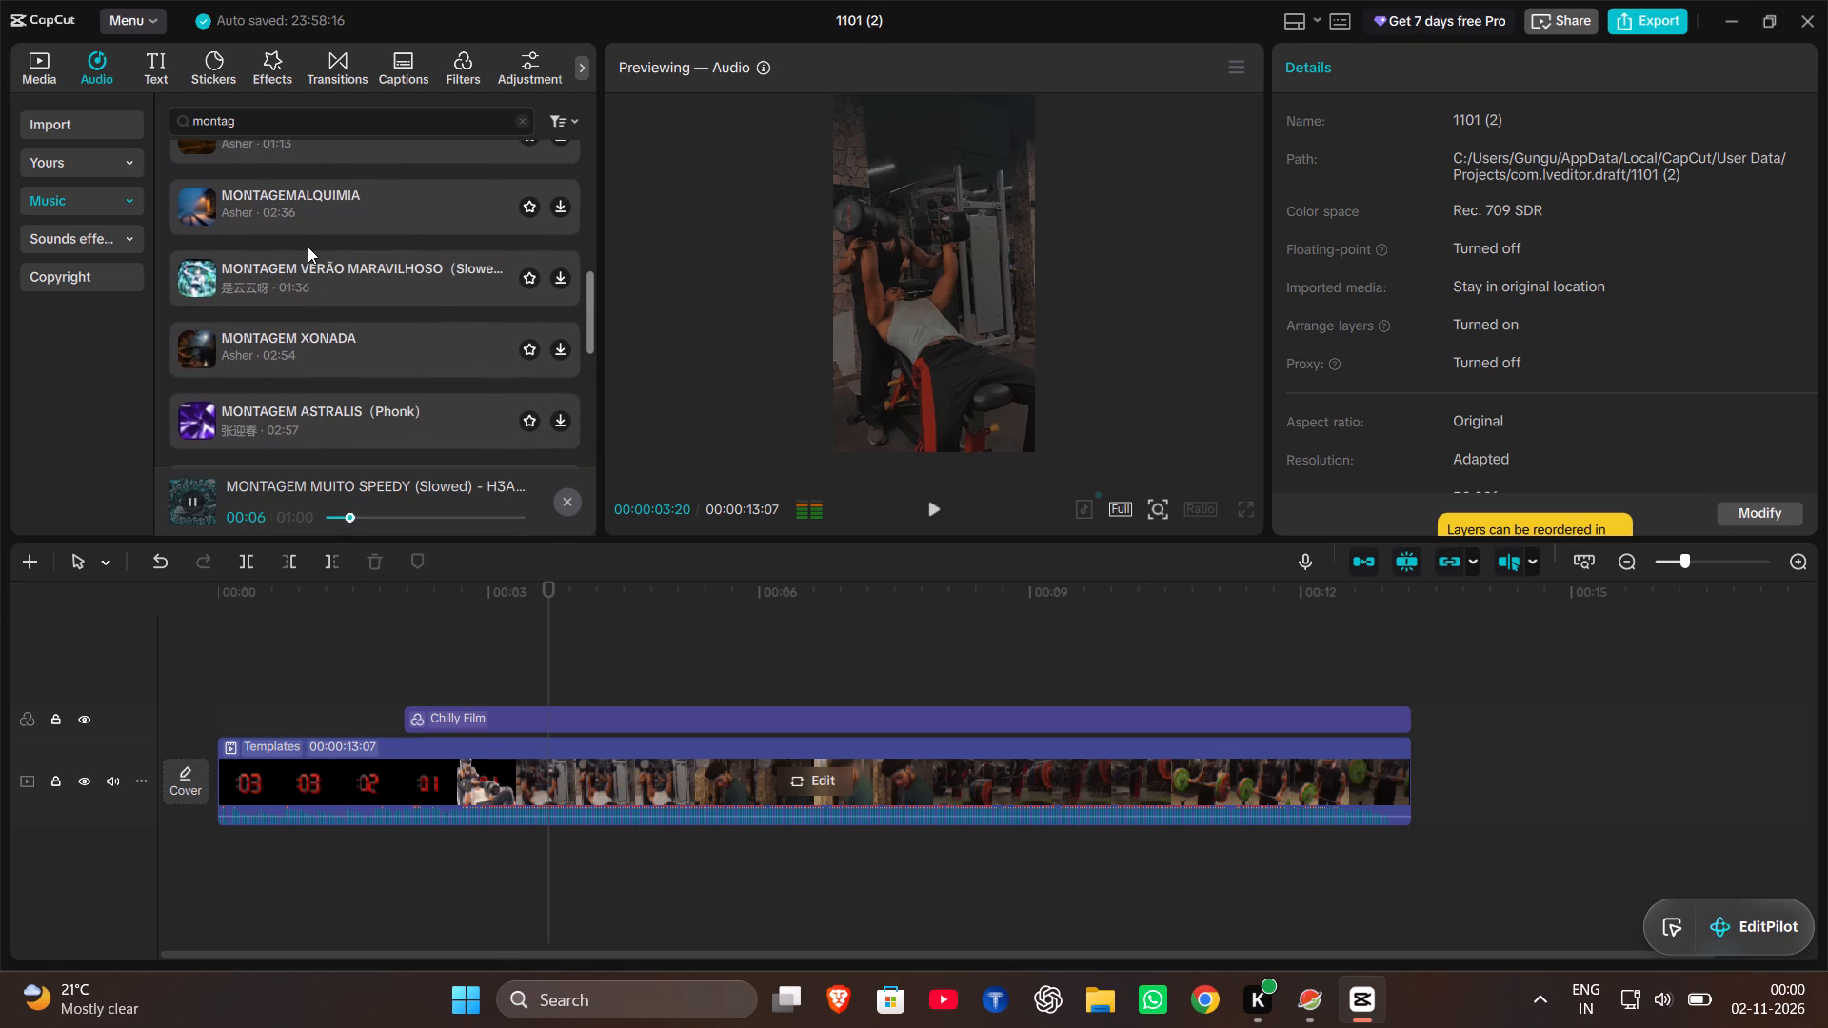
scroll(308, 247, "down", 2)
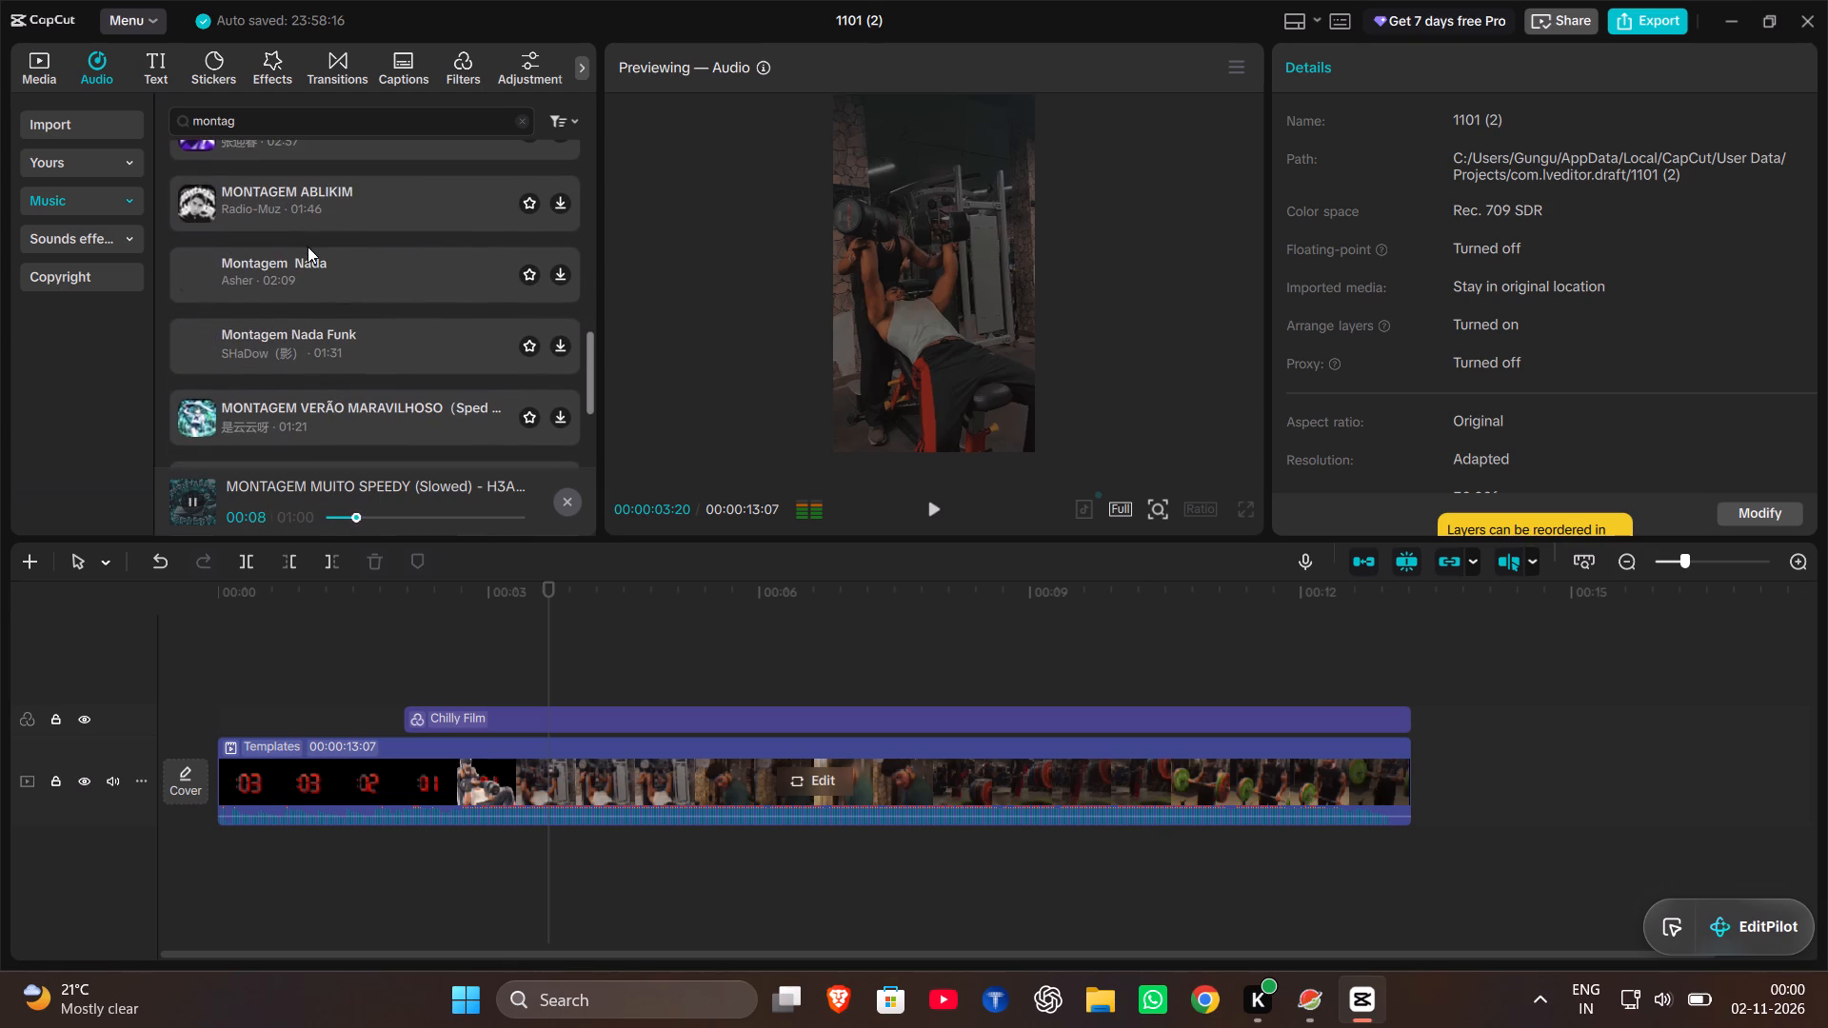
double_click(316, 208)
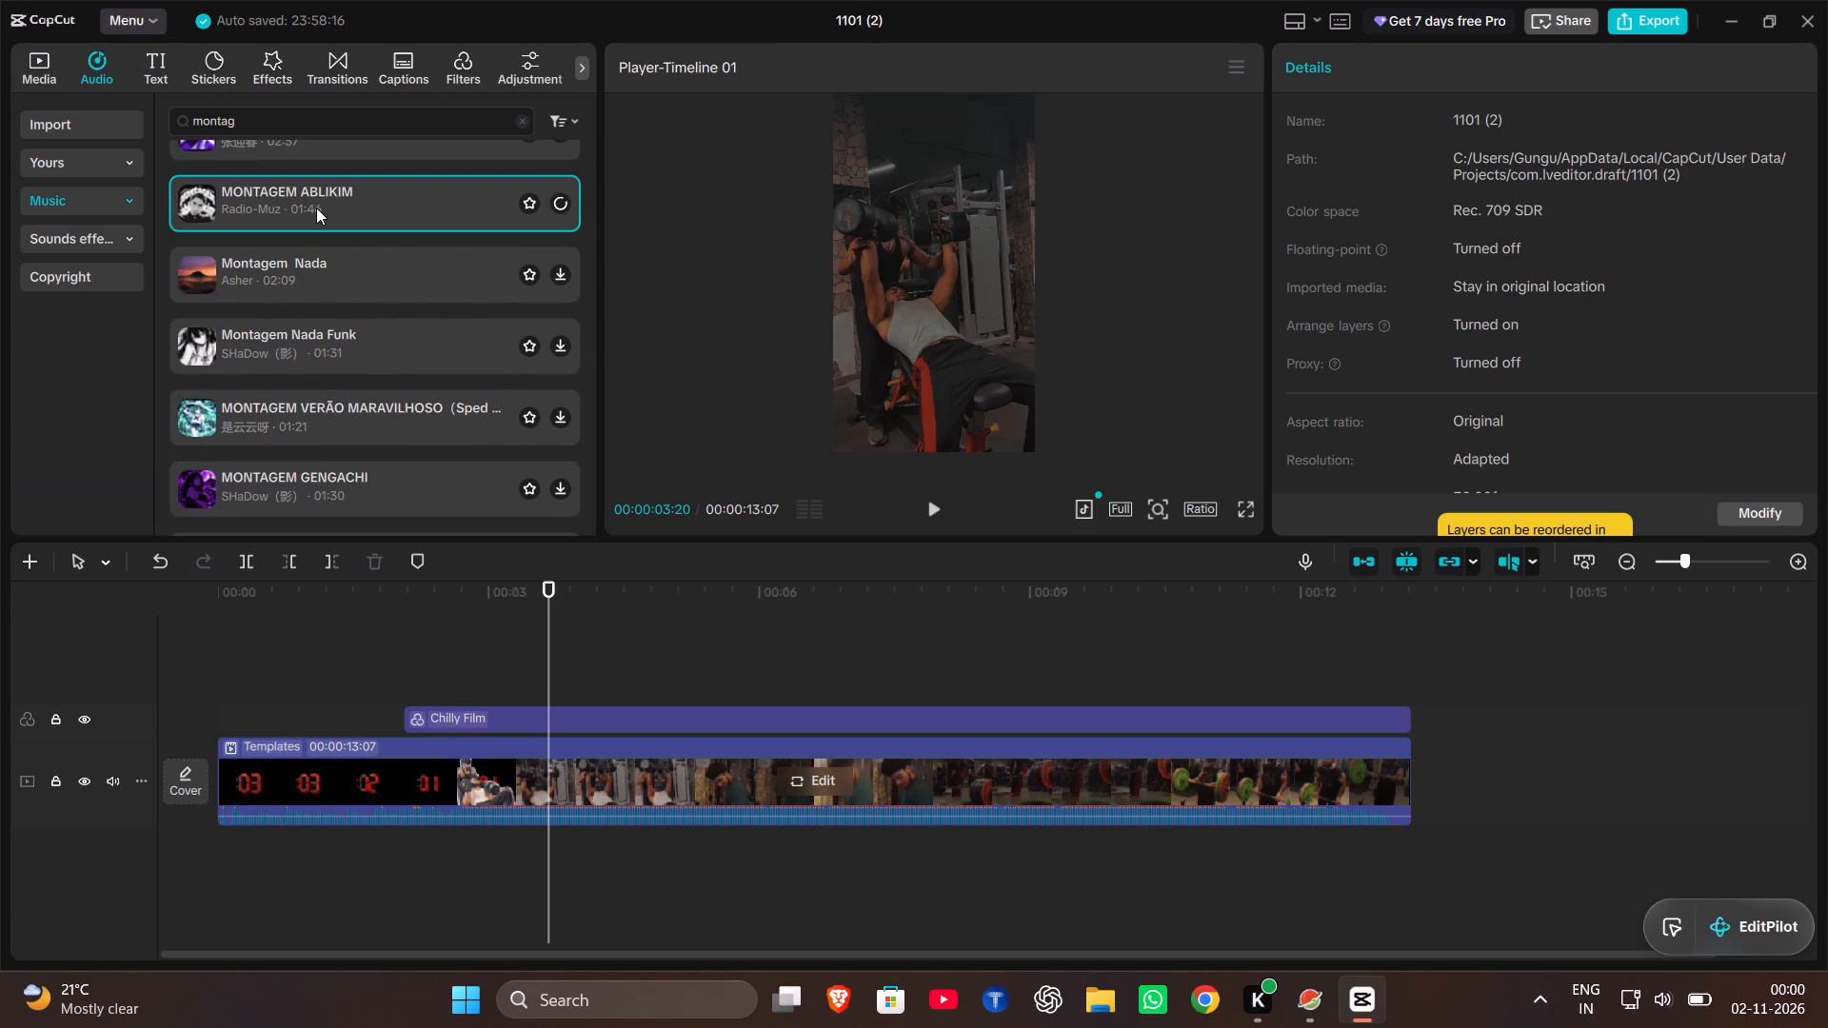
Browse the remaining montagem tracks for a song that suits the gym video, and return to MONTAGEM ABLIKIM.
scroll(316, 208, "down", 3)
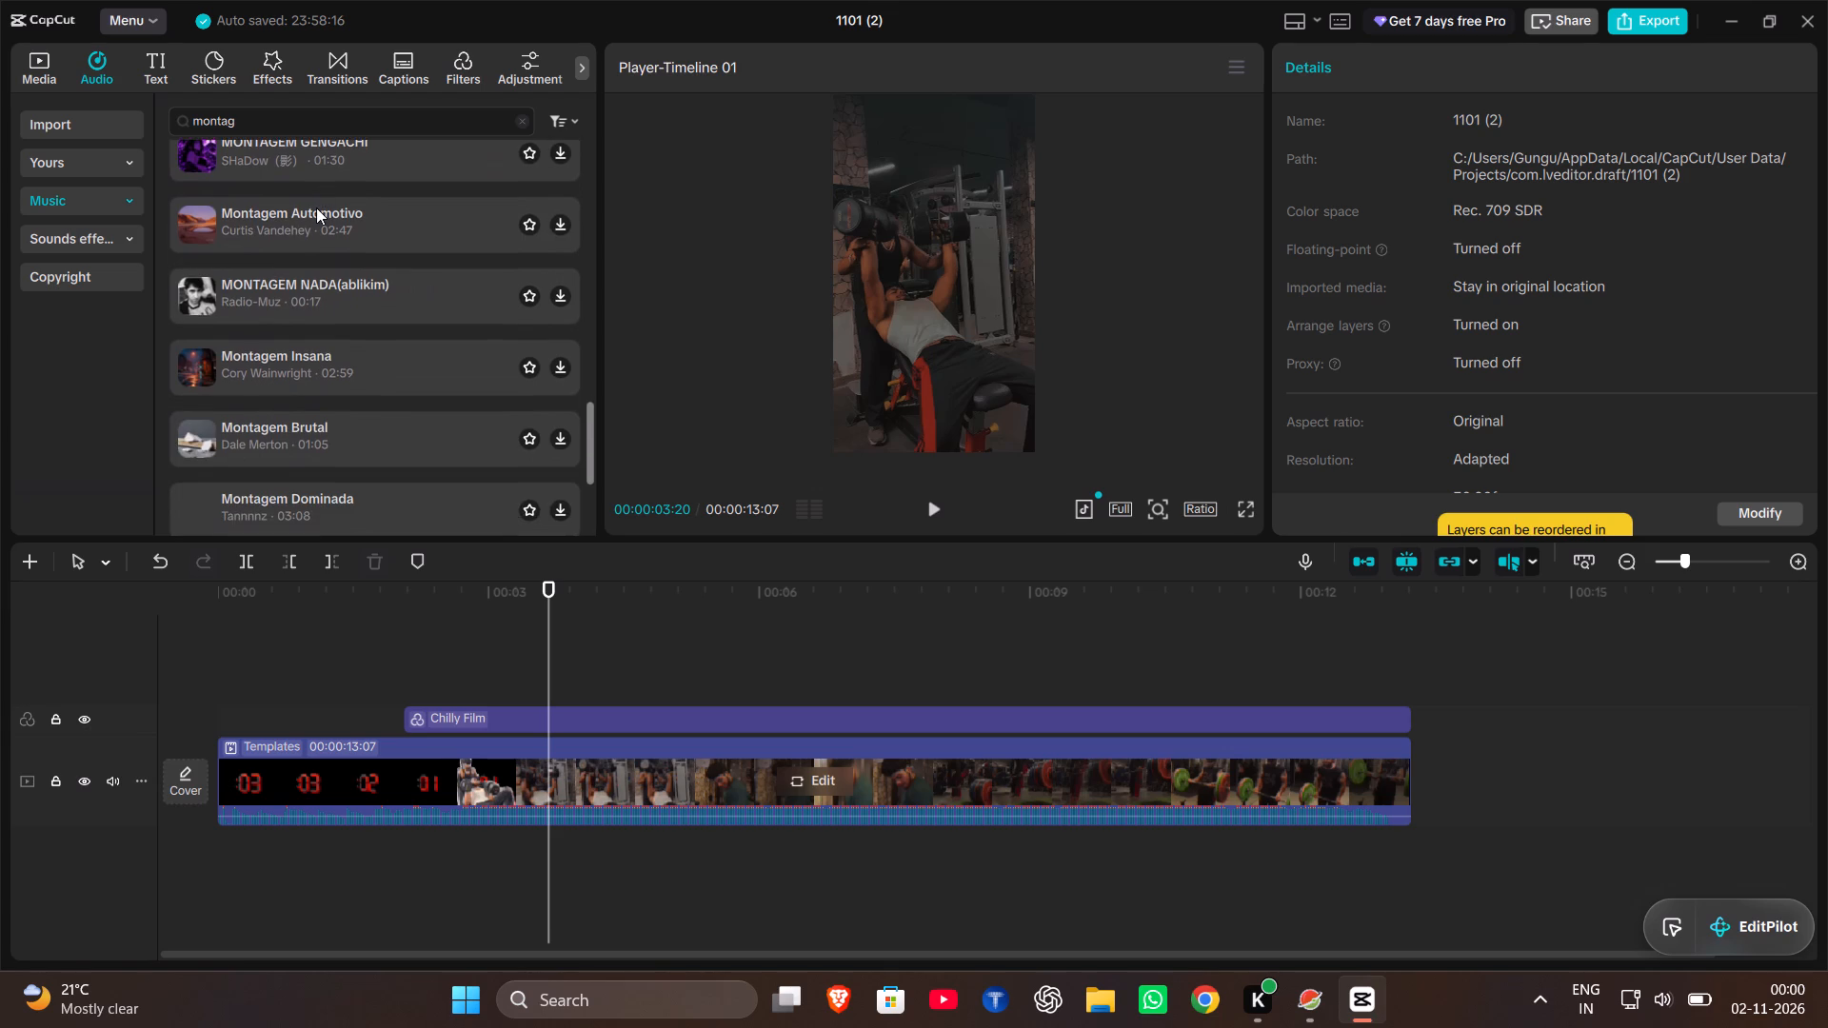
scroll(316, 208, "down", 2)
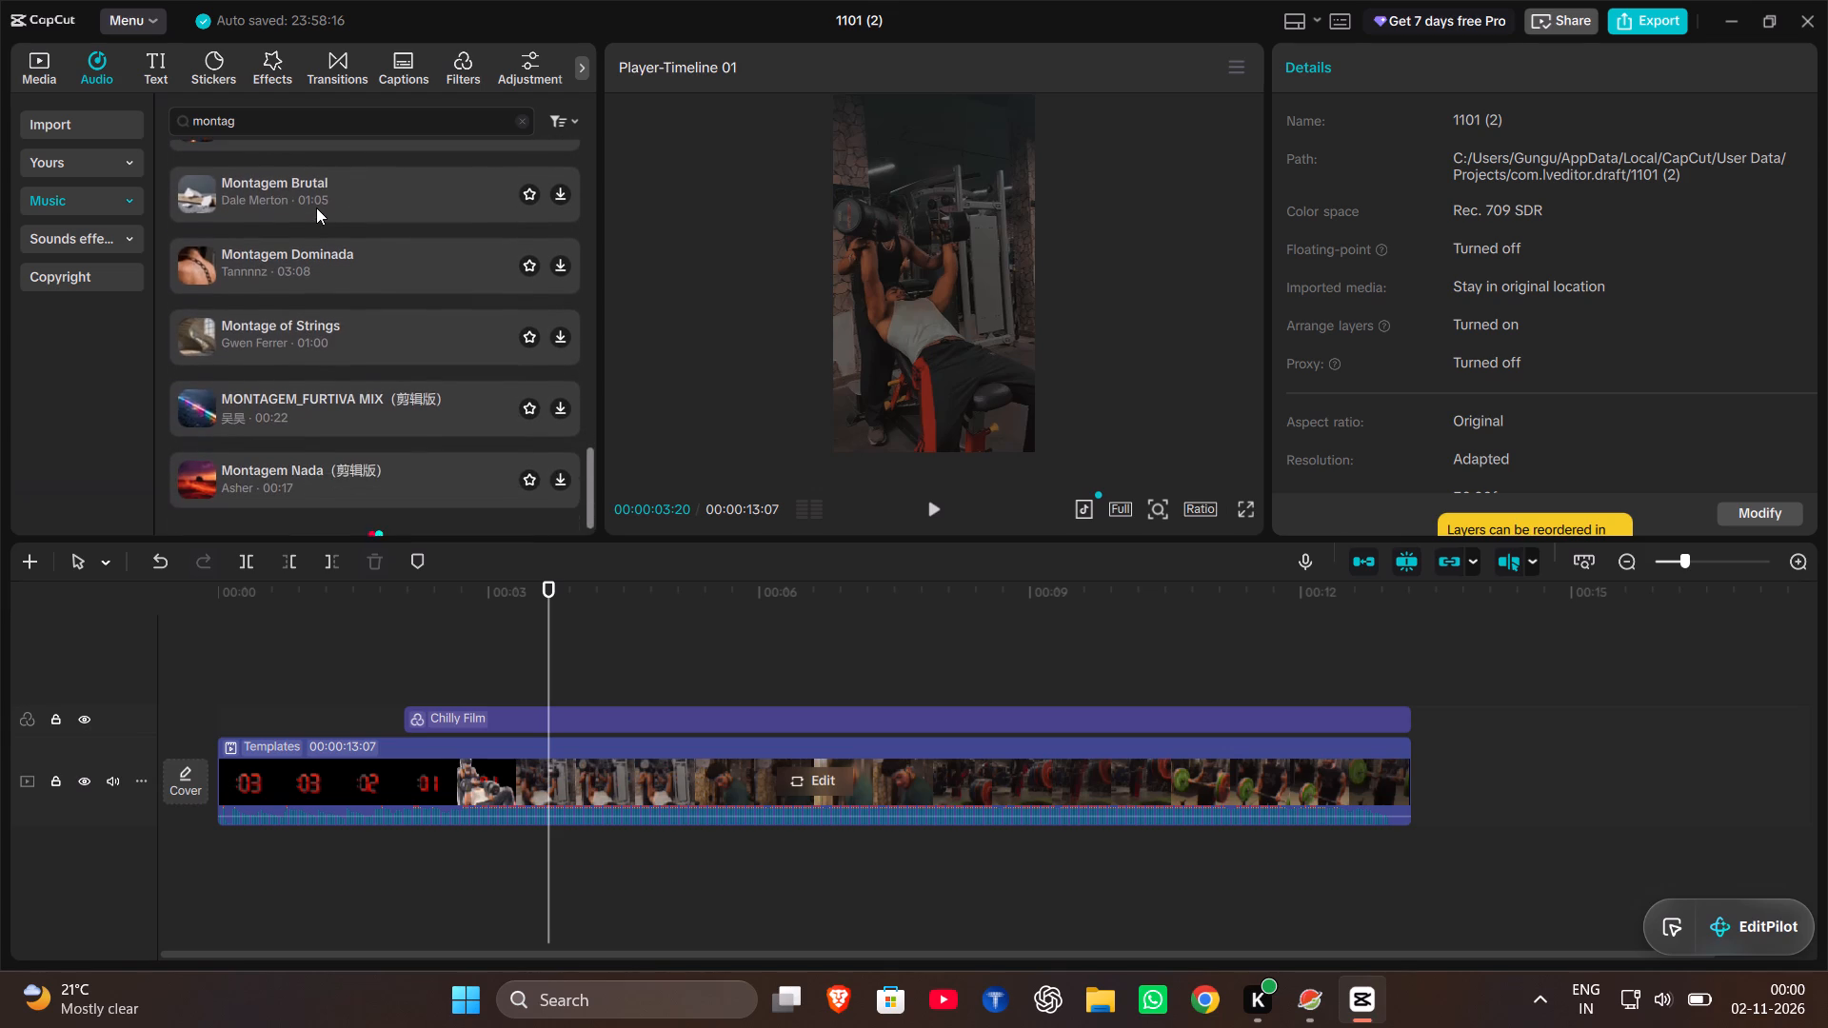
scroll(316, 208, "down", 3)
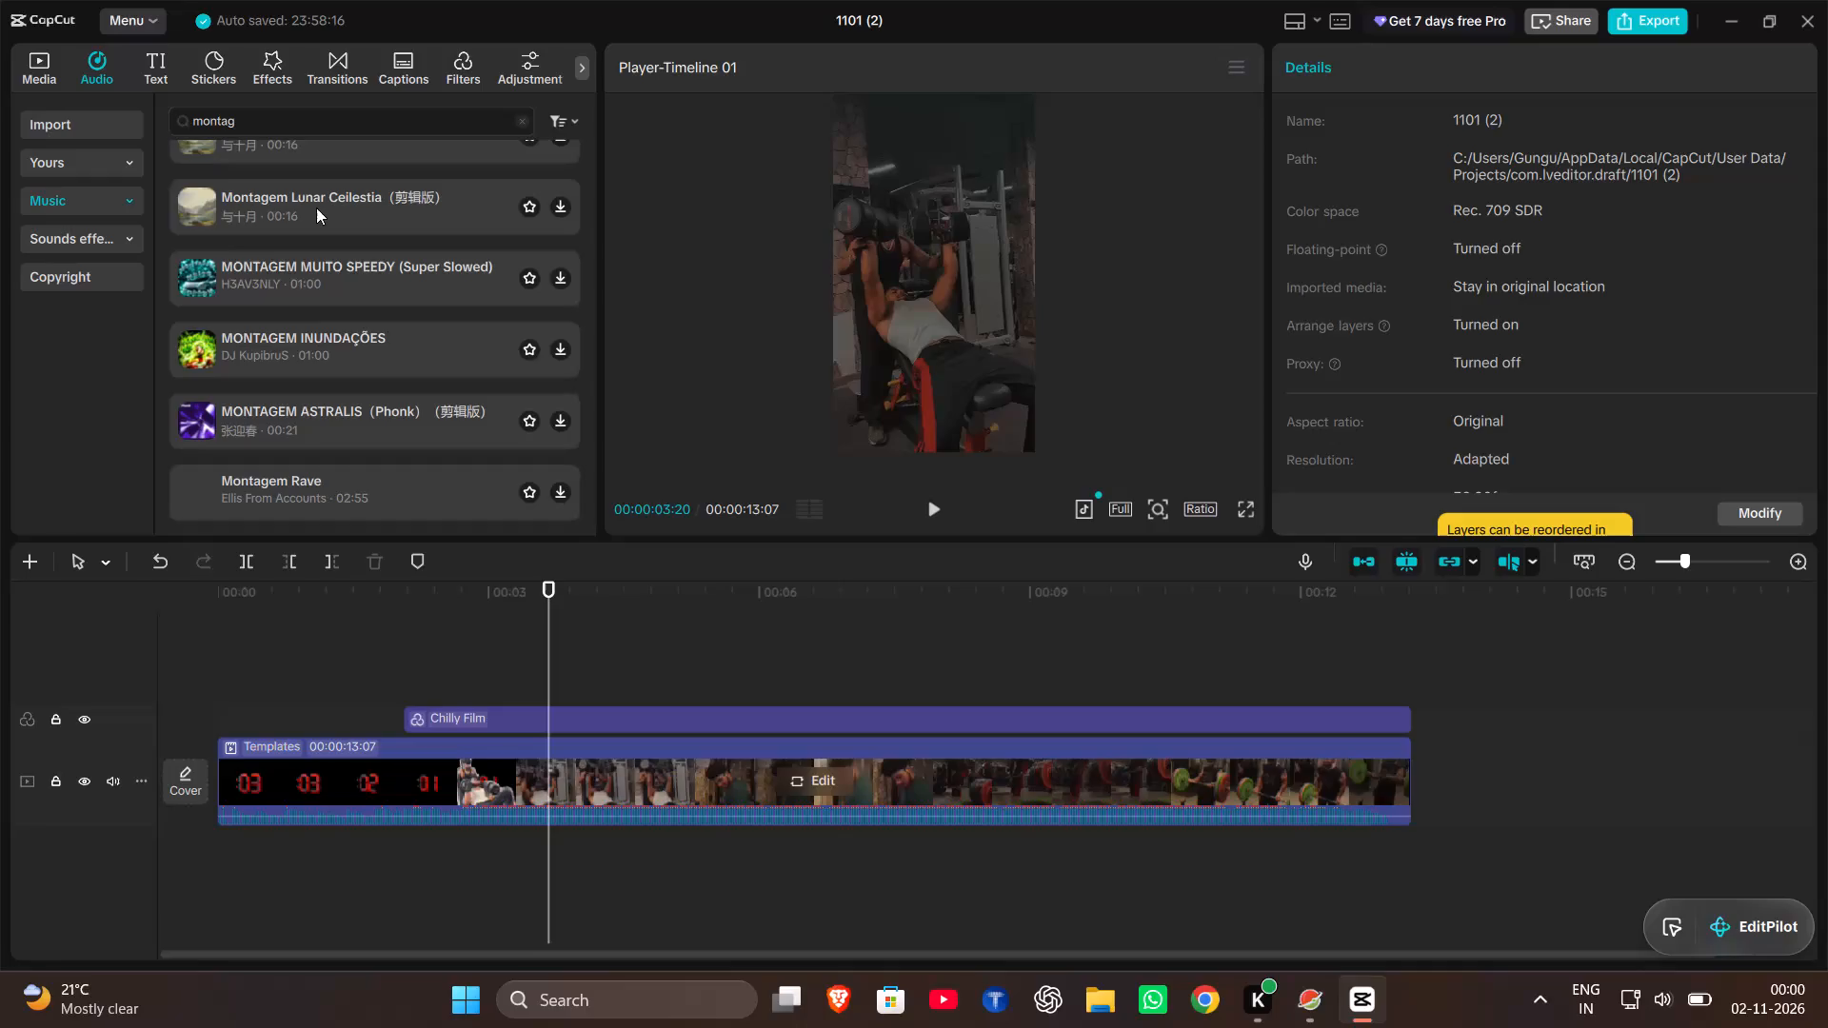
scroll(316, 208, "up", 8)
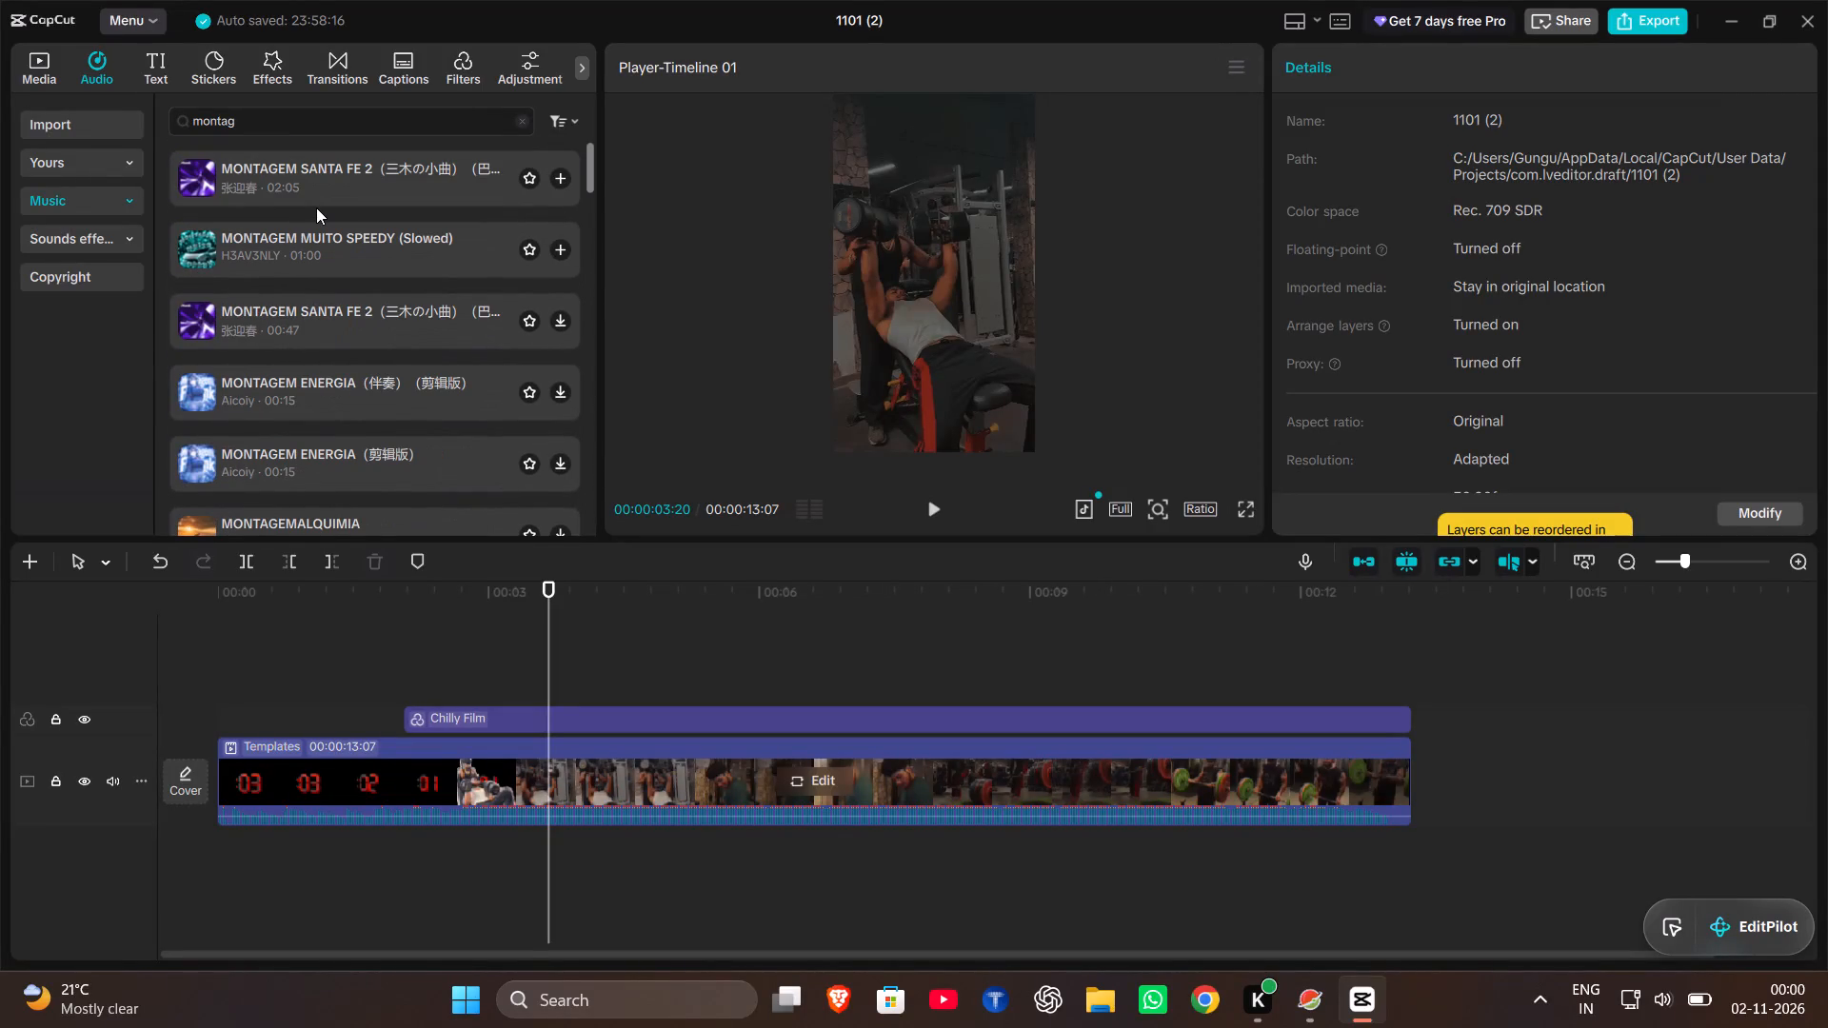
scroll(316, 208, "up", 3)
scroll(316, 208, "down", 2)
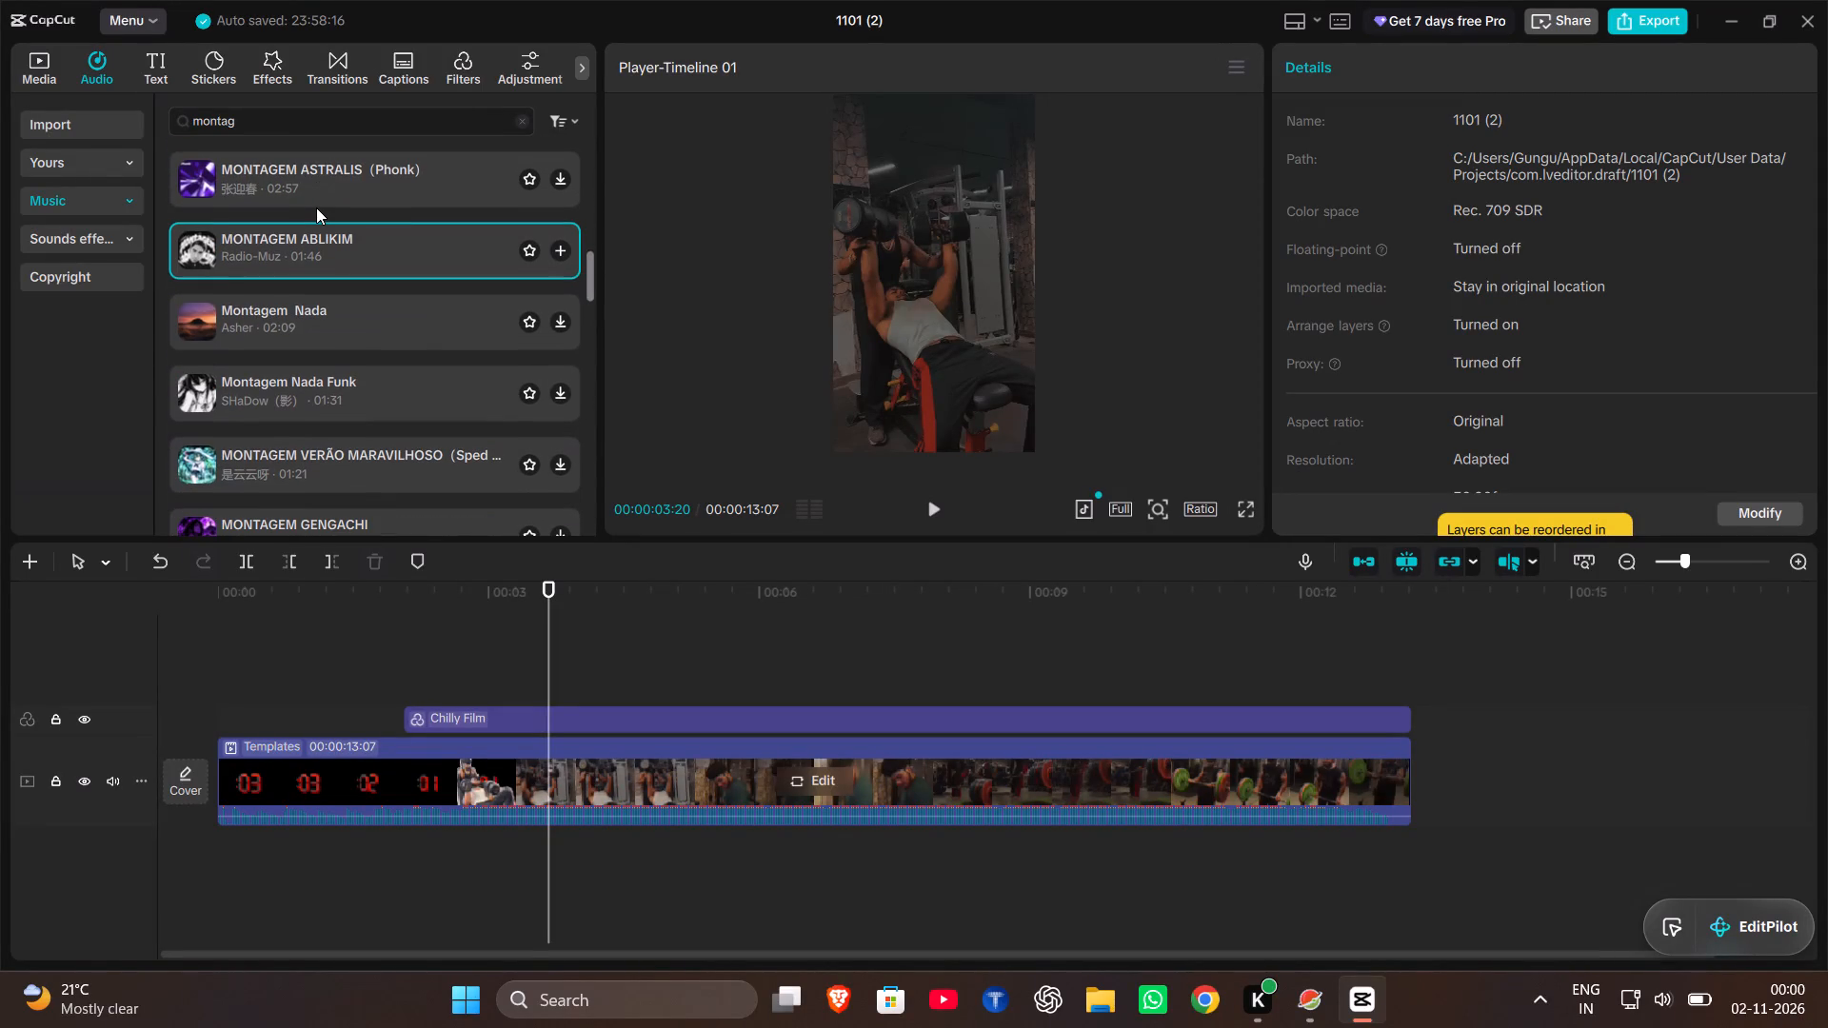
Try previewing MONTAGEM ABLIKIM, MONTAGEM ASTRALIS (Phonk) and Montagem Nada by Asher to compare the tracks.
left_click(314, 241)
left_click(319, 192)
left_click(319, 192)
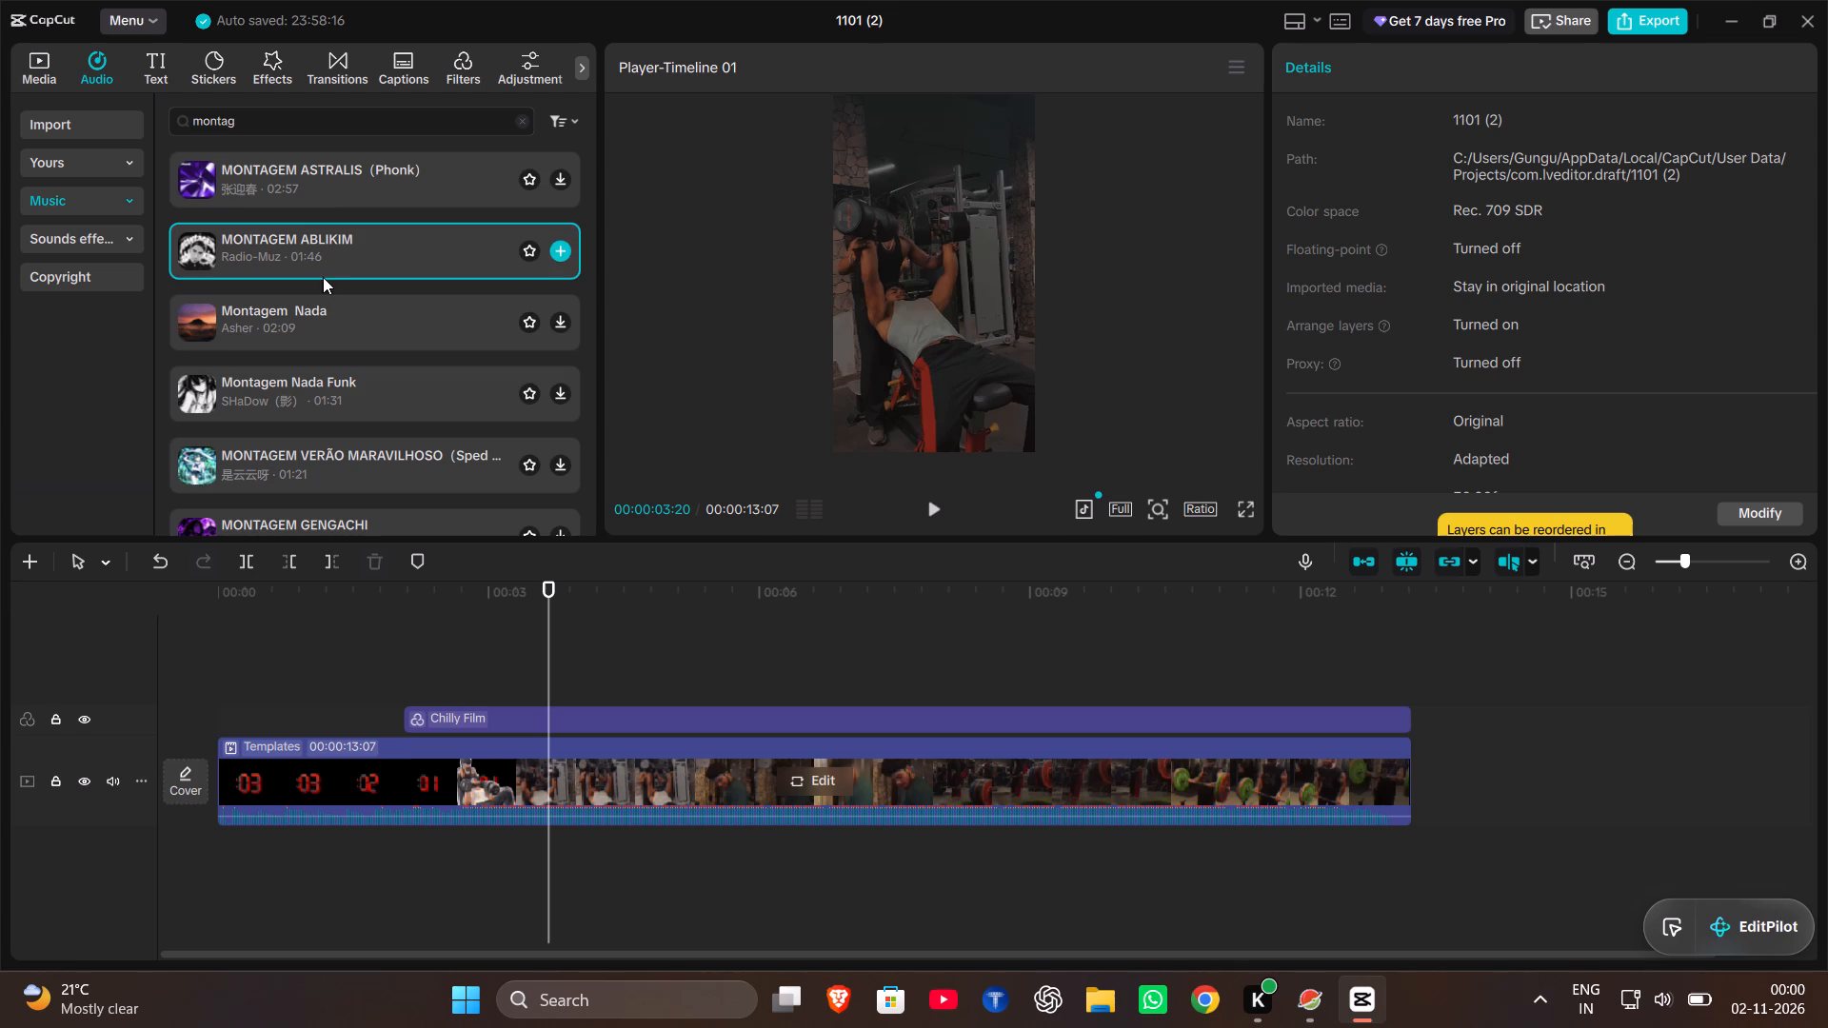
double_click(322, 299)
double_click(327, 251)
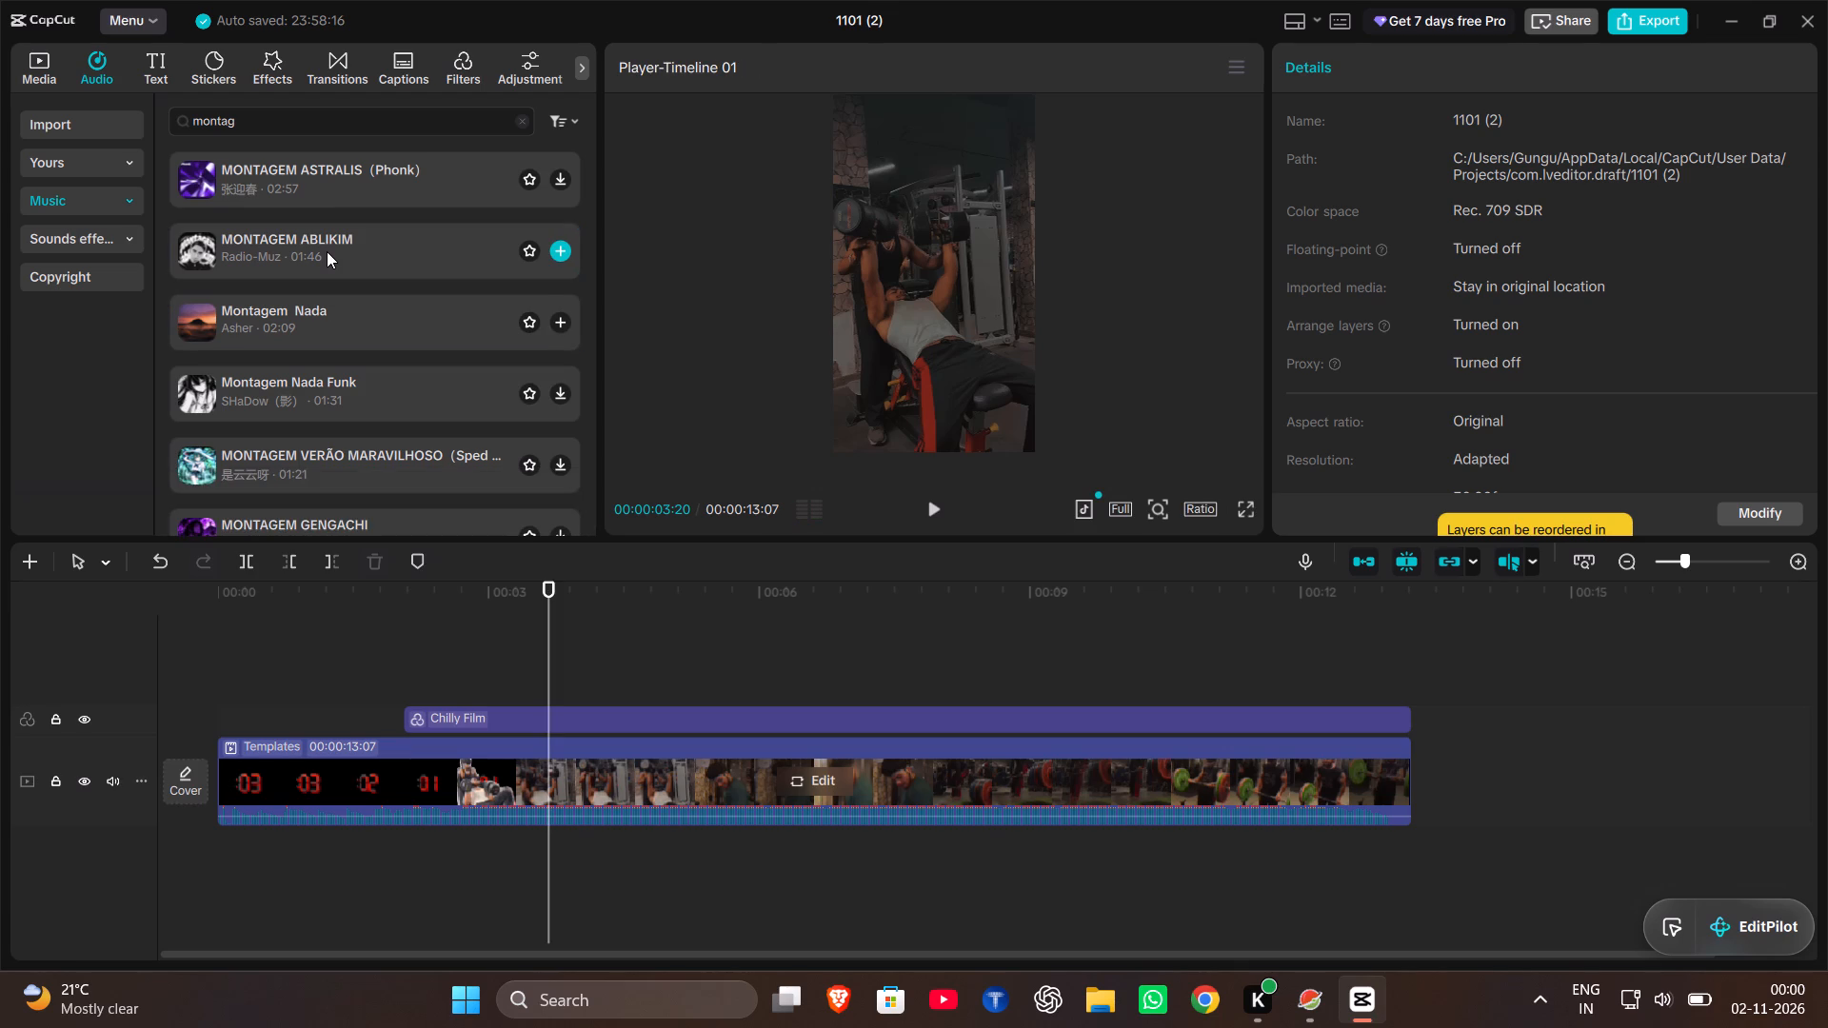
left_click(327, 251)
scroll(327, 251, "up", 6)
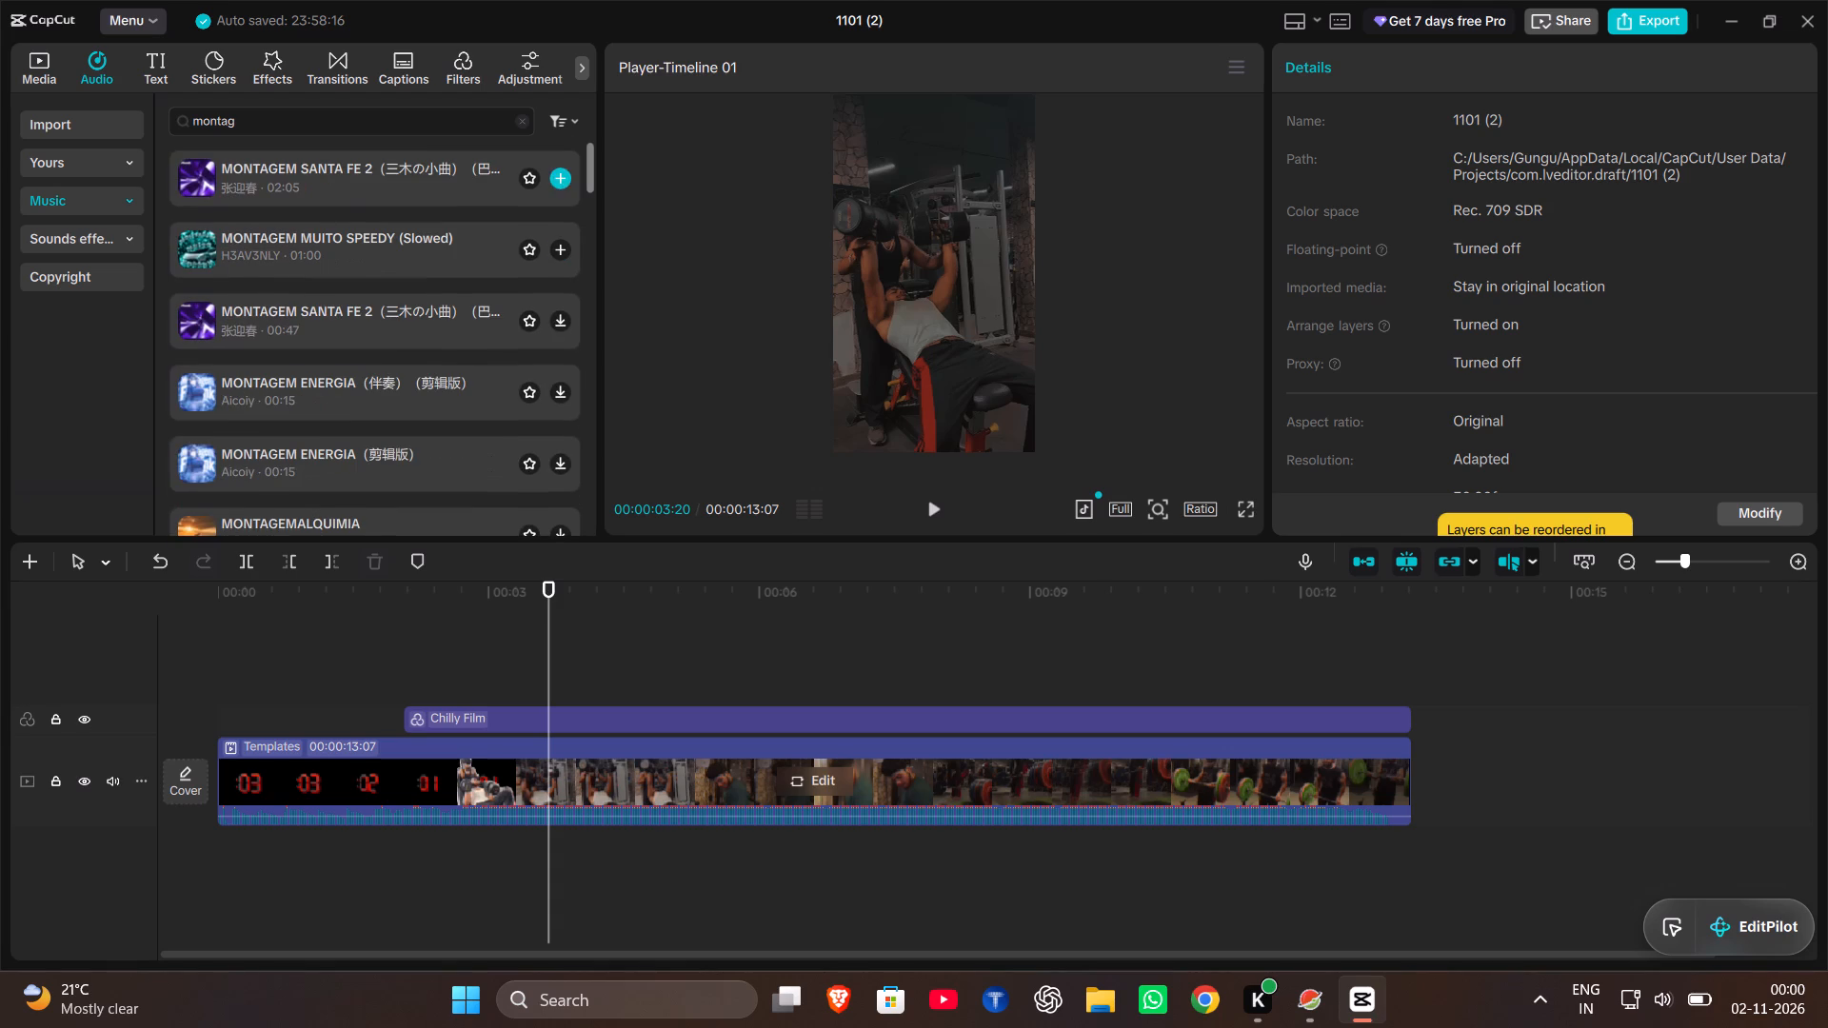
Search the music library for "baby" instead and look through the resulting songs.
left_click(519, 120)
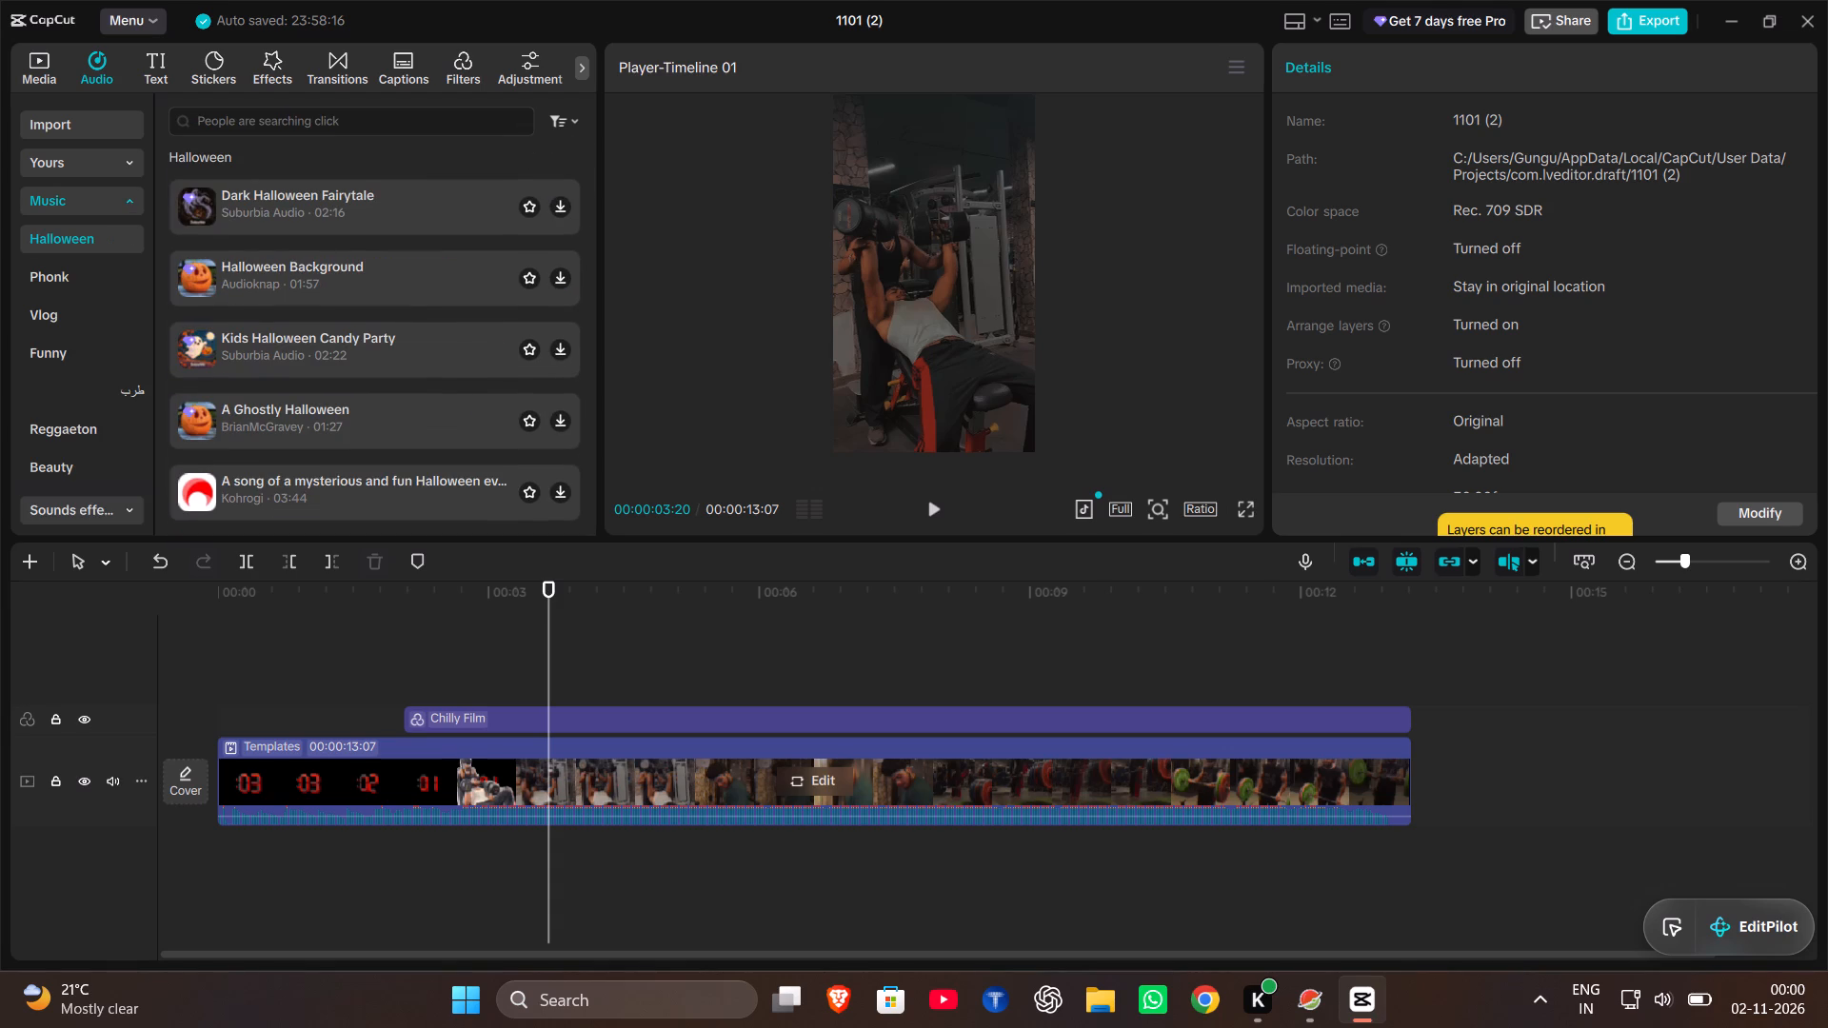
left_click(472, 120)
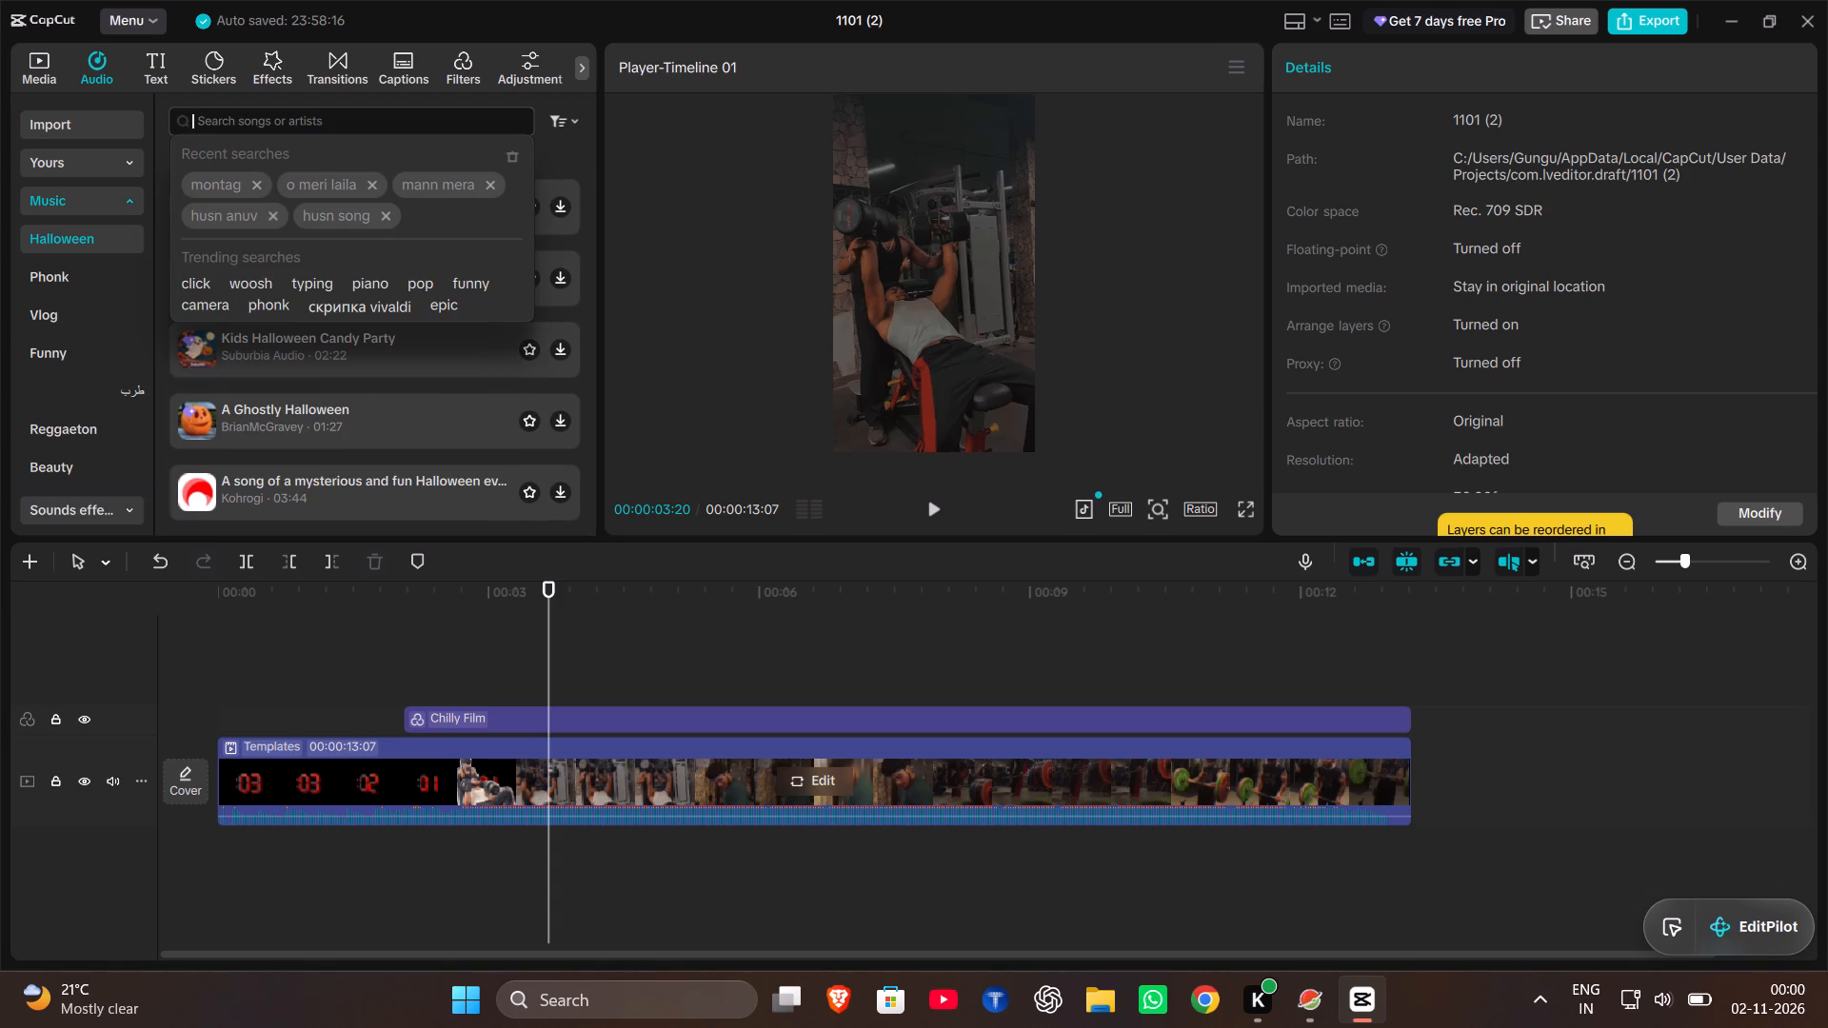
type("baby")
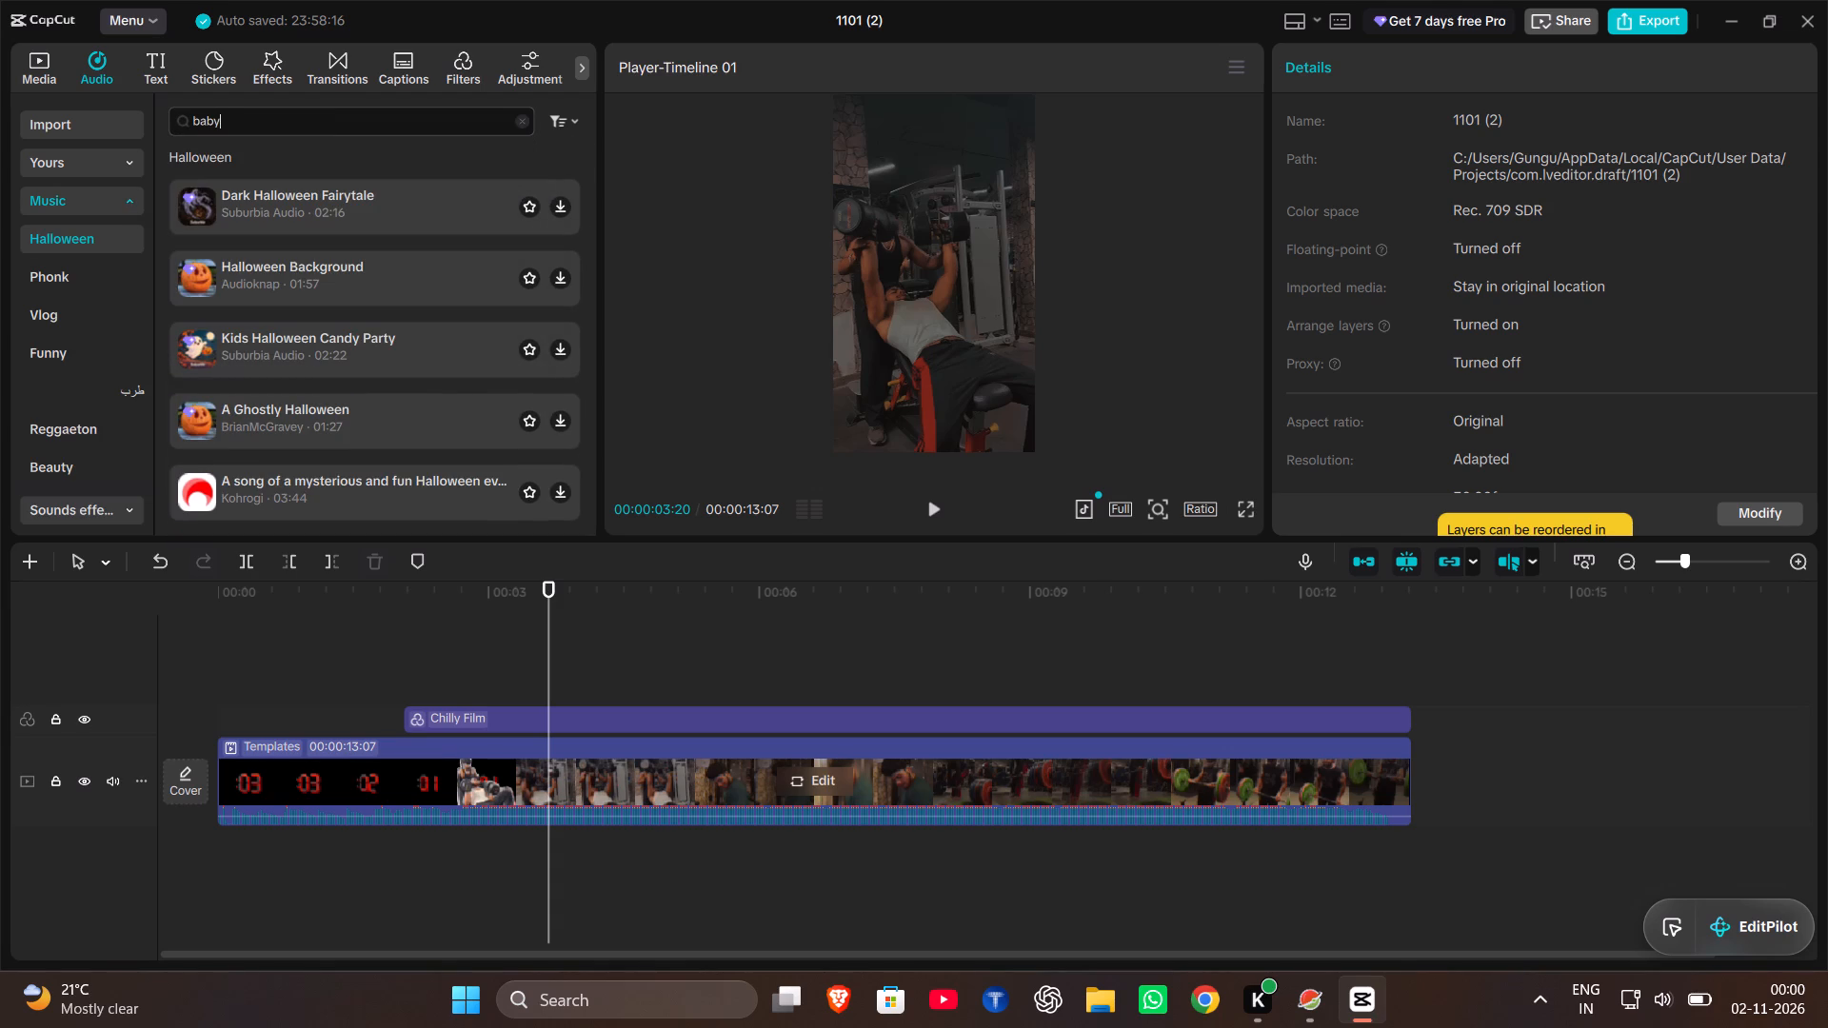
key("Return")
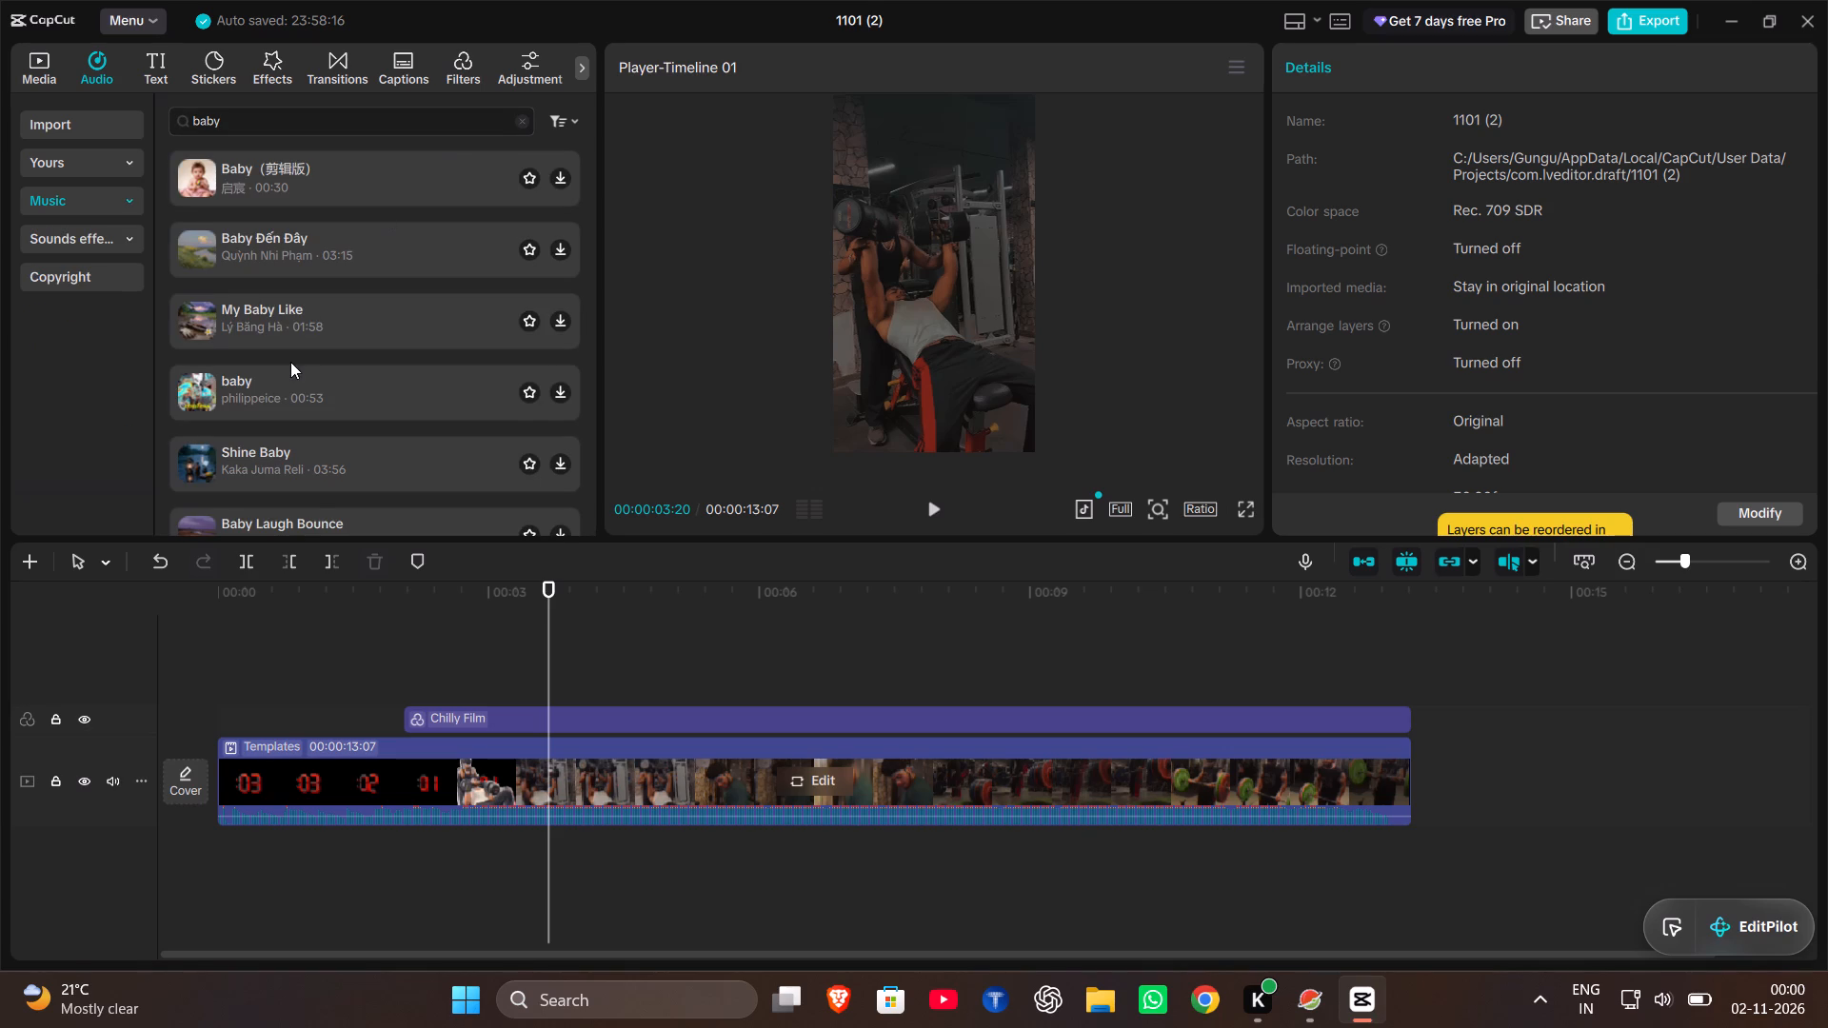
scroll(290, 362, "down", 1)
scroll(290, 362, "up", 1)
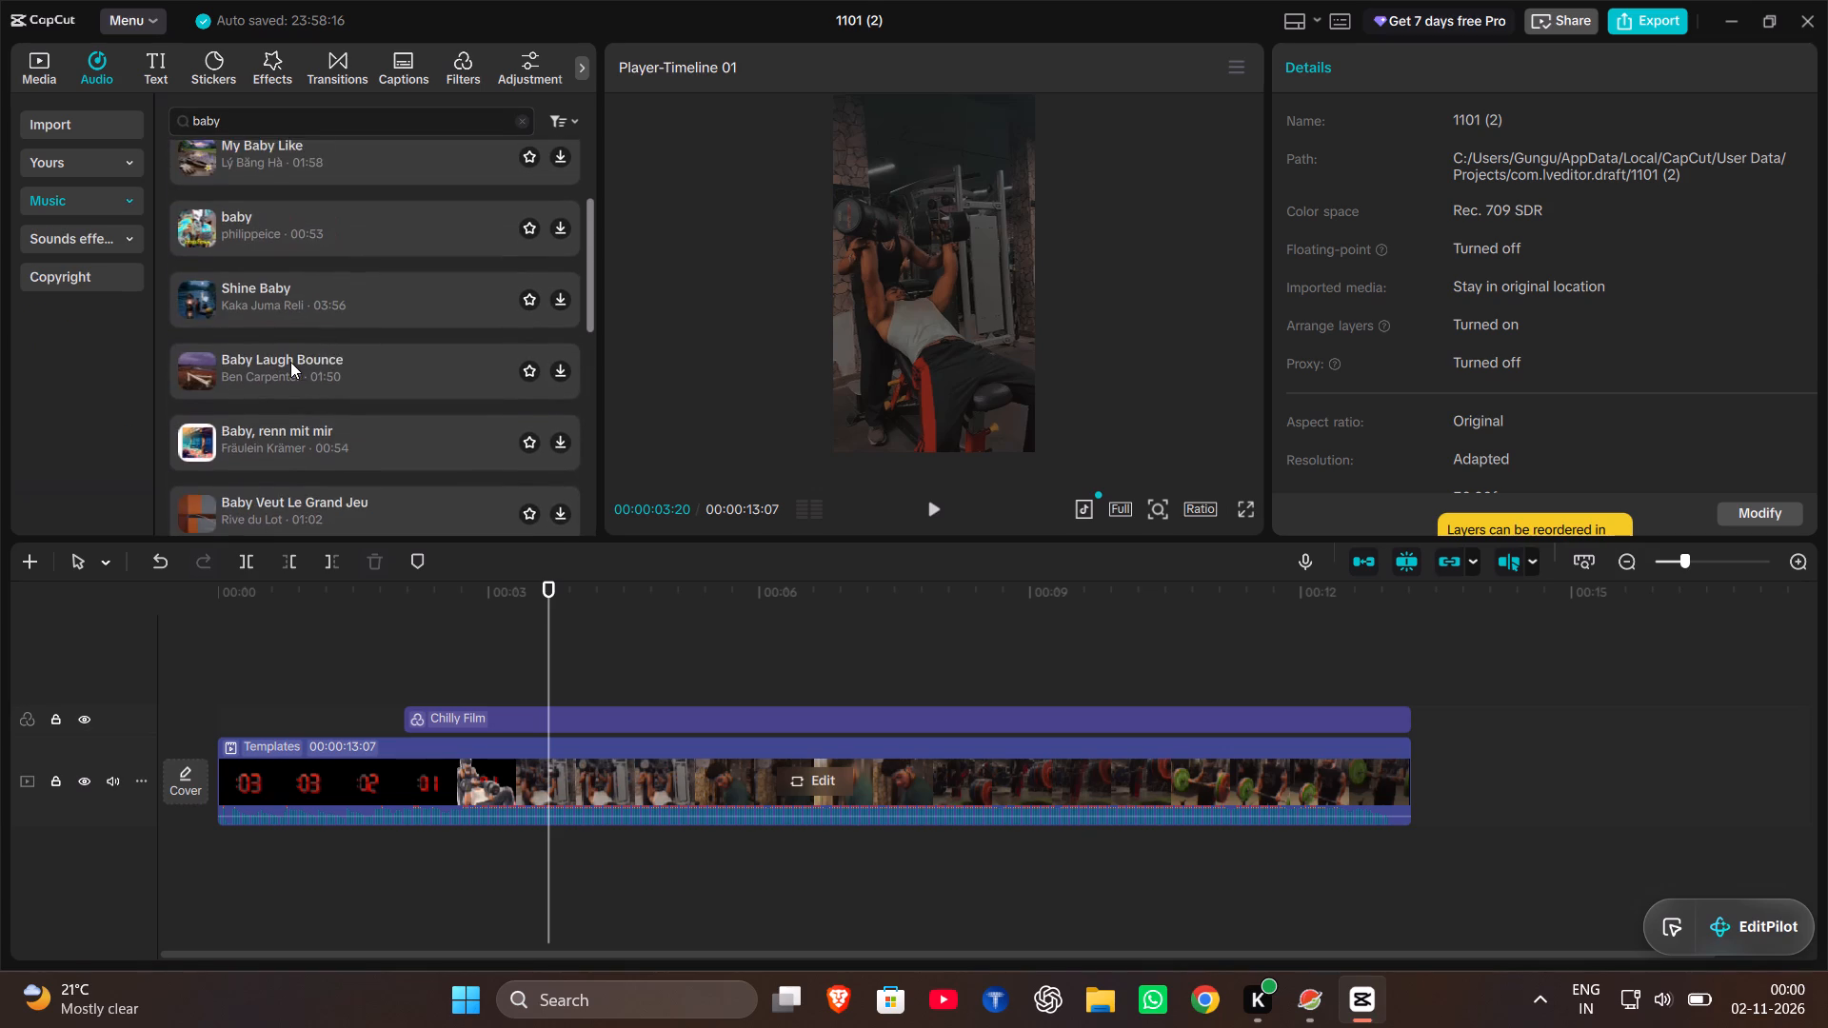
scroll(290, 362, "up", 1)
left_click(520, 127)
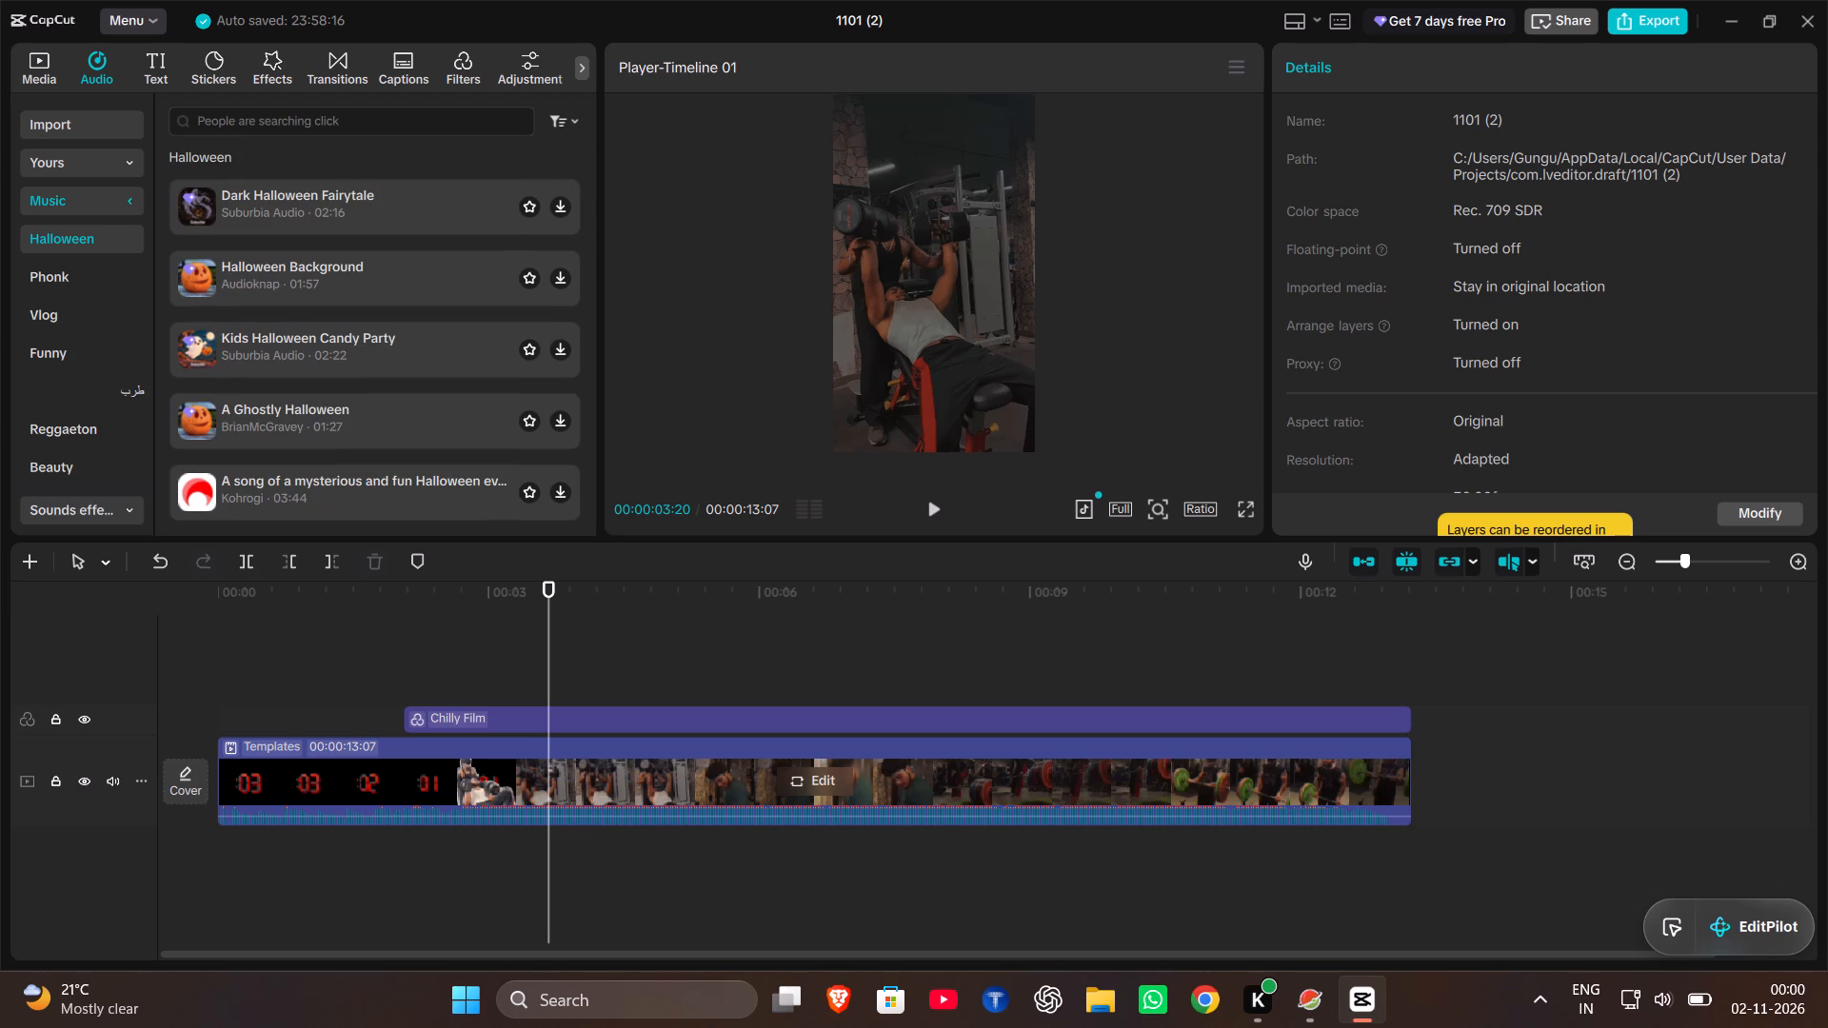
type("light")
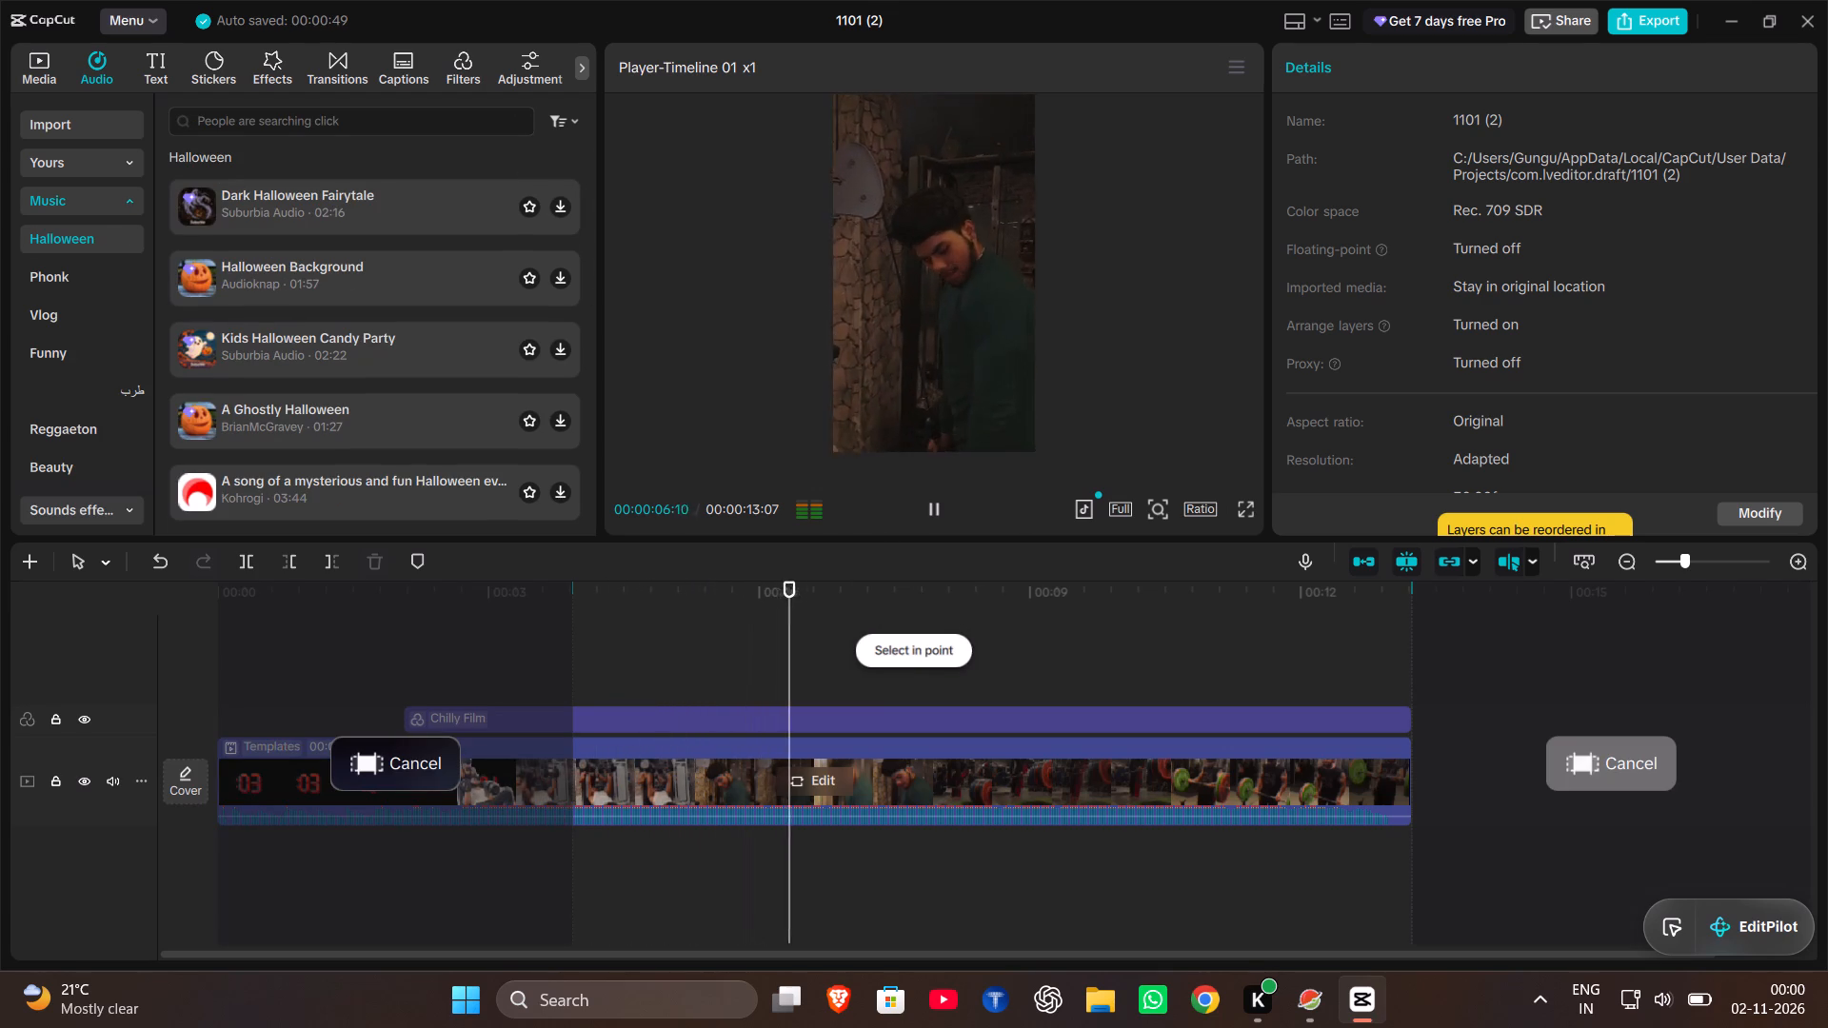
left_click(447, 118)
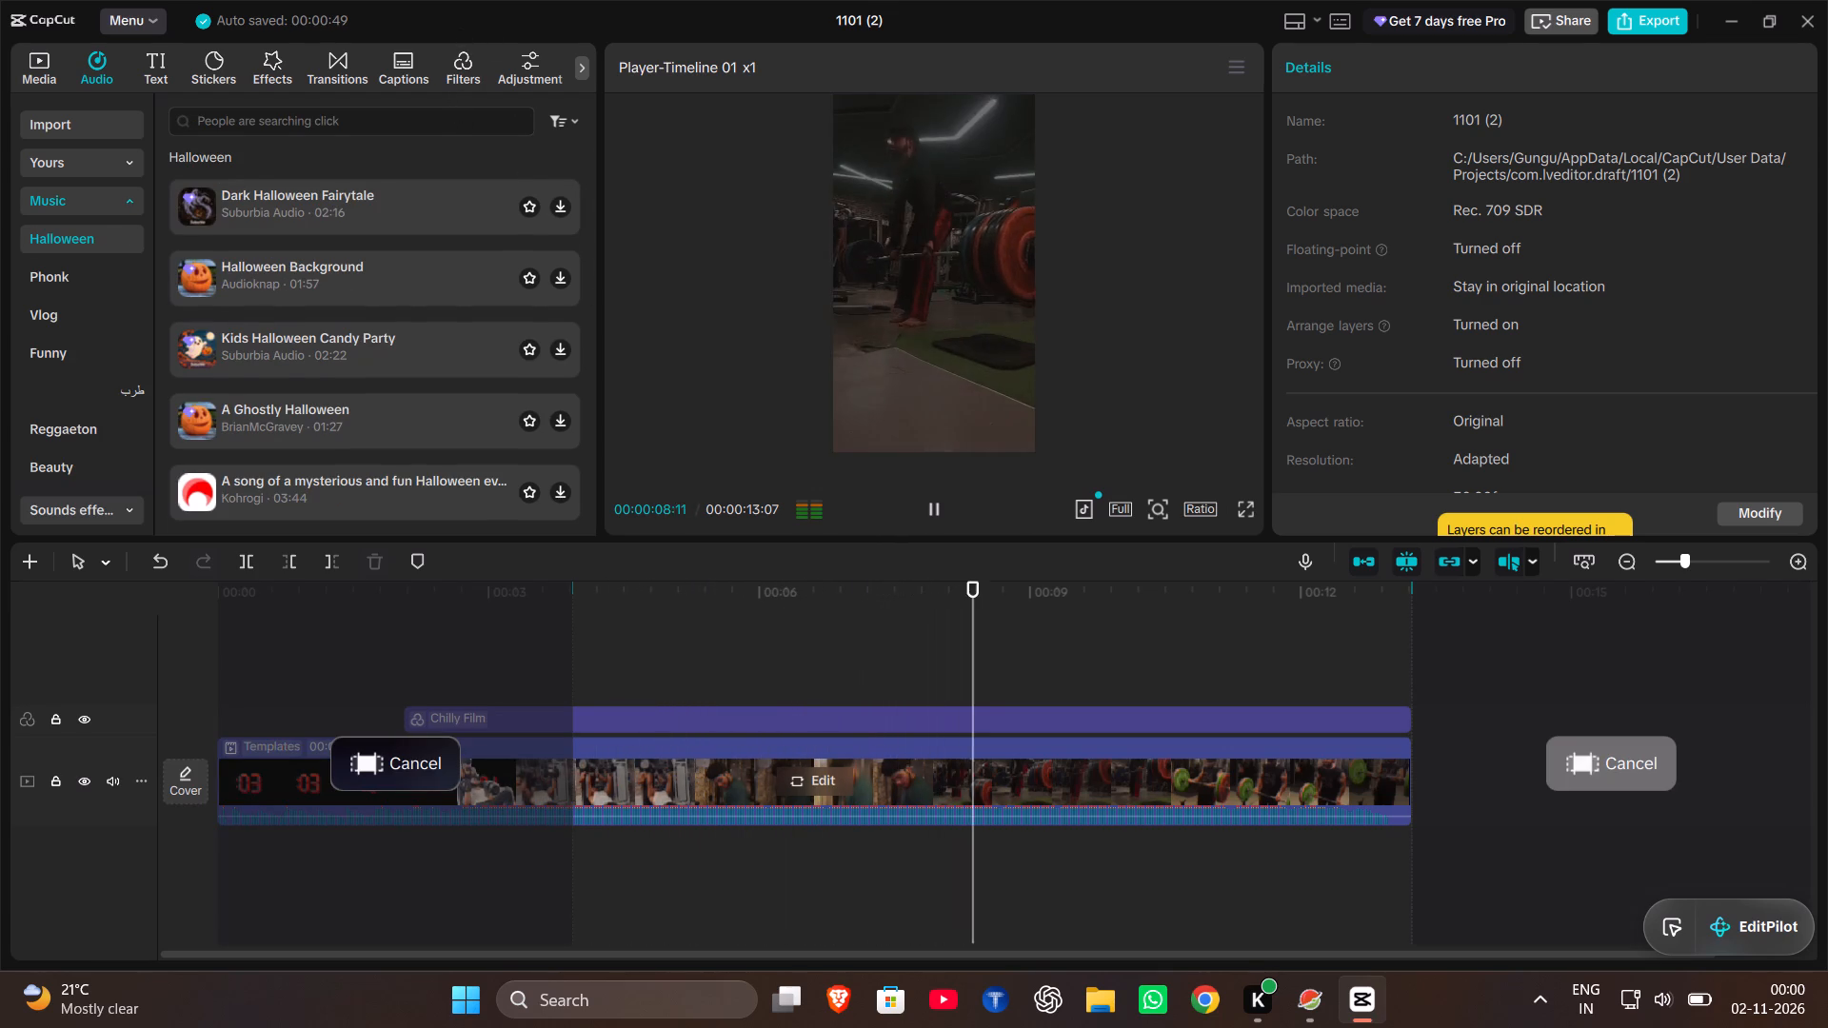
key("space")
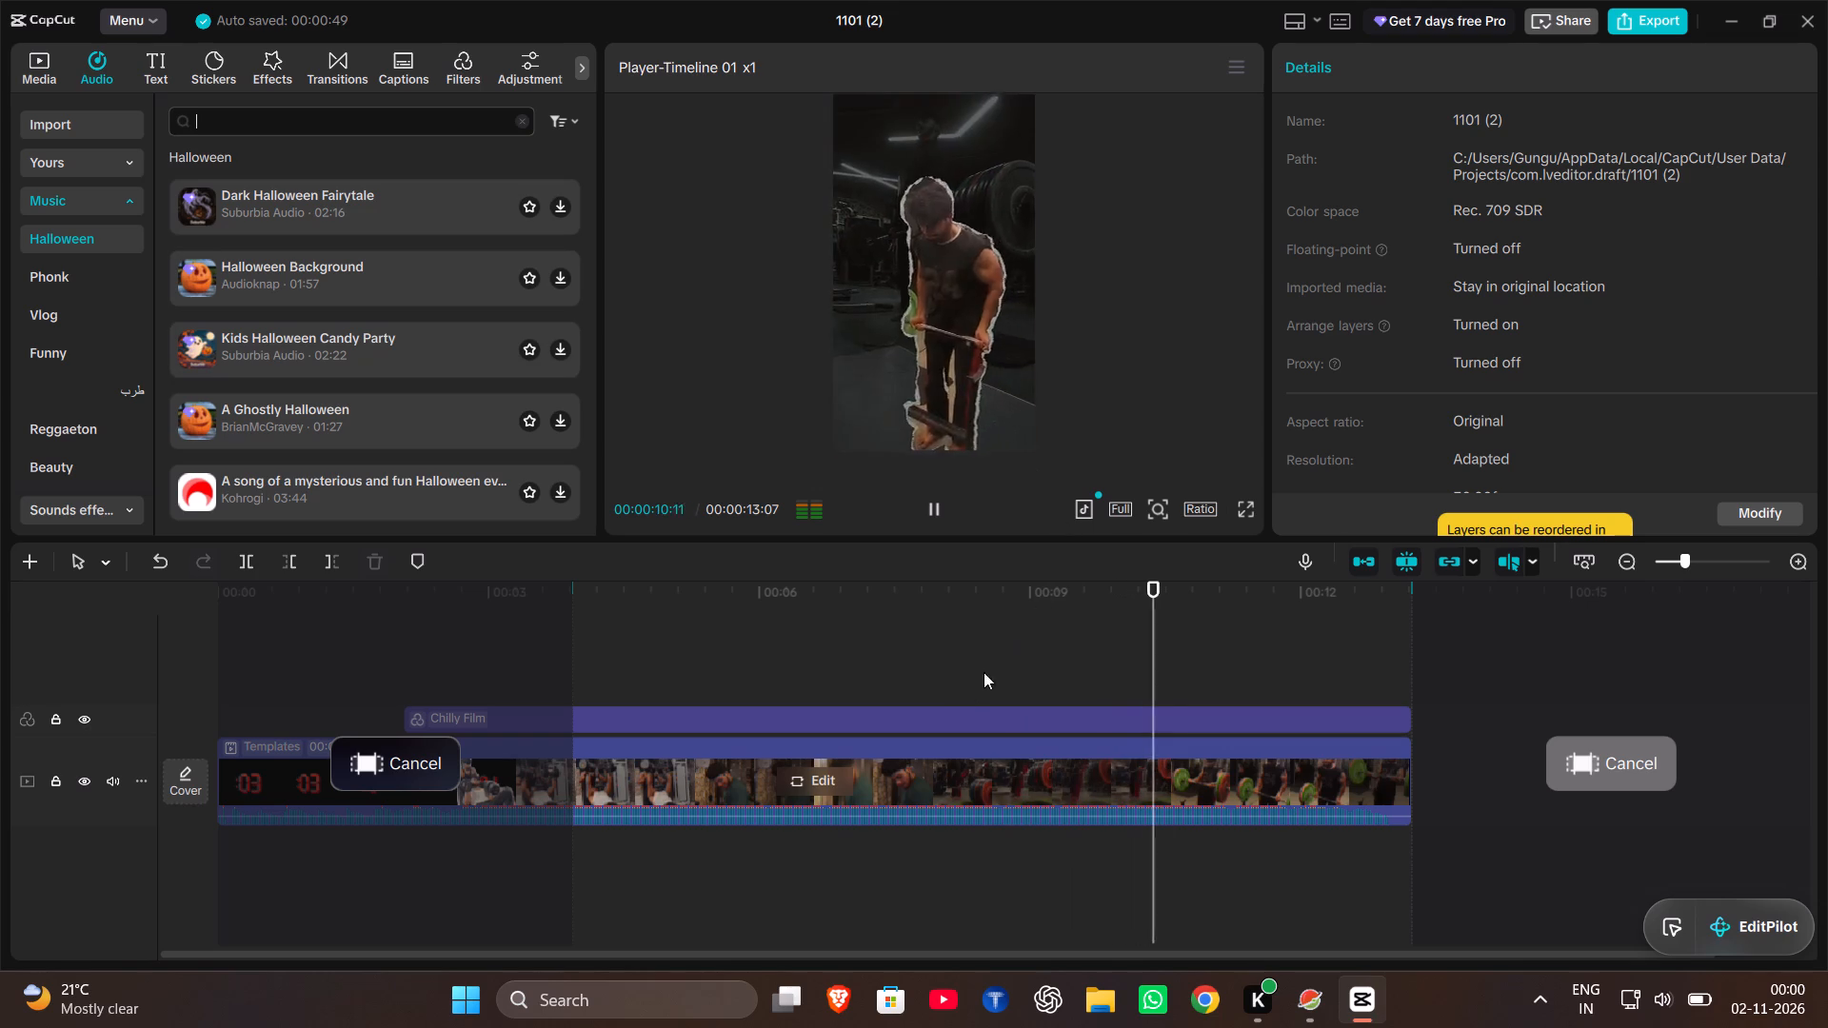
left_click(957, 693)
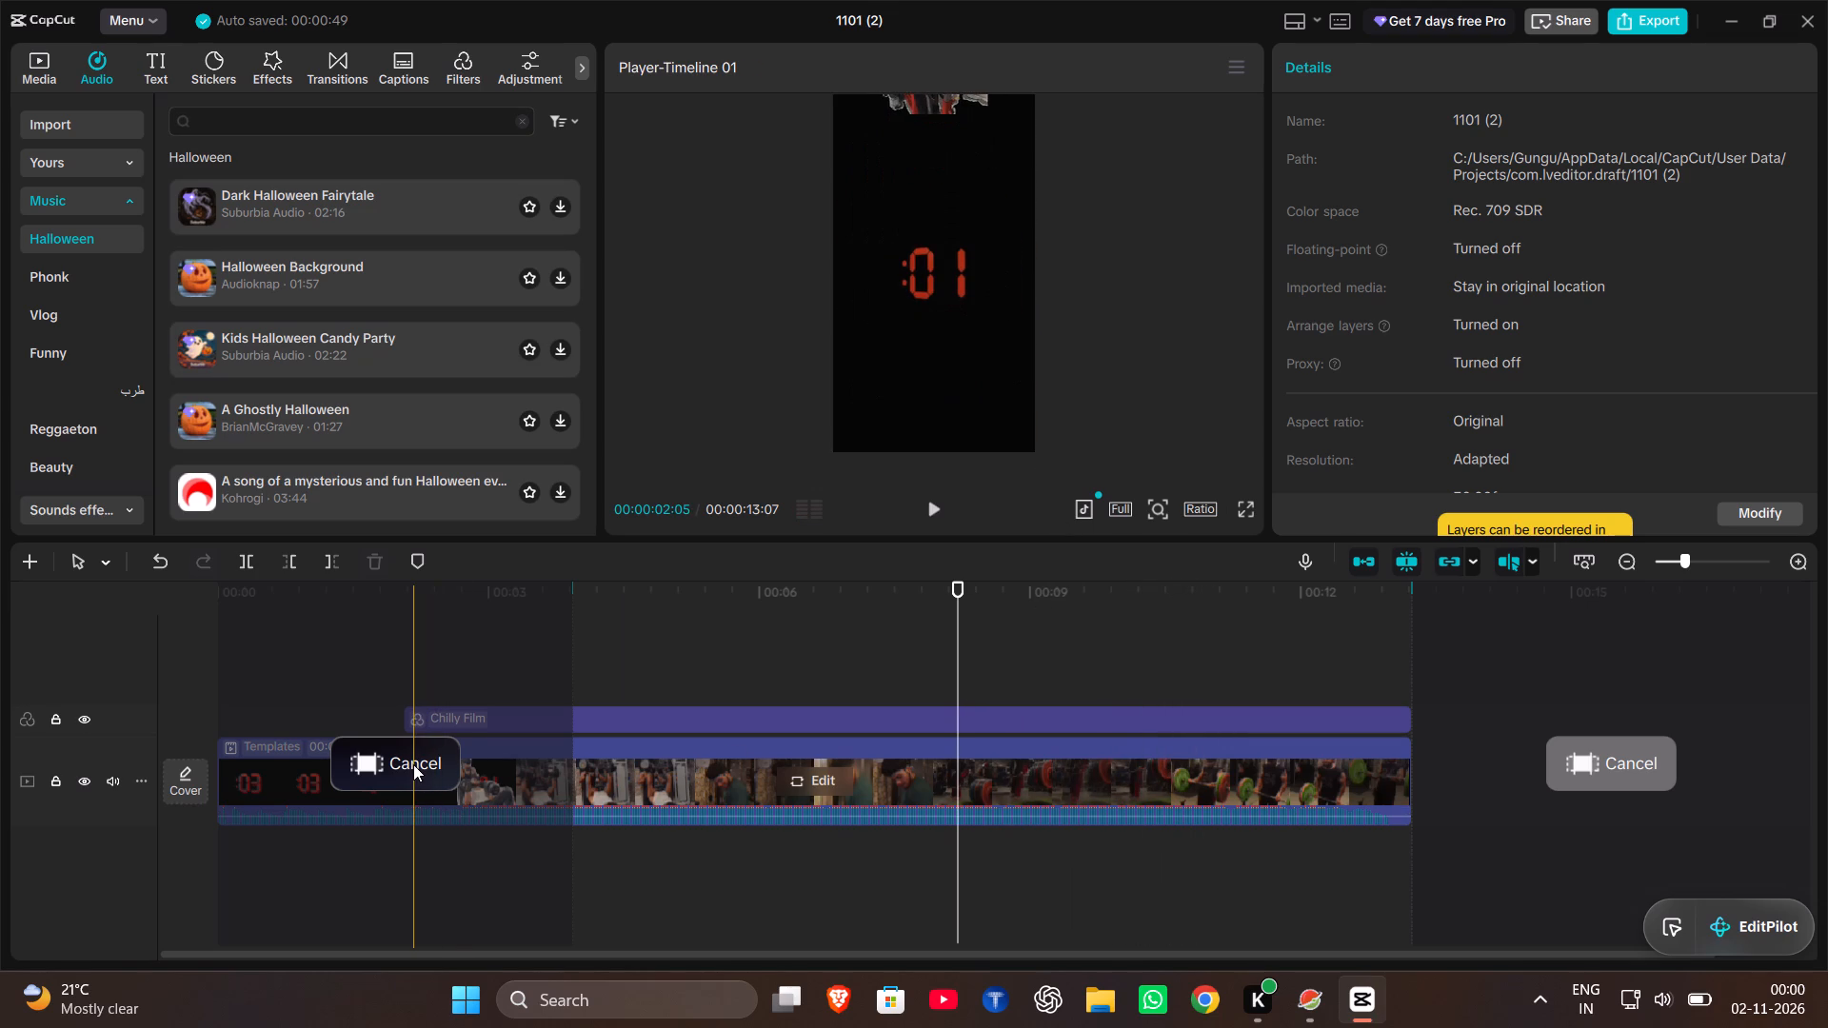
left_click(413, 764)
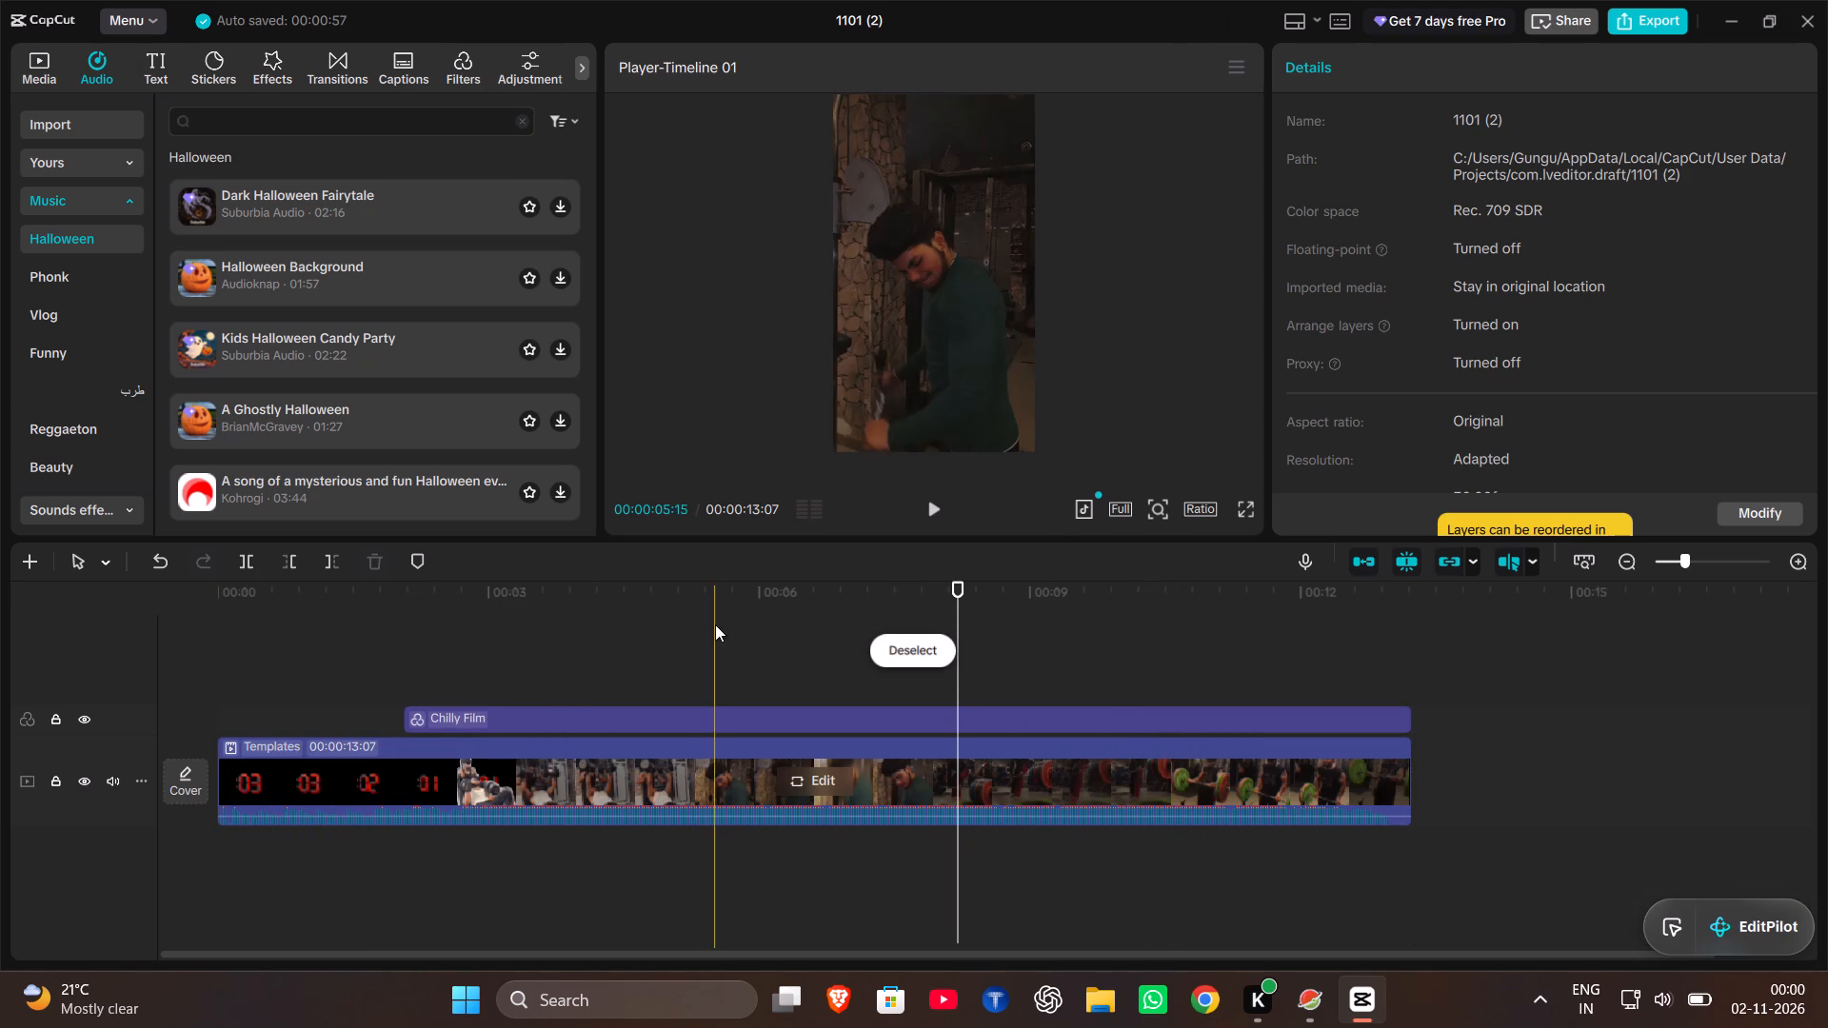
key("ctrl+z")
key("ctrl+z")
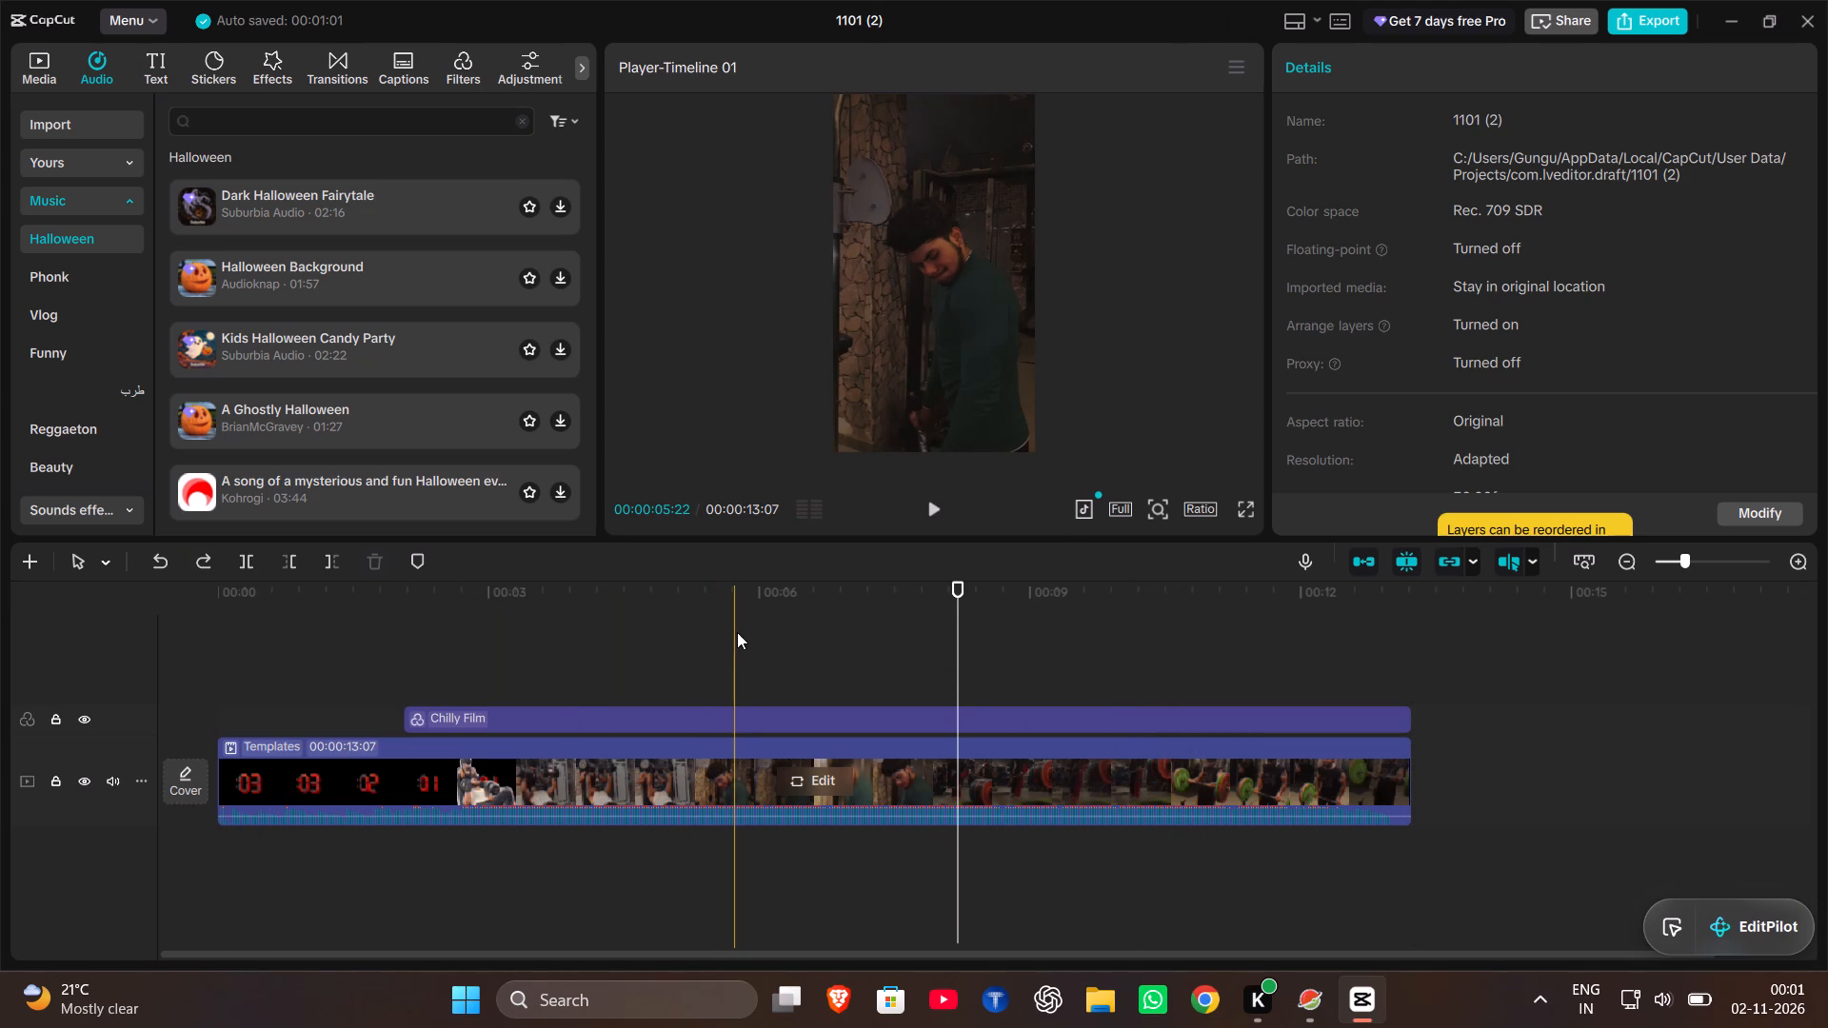
Search the music library for "lighting", preview Lighting（剪辑版） by Qesmir and Lighting up by Kairos-mix, and clear the search.
left_click(466, 123)
type("lighting")
key("Return")
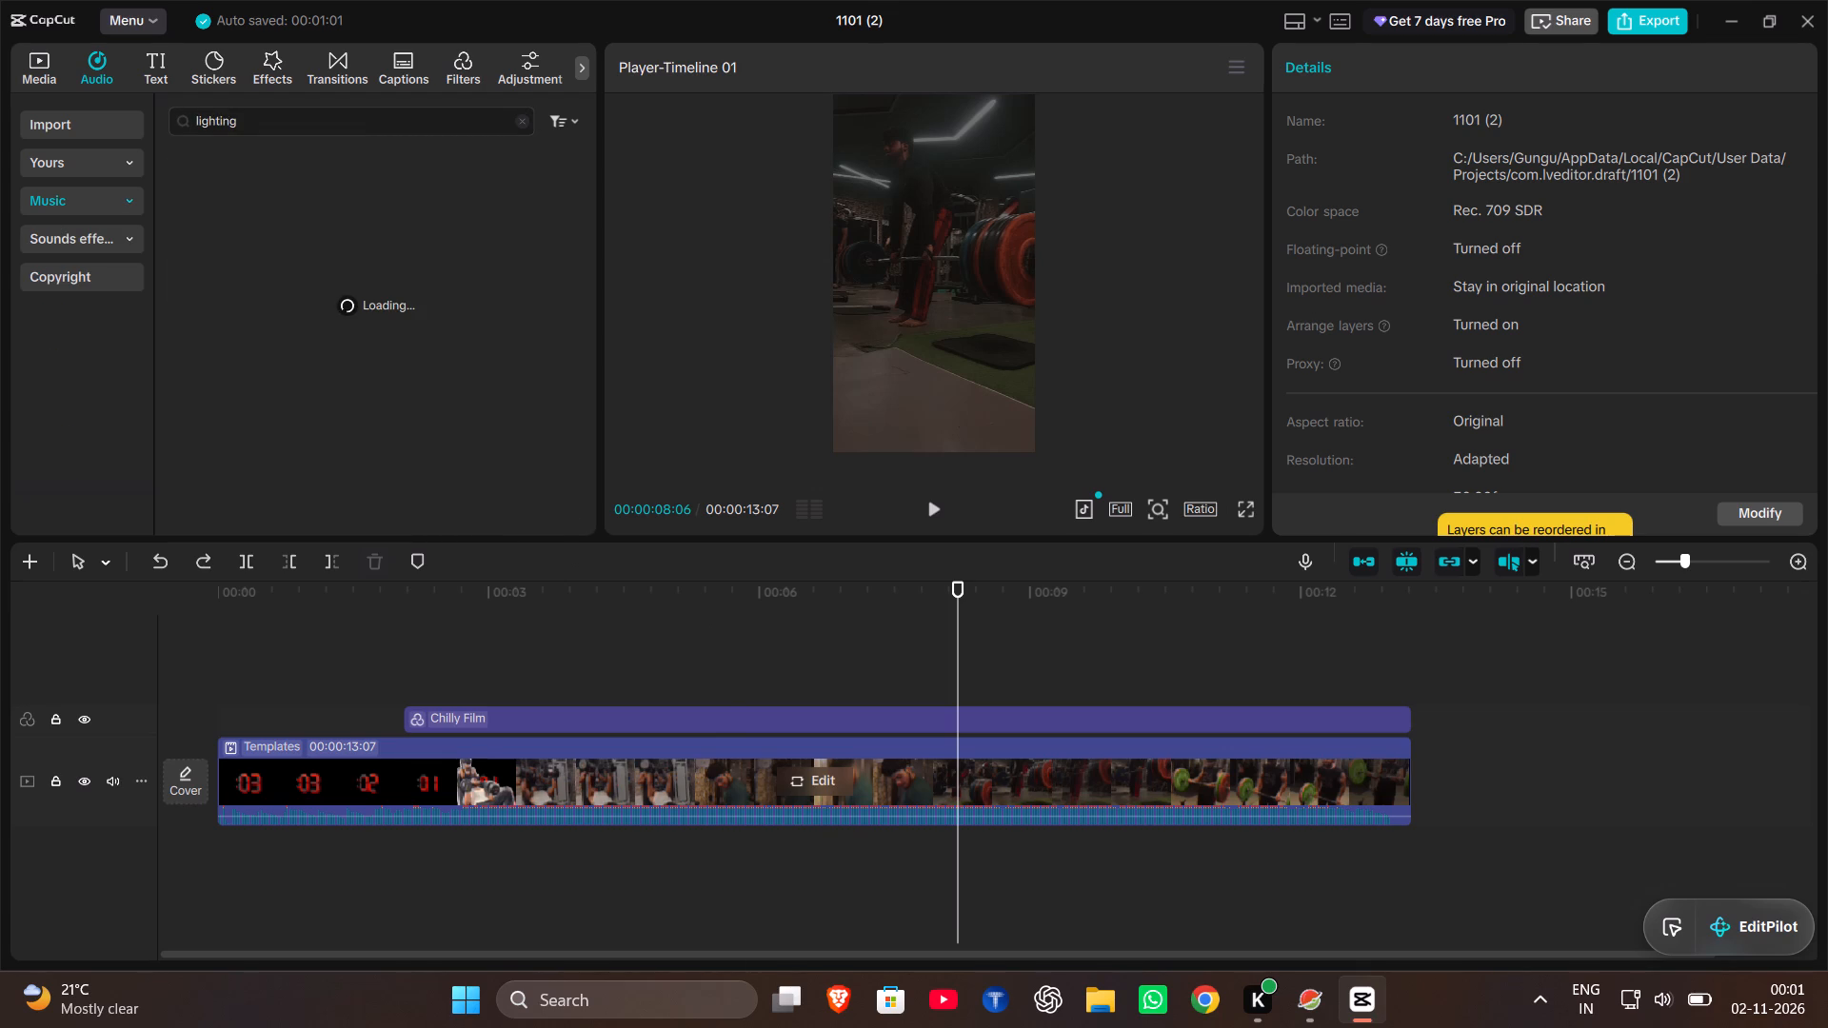
double_click(396, 168)
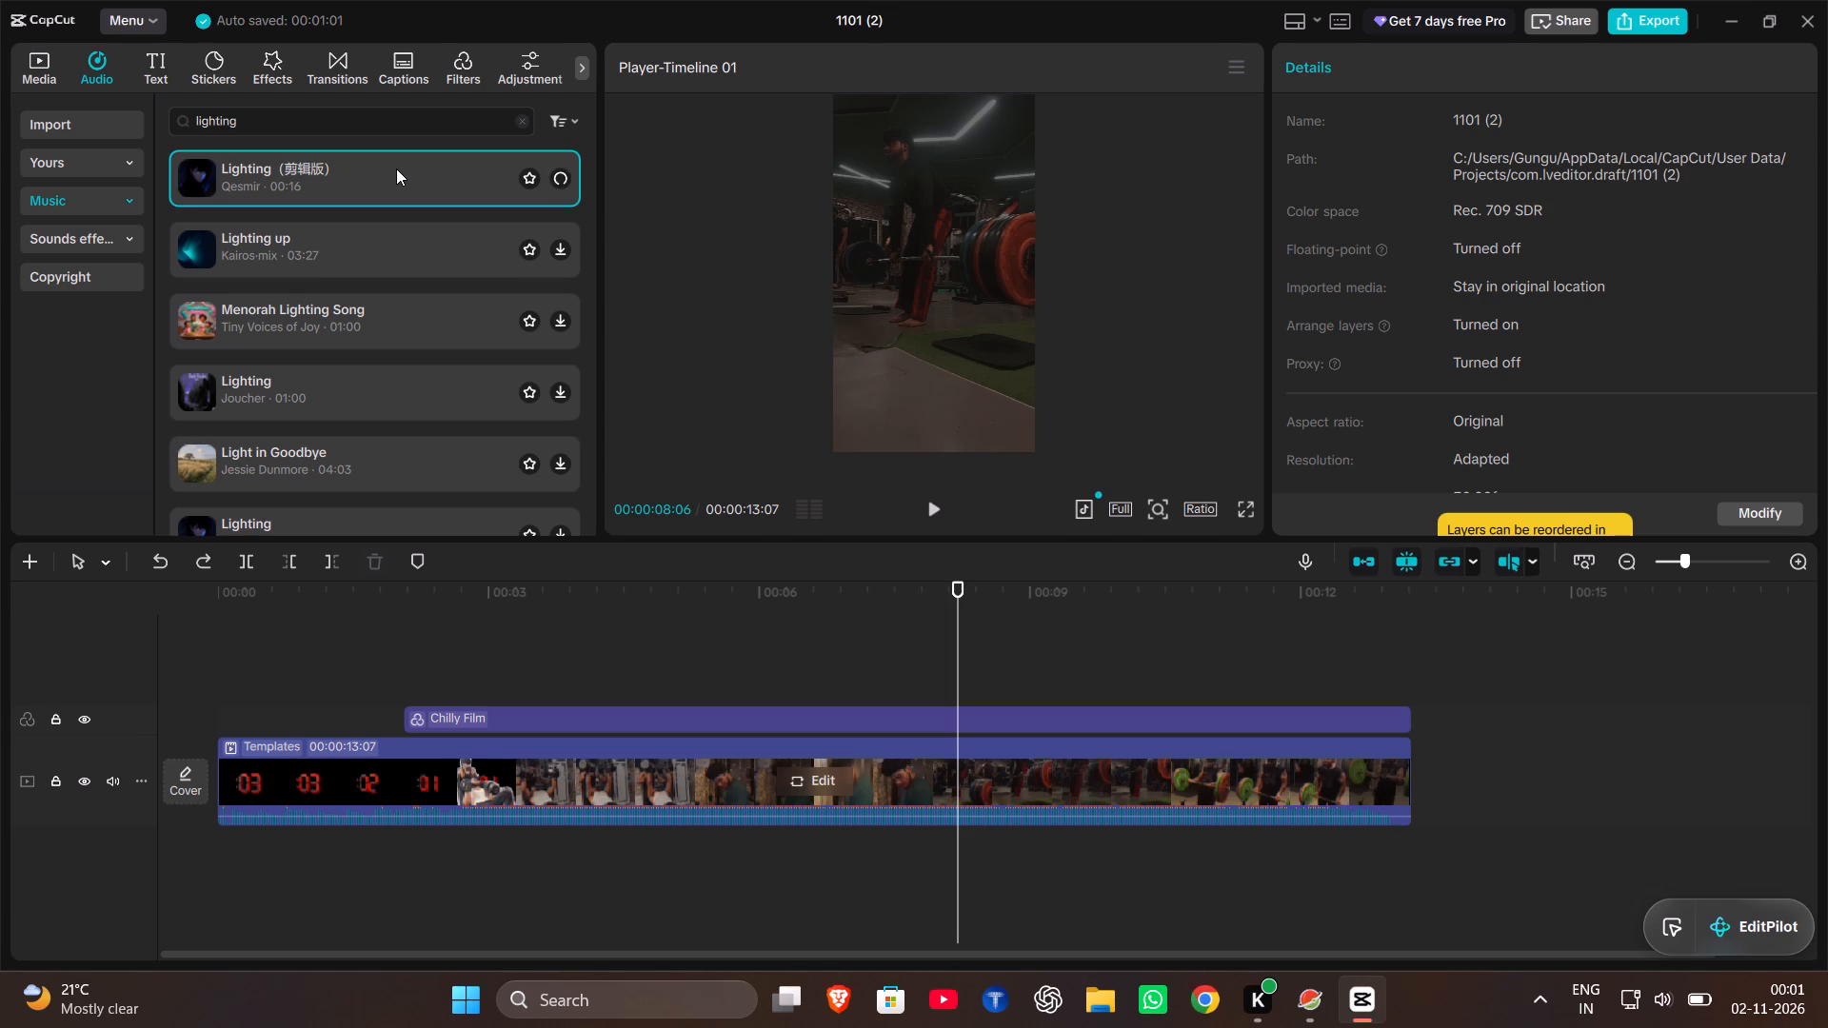
double_click(362, 238)
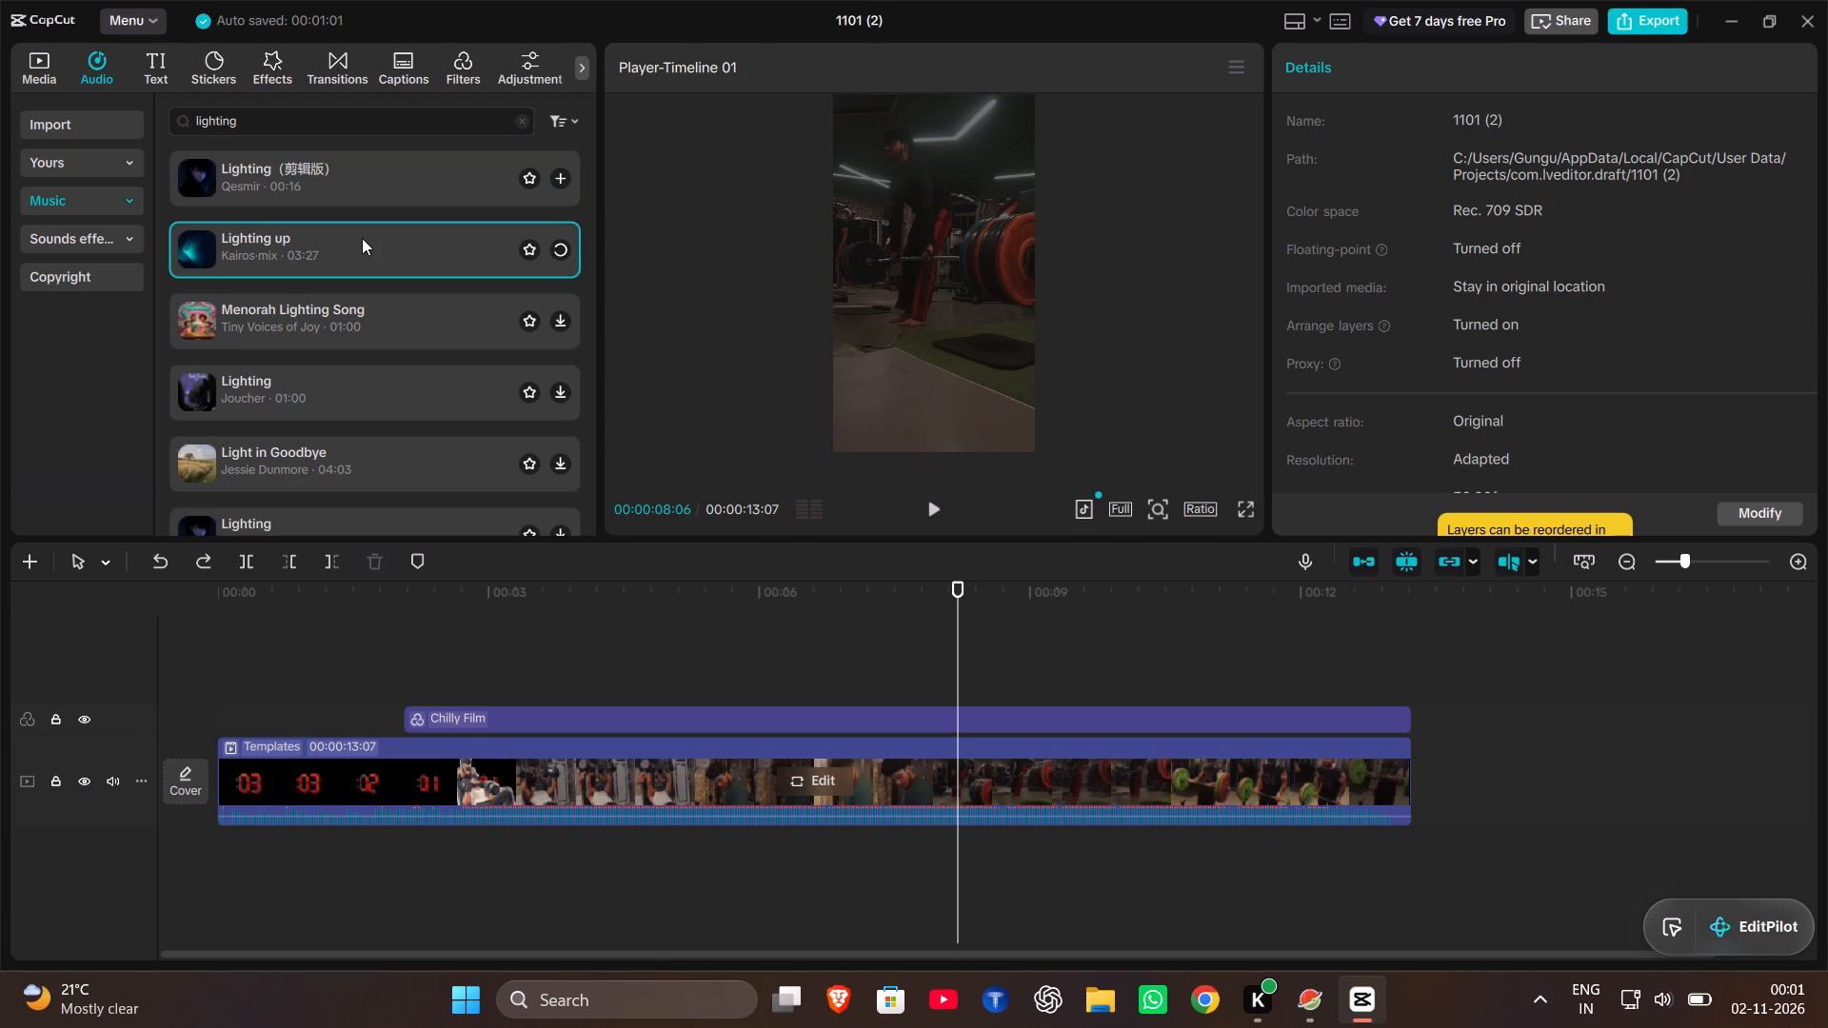
left_click(518, 123)
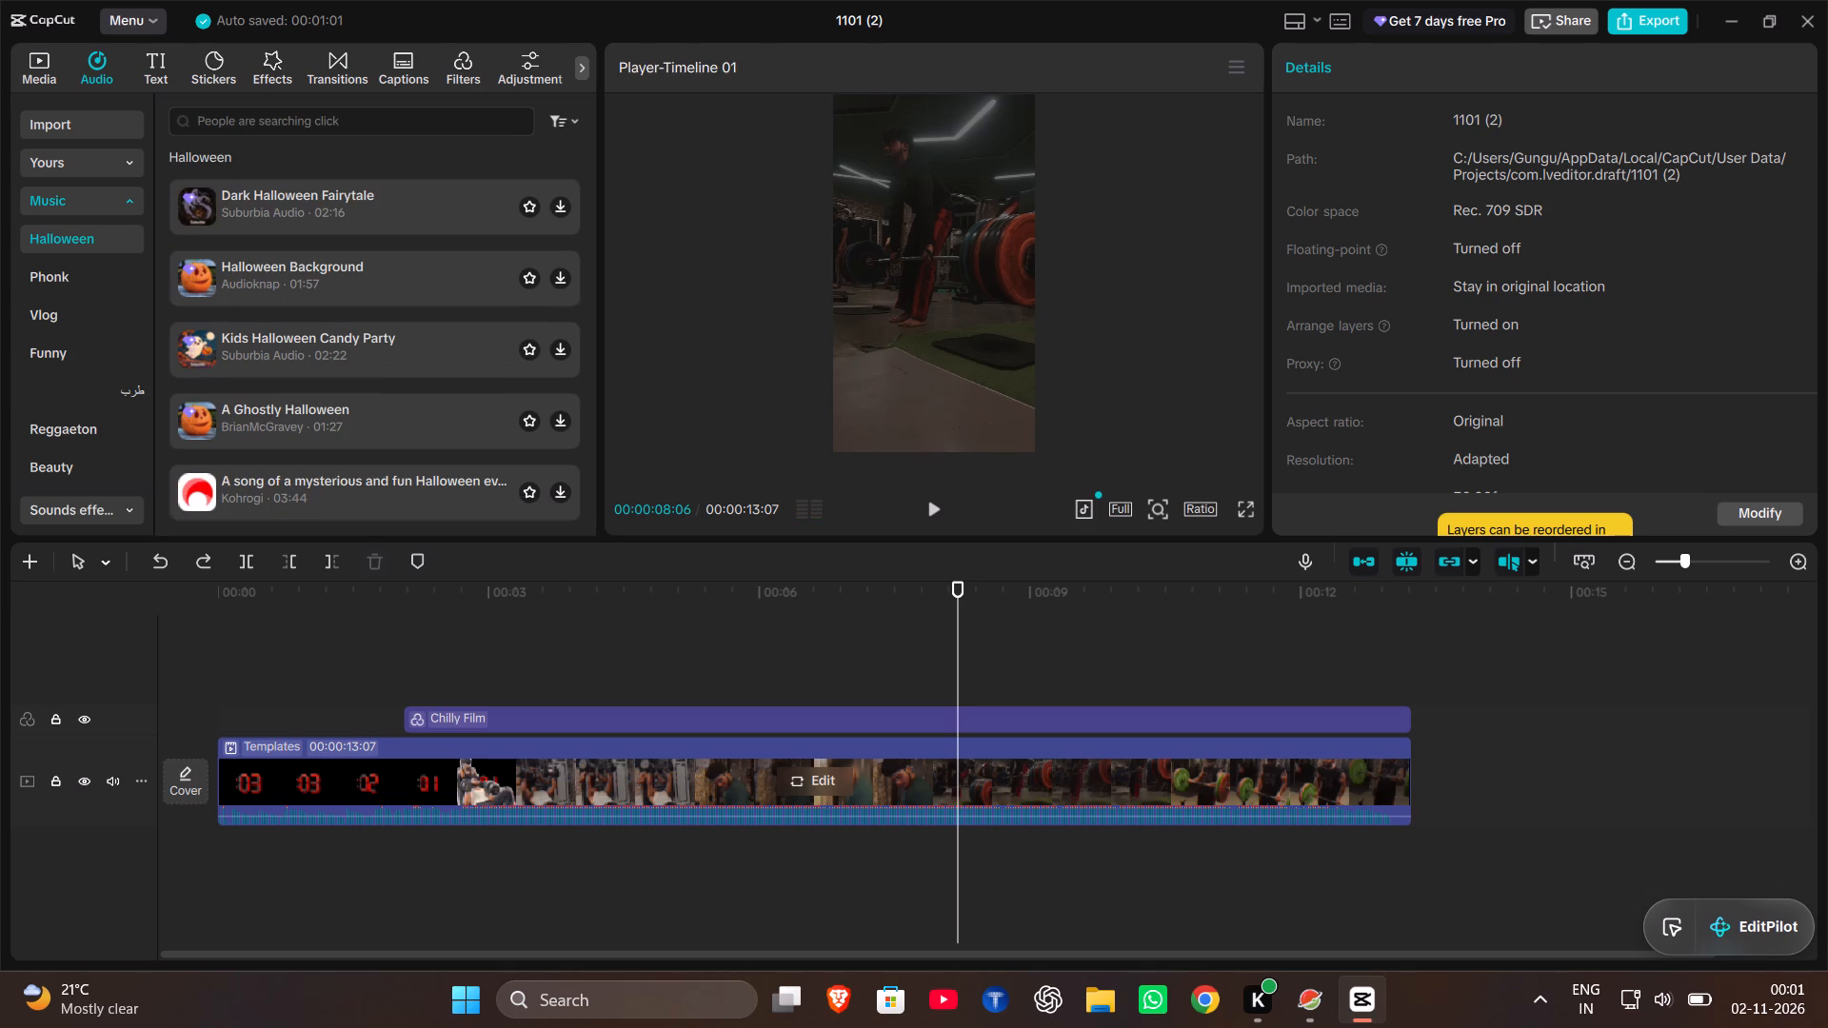
Browse the trending text templates, search them for "3d" and look through the designs.
left_click(166, 72)
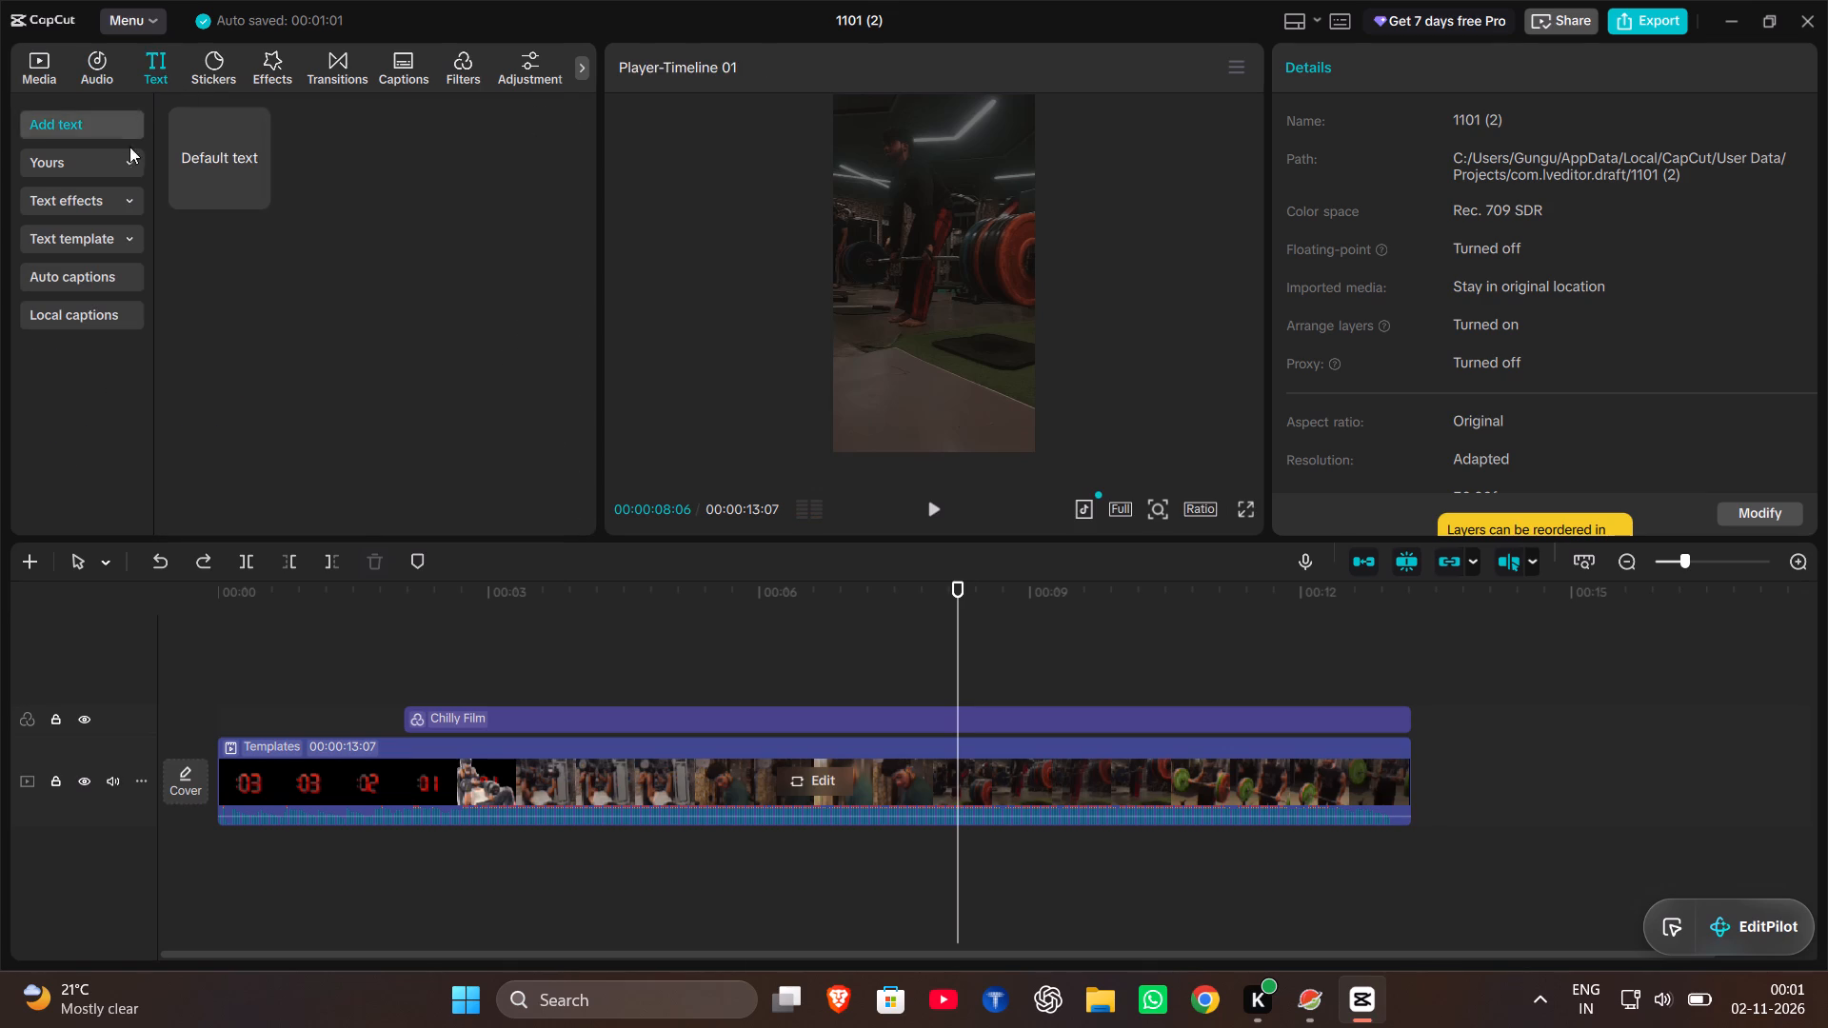
left_click(93, 242)
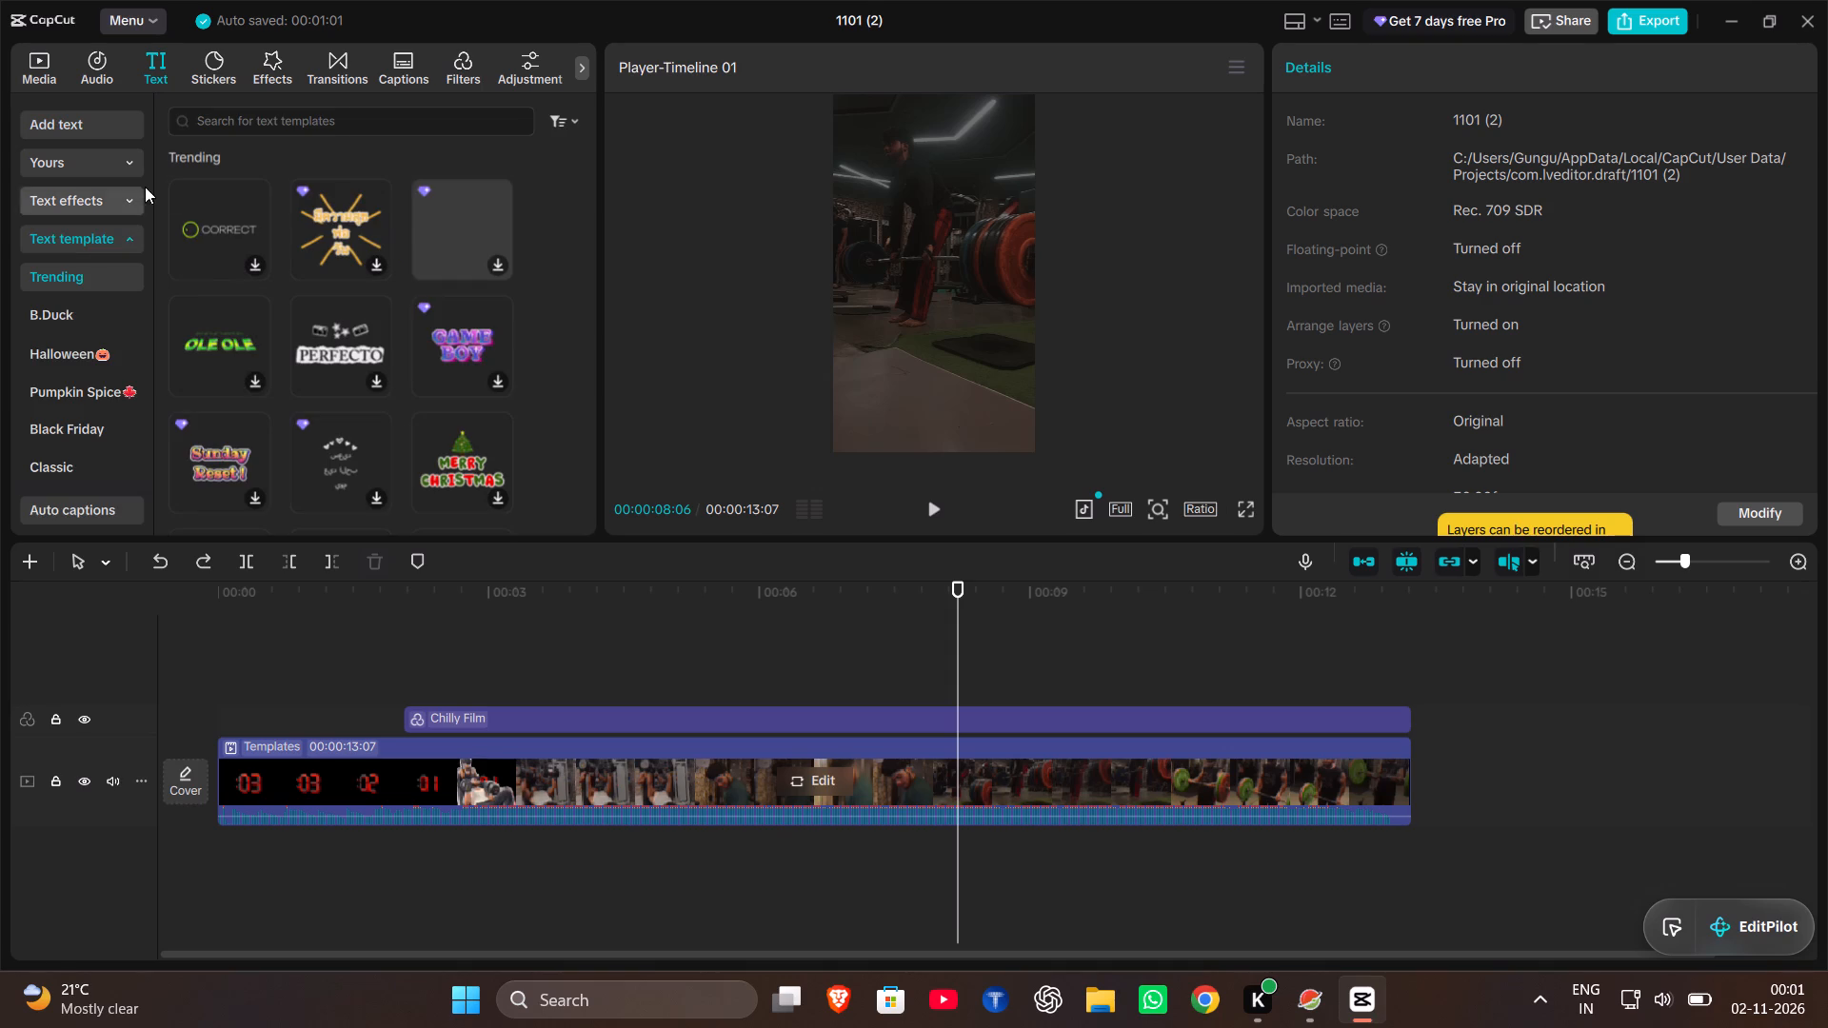
scroll(295, 257, "down", 2)
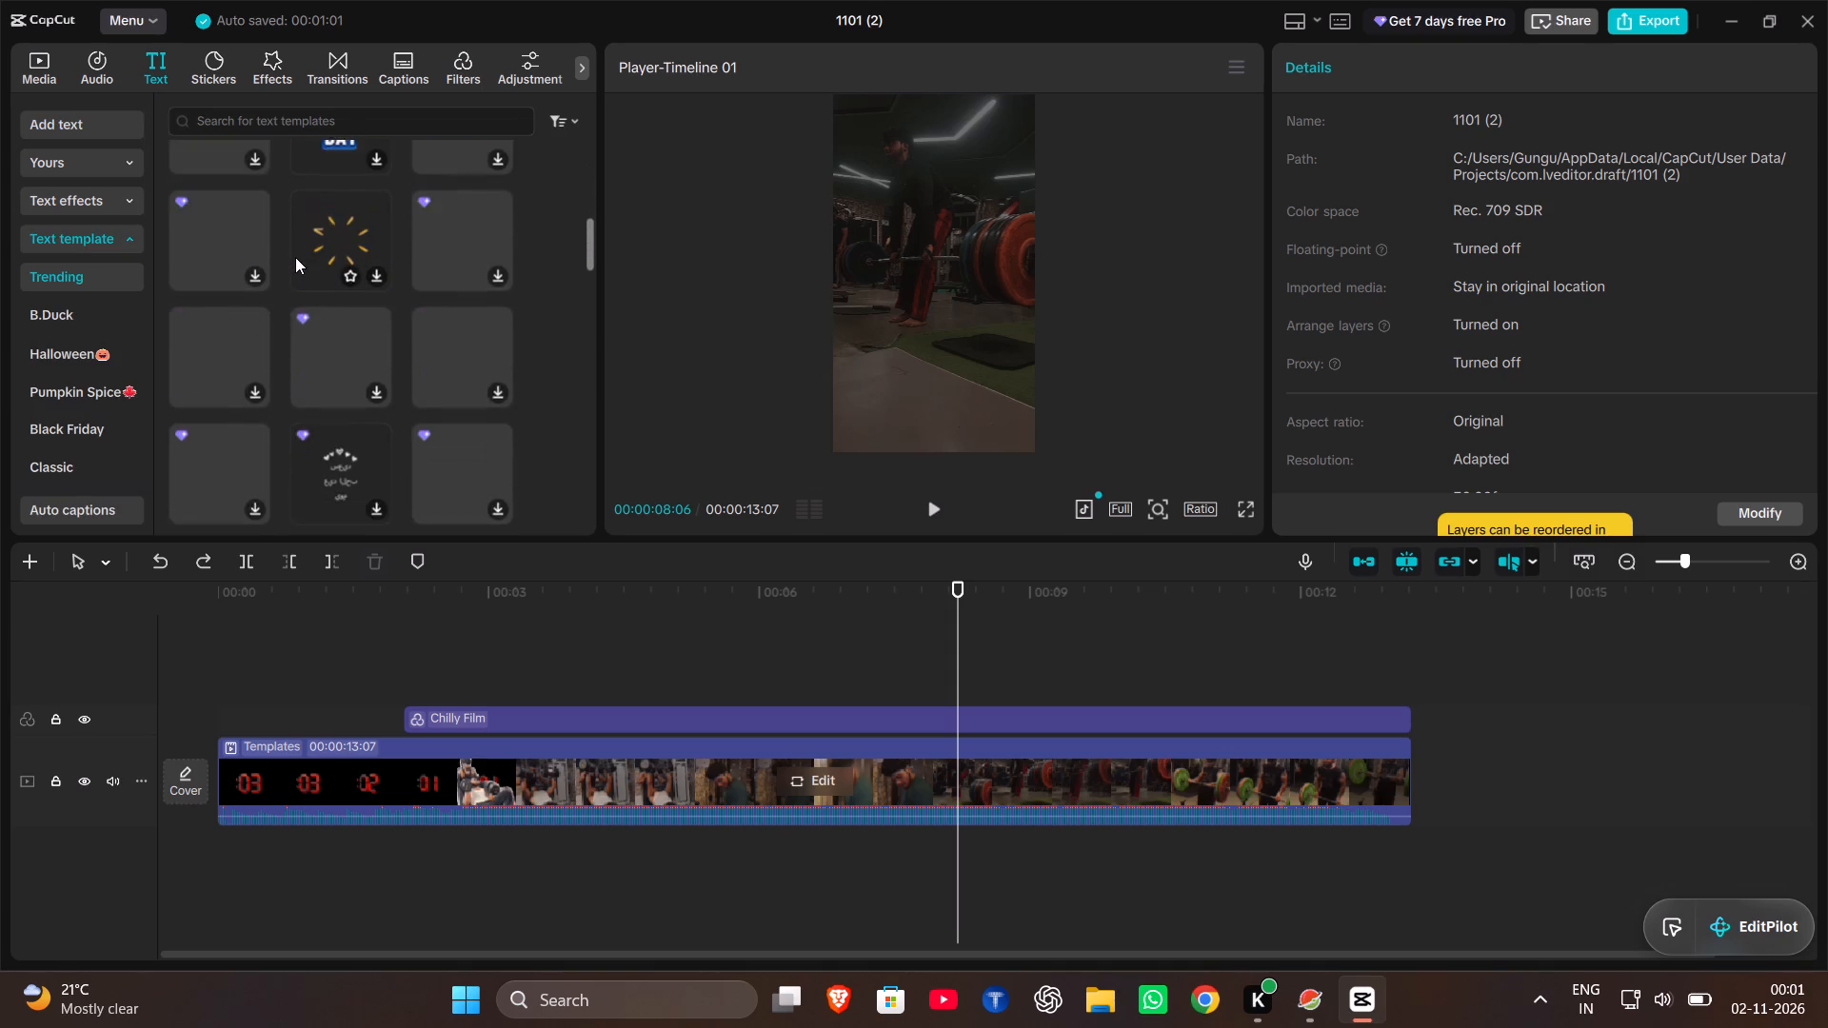
scroll(295, 257, "down", 1)
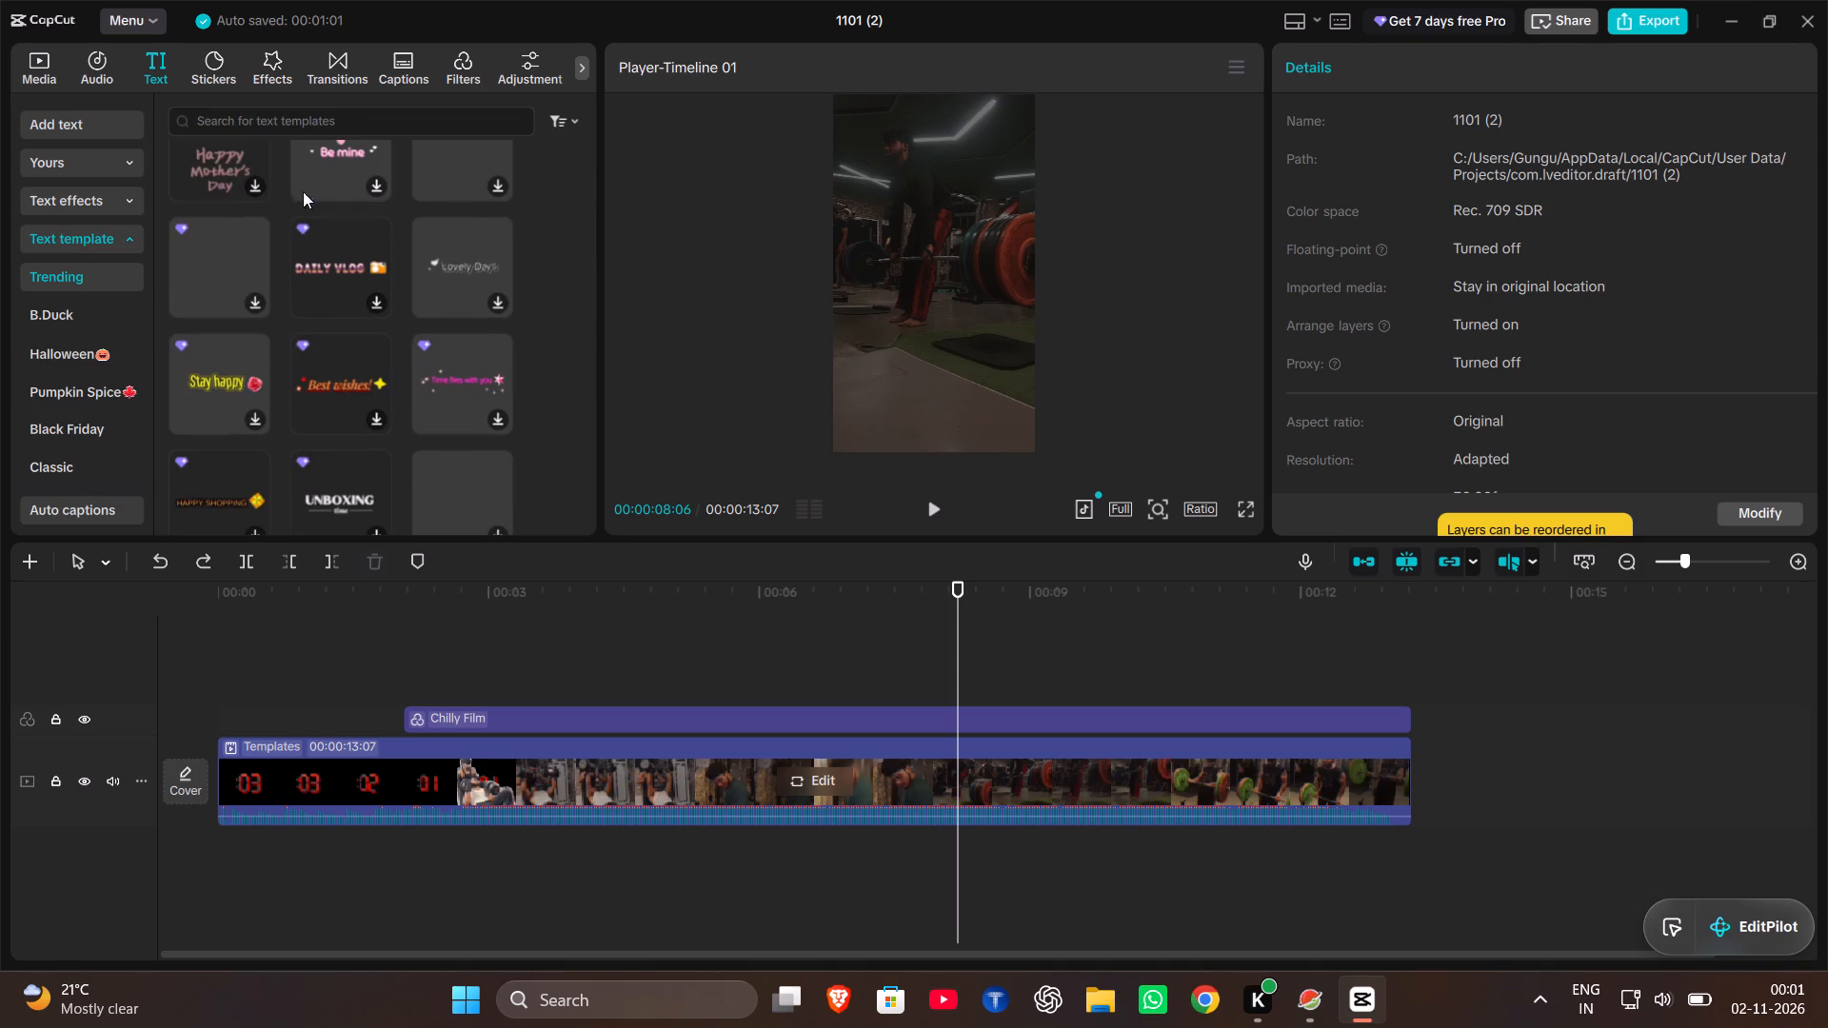
left_click(316, 111)
type("3d")
key("Return")
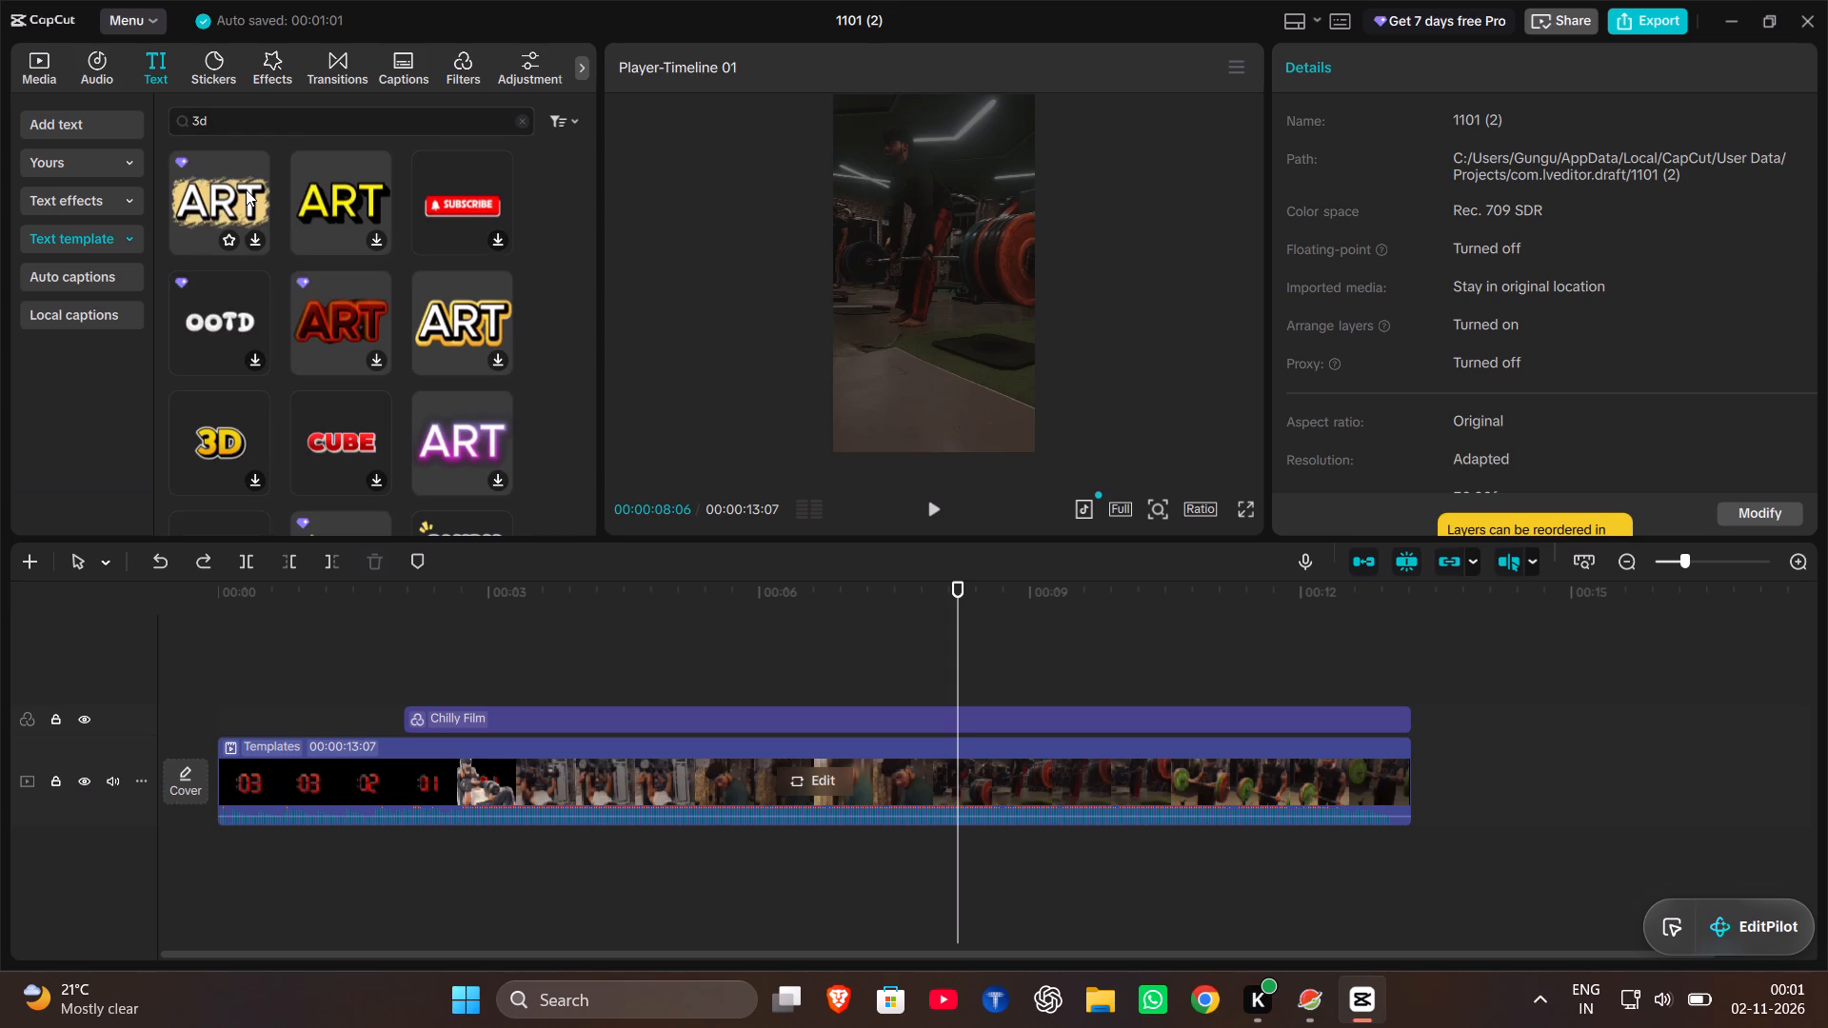
scroll(353, 366, "down", 1)
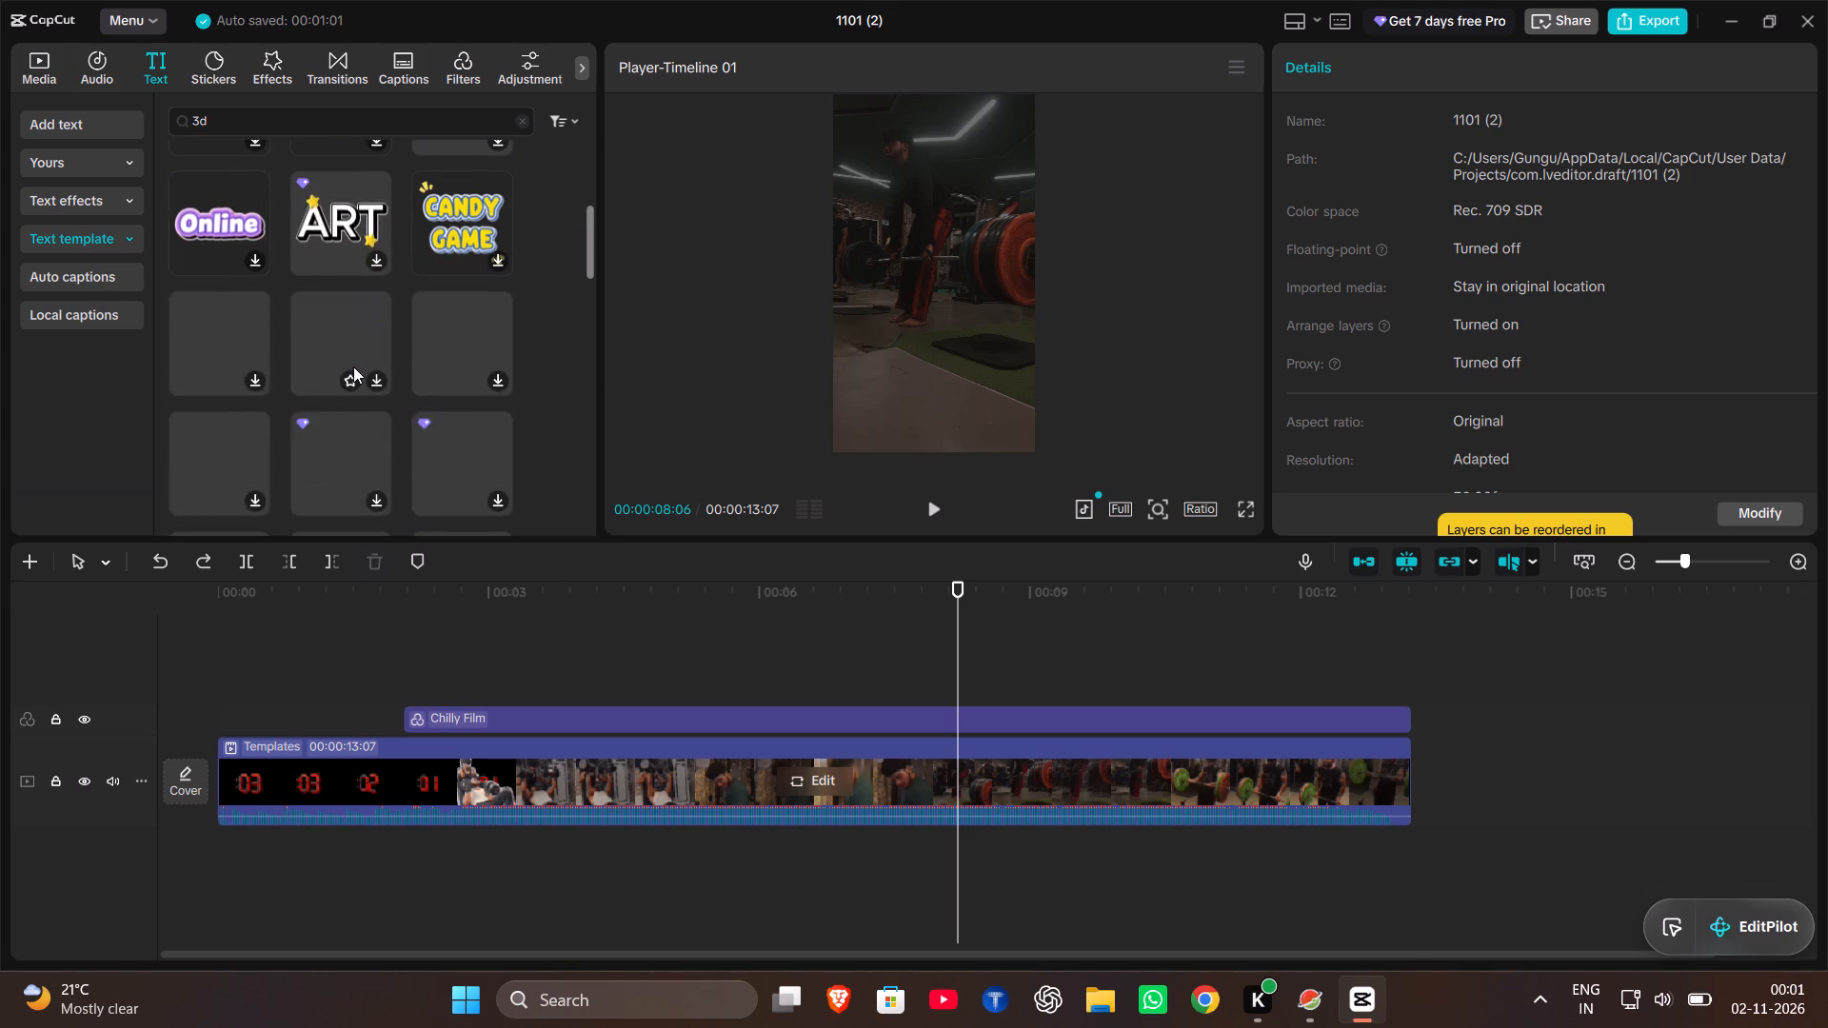
scroll(353, 366, "down", 1)
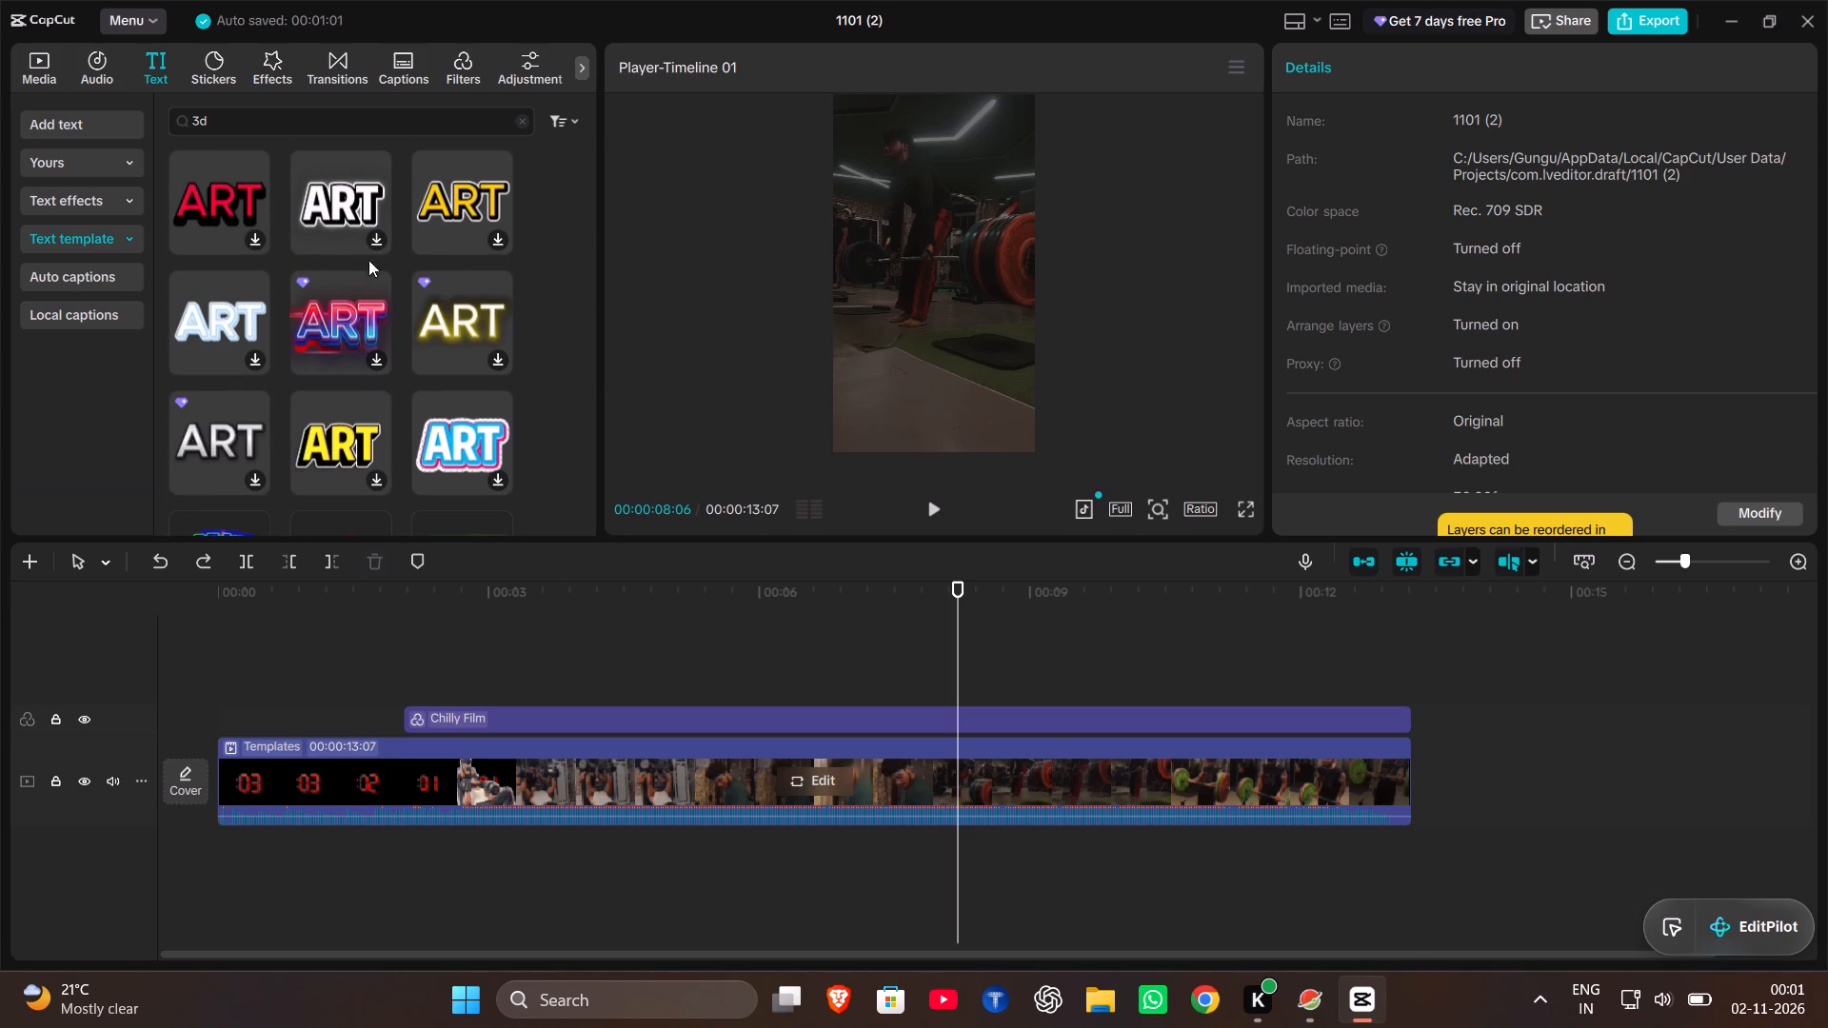
Look through the trending stickers for one that suits the gym video.
left_click(221, 51)
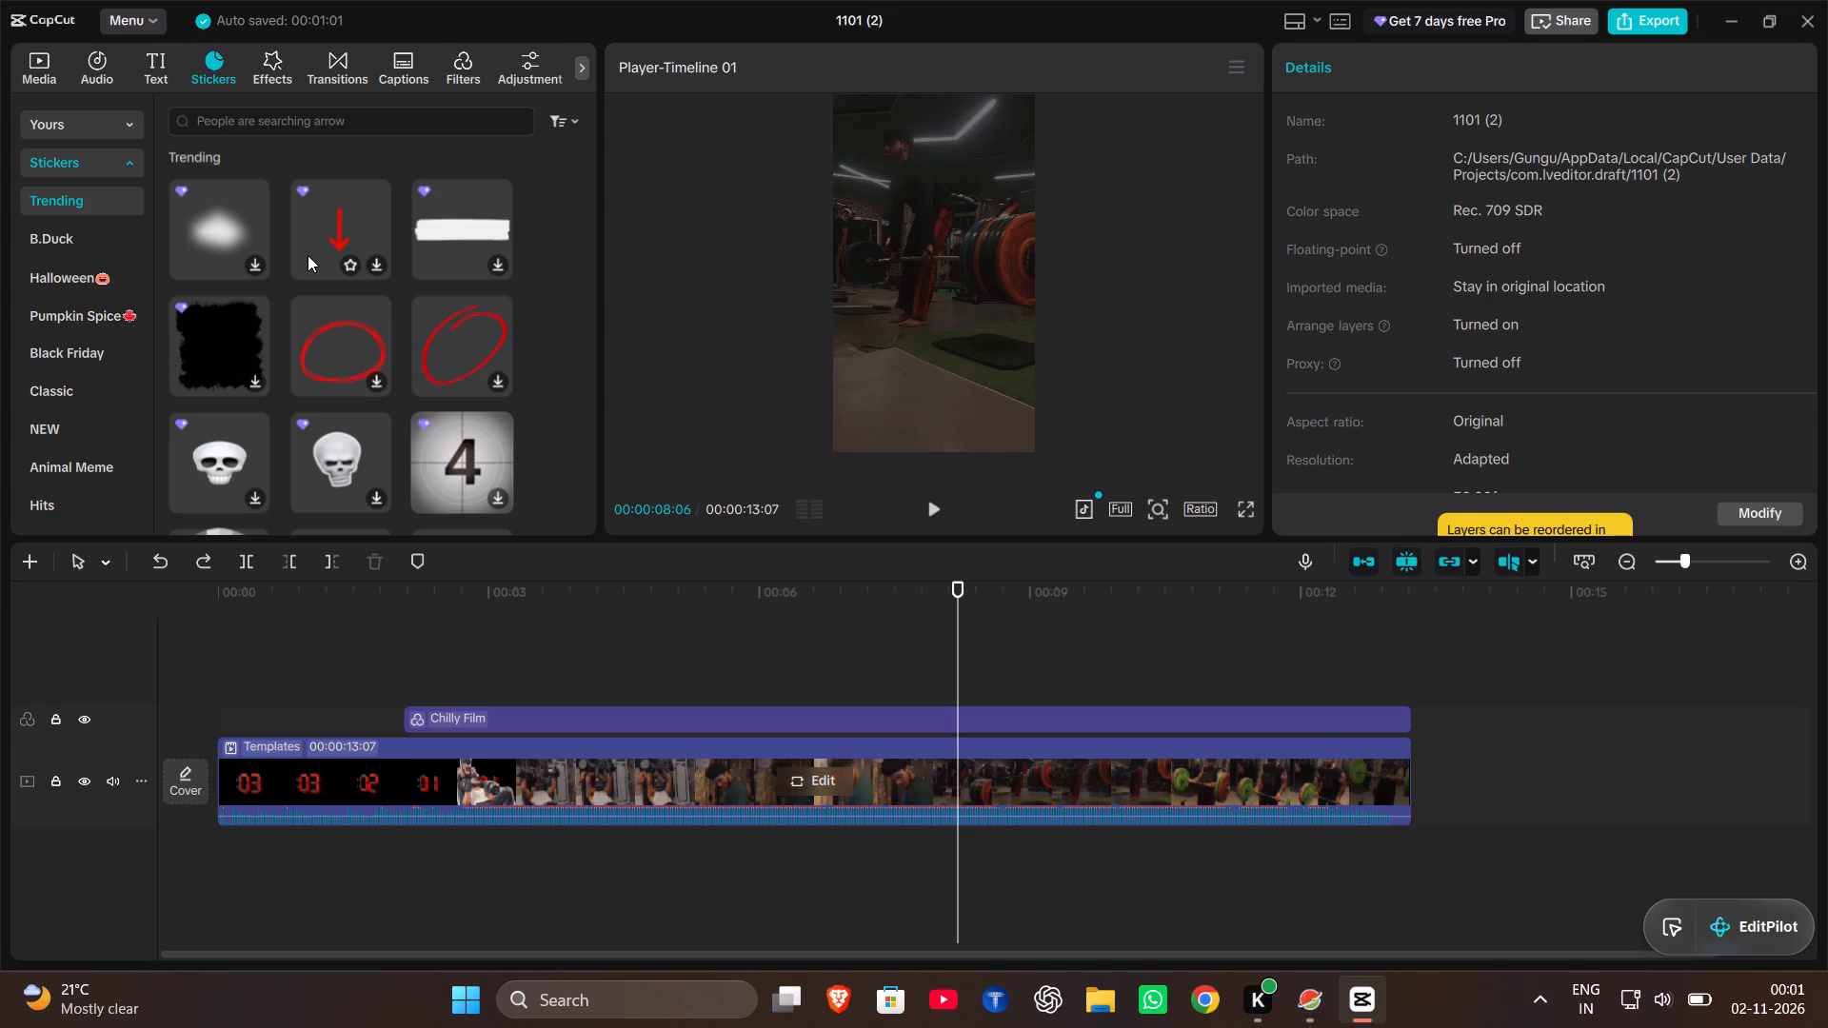
scroll(308, 255, "down", 3)
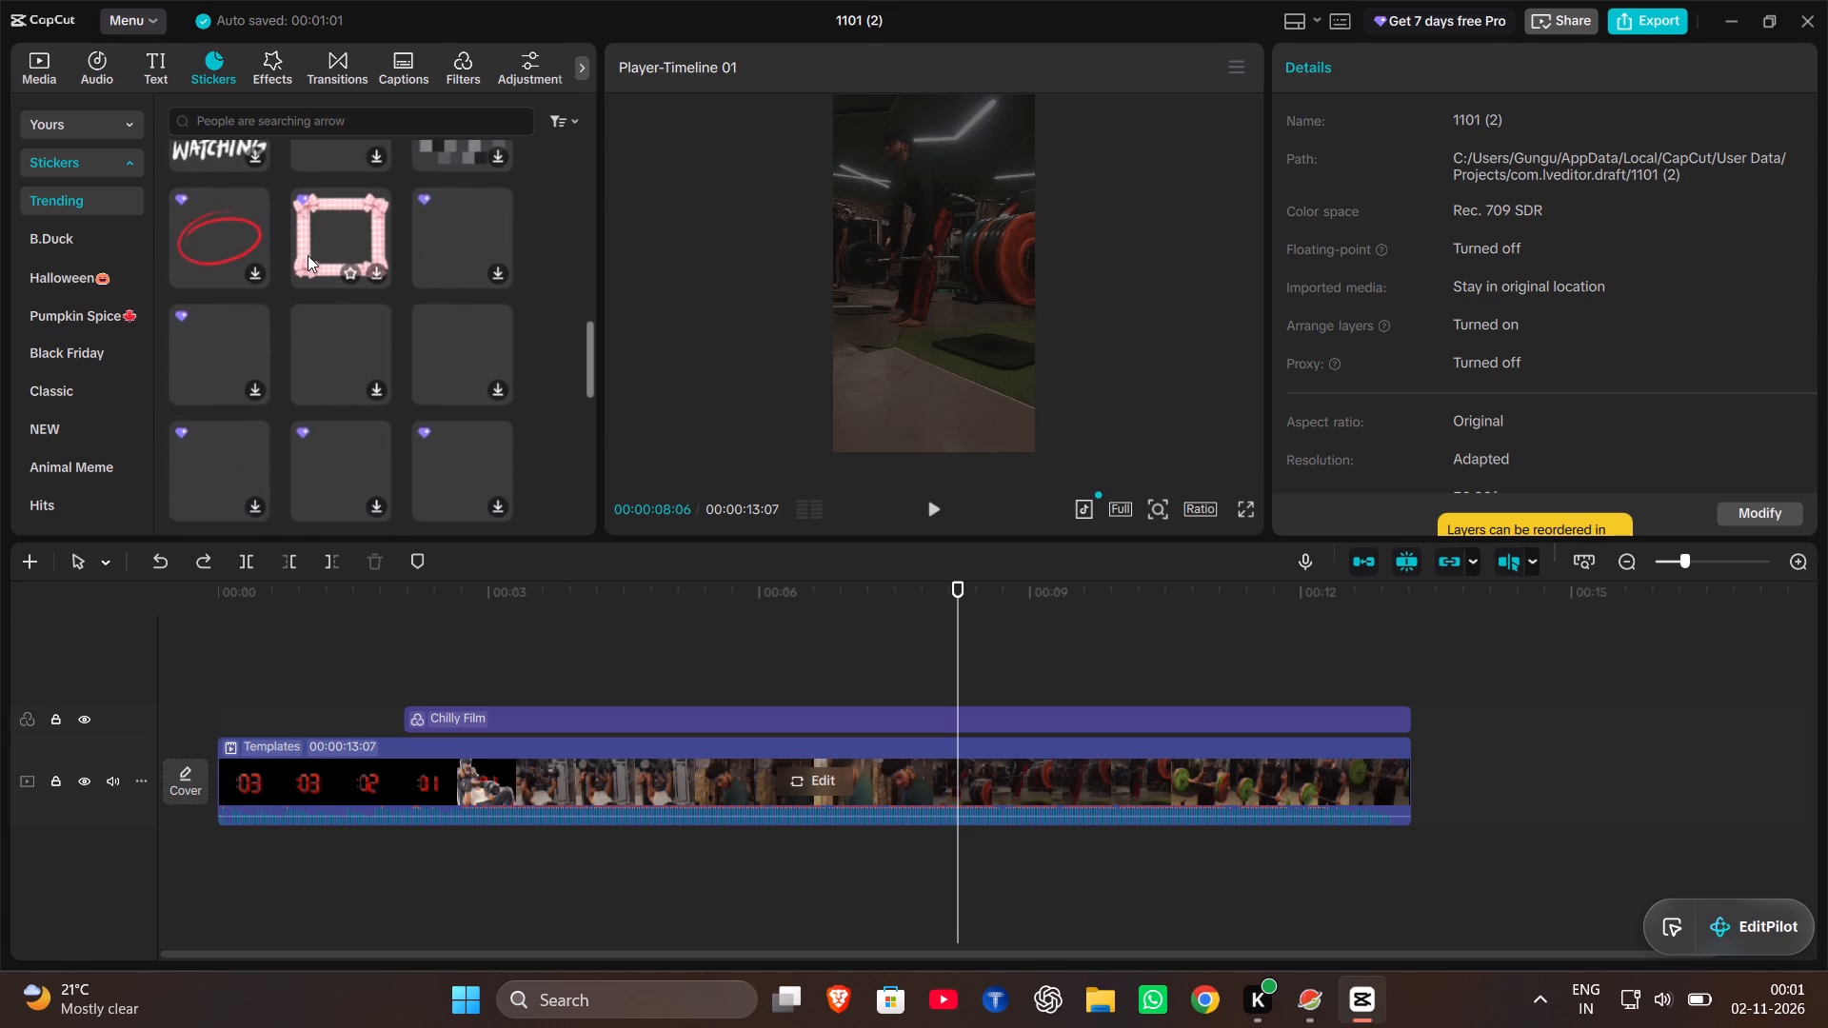
scroll(308, 255, "down", 1)
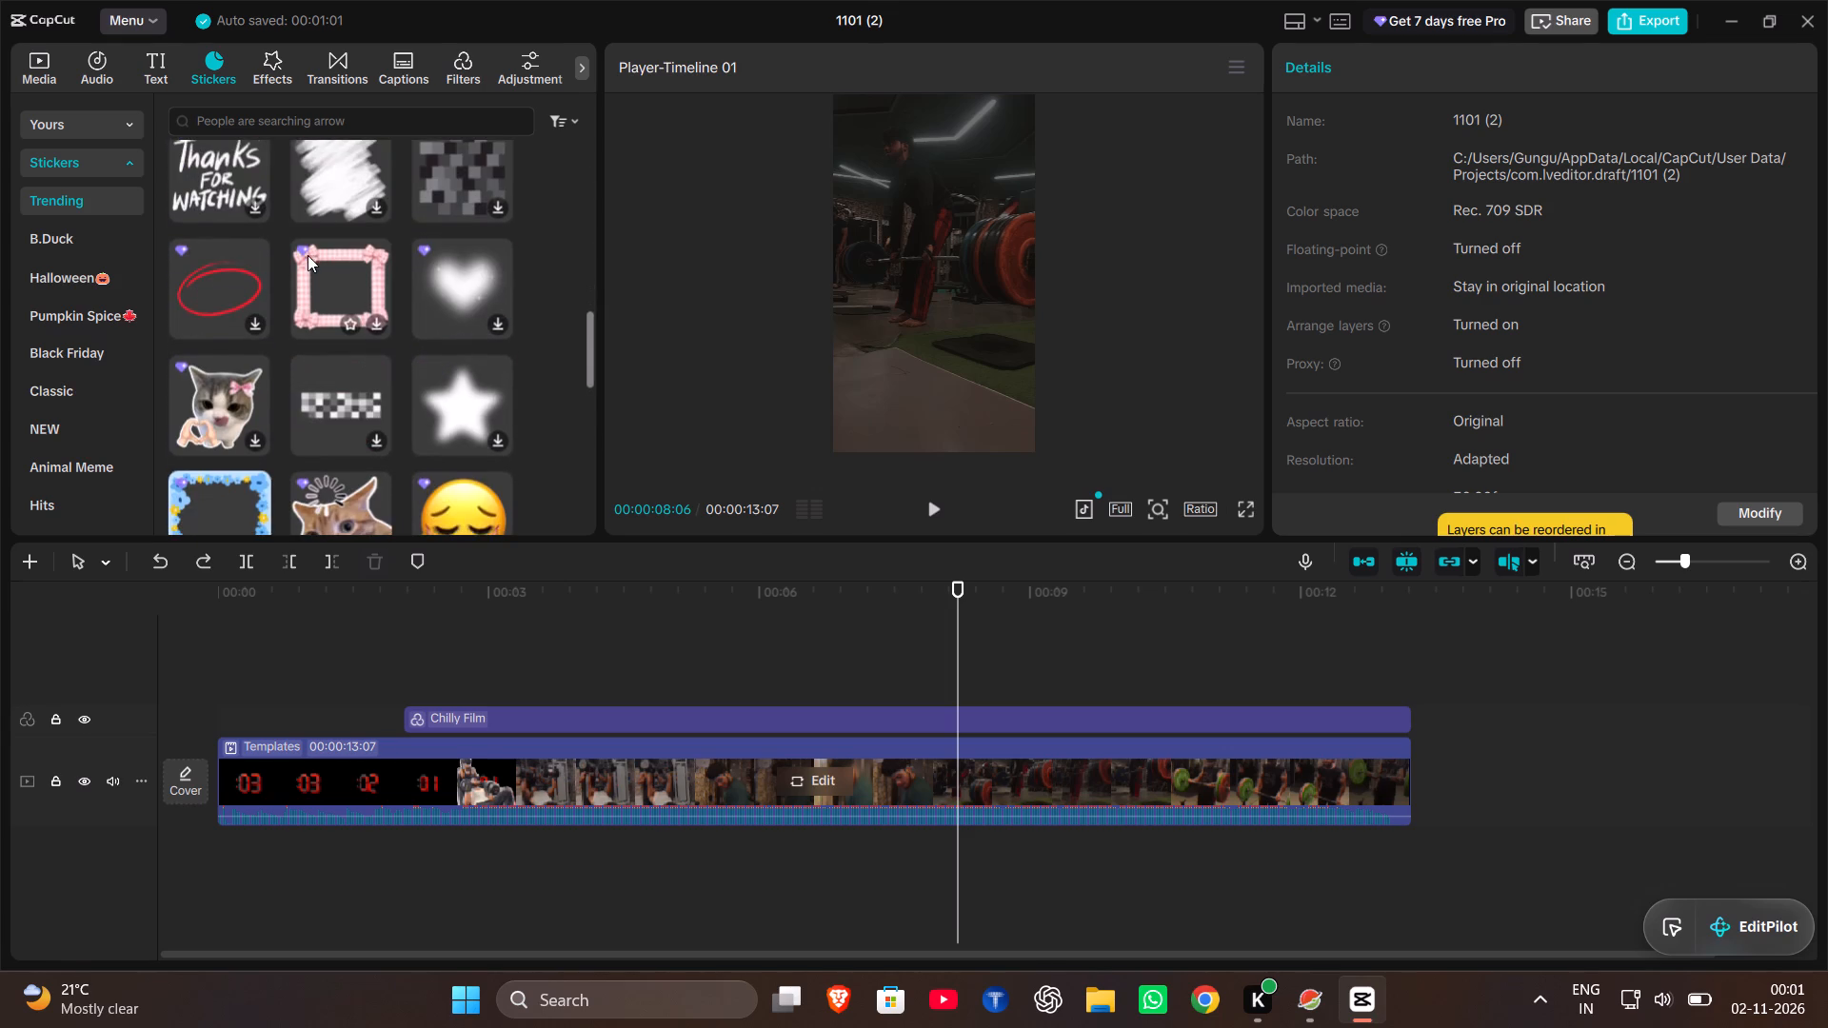
scroll(308, 255, "down", 1)
Search the stickers for "sigma" and look through the results for one that suits the gym video.
left_click(327, 112)
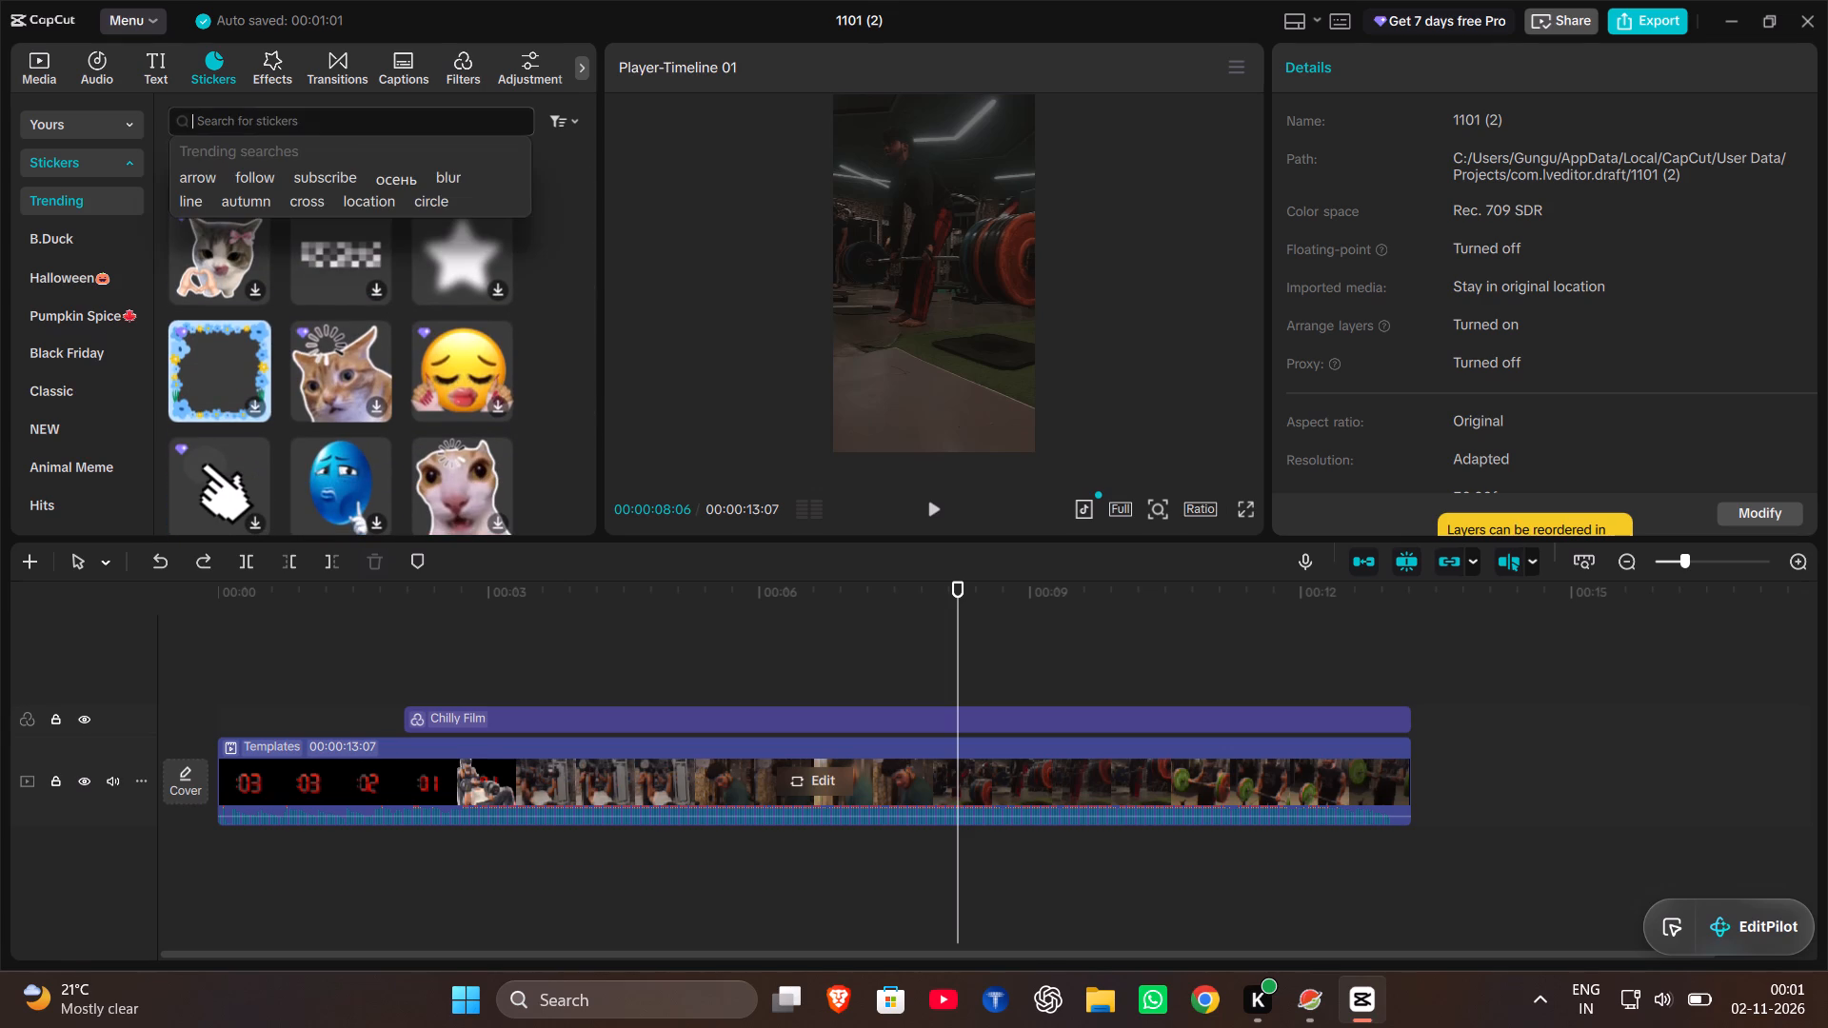
type("sigma")
key("Return")
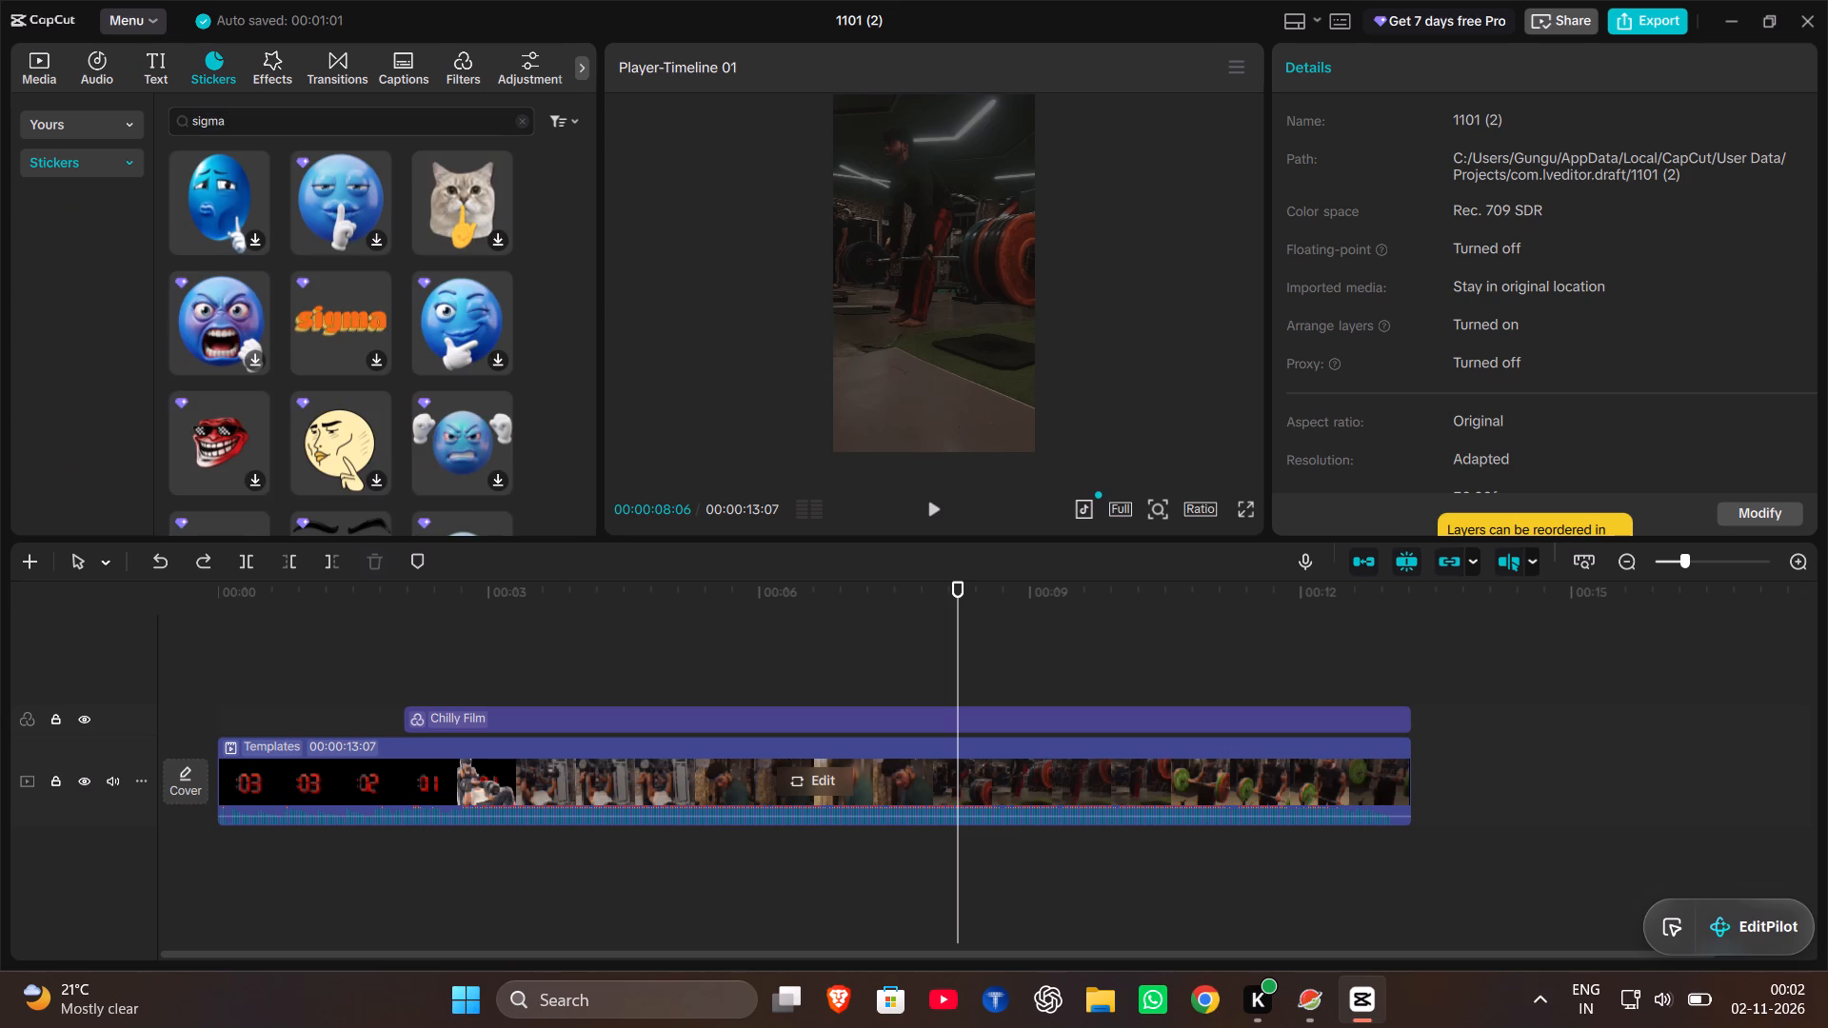
scroll(238, 292, "down", 1)
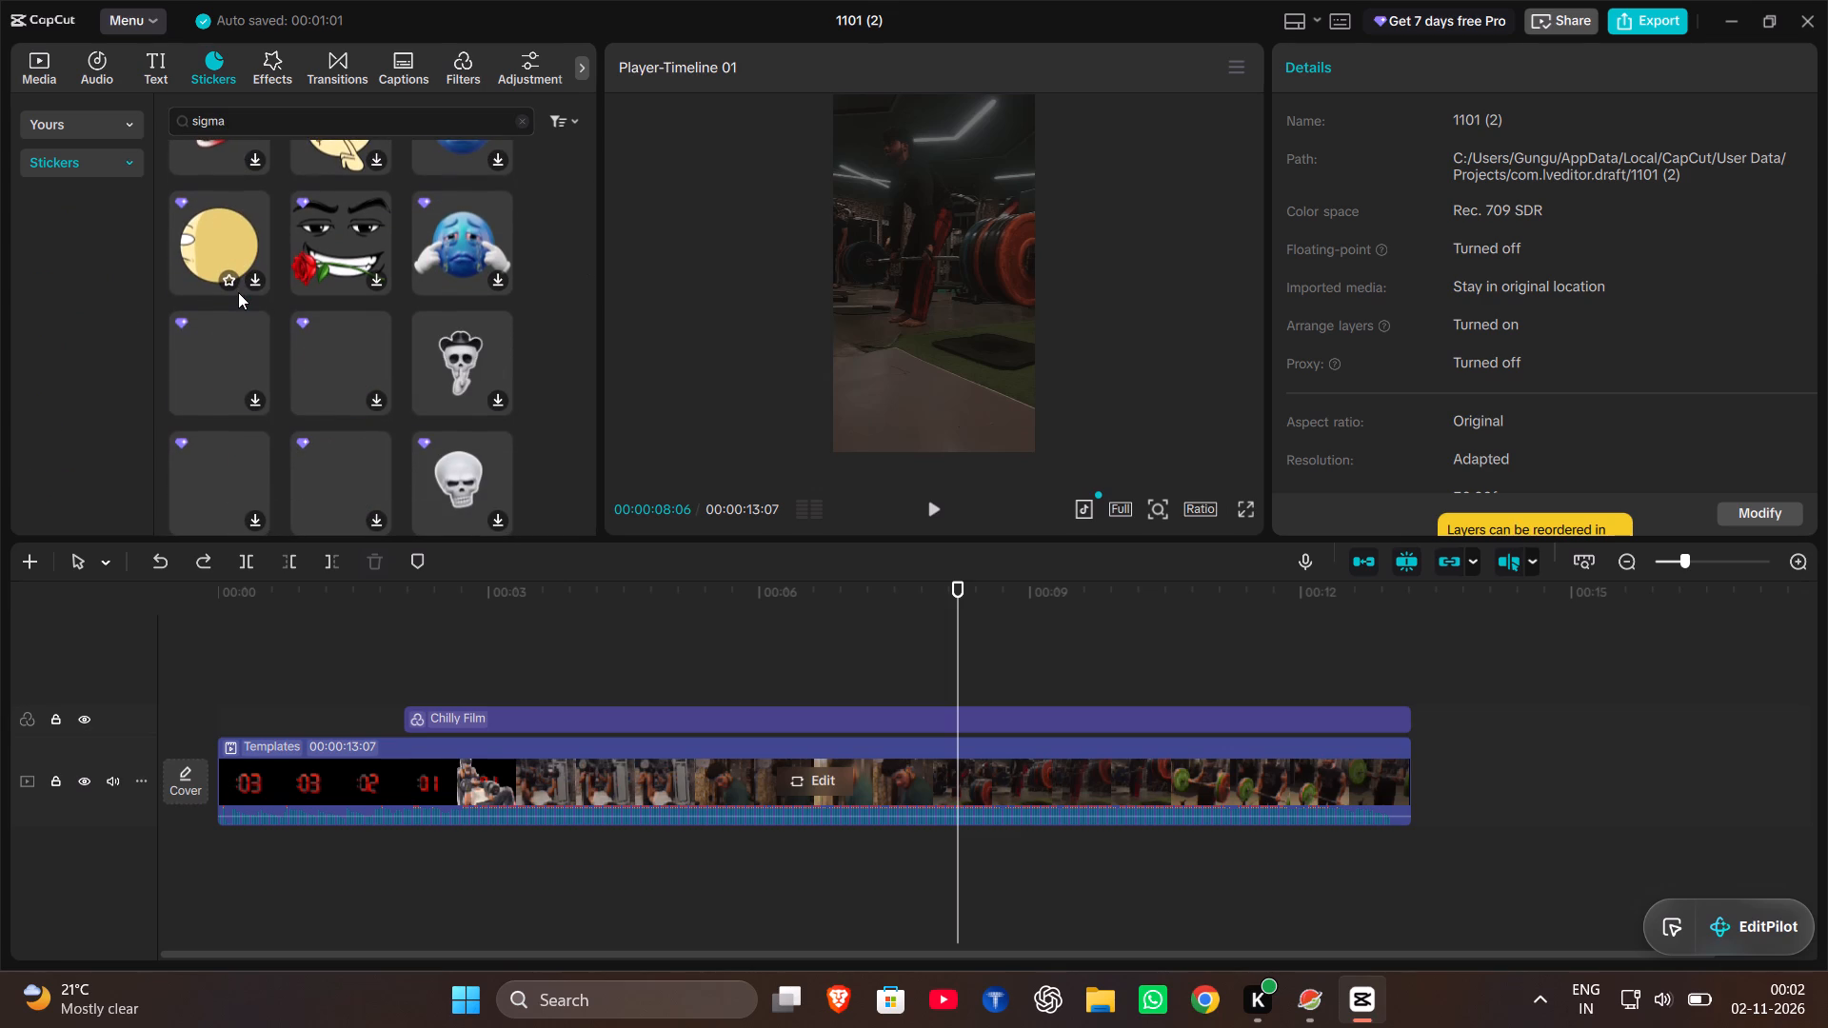
scroll(238, 292, "down", 2)
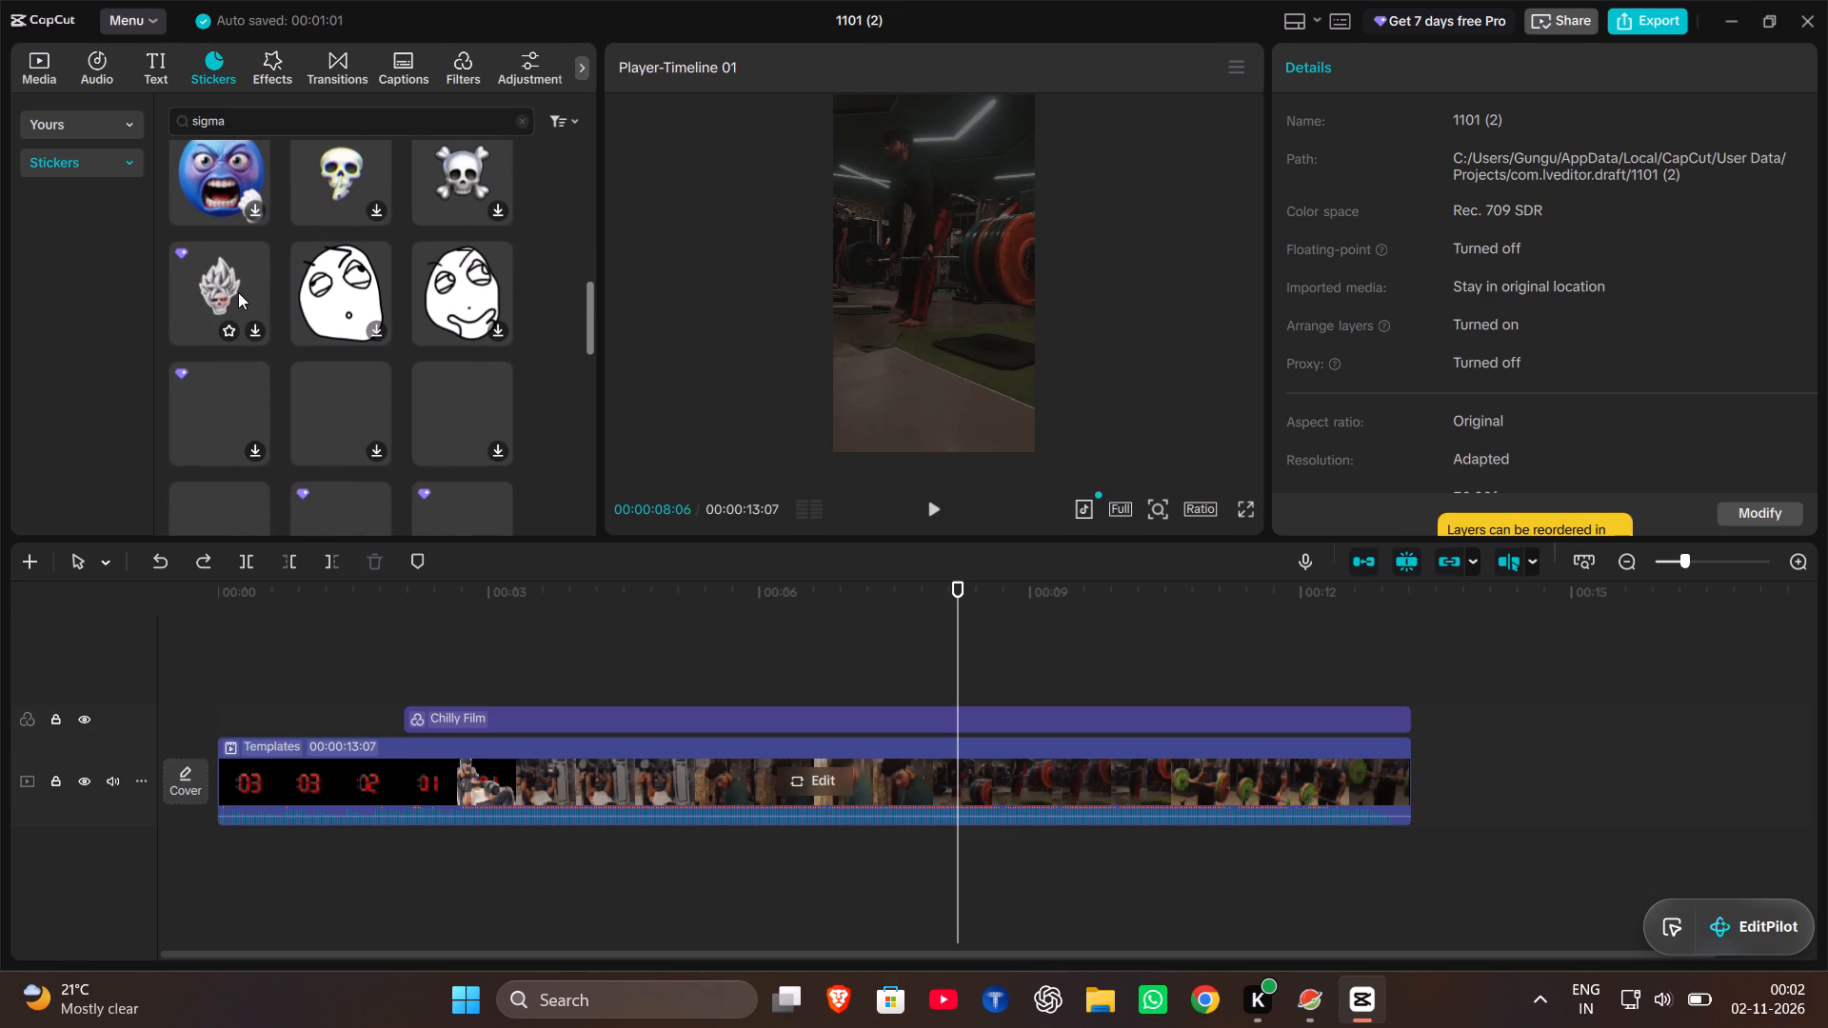
scroll(238, 292, "down", 1)
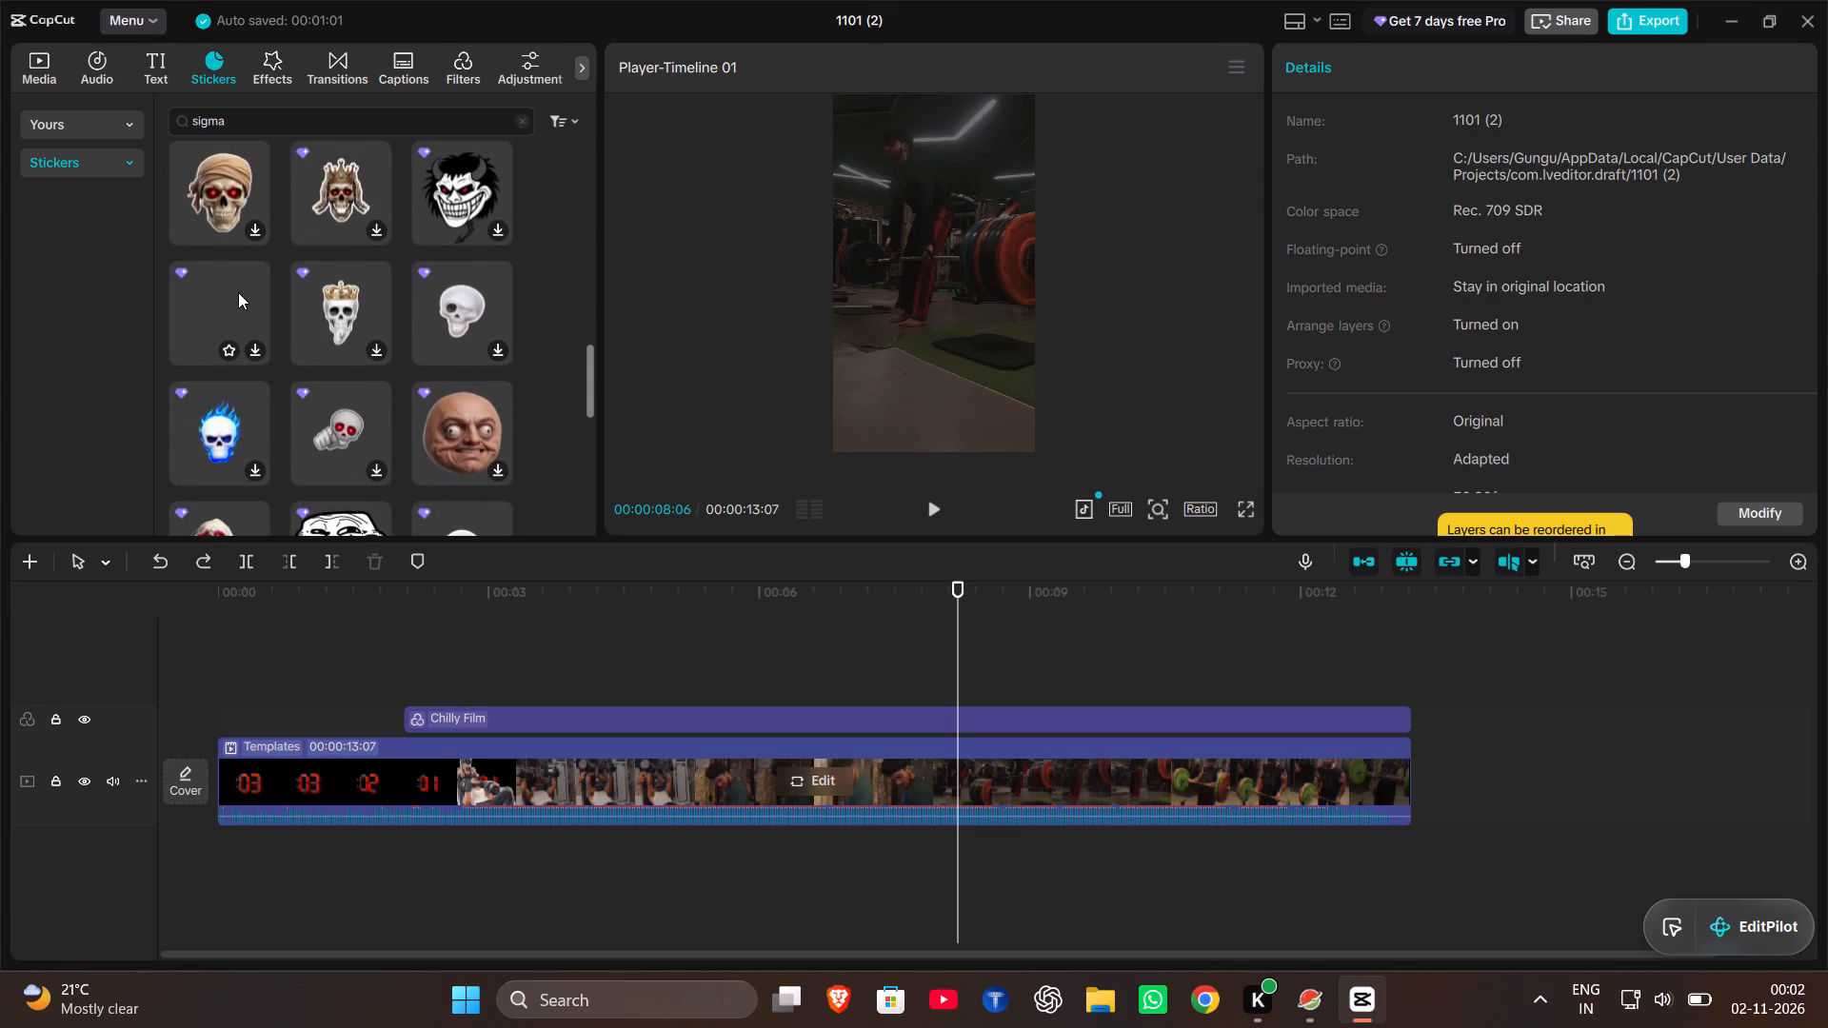
scroll(238, 292, "down", 2)
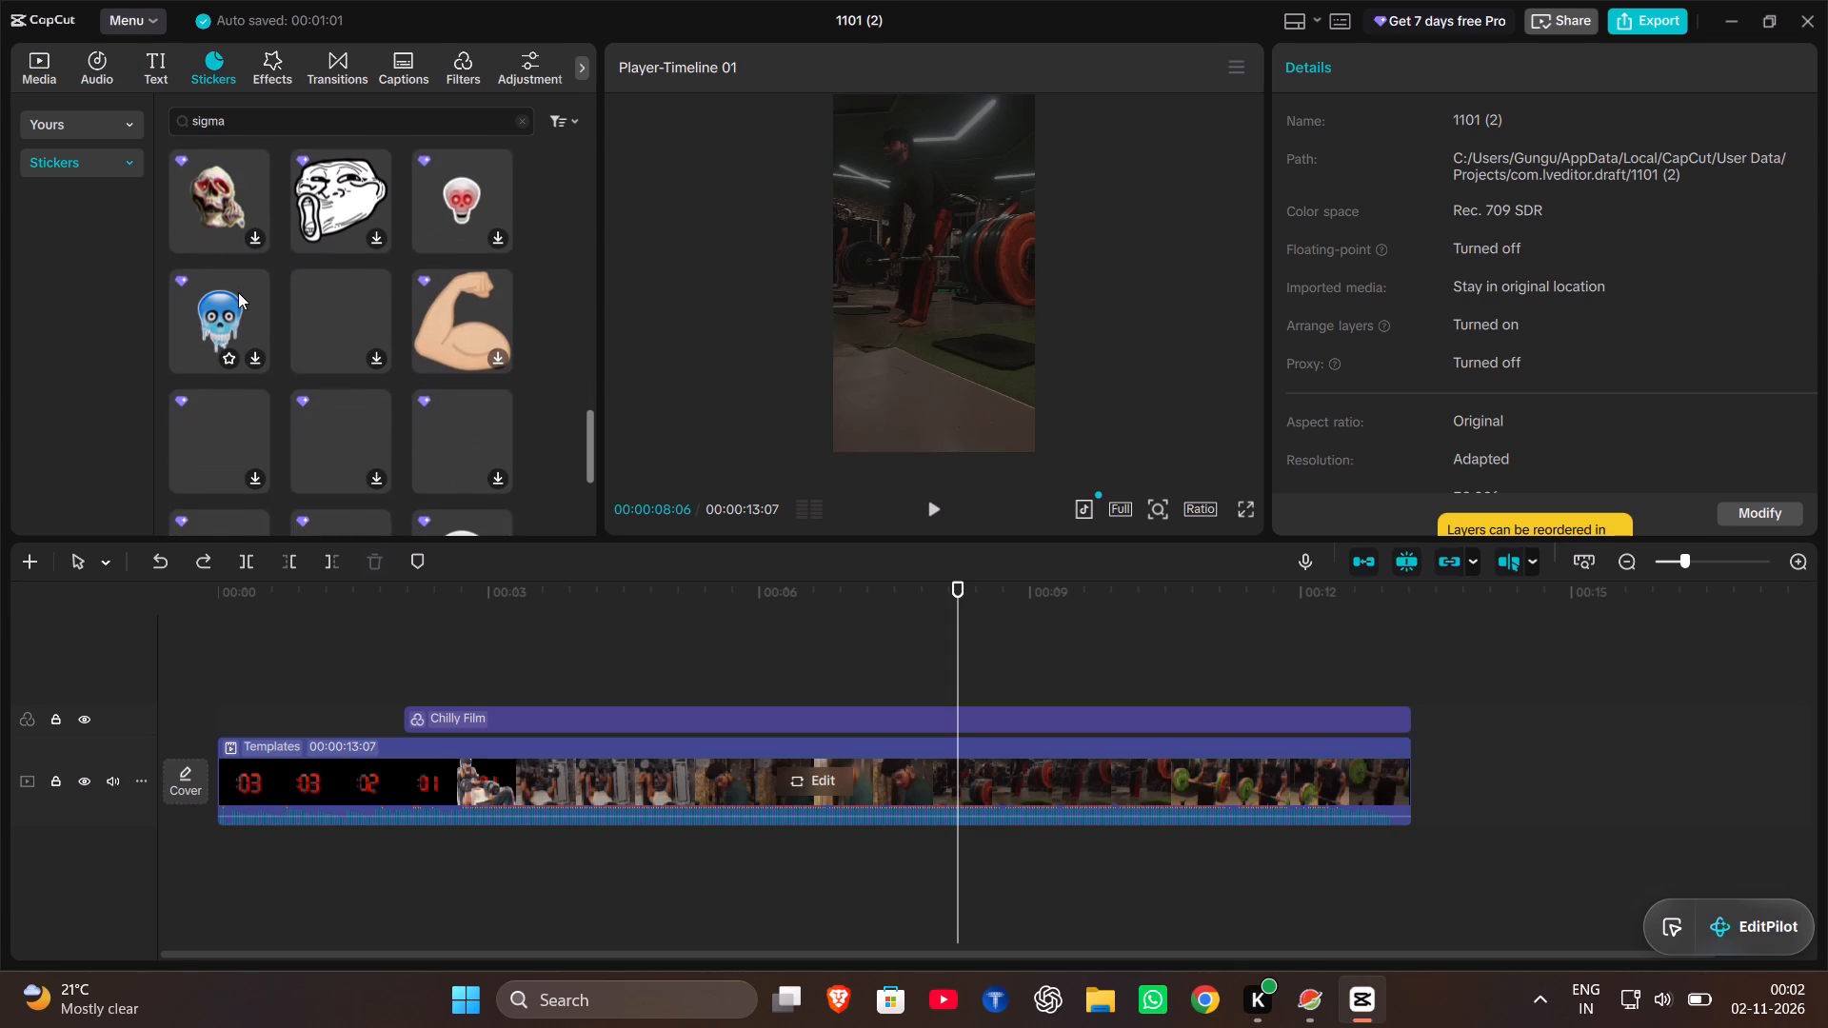
scroll(238, 292, "down", 2)
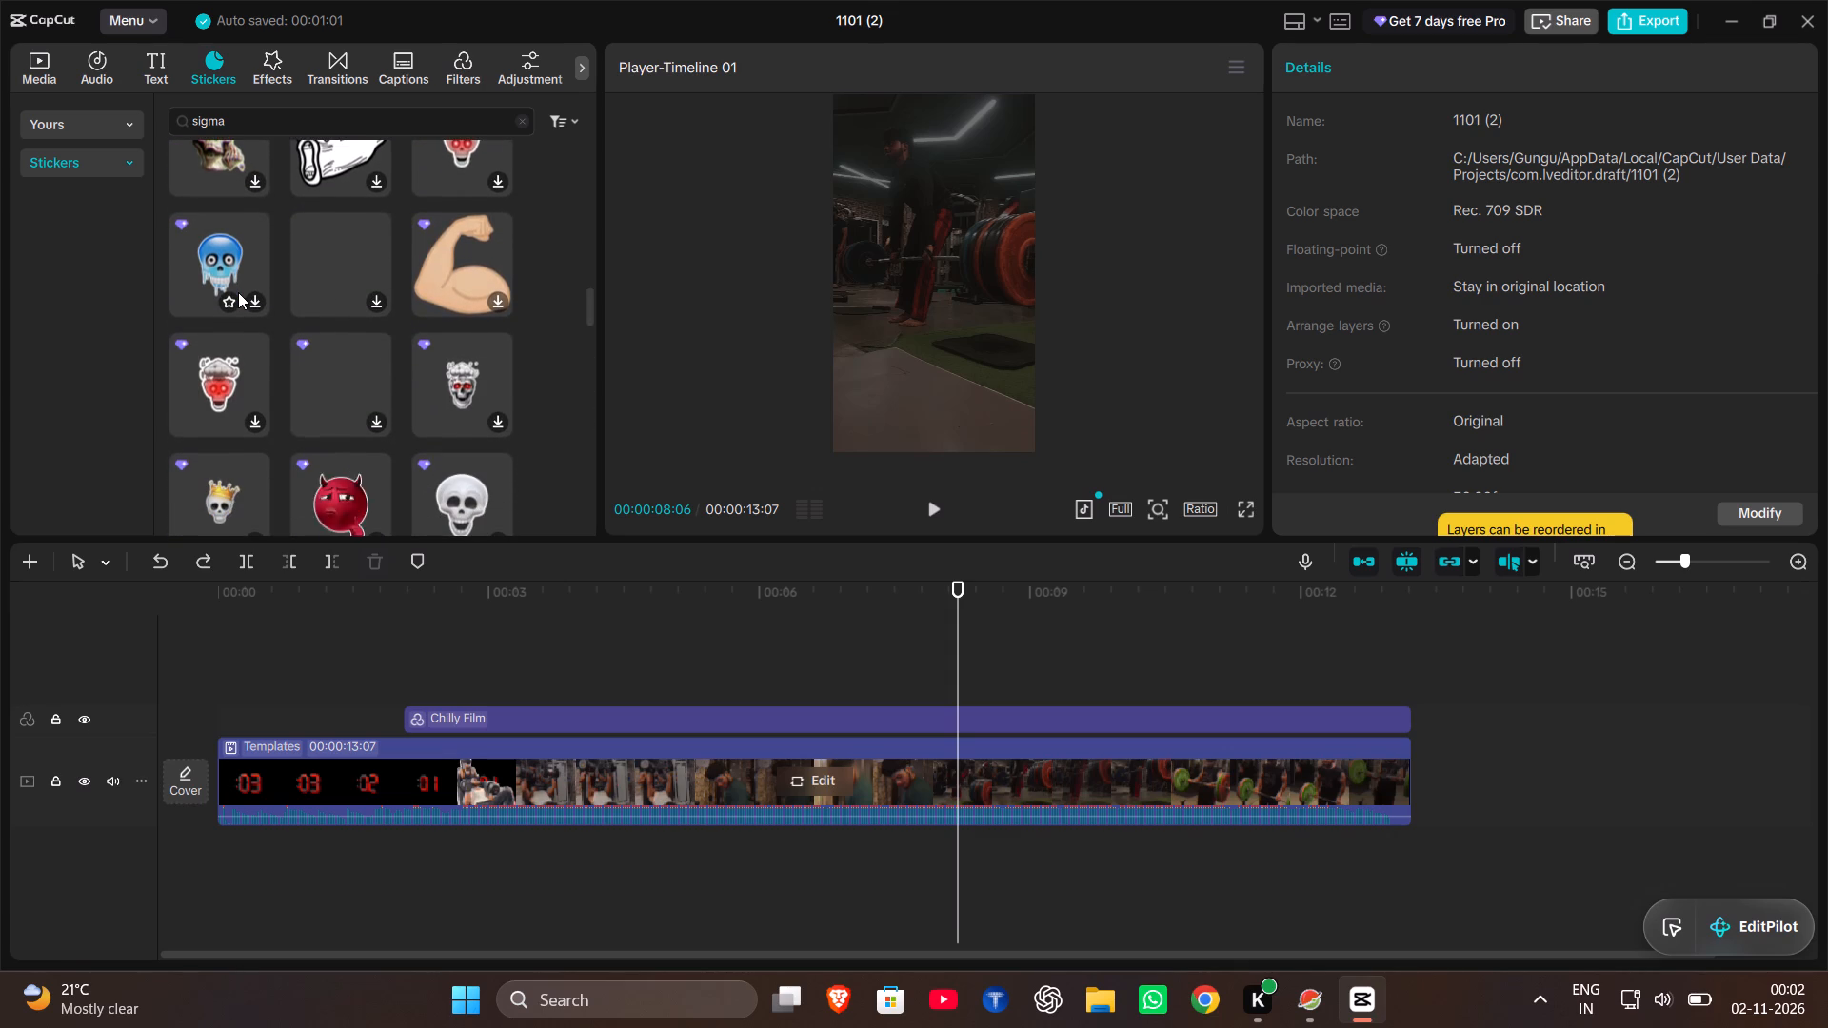
scroll(238, 292, "down", 2)
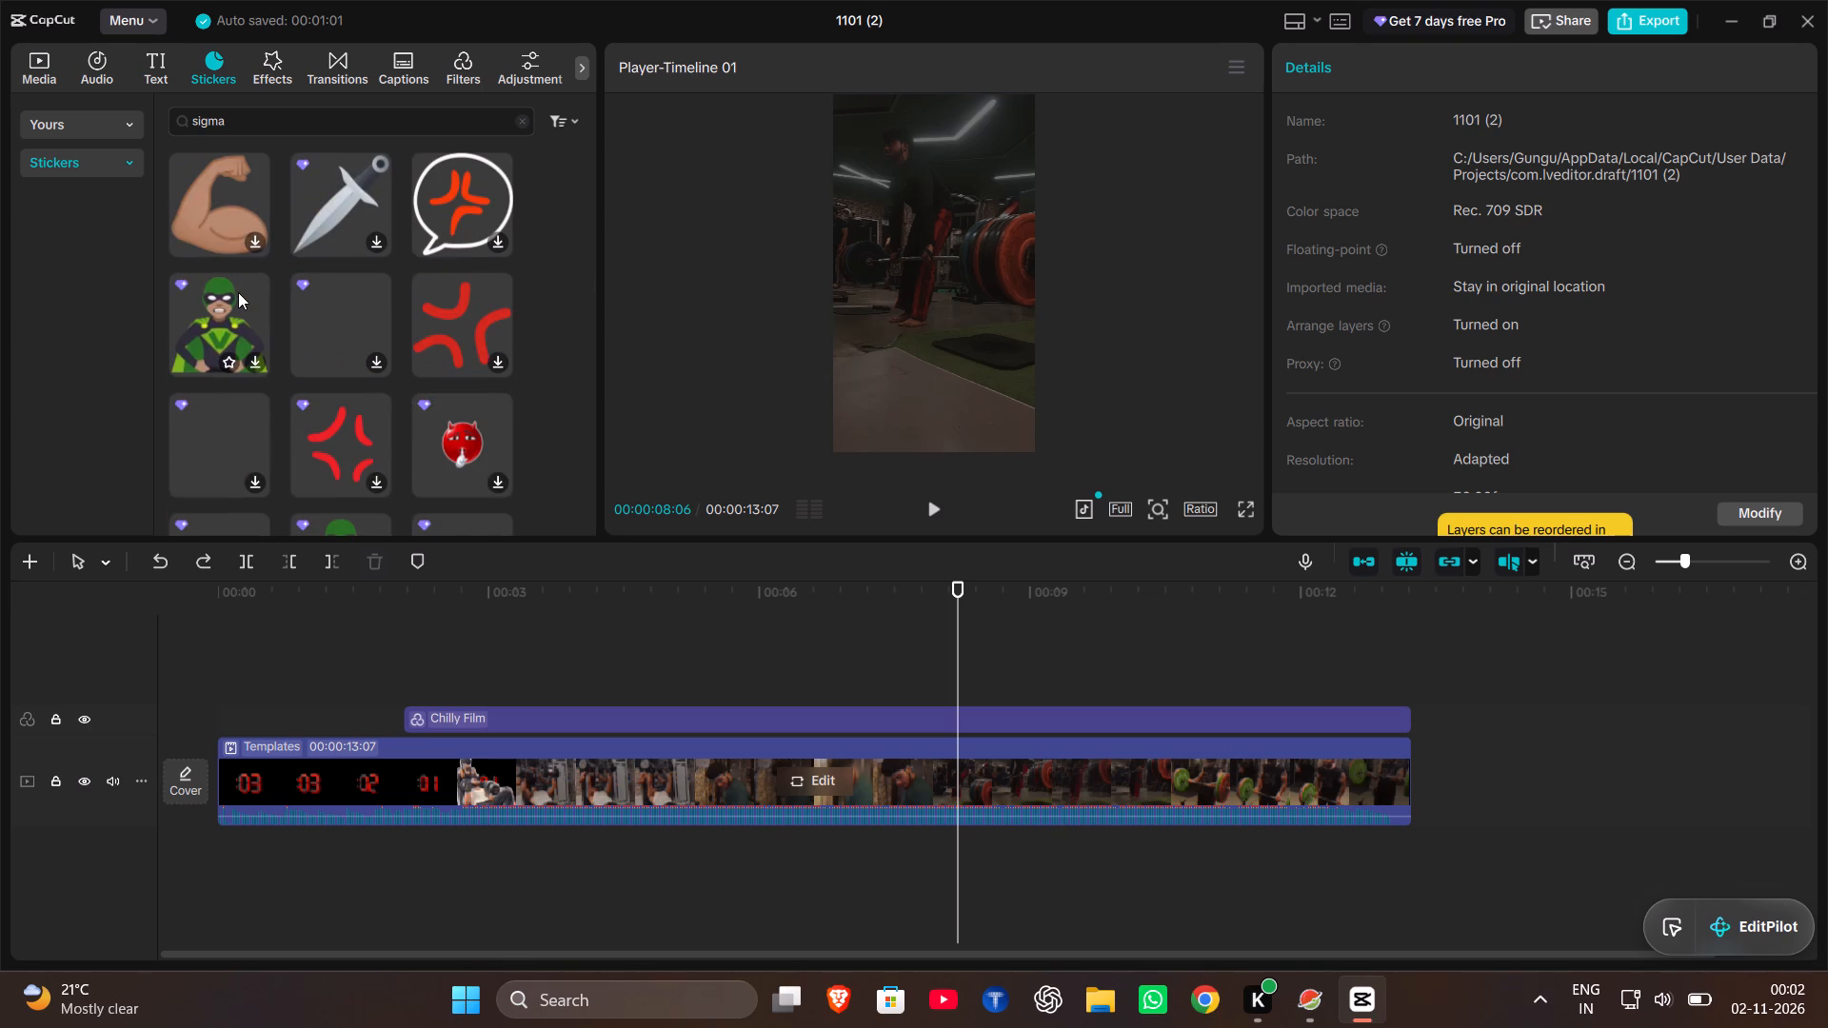
scroll(238, 292, "down", 2)
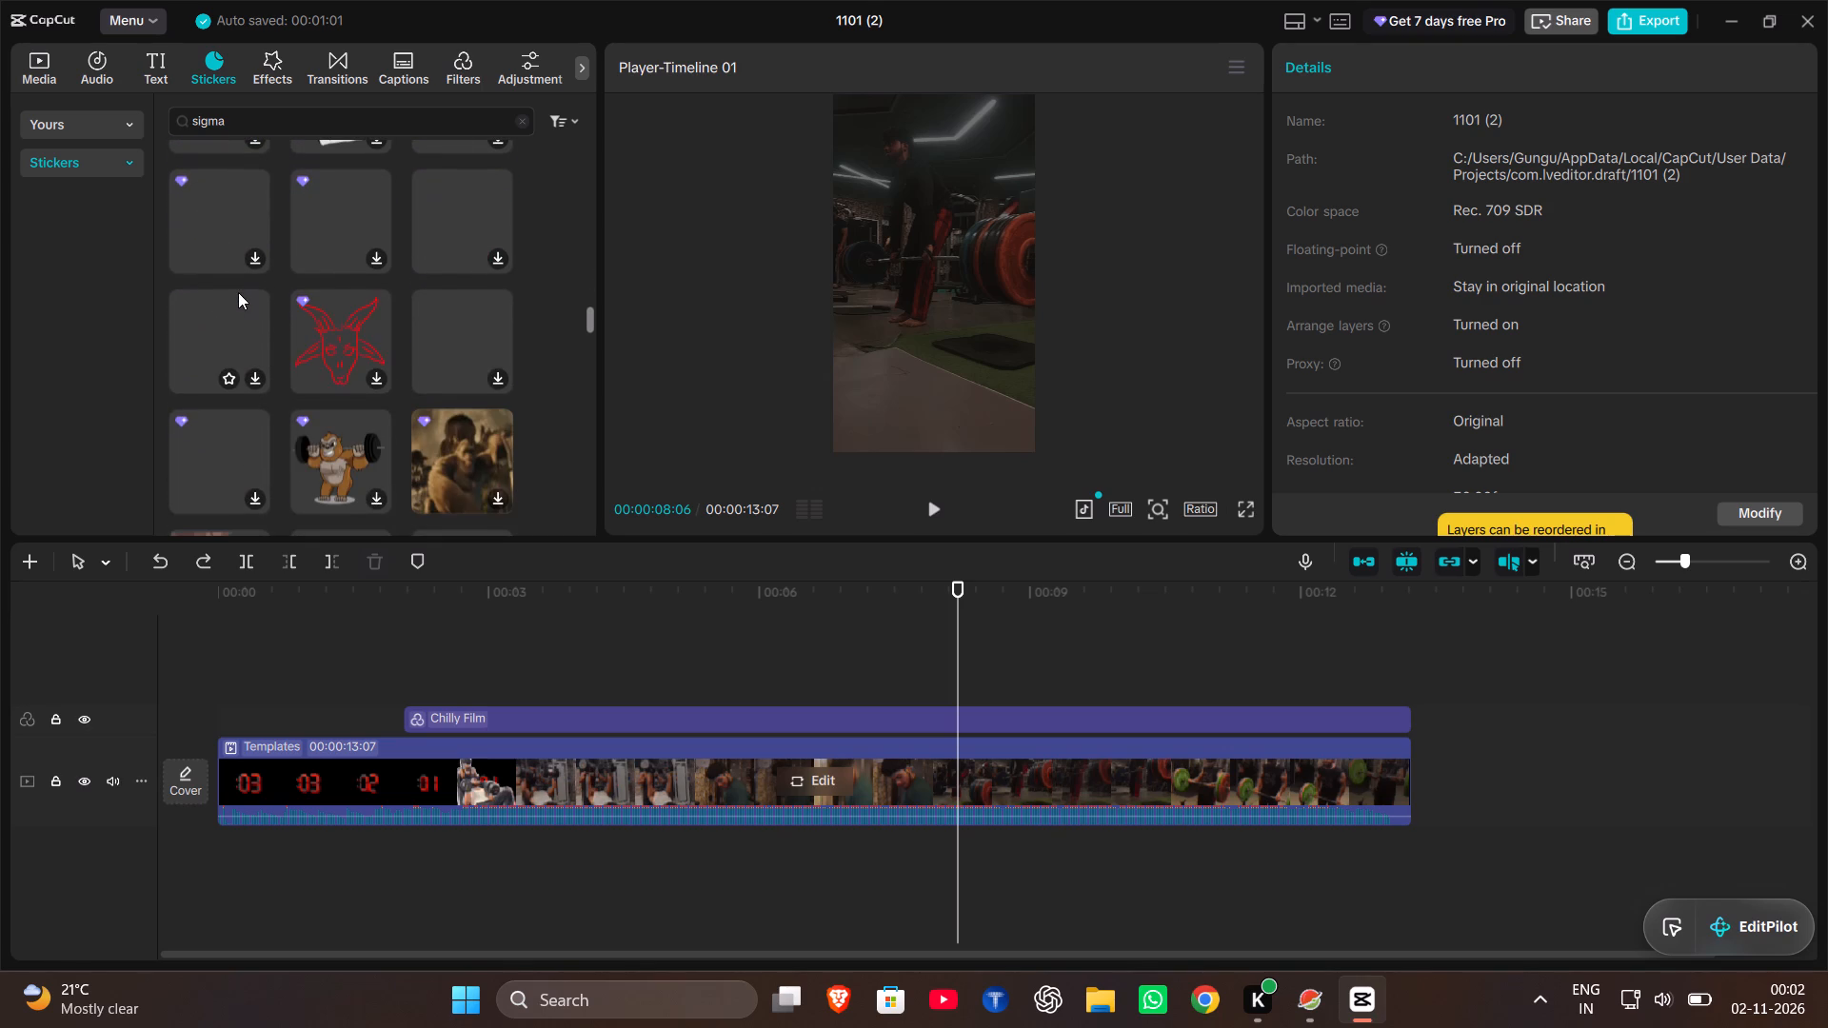
scroll(238, 292, "down", 1)
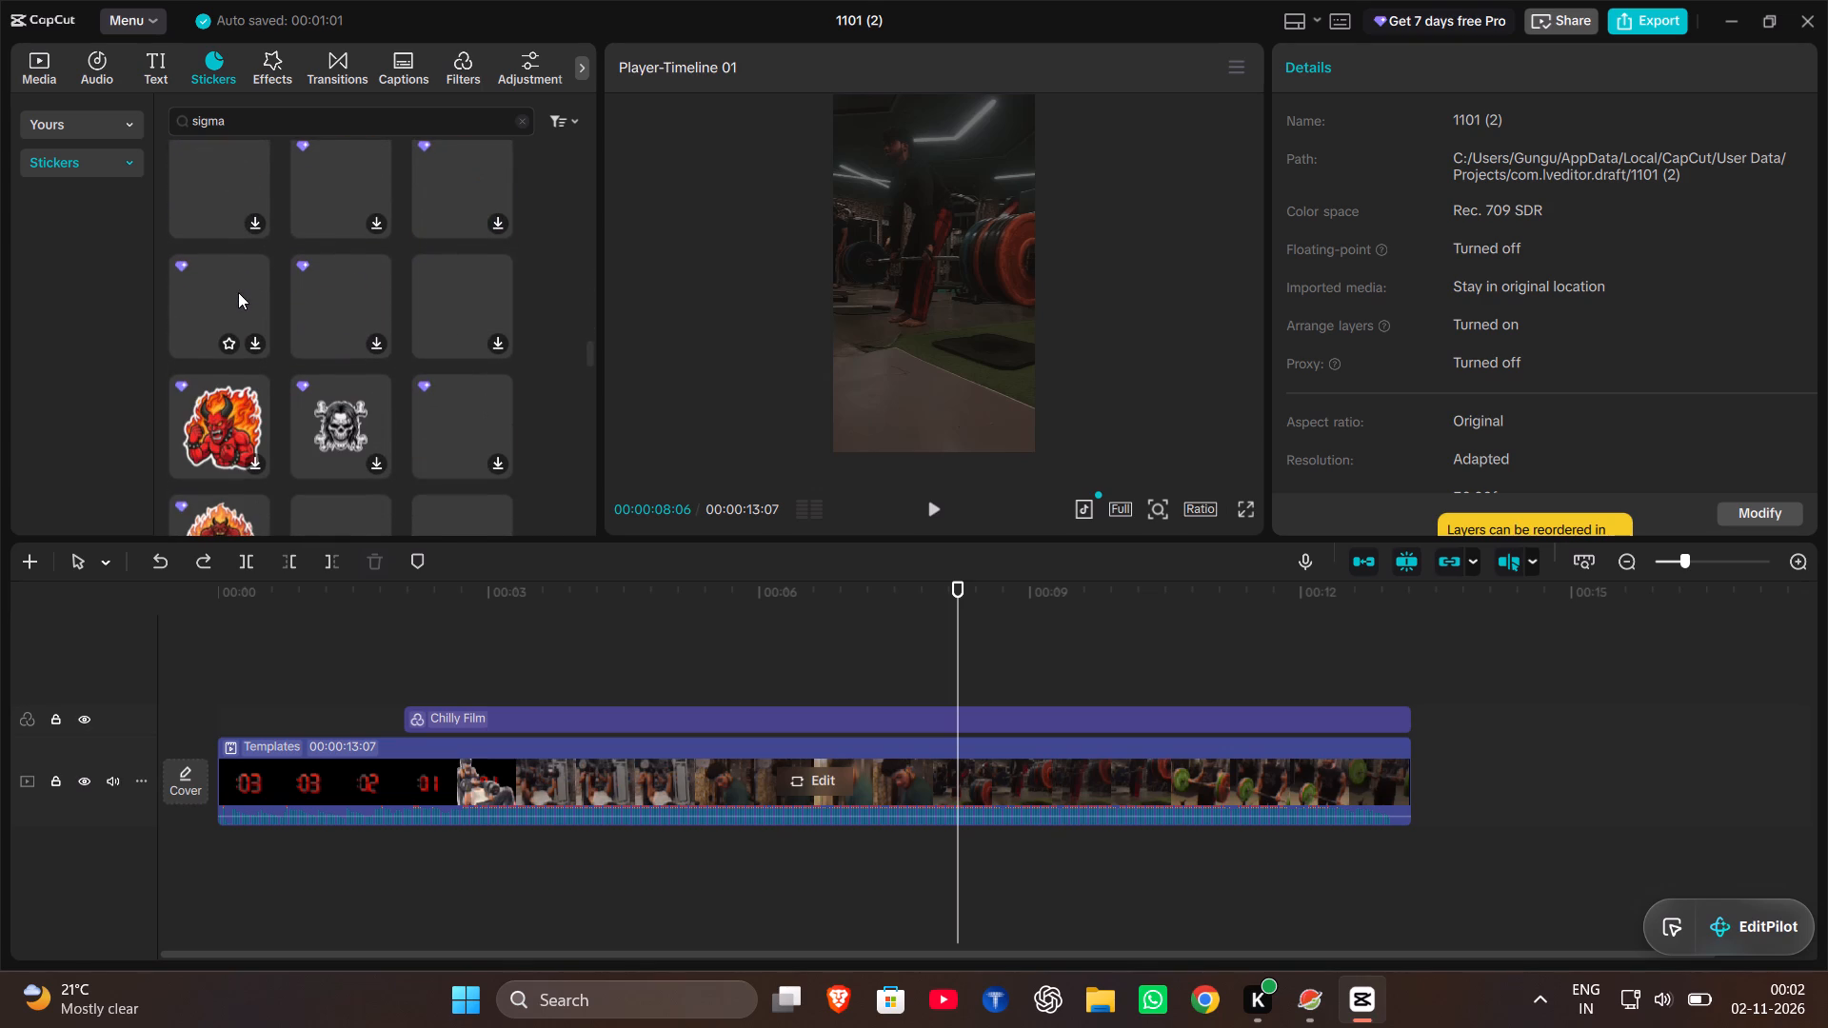
Play the gym video from near its beginning through to the end to review the edit.
left_click(759, 624)
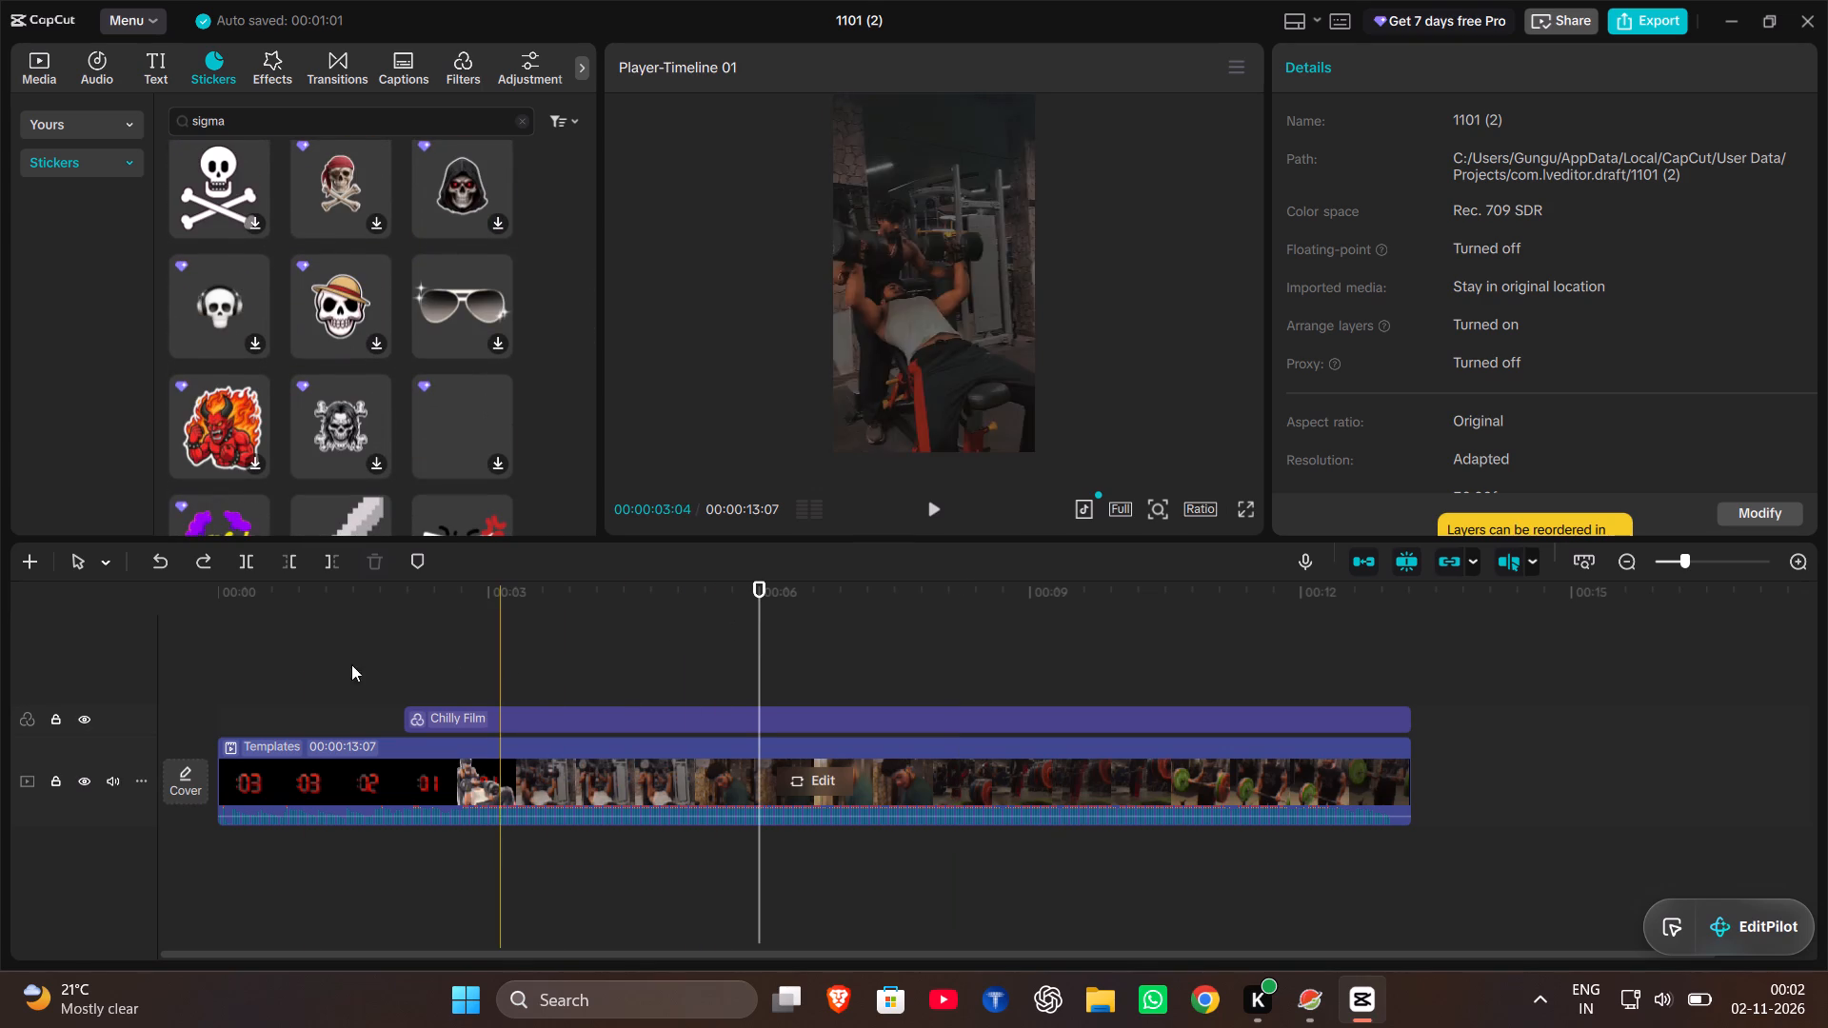
left_click(242, 676)
key("space")
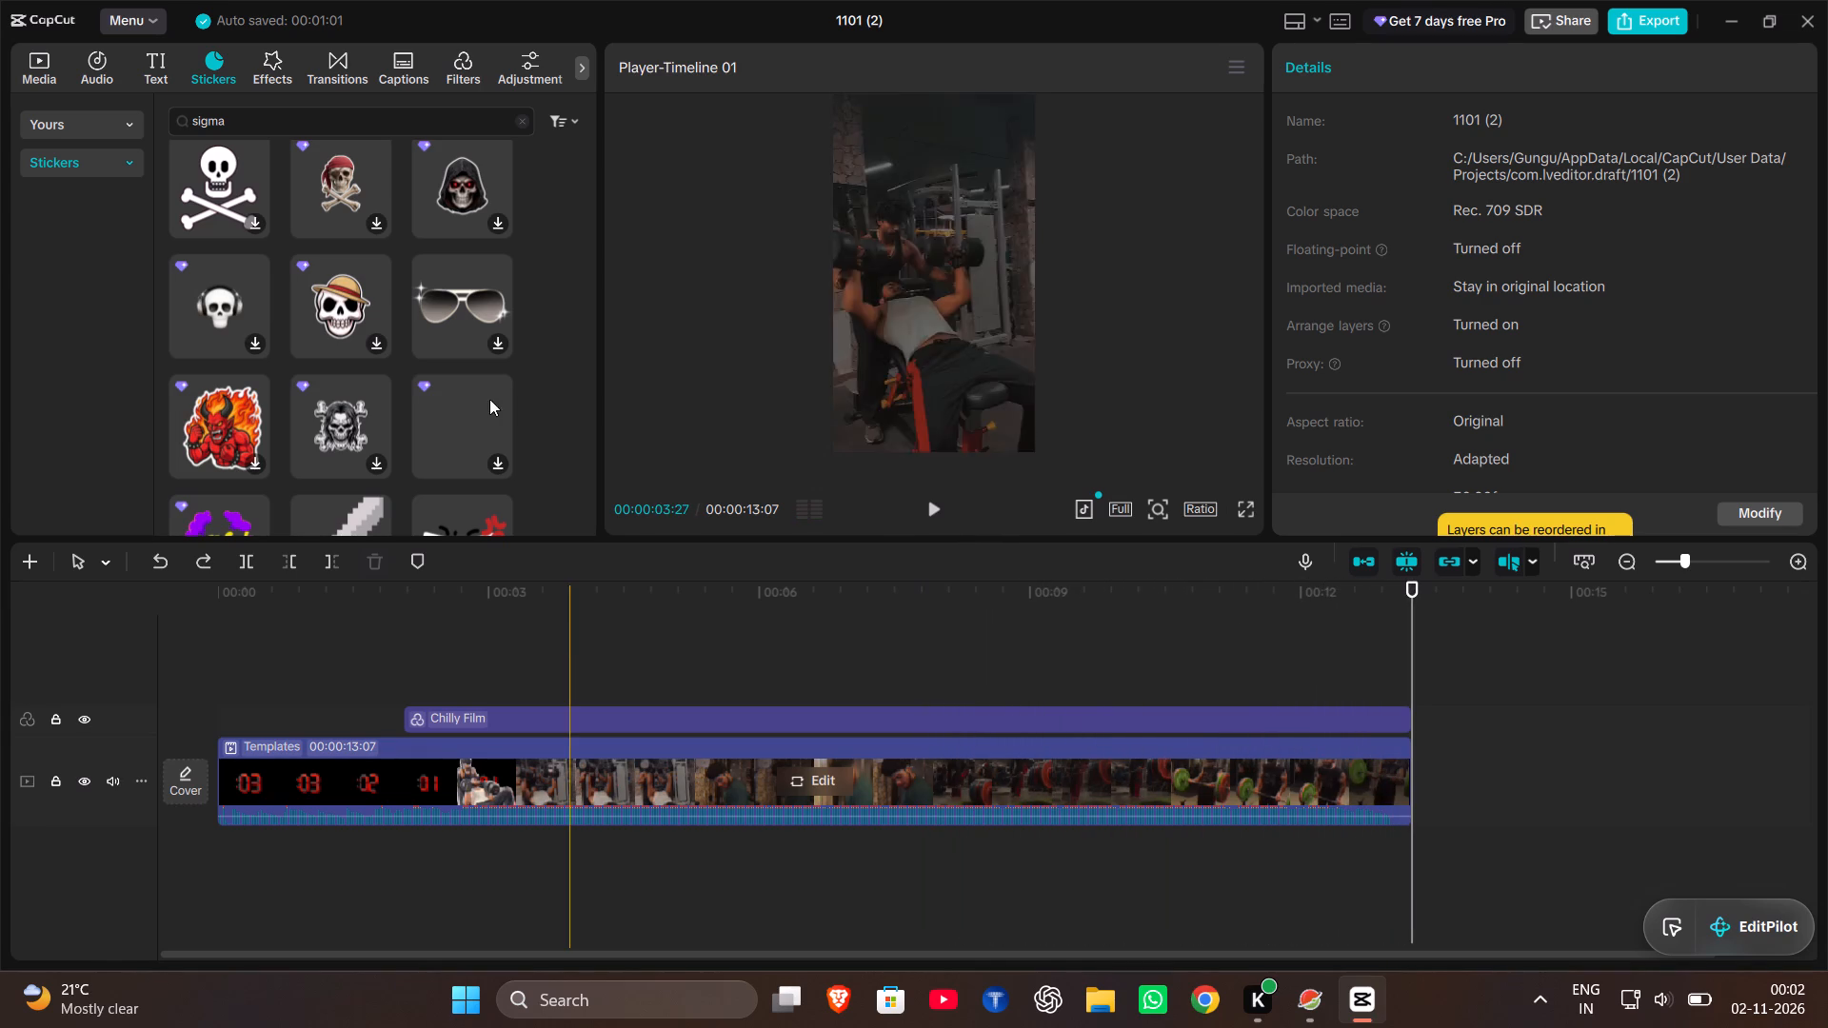
Leave the 1101 (2) project and go back to the home page.
left_click(130, 11)
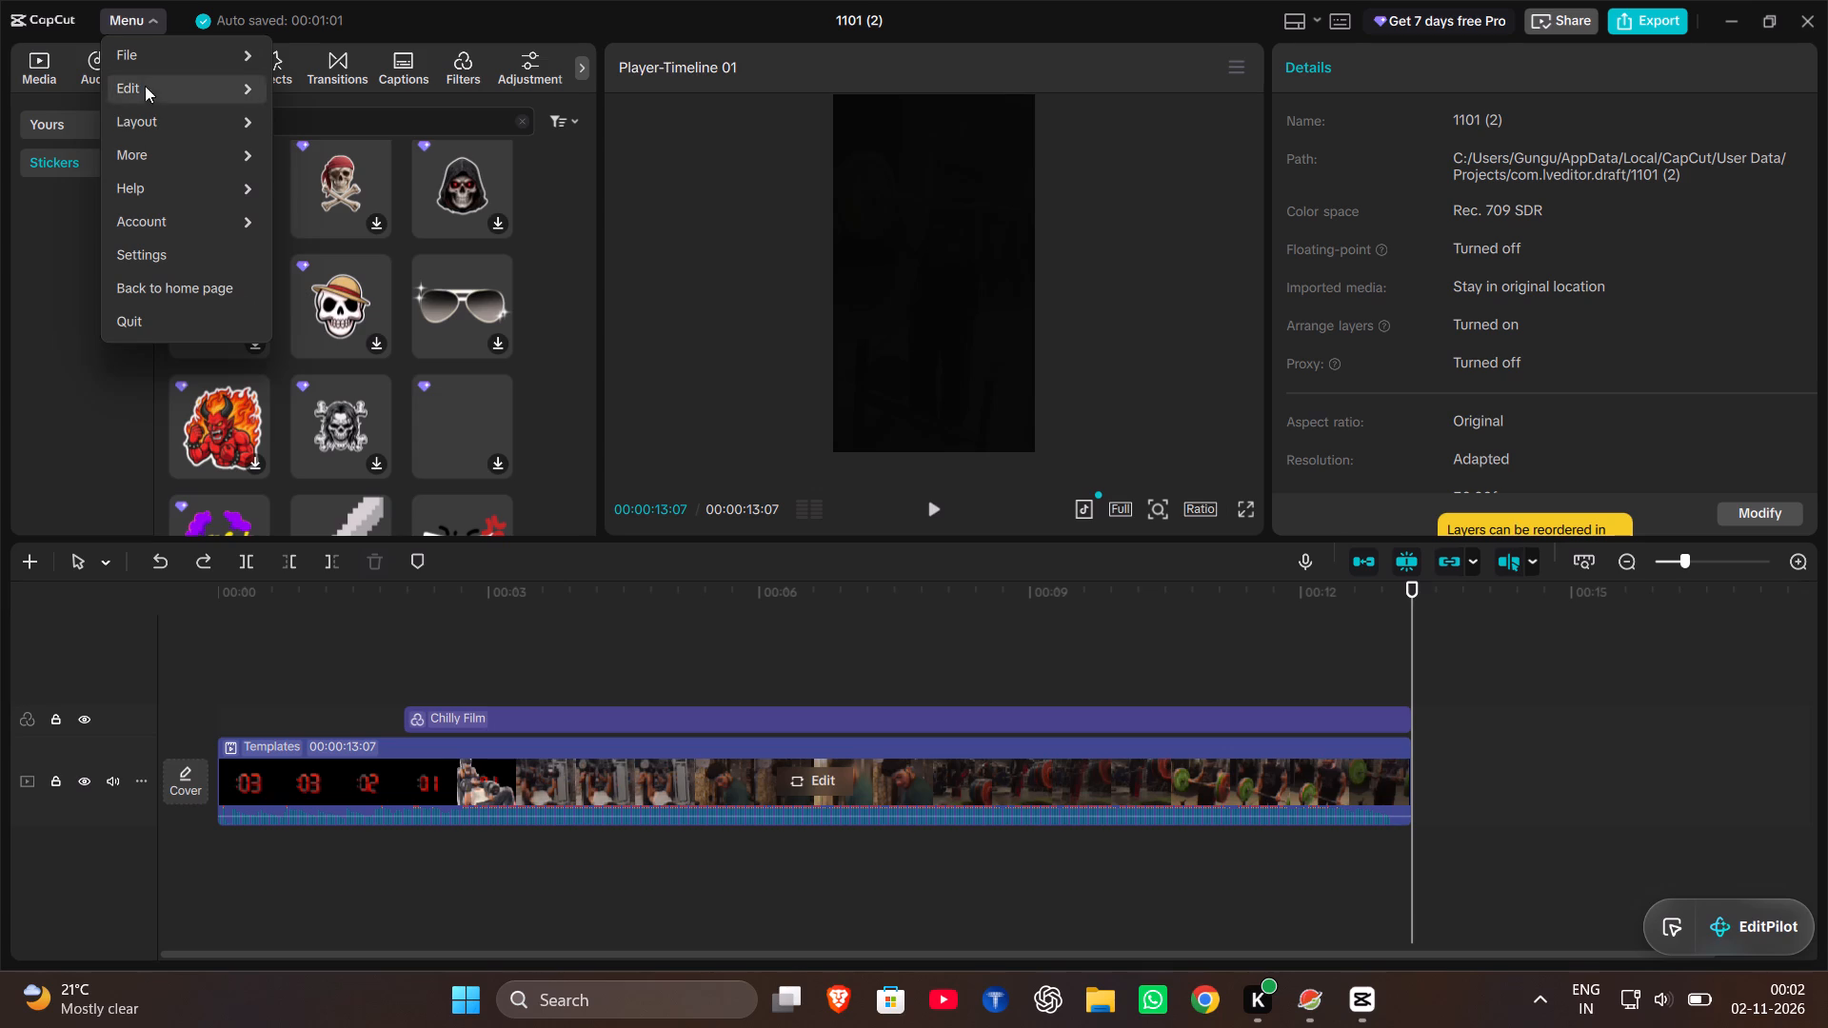
left_click(181, 298)
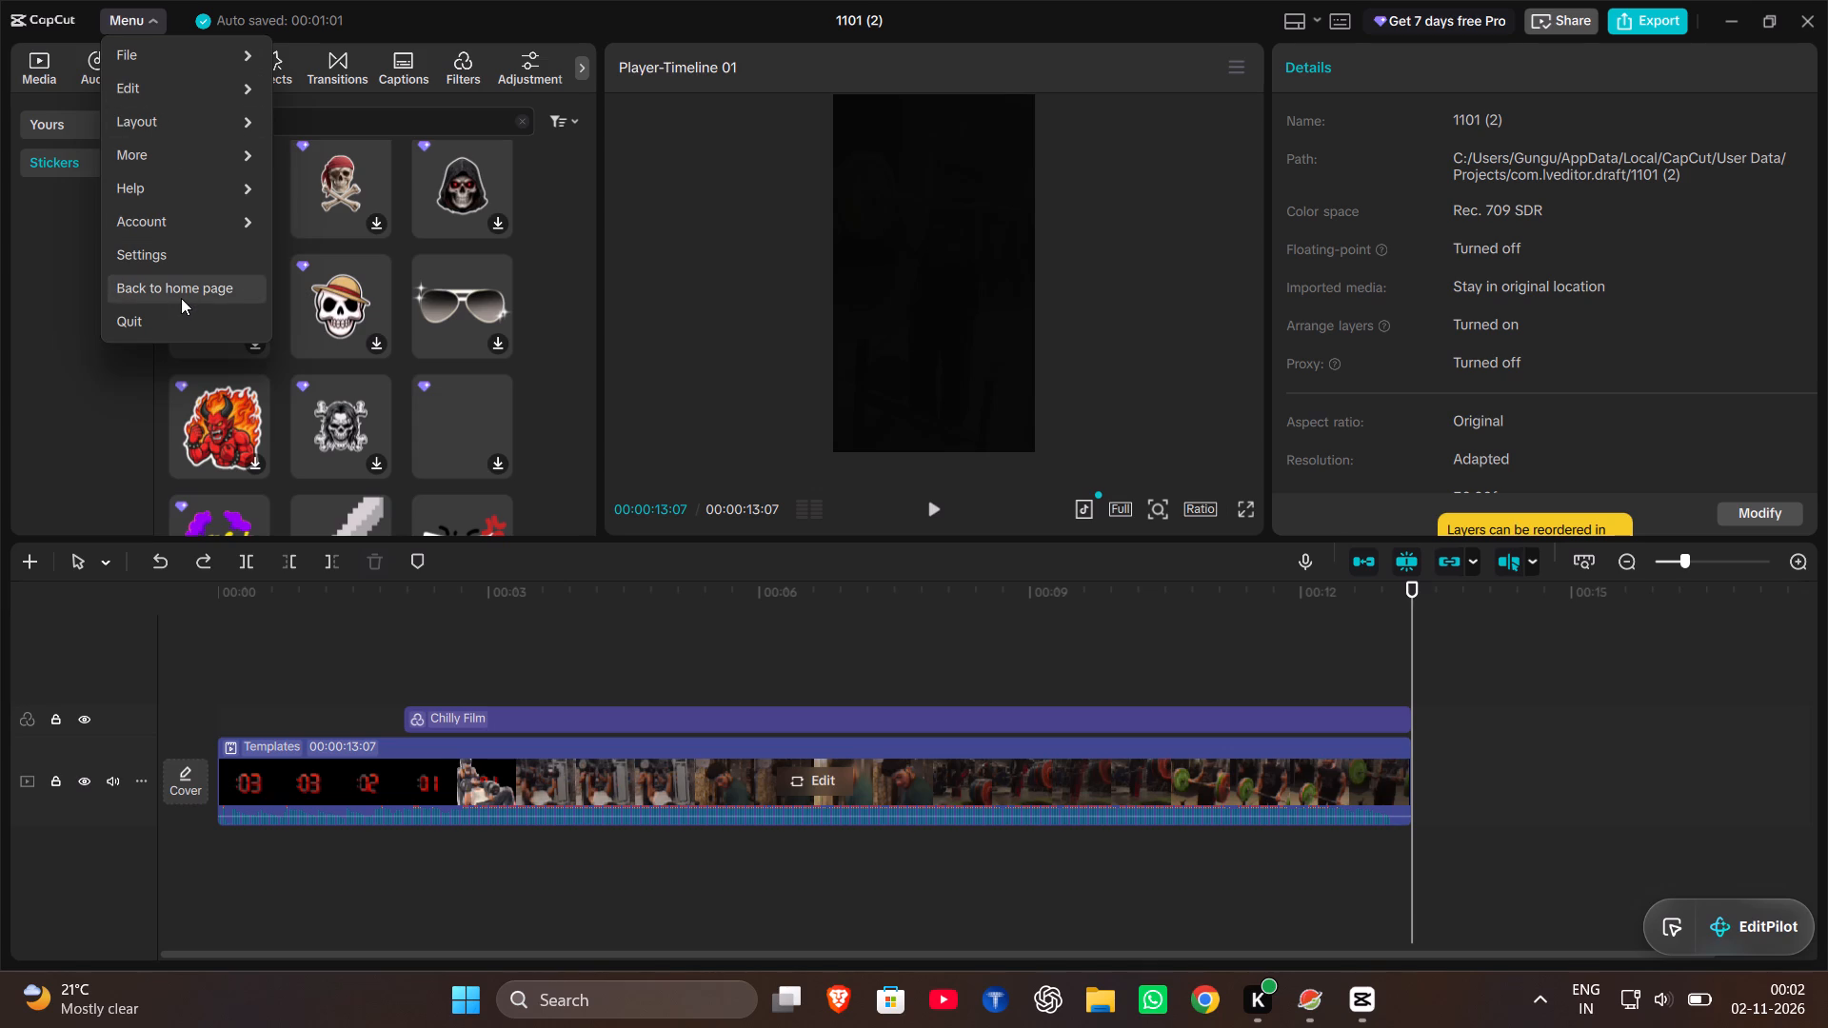
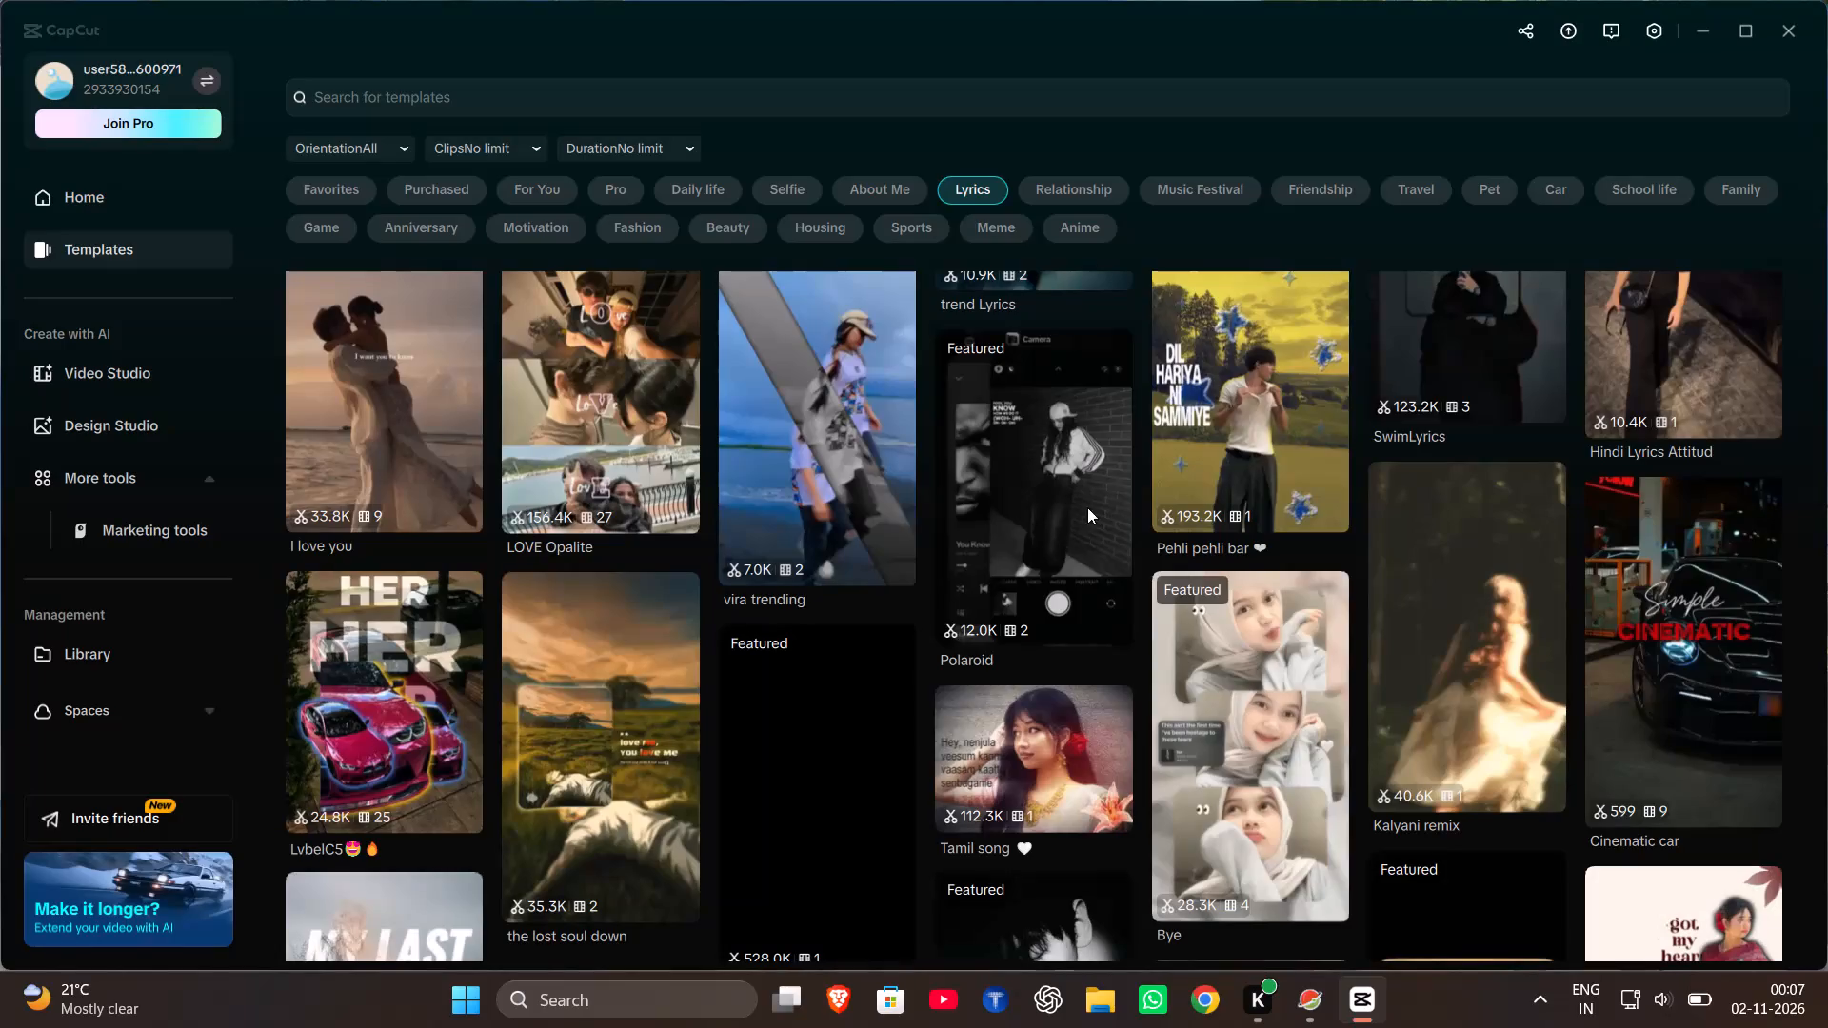
Preview the Pehli pehli bar template from the Lyrics category and close its preview.
left_click(1235, 412)
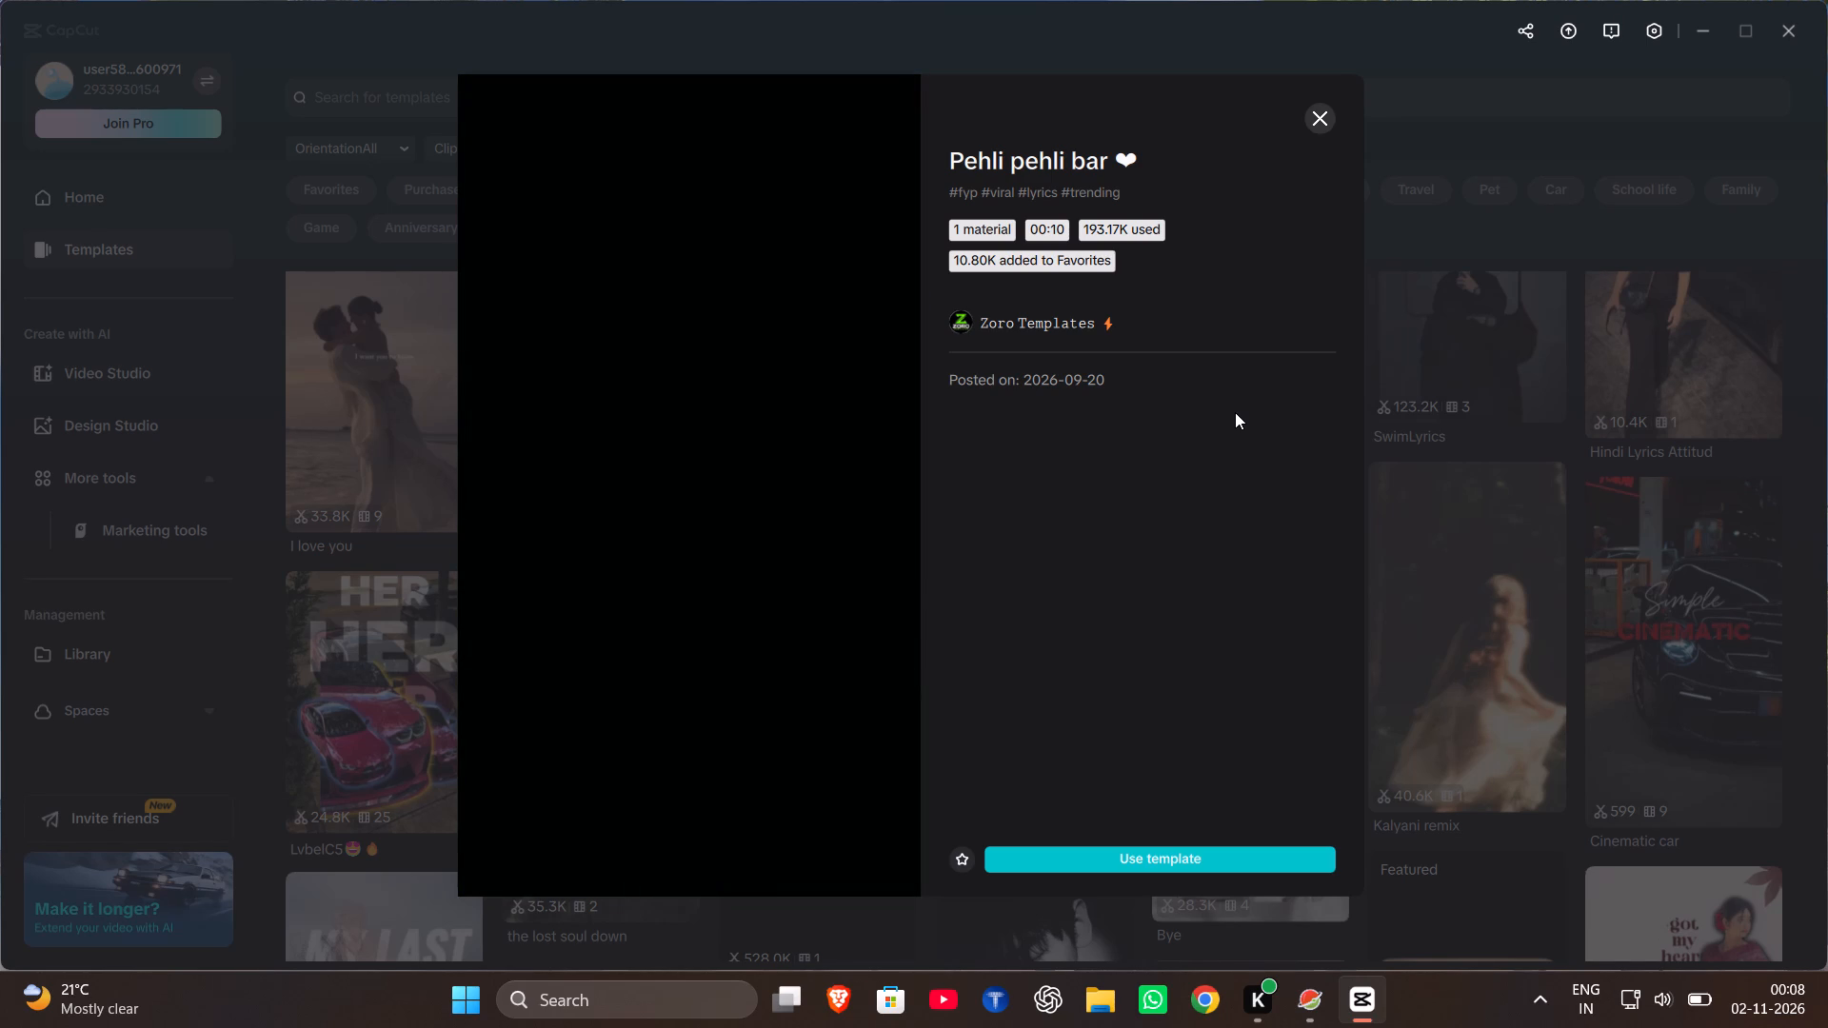
key("space")
key("space")
left_click(1319, 117)
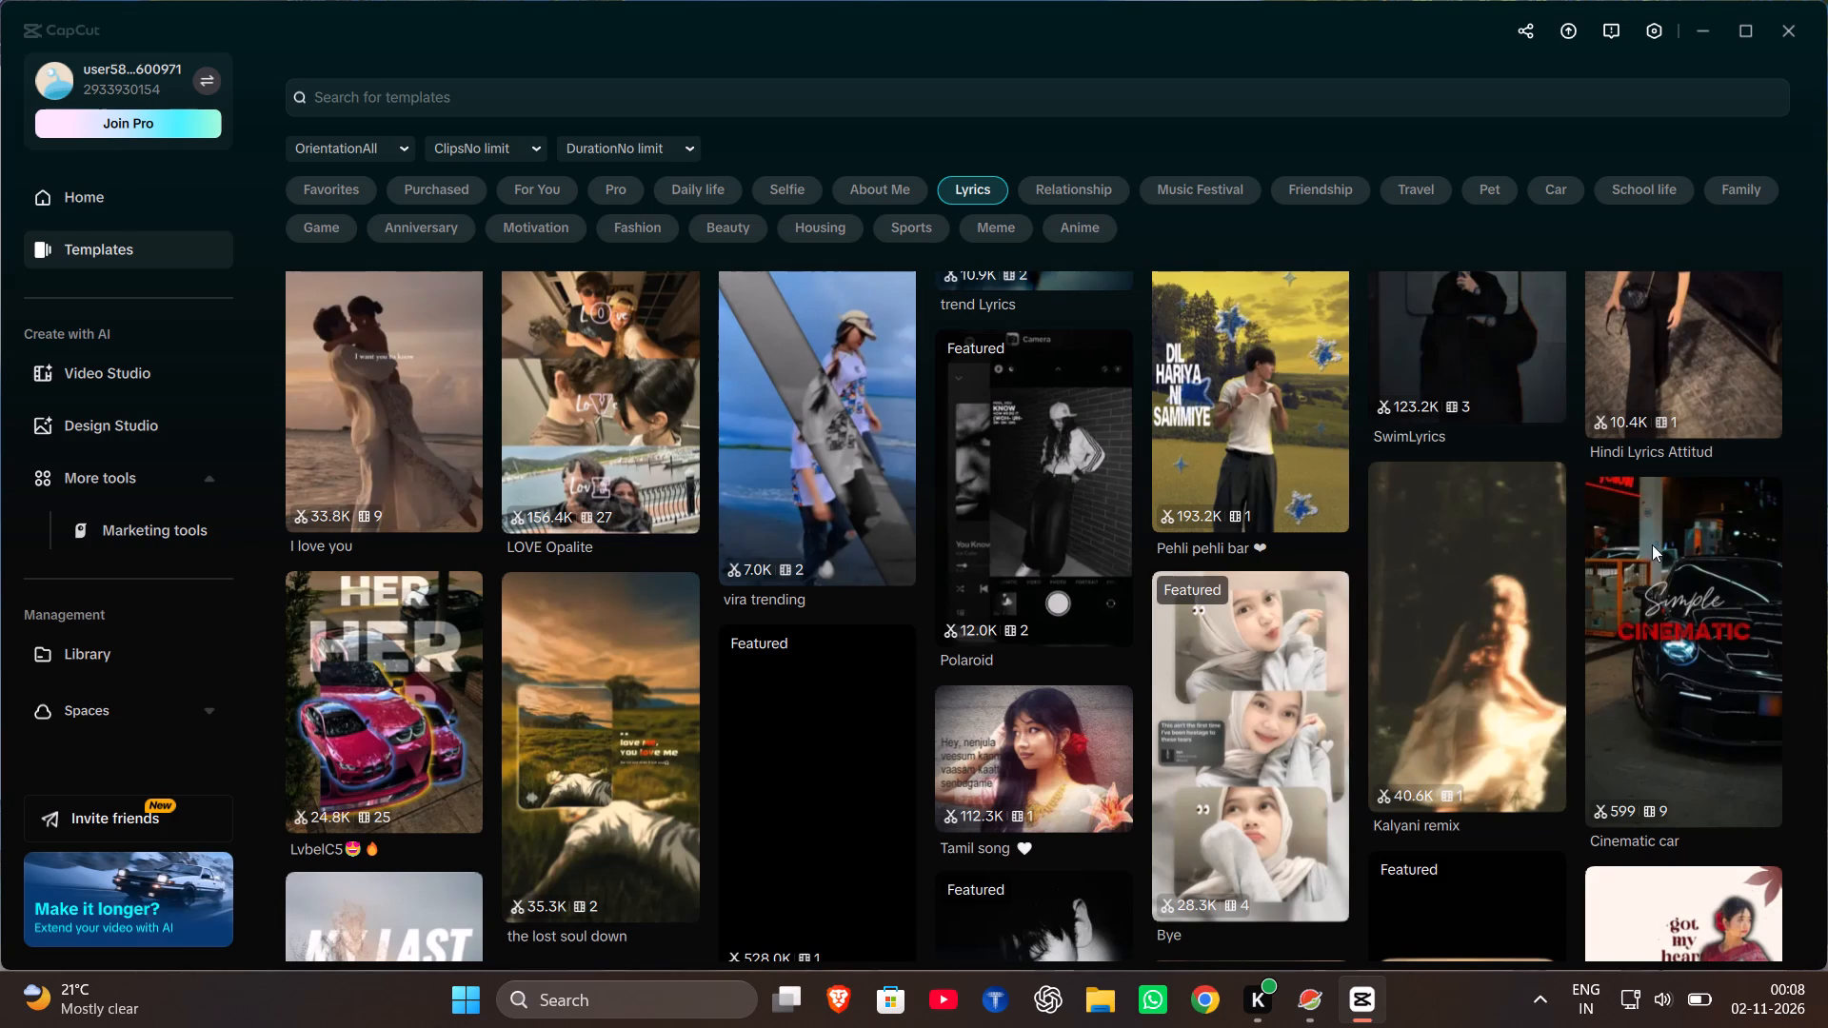
Look through more of the Lyrics templates and preview the It cracking template.
scroll(1660, 565, "down", 1)
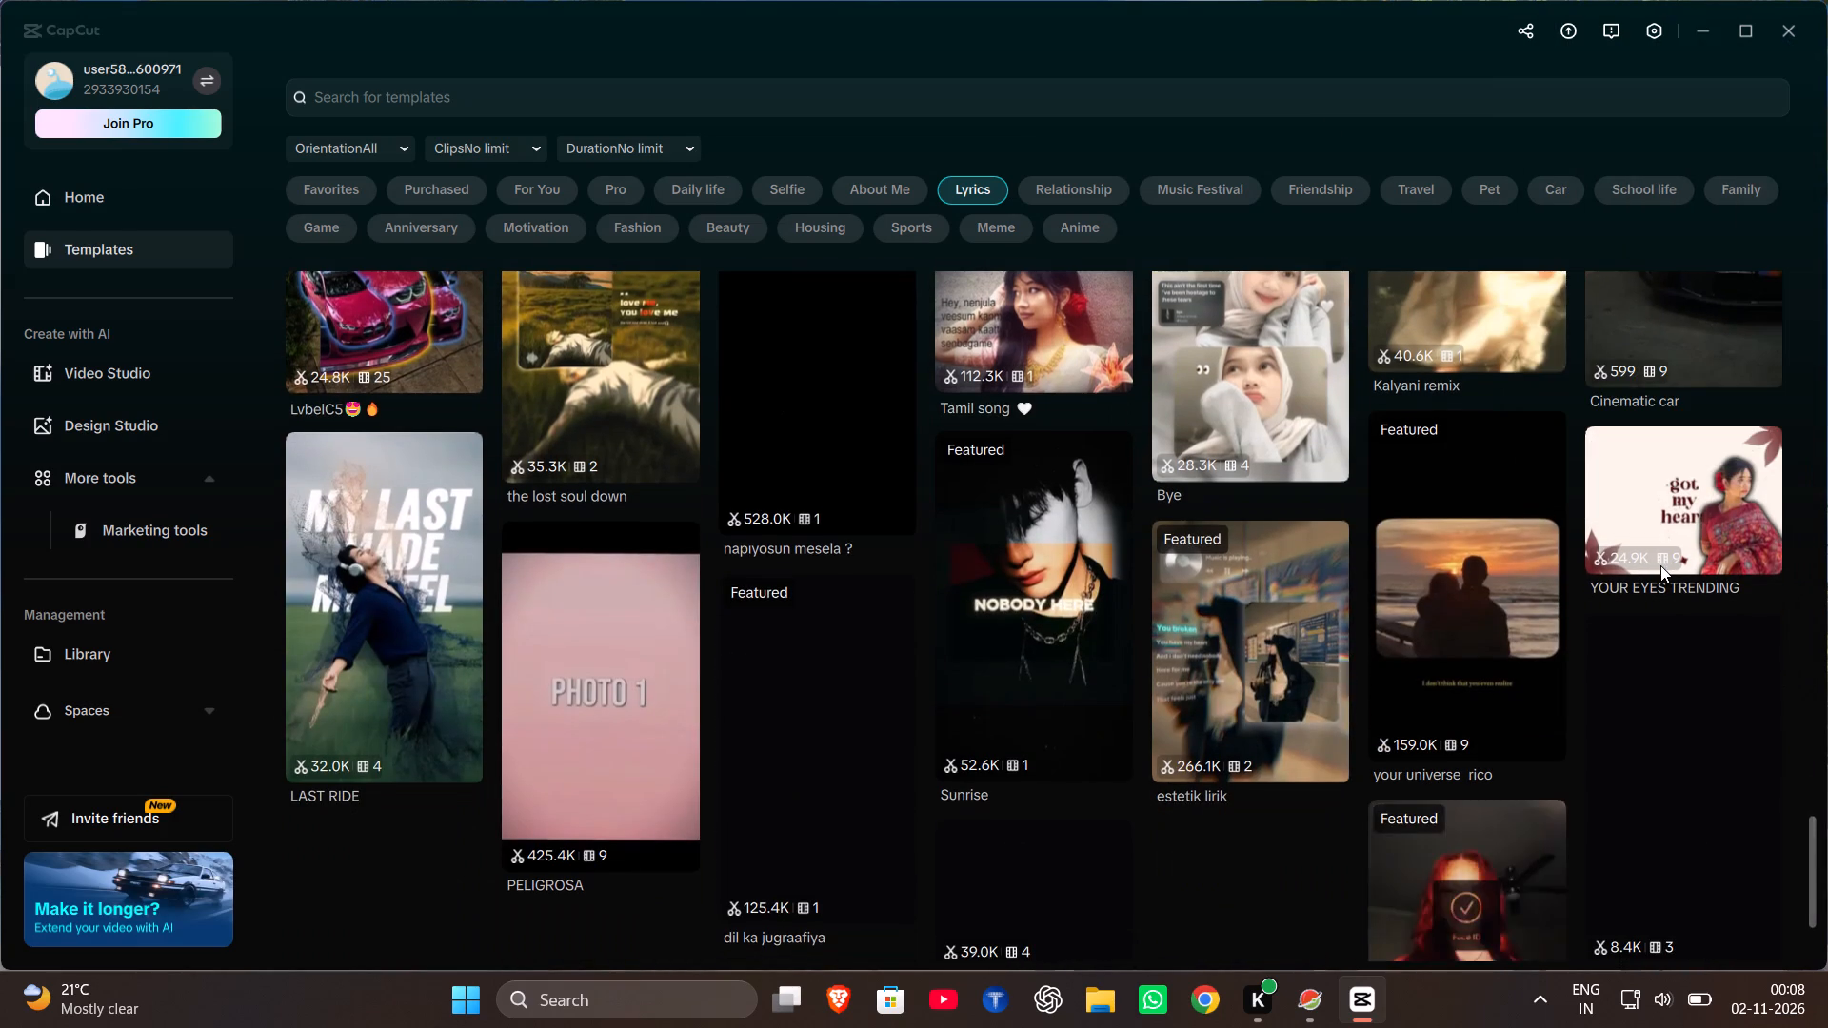
scroll(1660, 565, "down", 3)
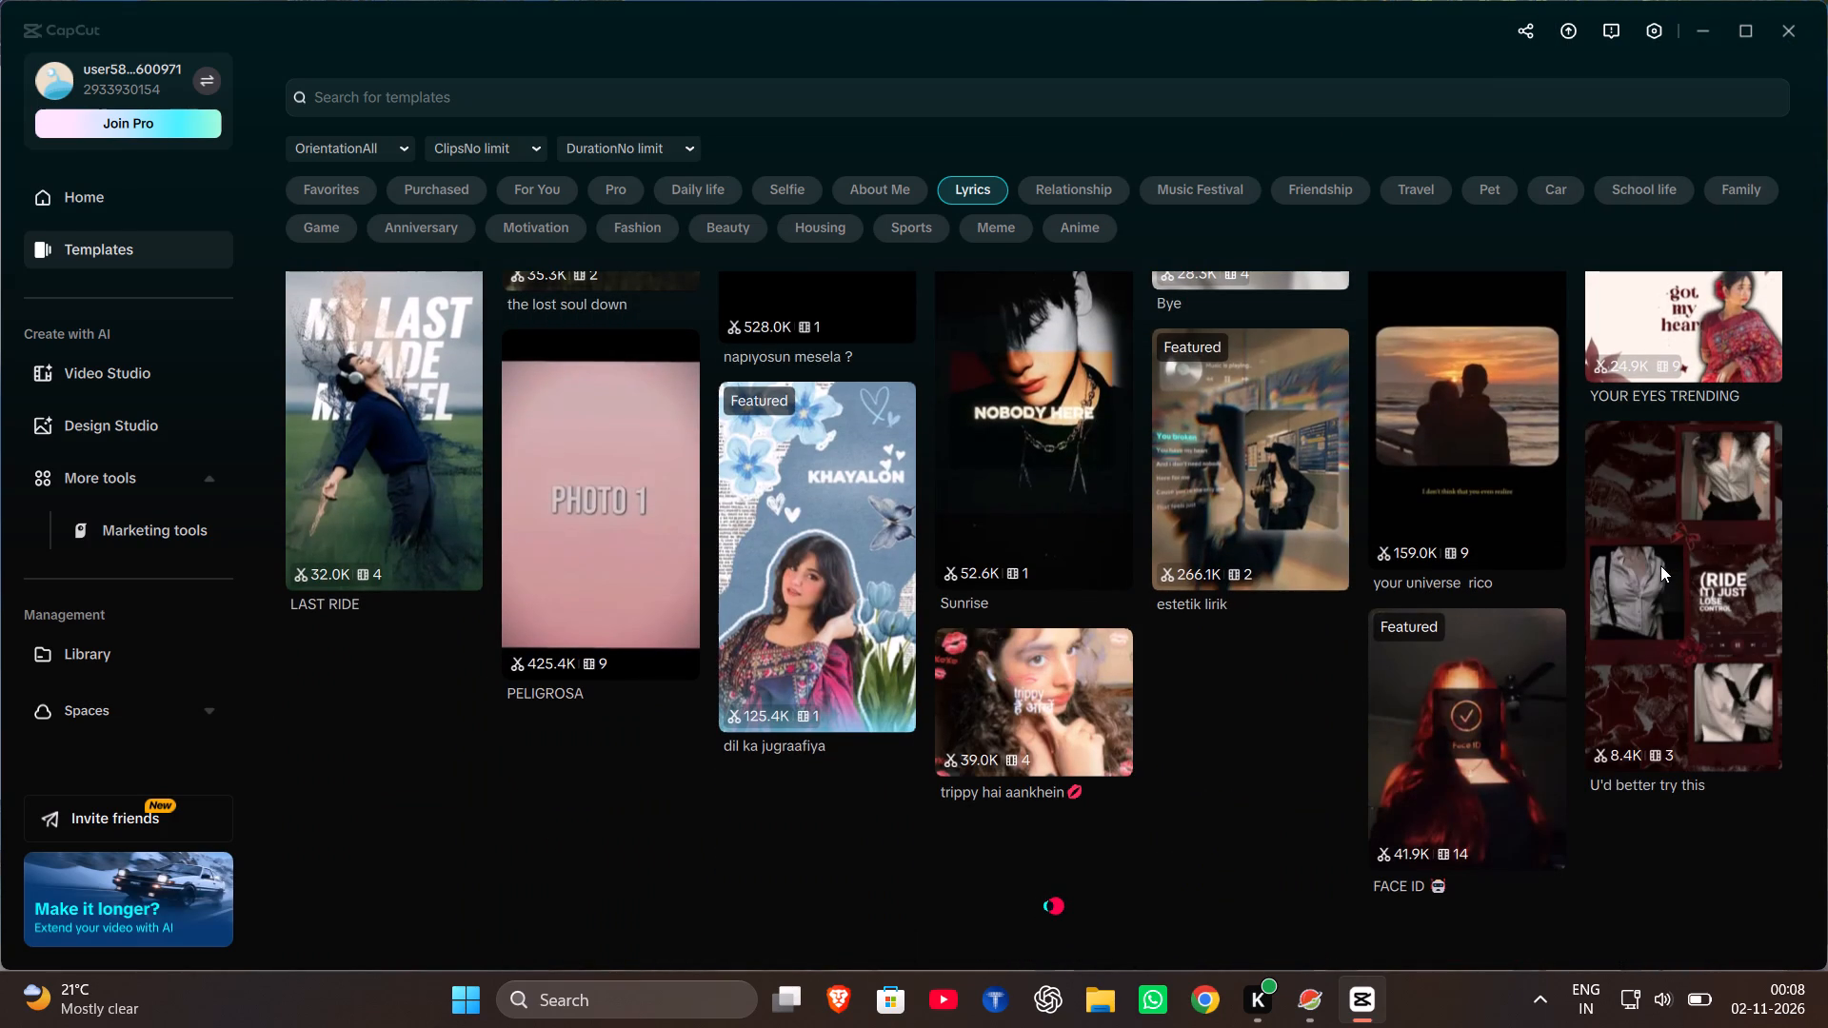
scroll(1660, 565, "down", 1)
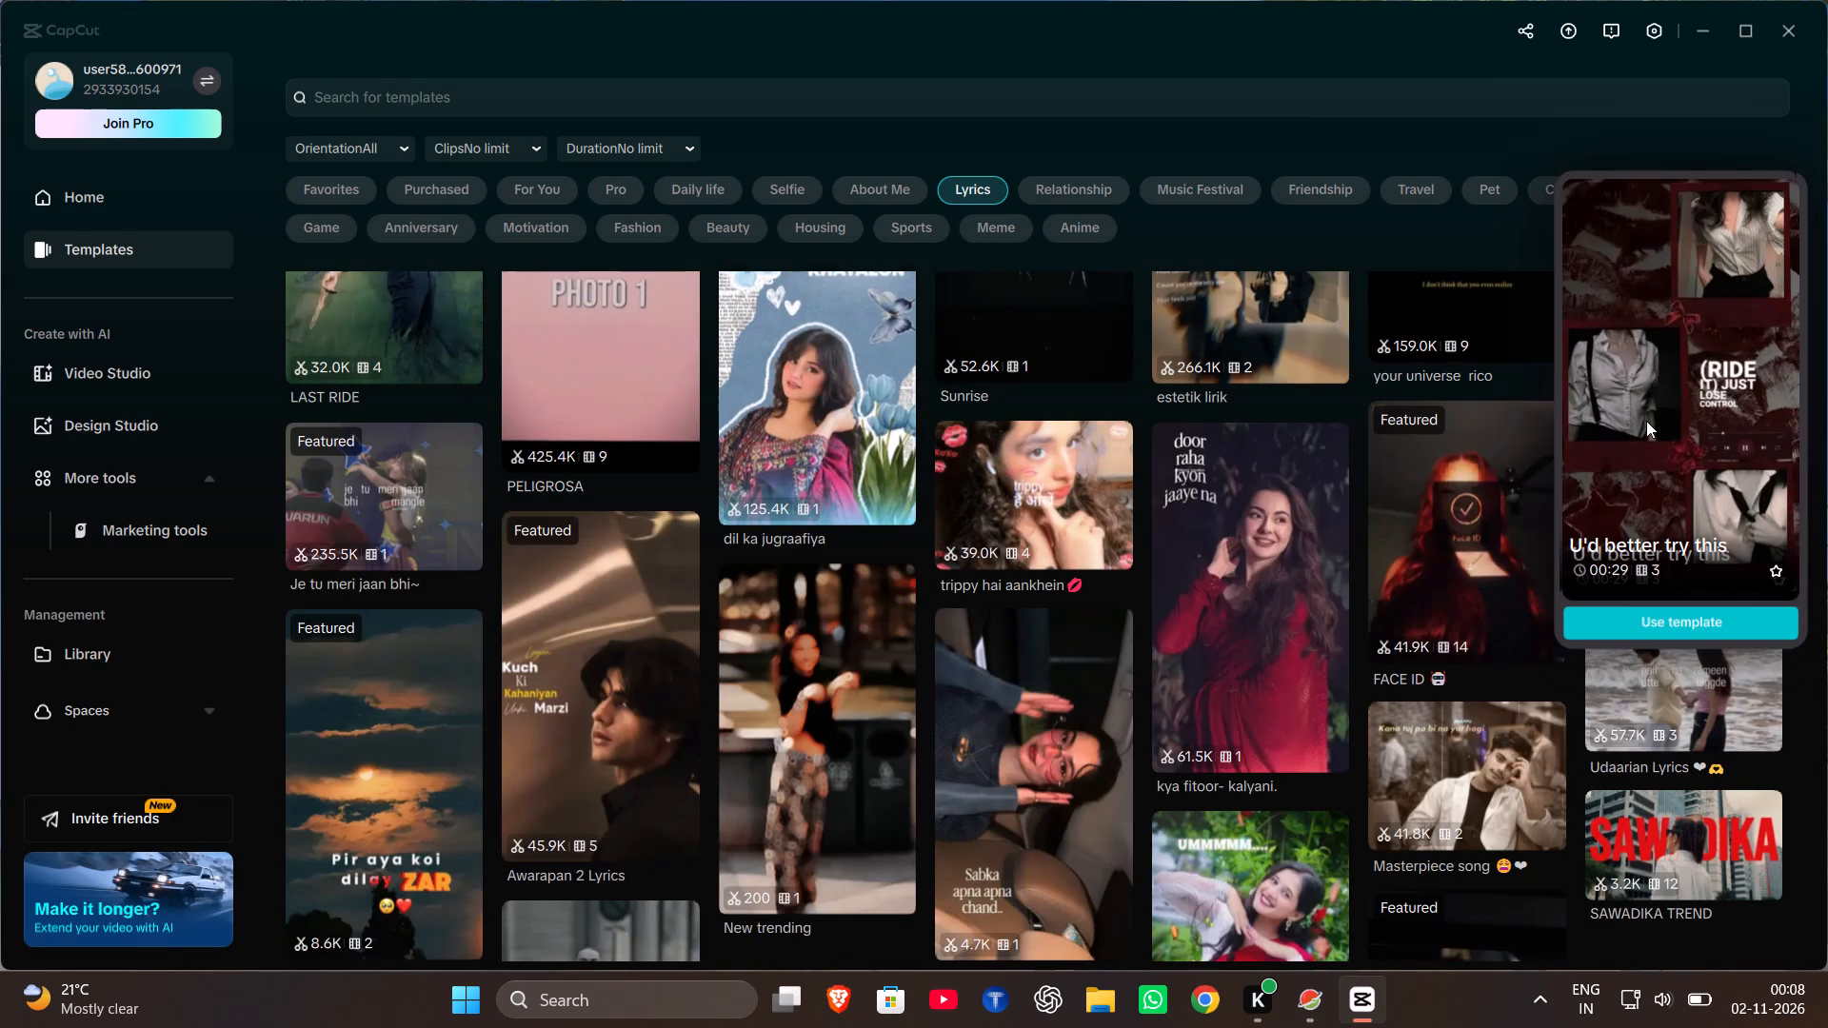
scroll(1335, 495, "down", 1)
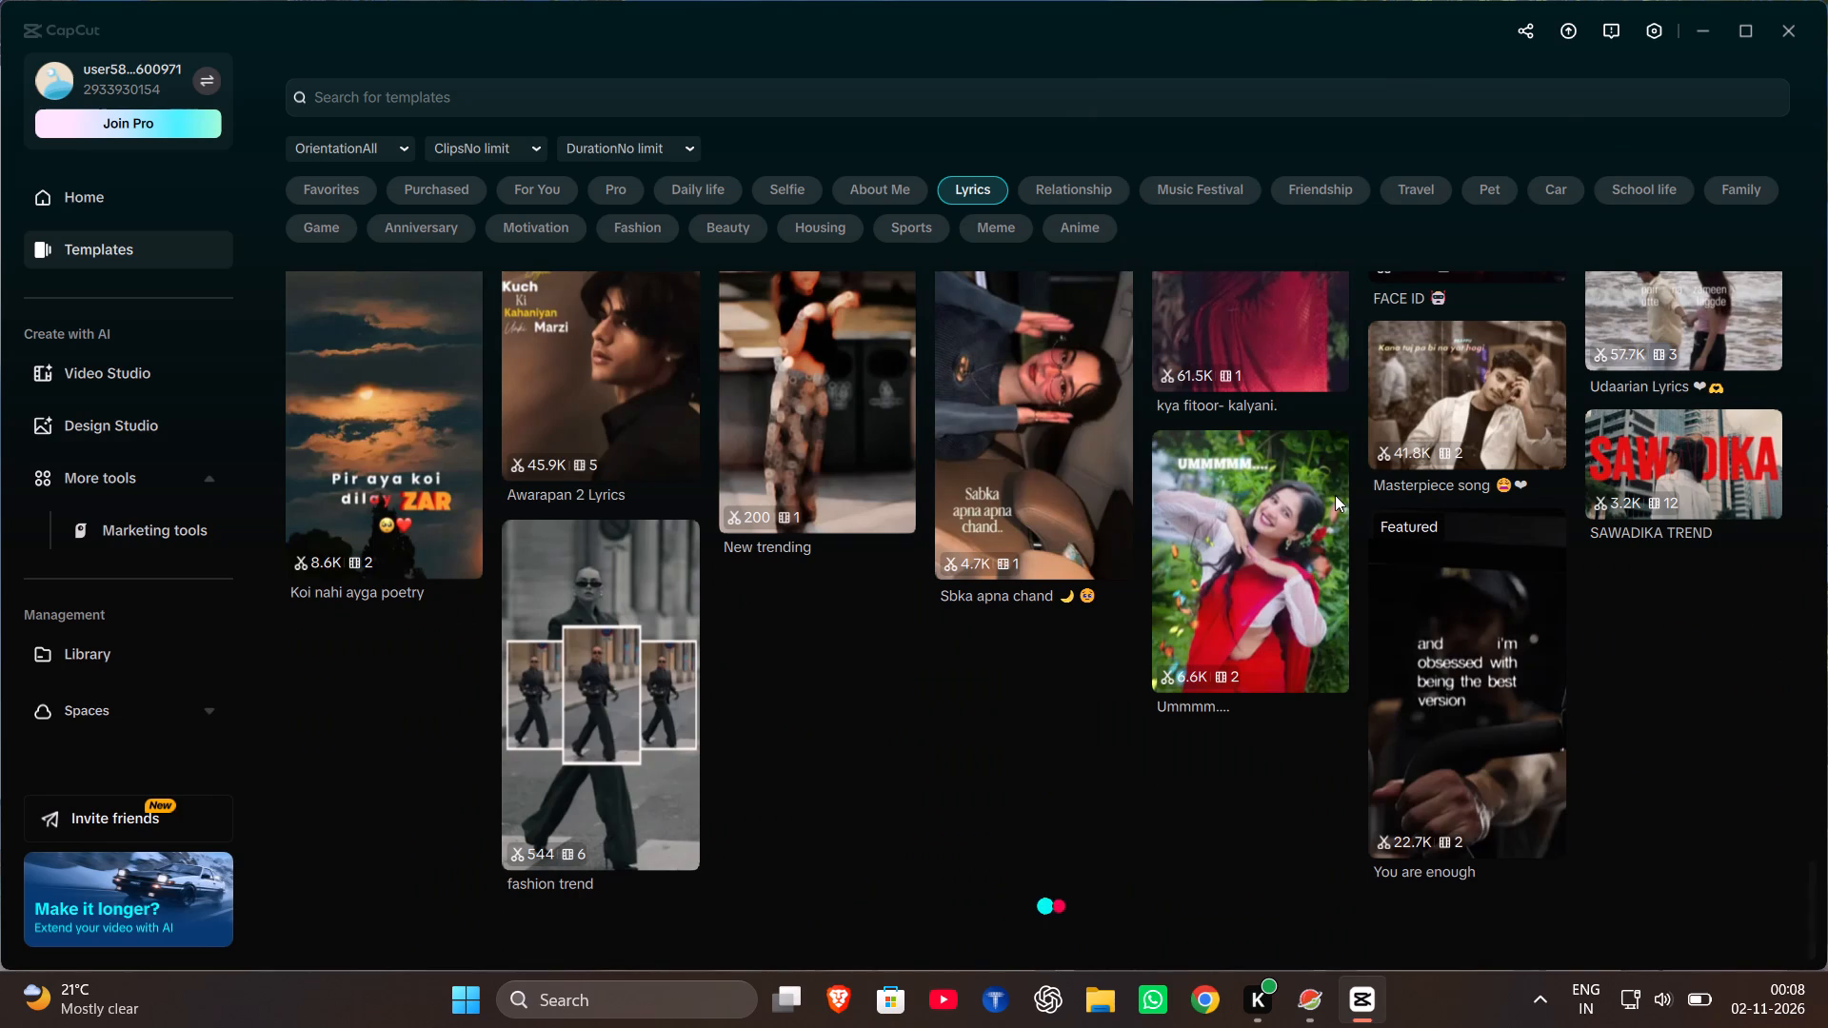
scroll(1335, 495, "up", 3)
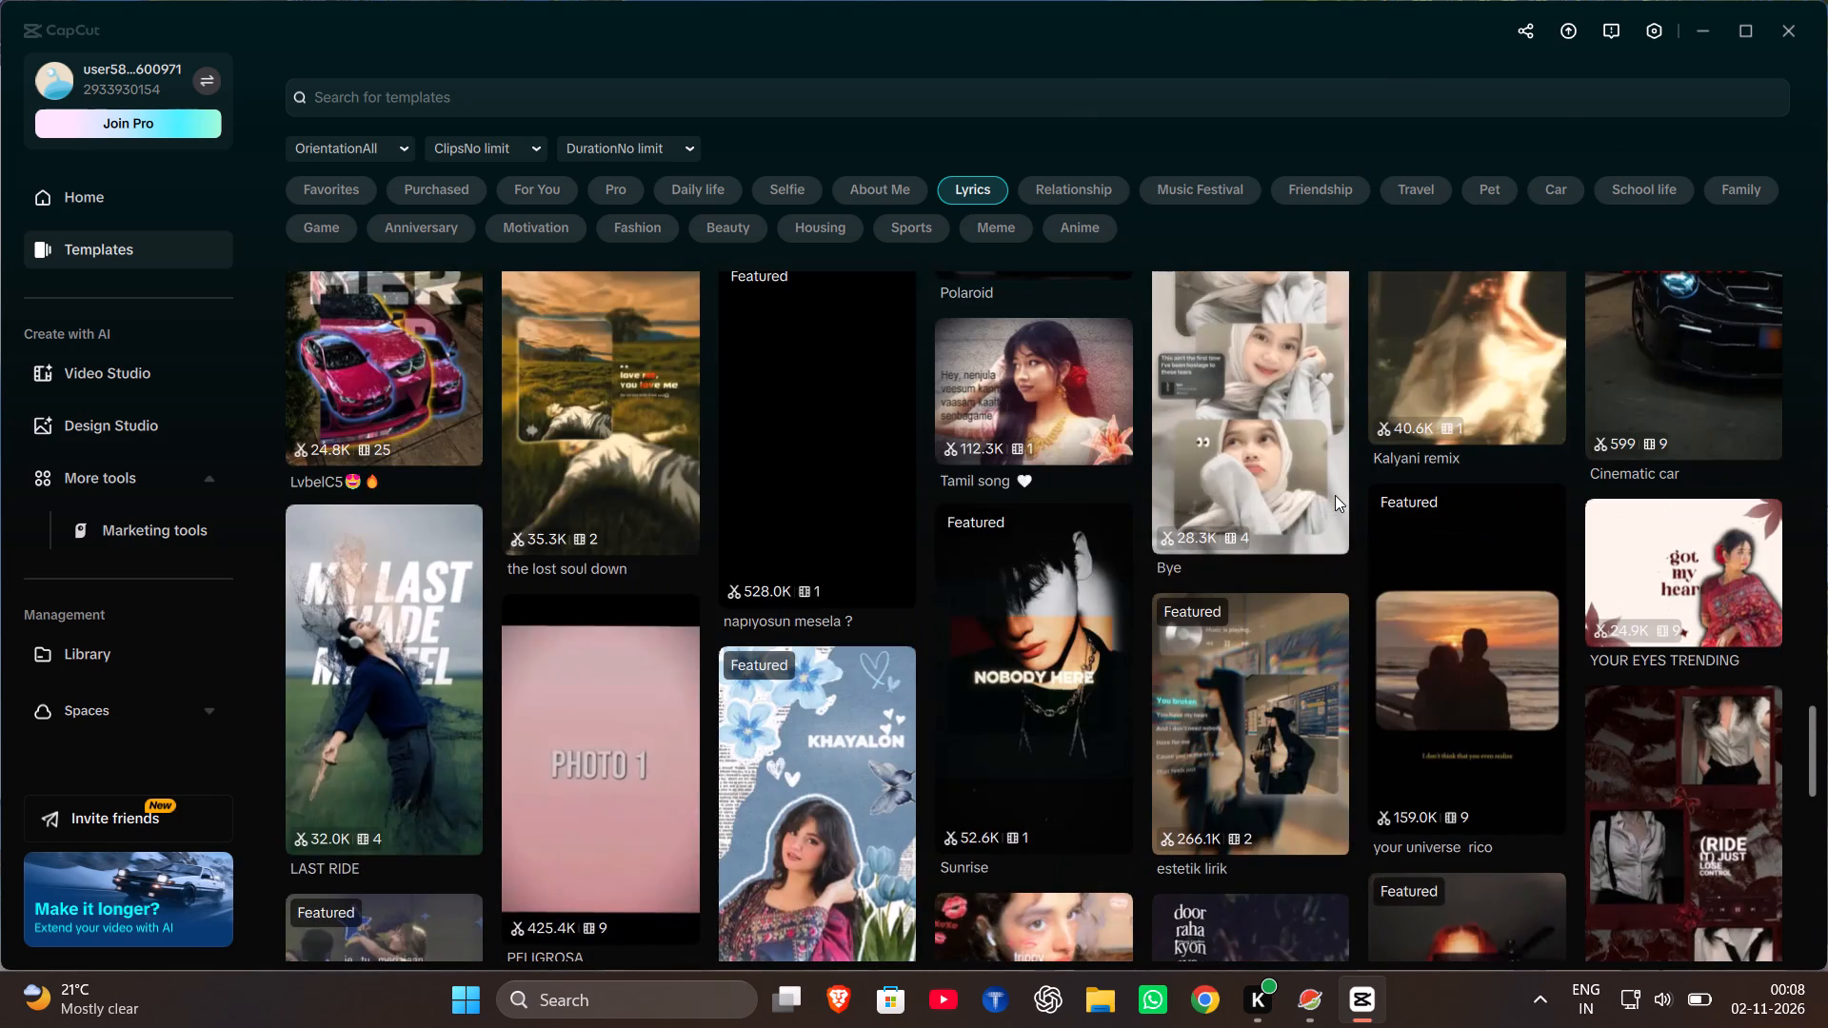
scroll(1335, 495, "left", 1)
scroll(1335, 495, "down", 5)
scroll(1335, 495, "left", 1)
scroll(1335, 495, "down", 1)
scroll(1335, 495, "left", 1)
scroll(1335, 495, "down", 1)
scroll(1335, 495, "left", 1)
scroll(1335, 495, "down", 1)
scroll(1335, 495, "left", 1)
scroll(1335, 495, "down", 1)
scroll(1335, 495, "left", 1)
scroll(1335, 495, "down", 1)
scroll(1335, 495, "left", 1)
scroll(1335, 495, "down", 1)
scroll(1335, 495, "left", 1)
scroll(1335, 495, "down", 1)
scroll(1335, 495, "left", 1)
scroll(1335, 495, "down", 1)
scroll(1335, 495, "left", 1)
scroll(1335, 495, "down", 2)
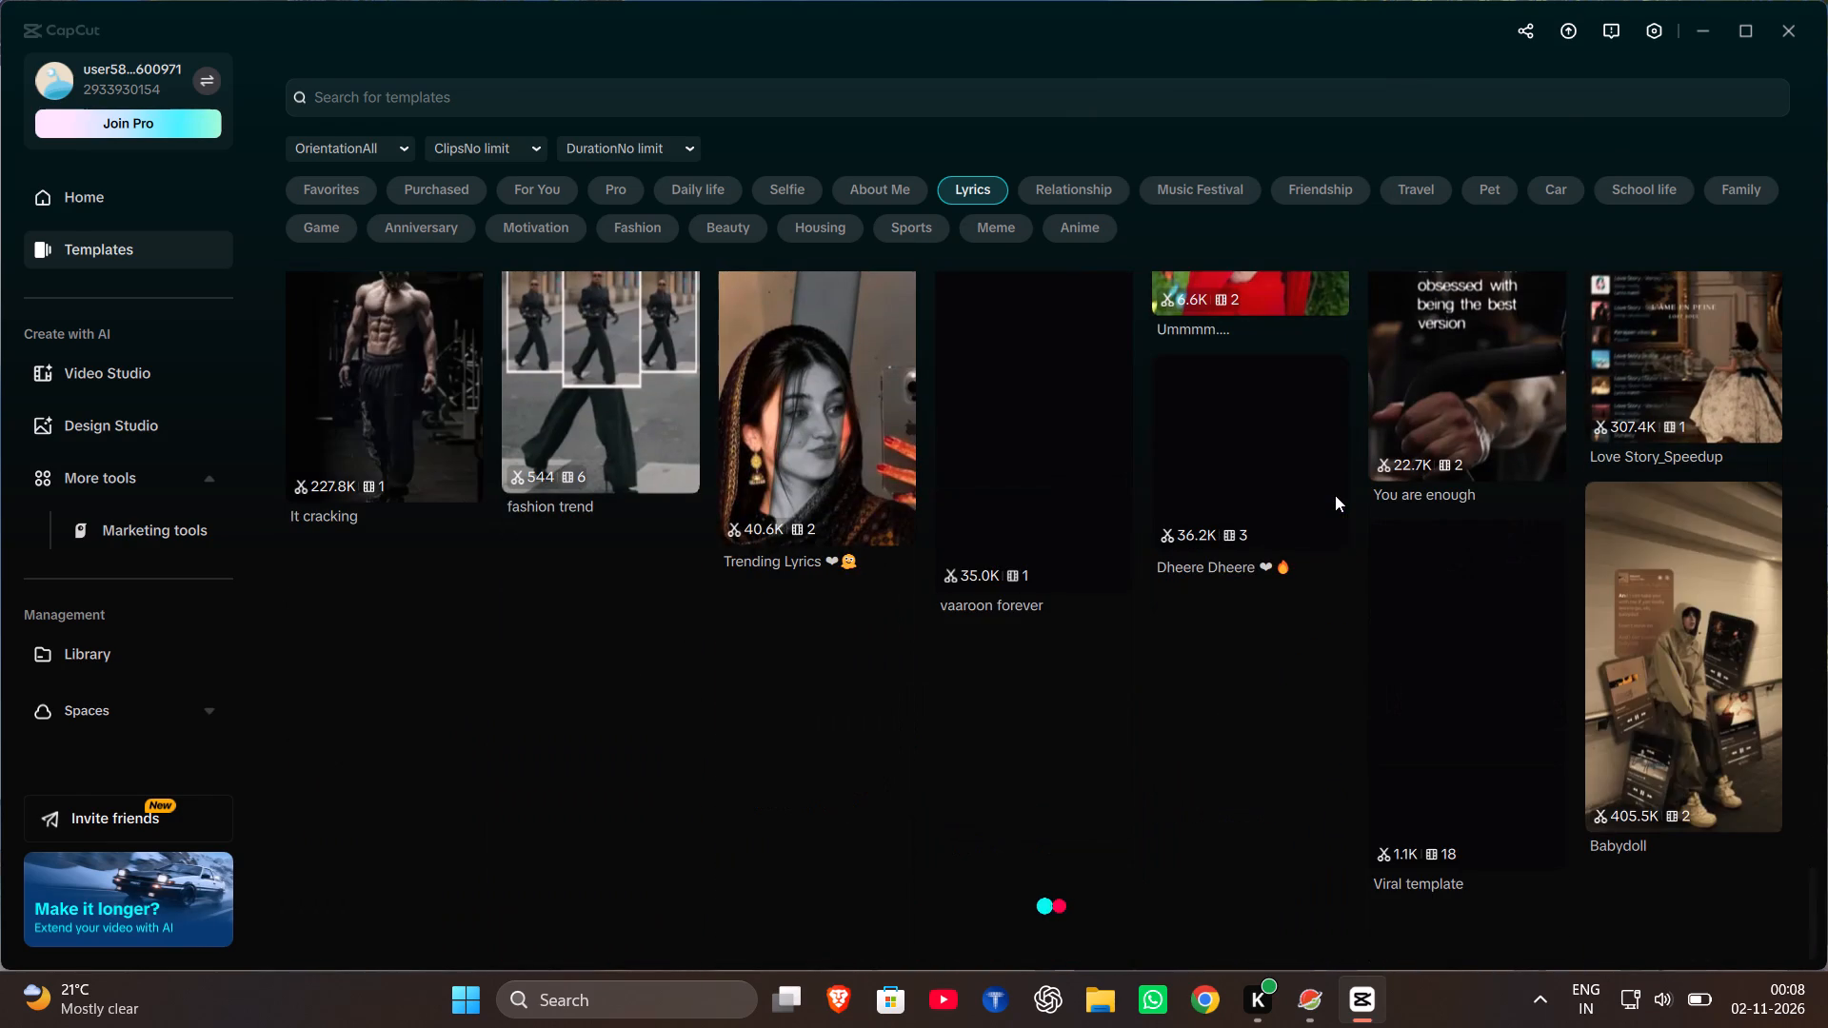
scroll(1335, 495, "up", 1)
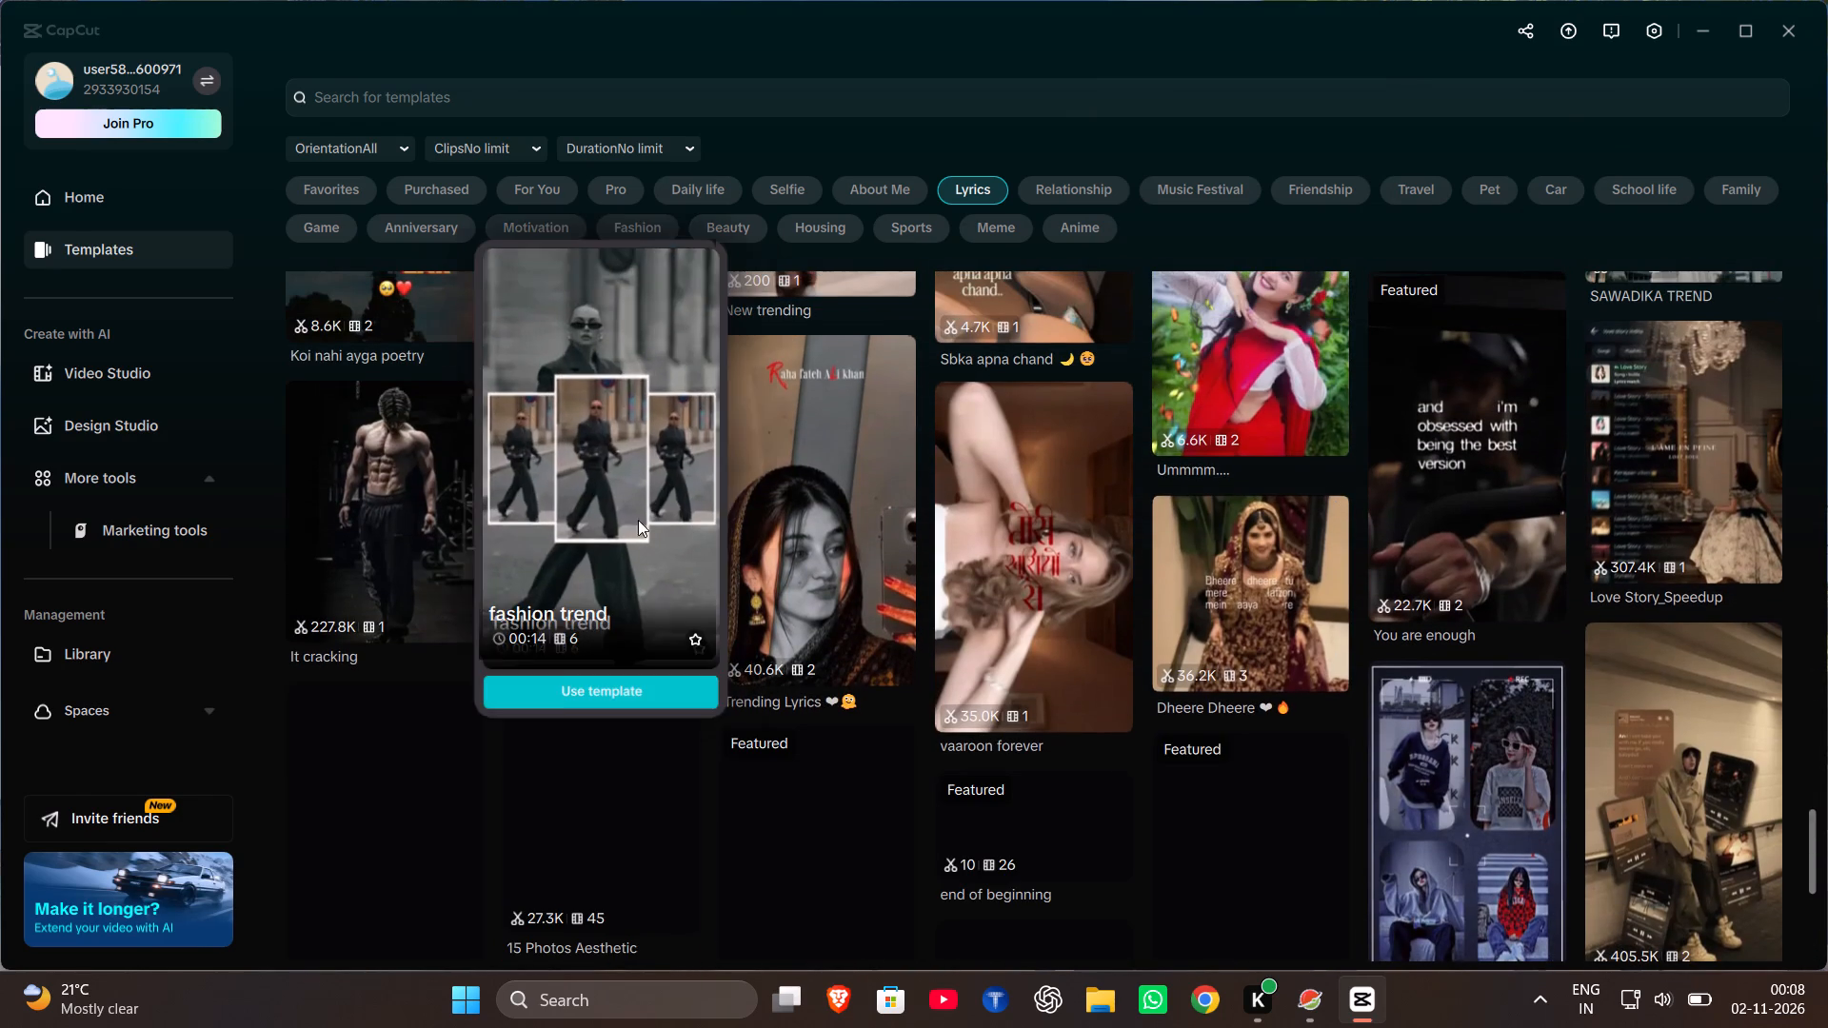
left_click(388, 552)
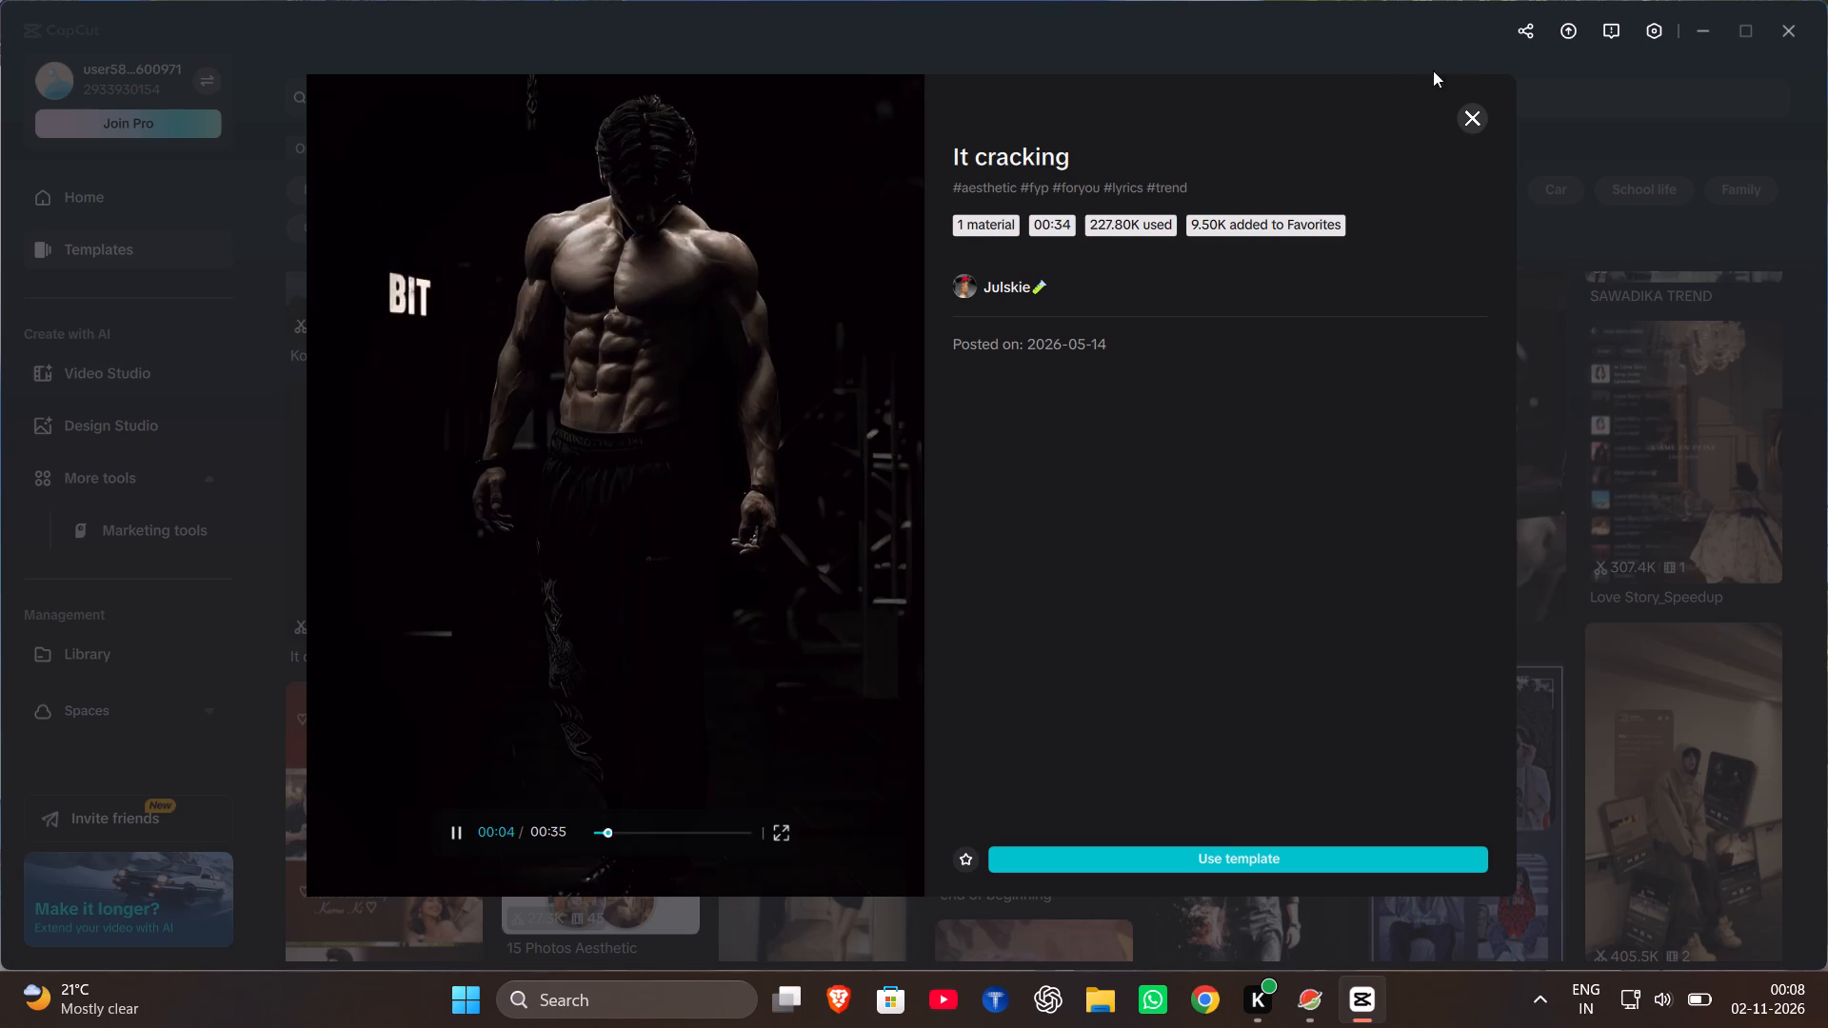
left_click(1466, 105)
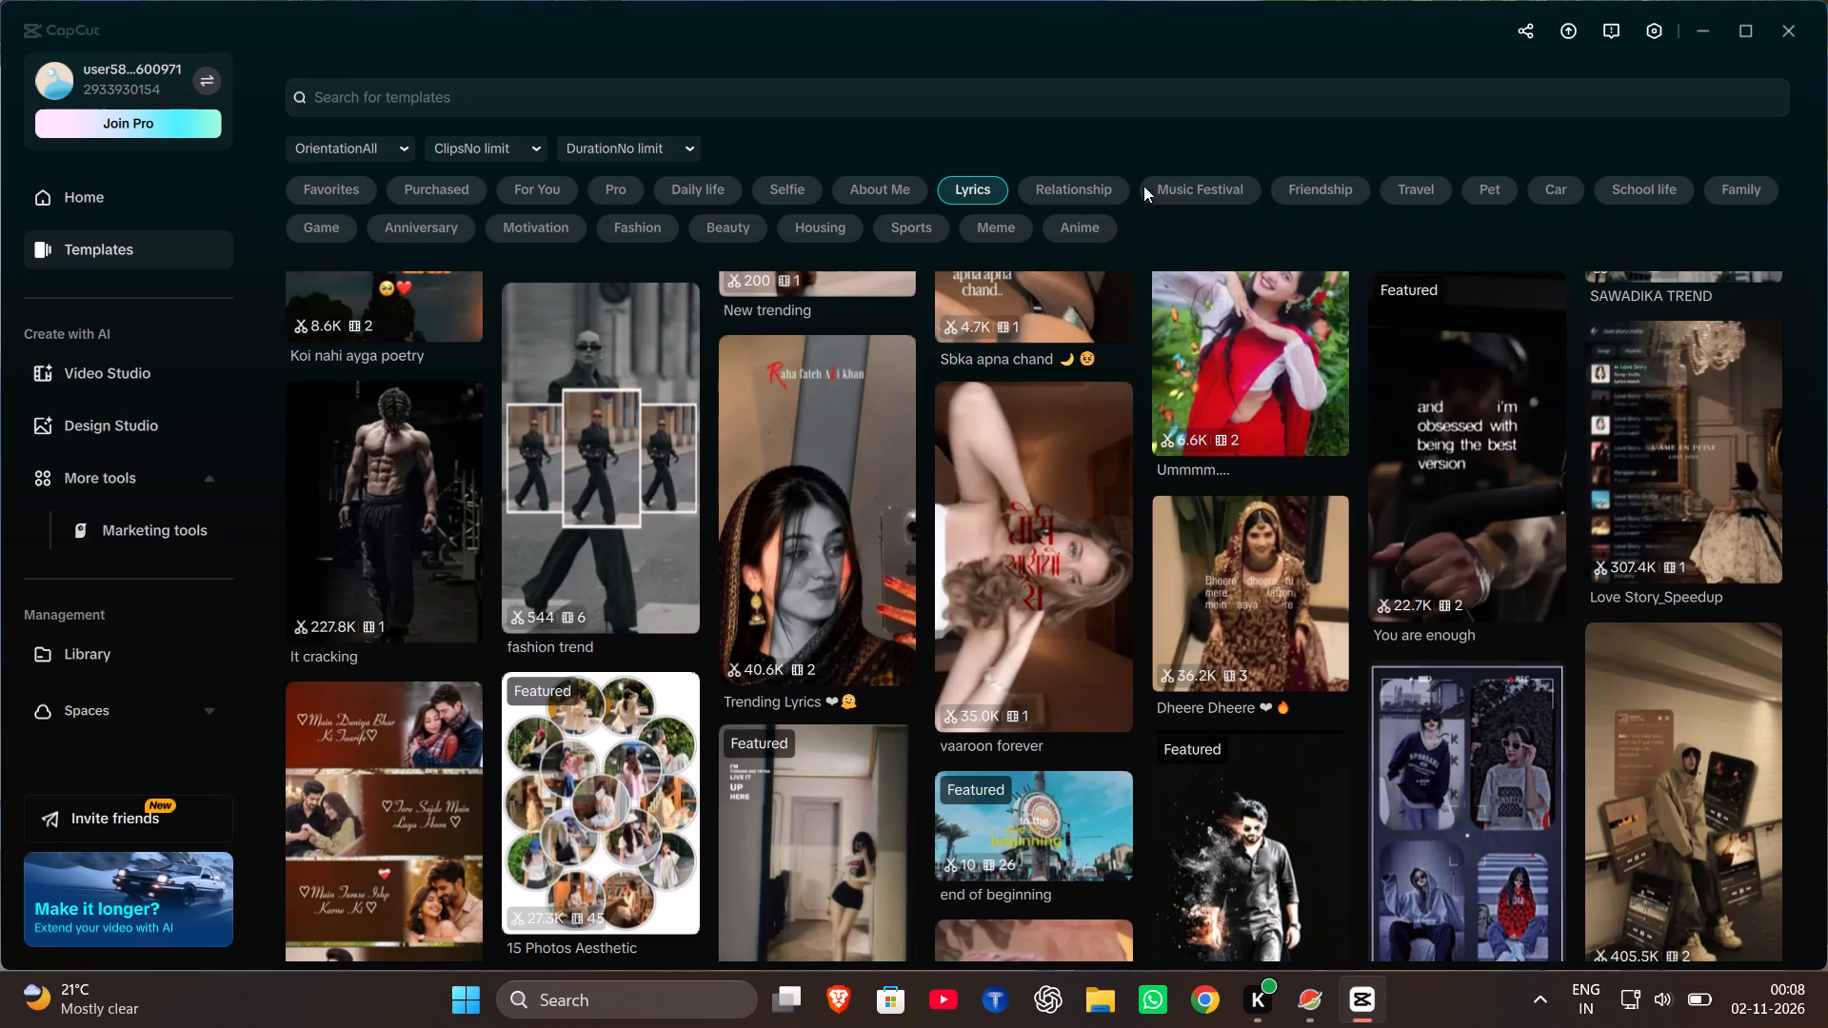
Look through the templates in the Anime category.
left_click(1065, 222)
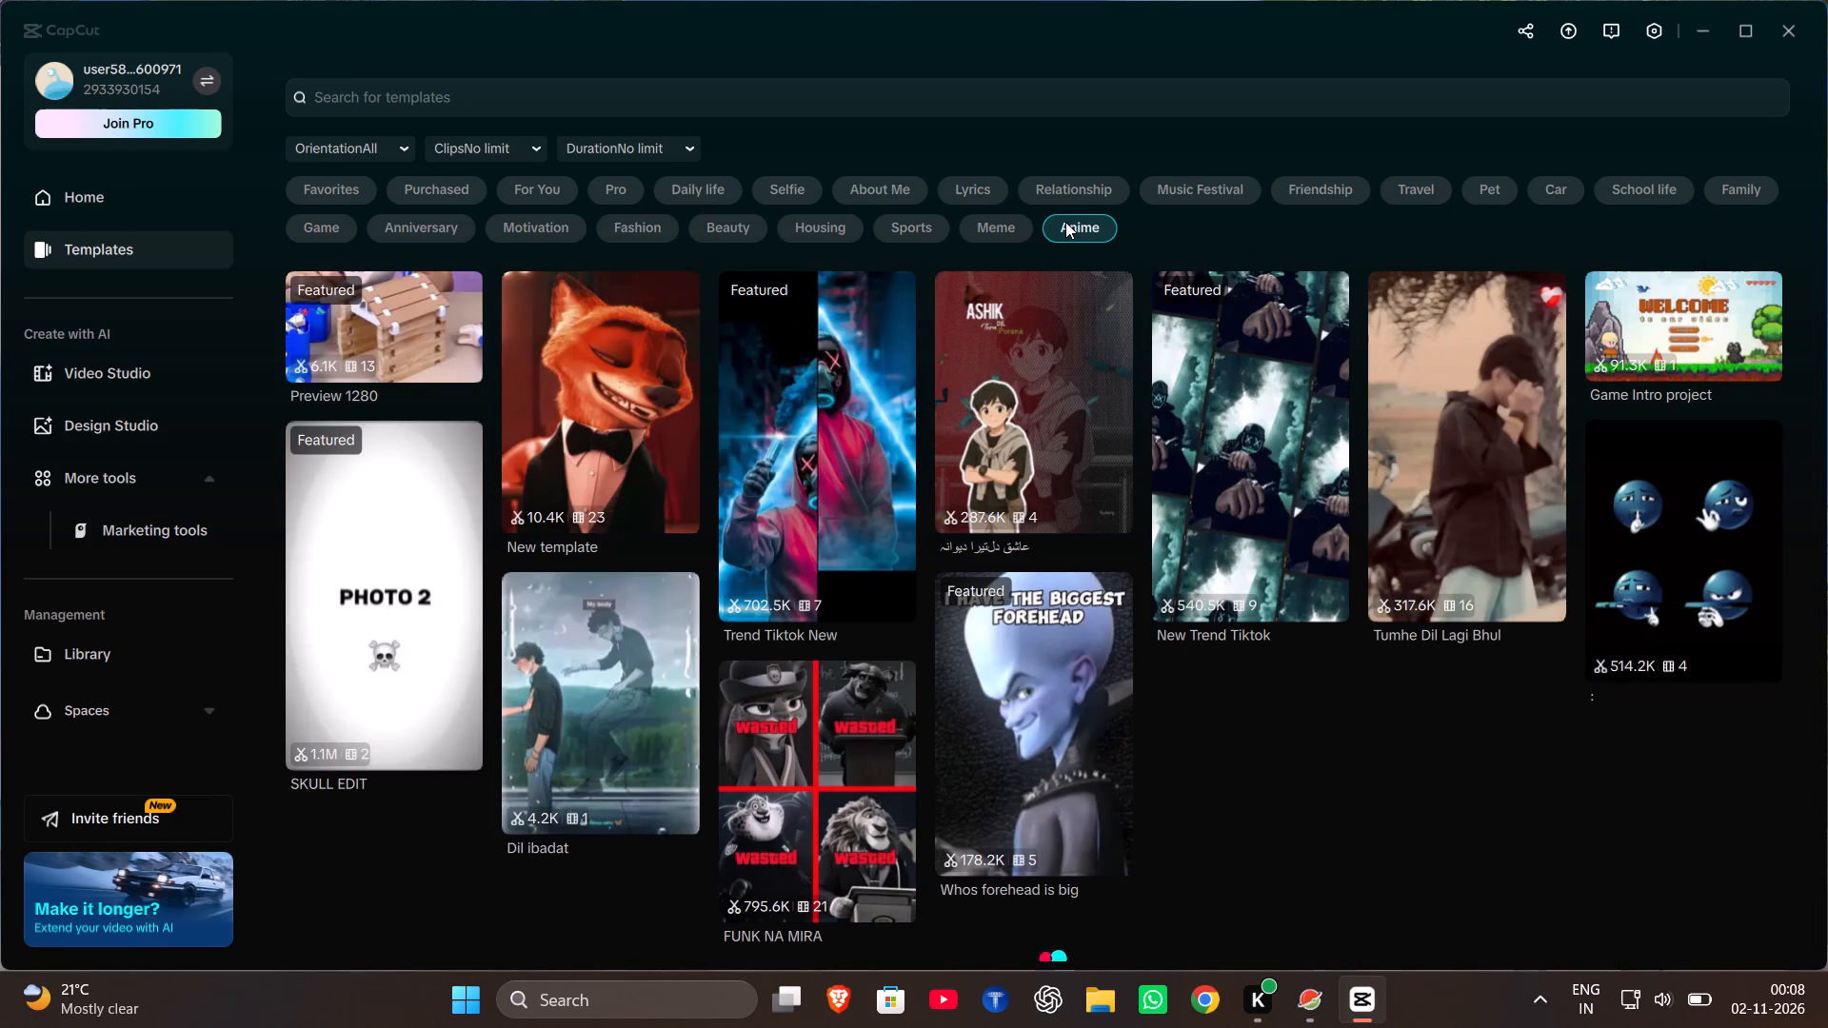
scroll(770, 386, "down", 1)
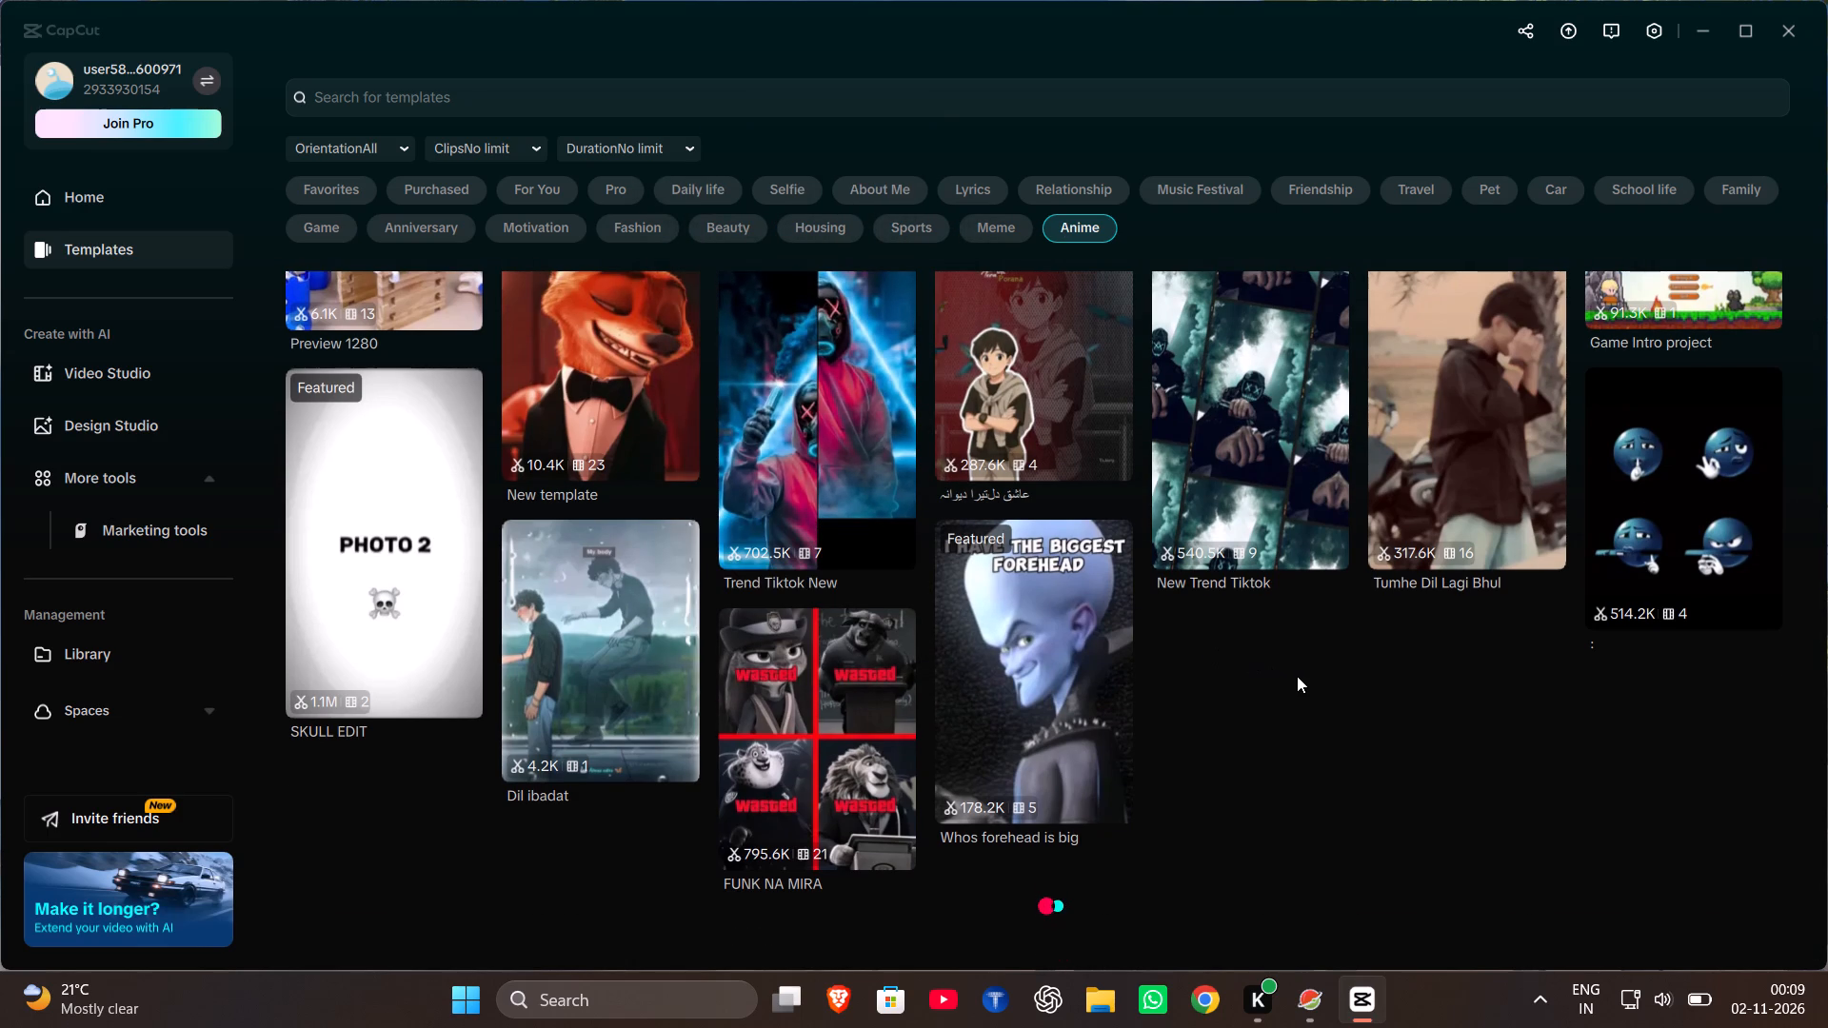
scroll(1297, 676, "down", 1)
scroll(1297, 676, "up", 1)
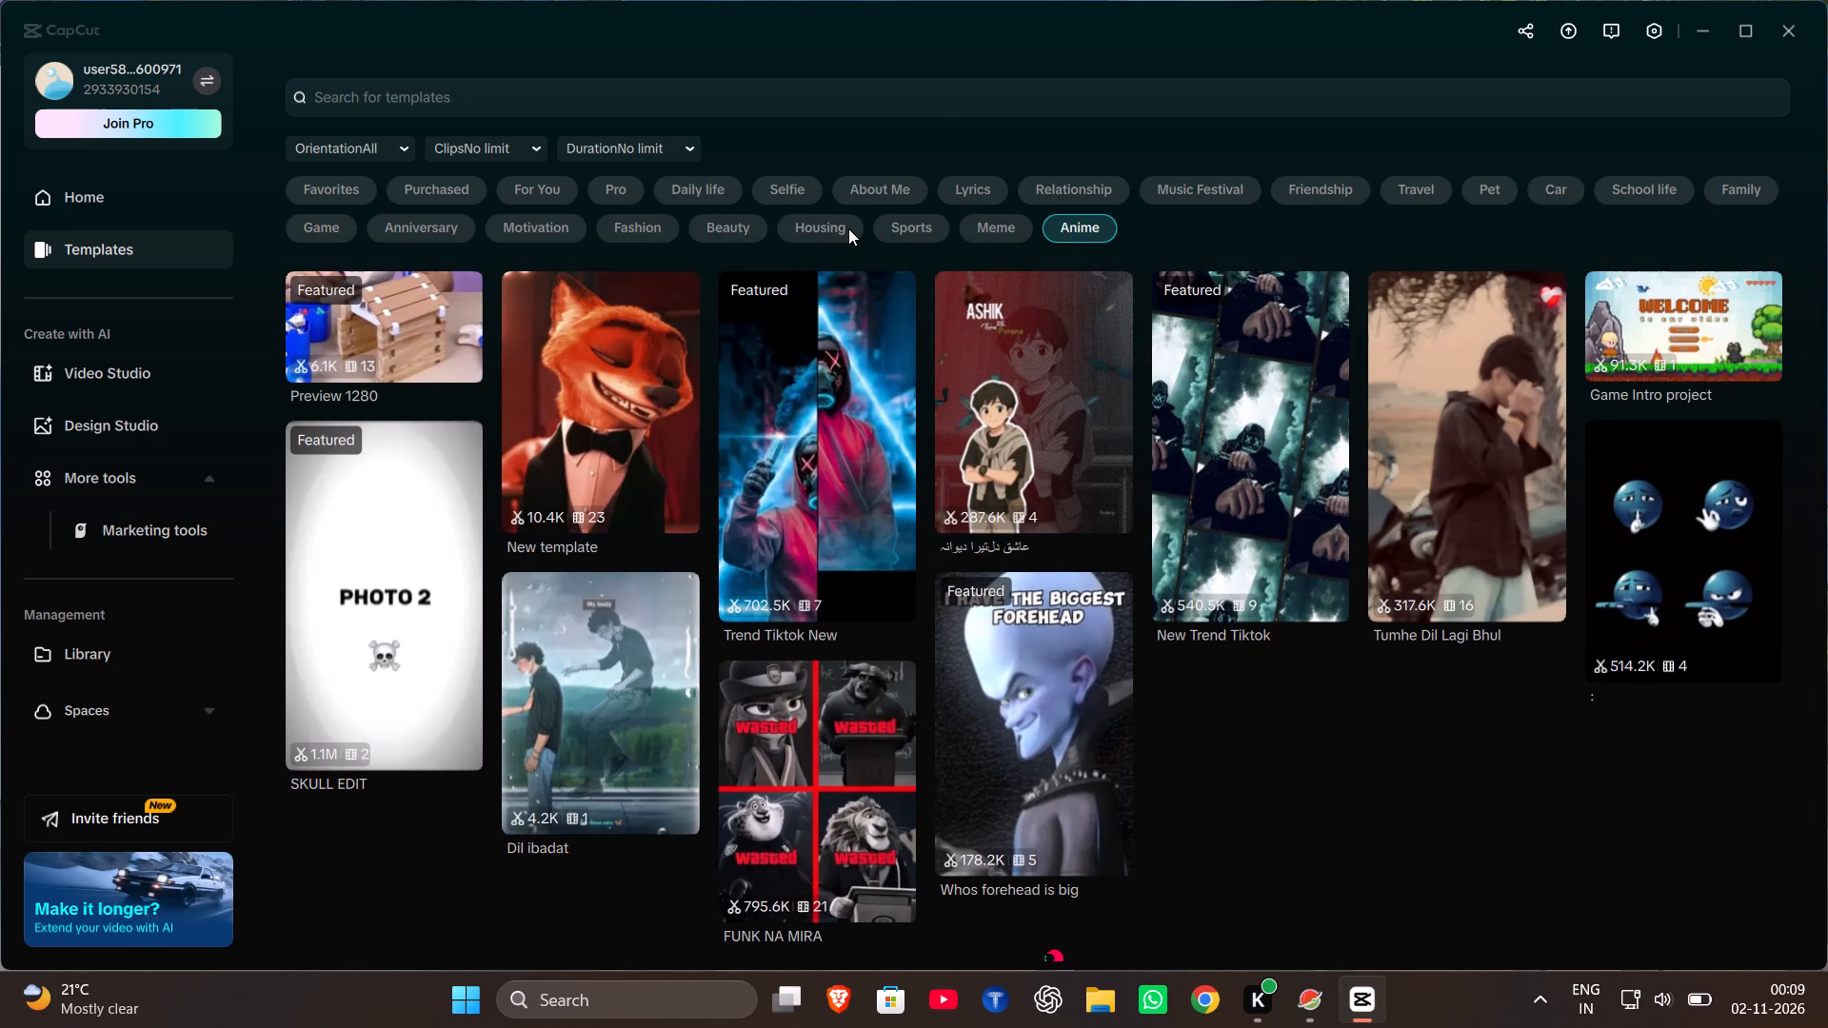
Browse the Motivation category of templates and preview the How recharge energy template.
left_click(939, 233)
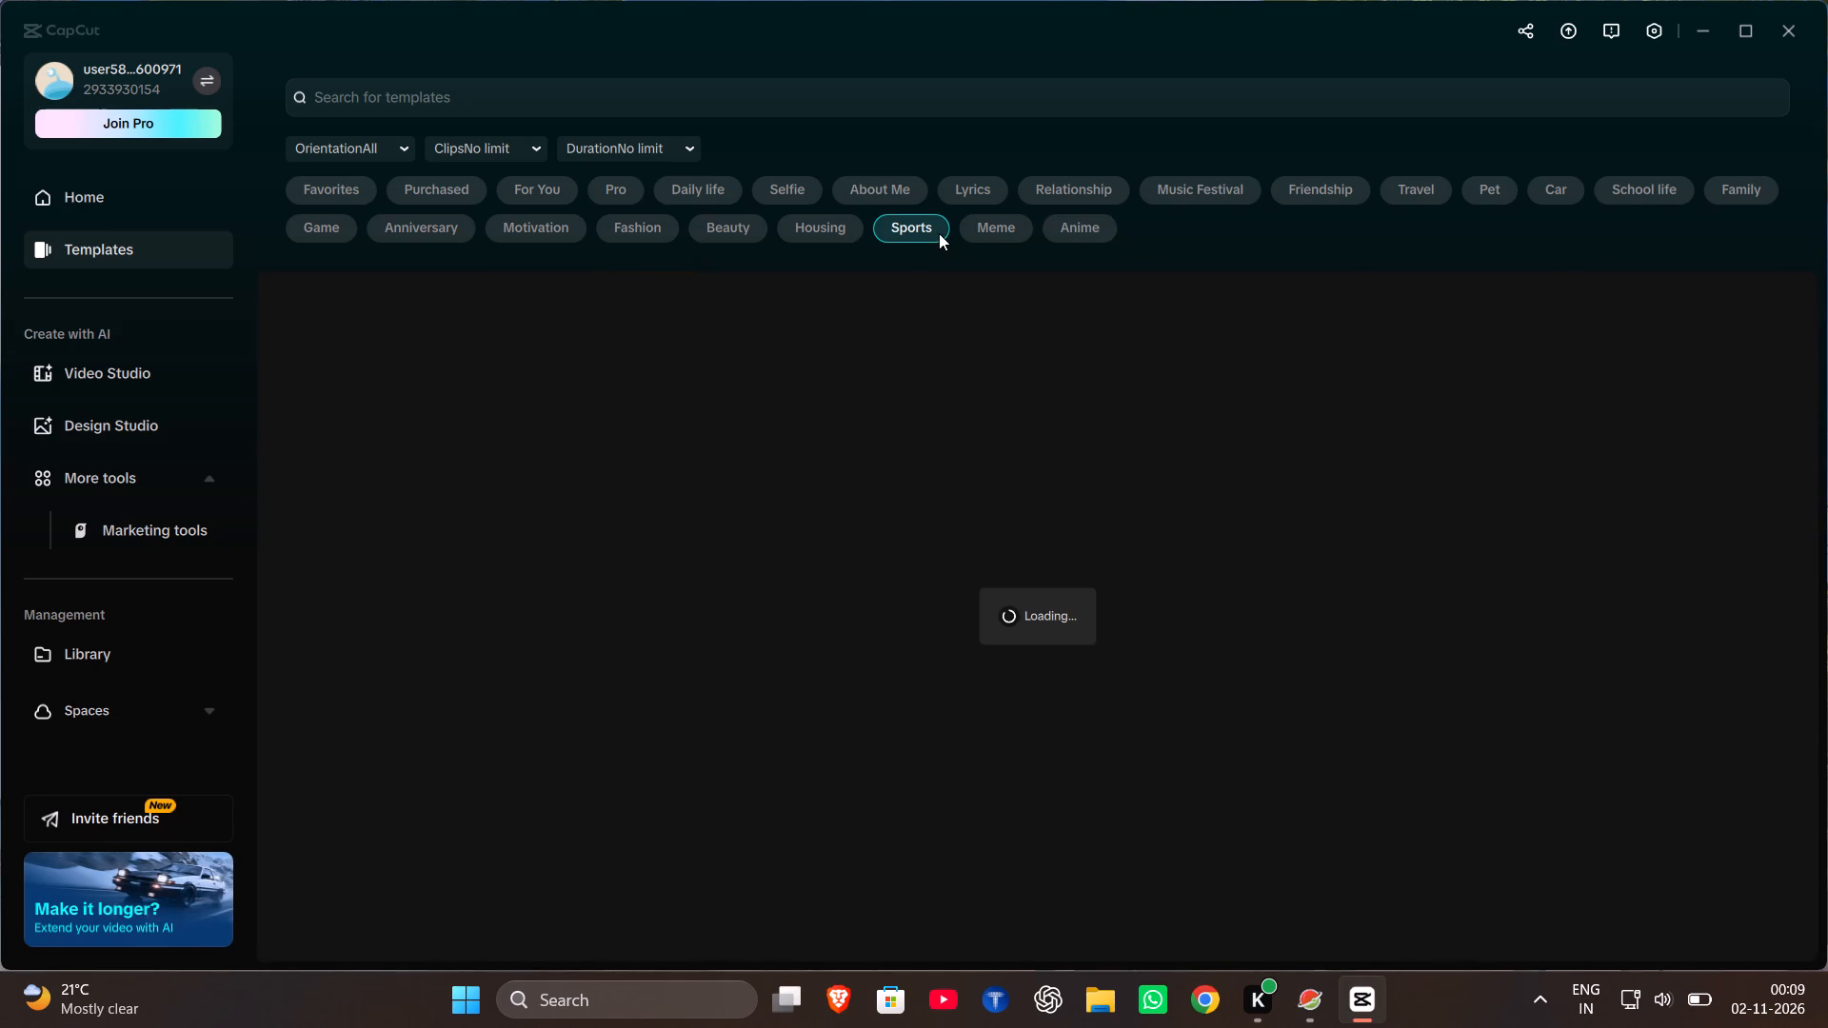
left_click(559, 221)
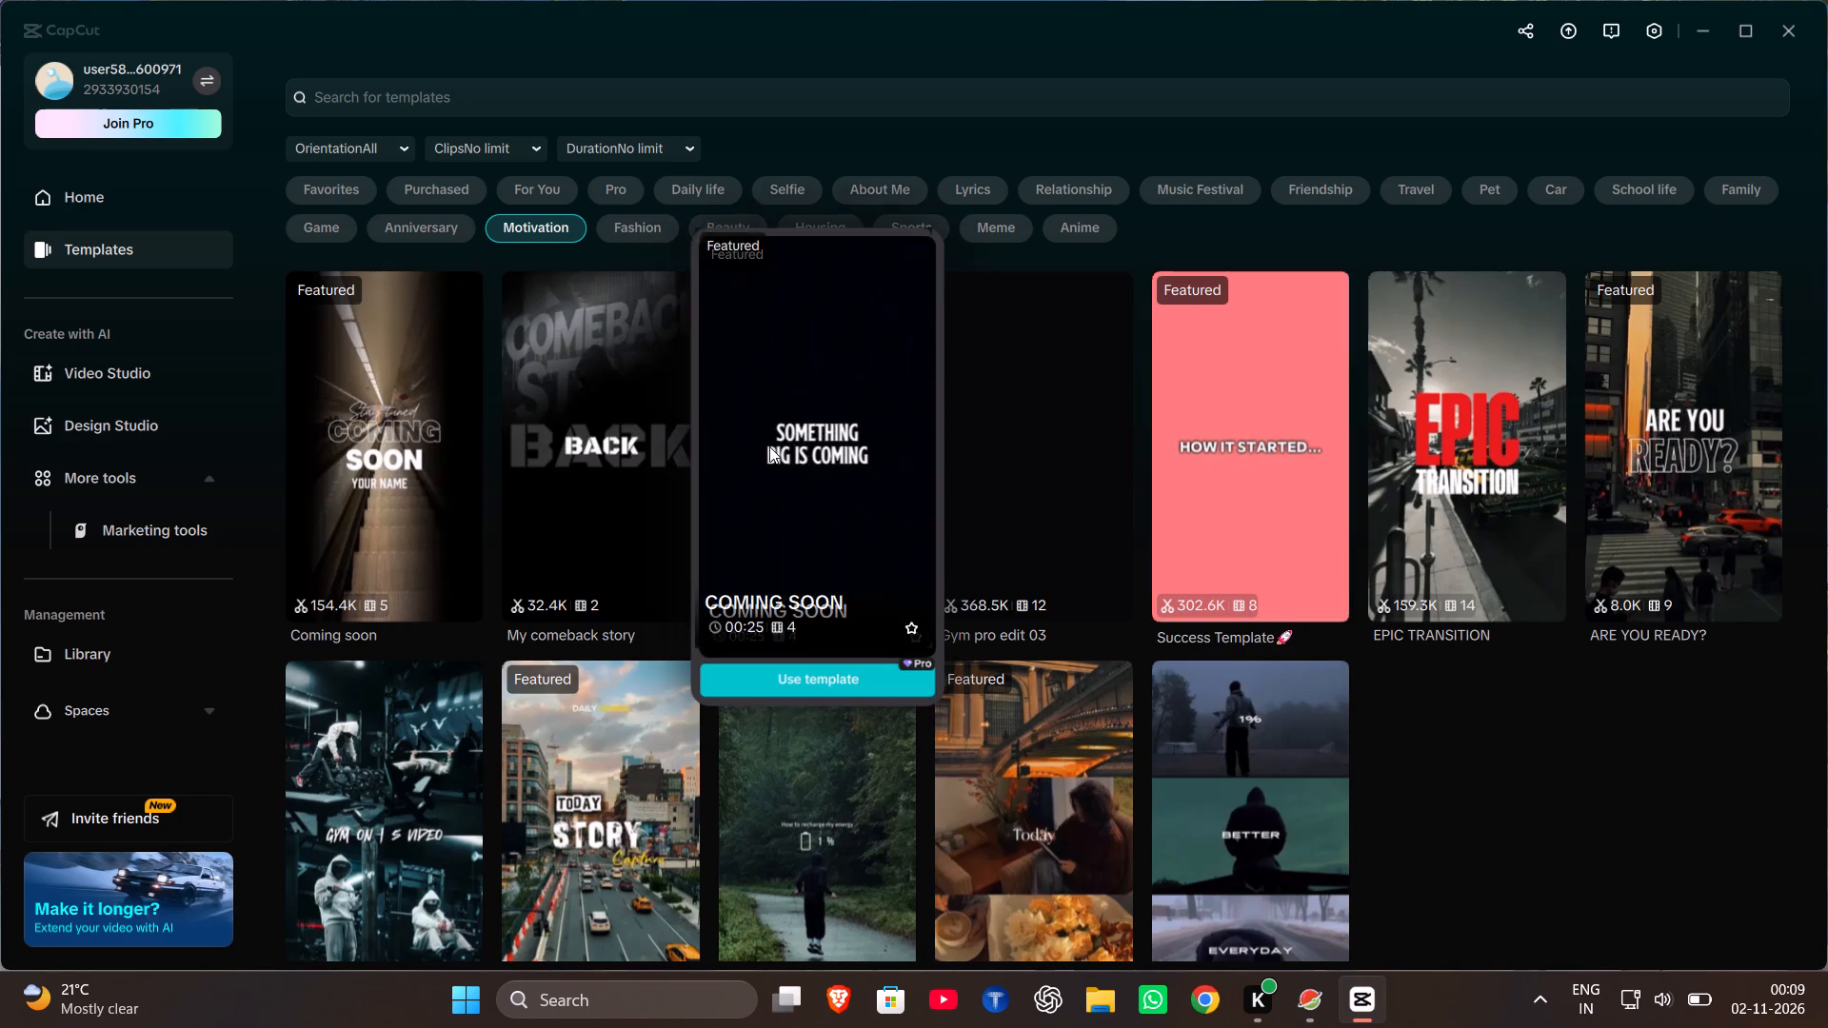
scroll(769, 446, "down", 2)
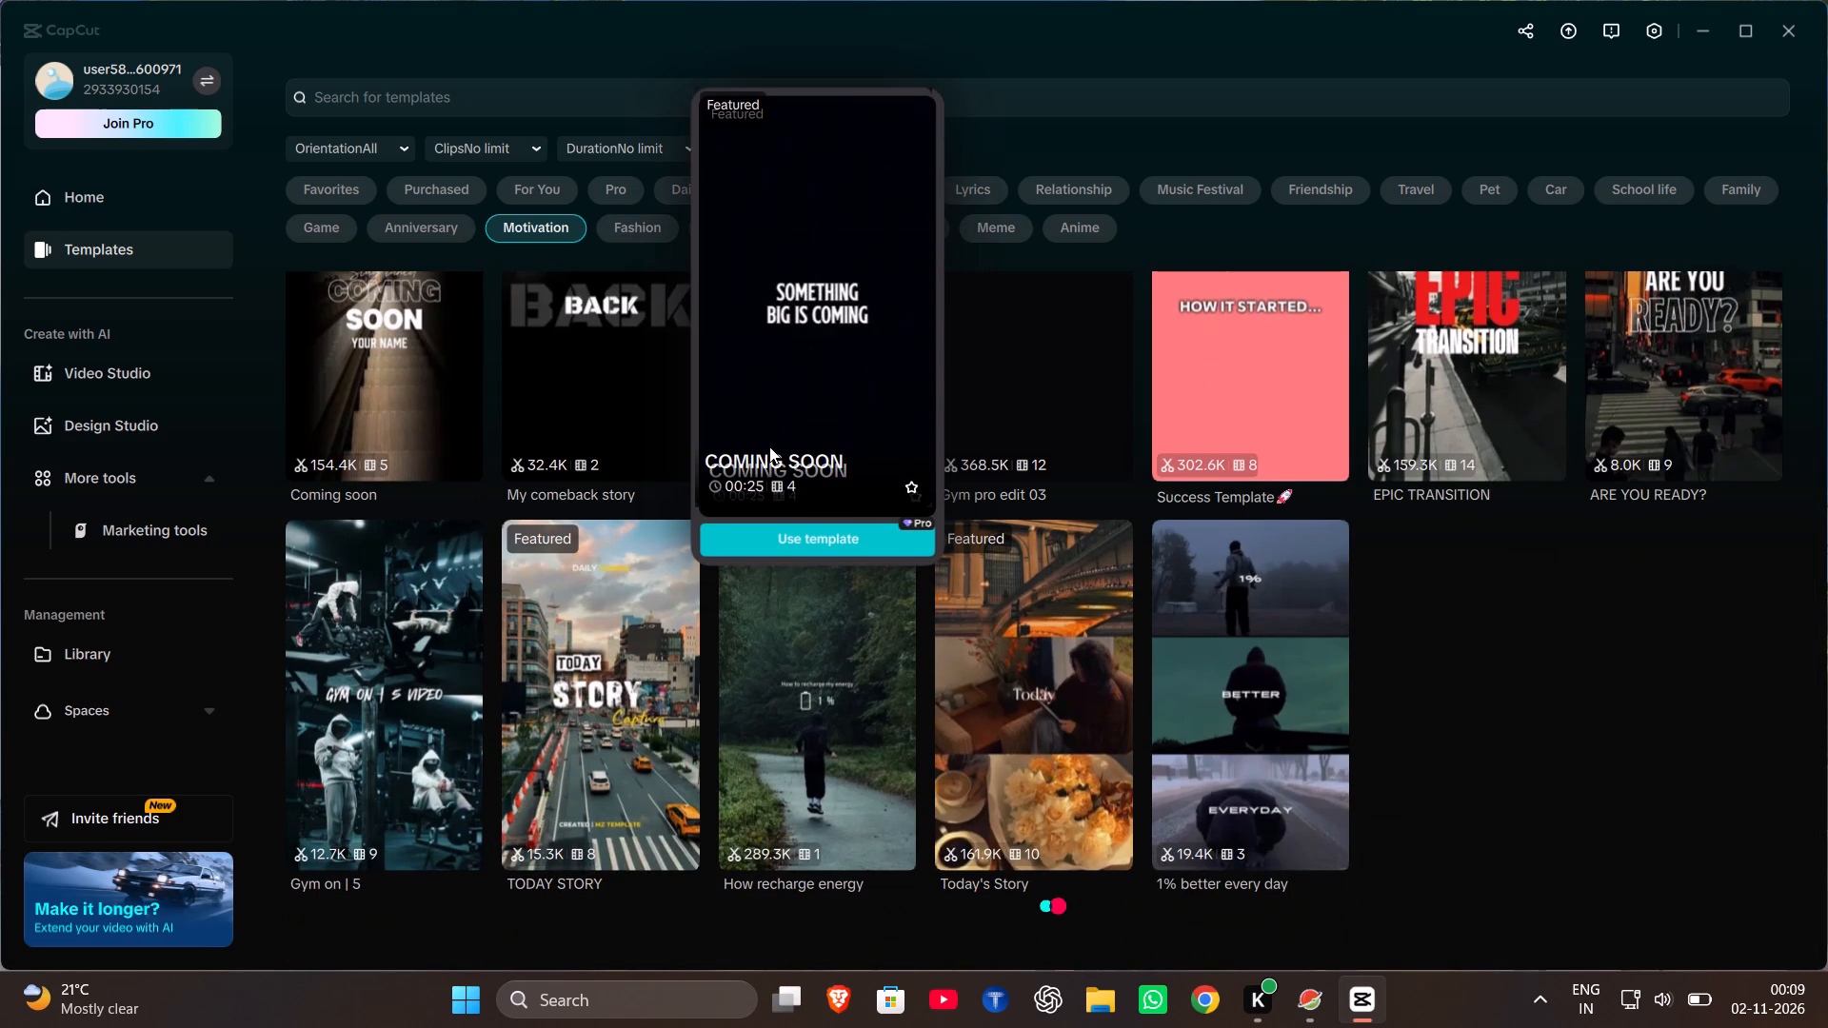
scroll(769, 446, "down", 1)
left_click(785, 630)
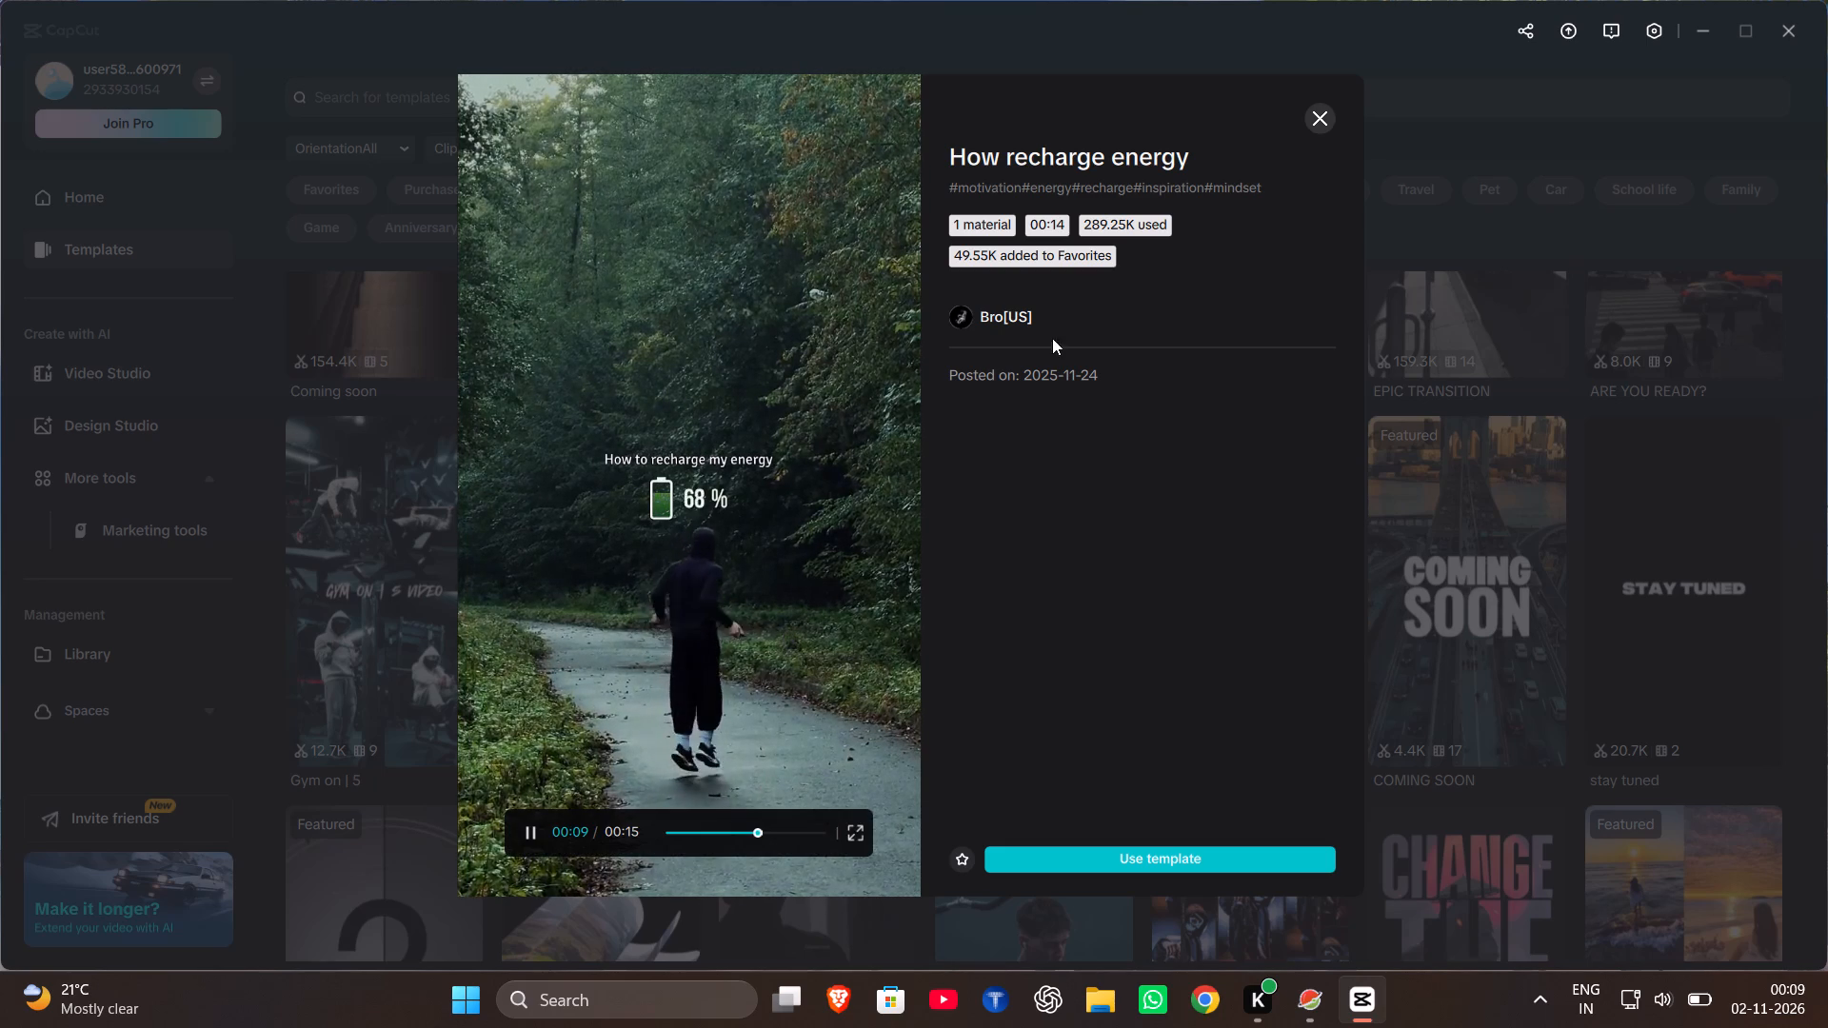
left_click(1324, 117)
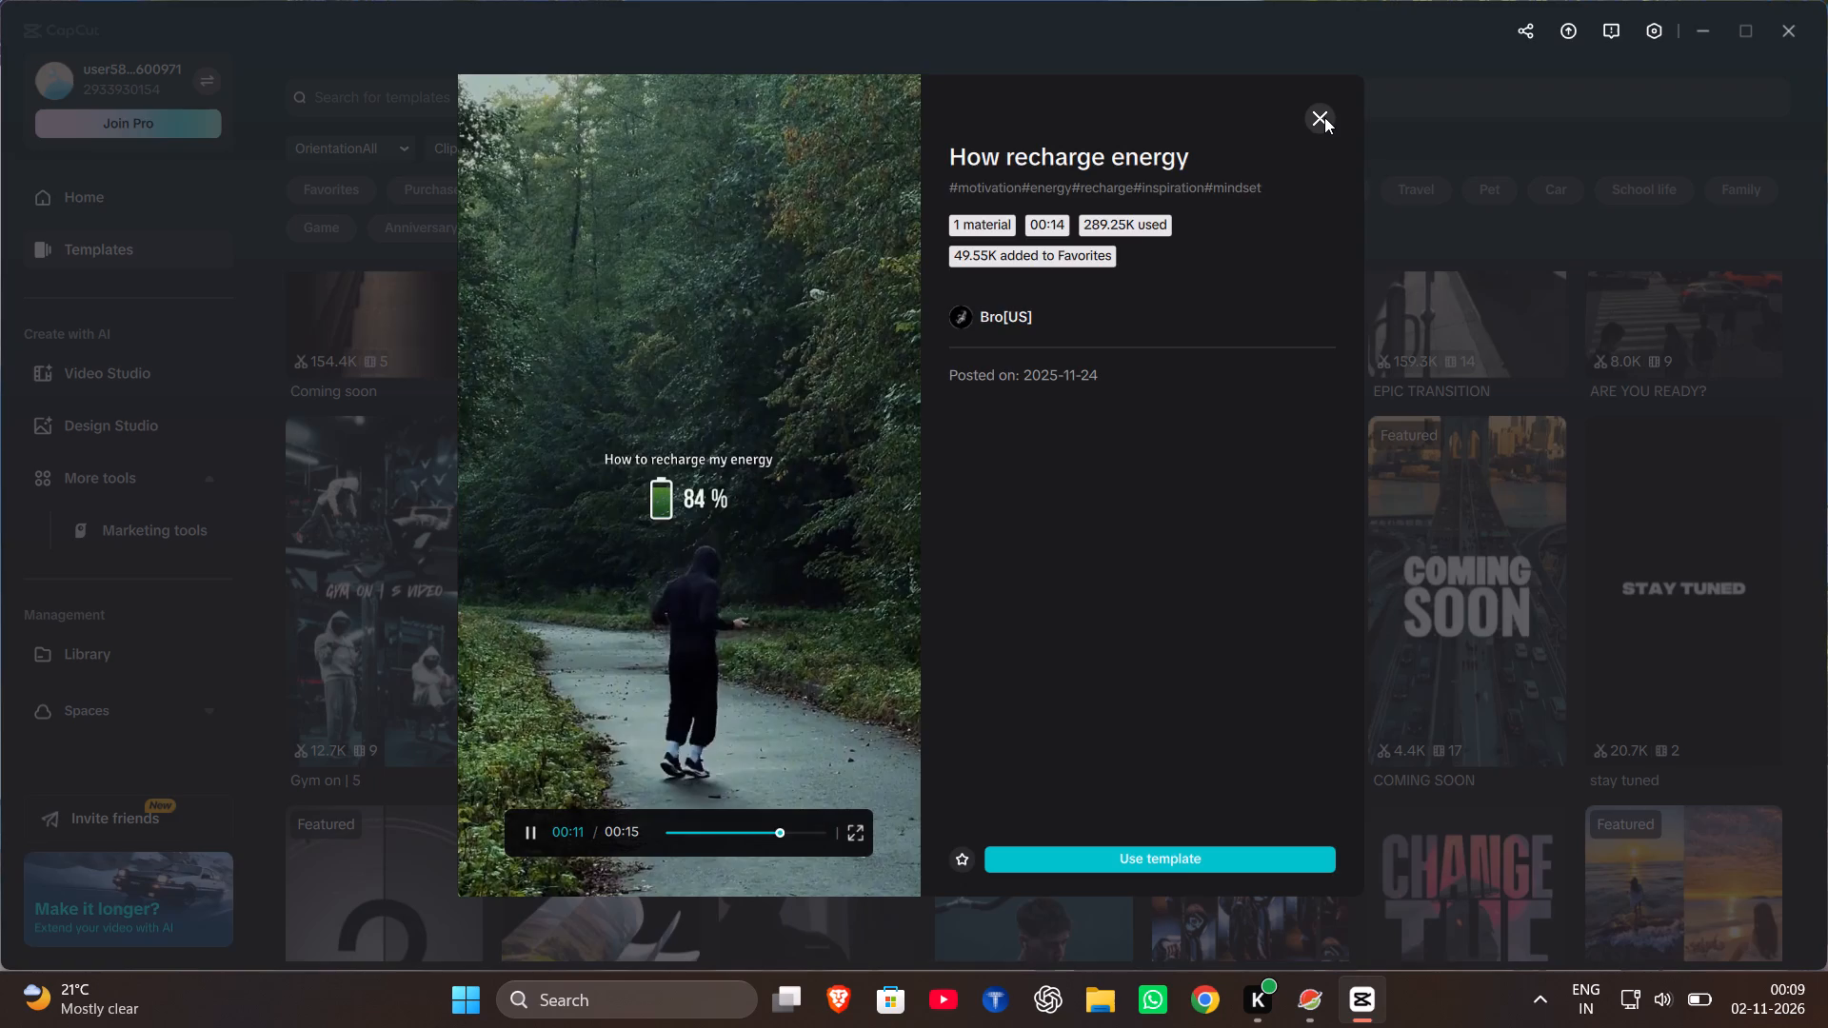
Preview the VAIRAL GYM template further down the Motivation category.
scroll(1341, 259, "down", 1)
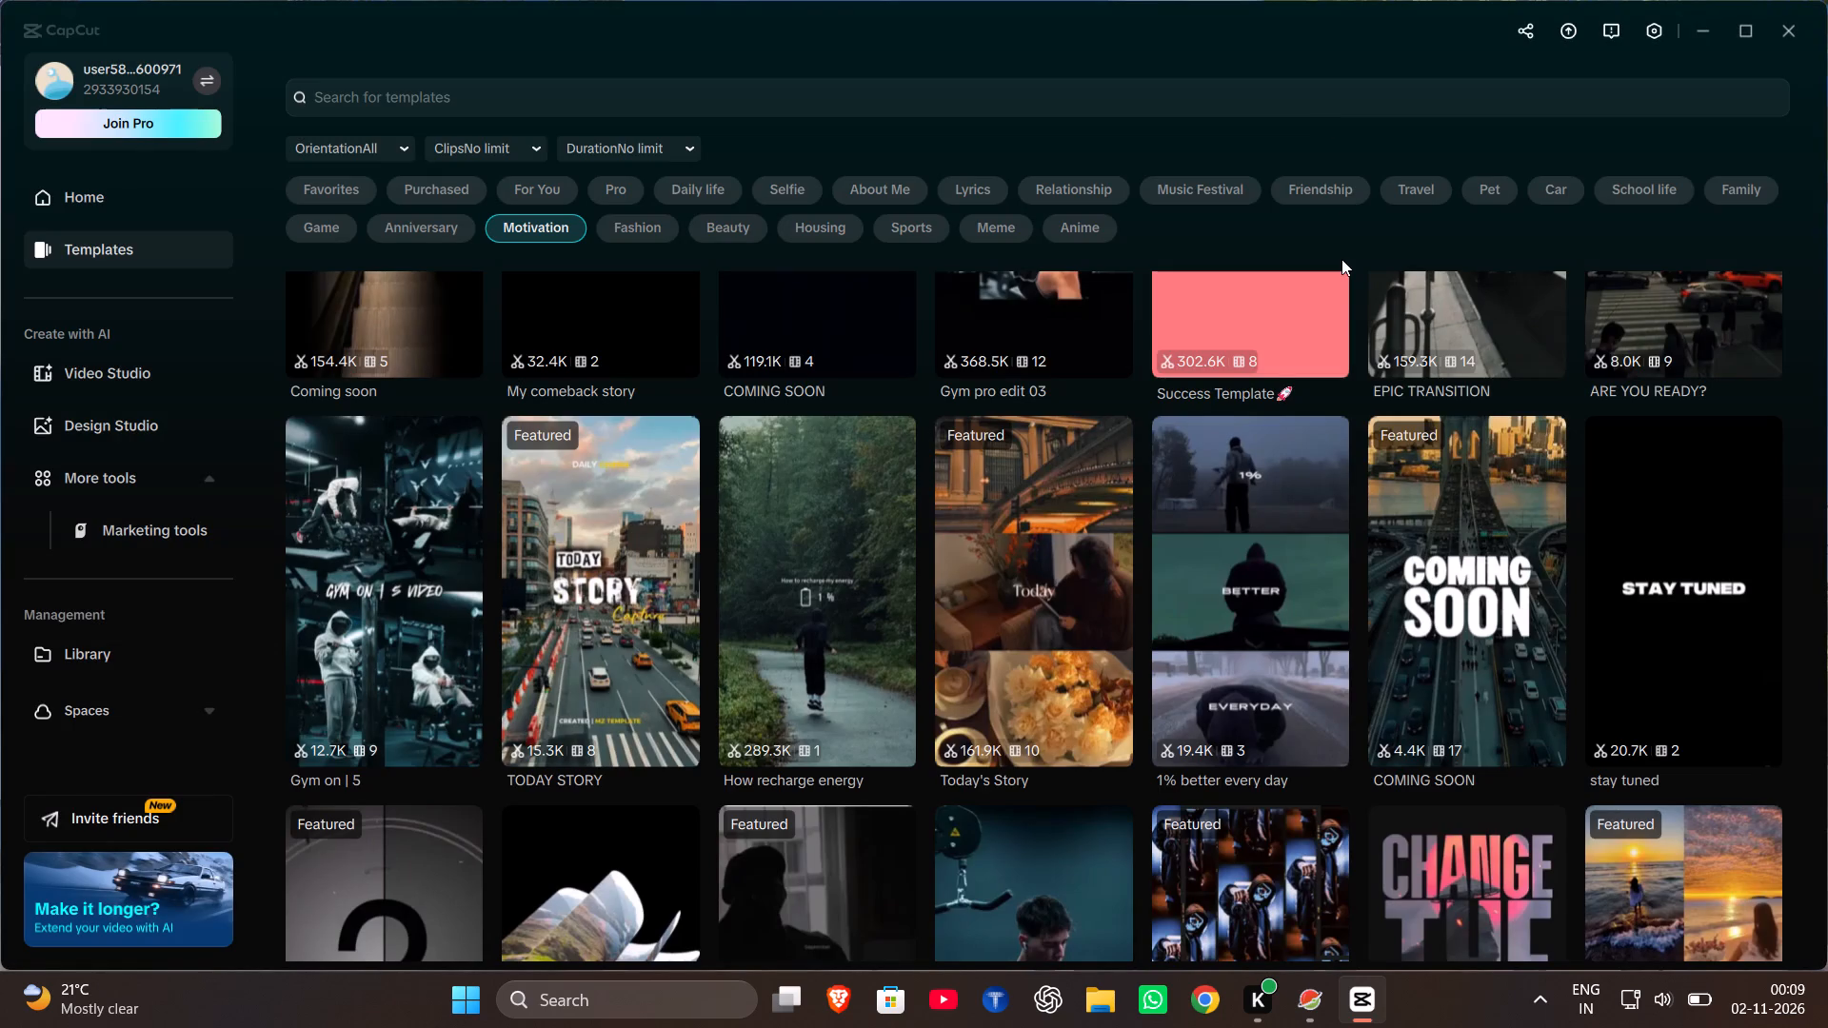
scroll(1317, 532, "down", 1)
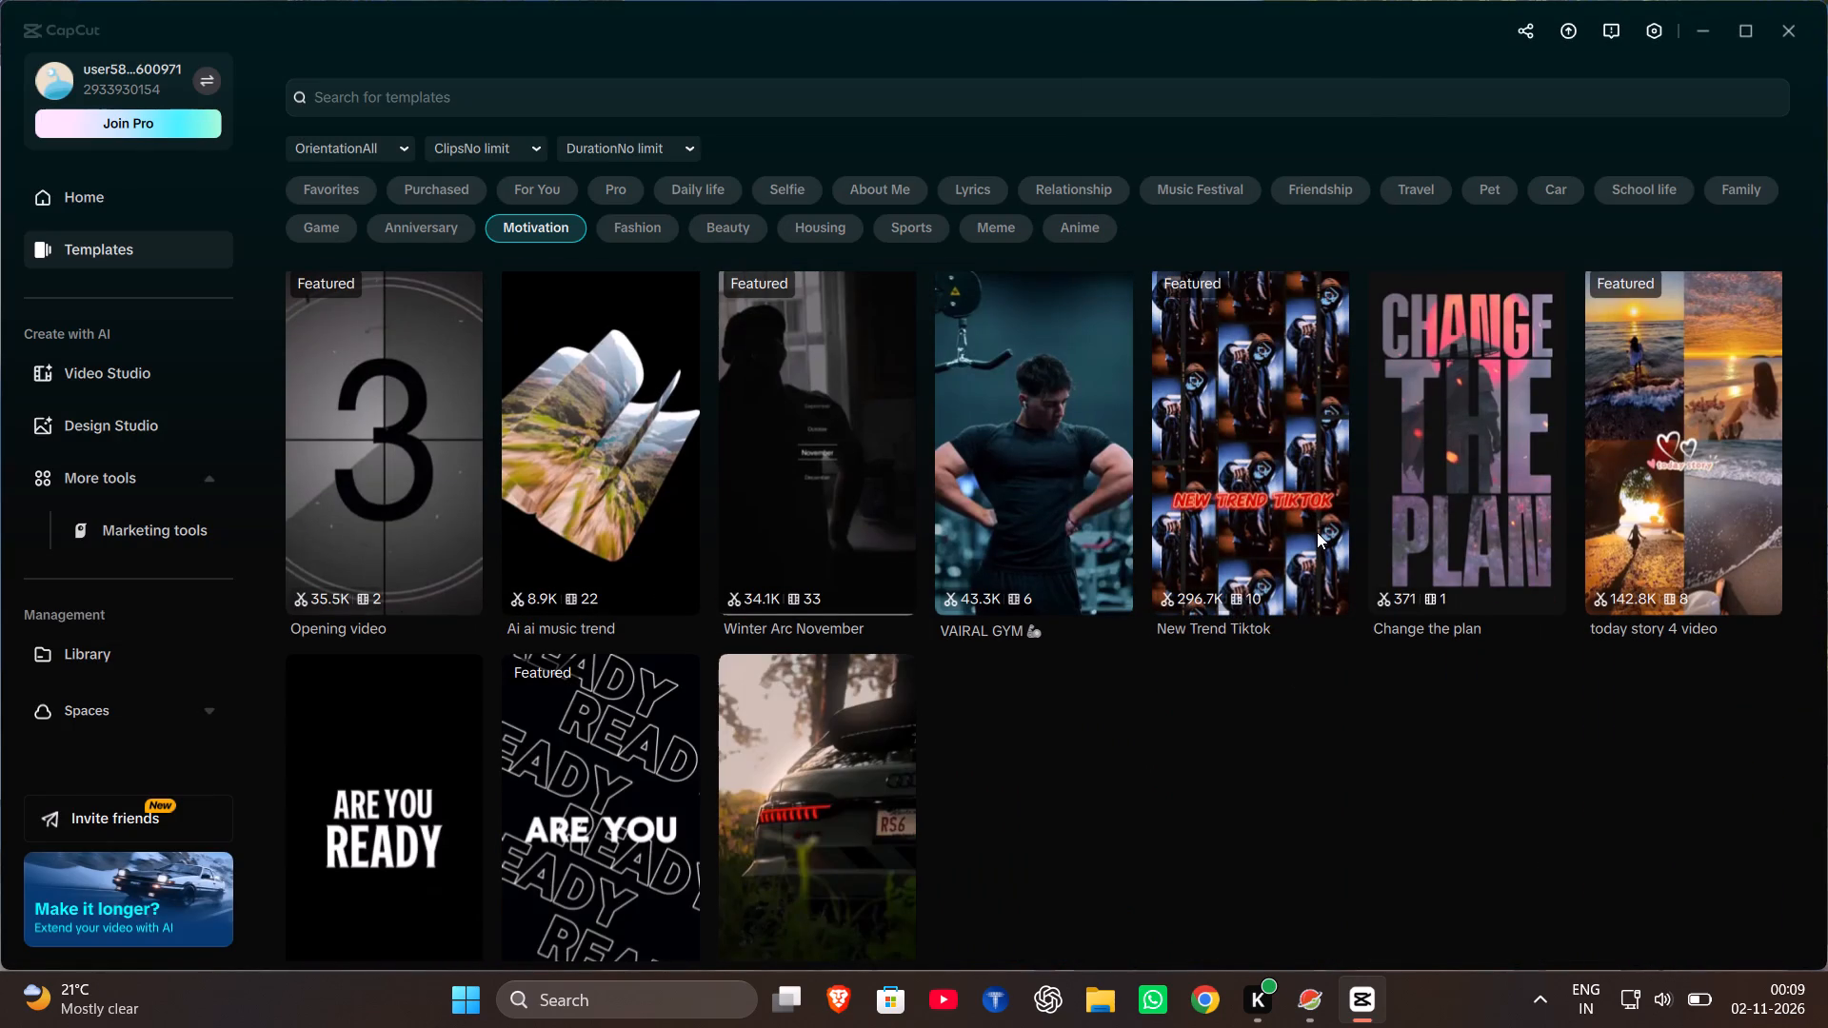
left_click(985, 413)
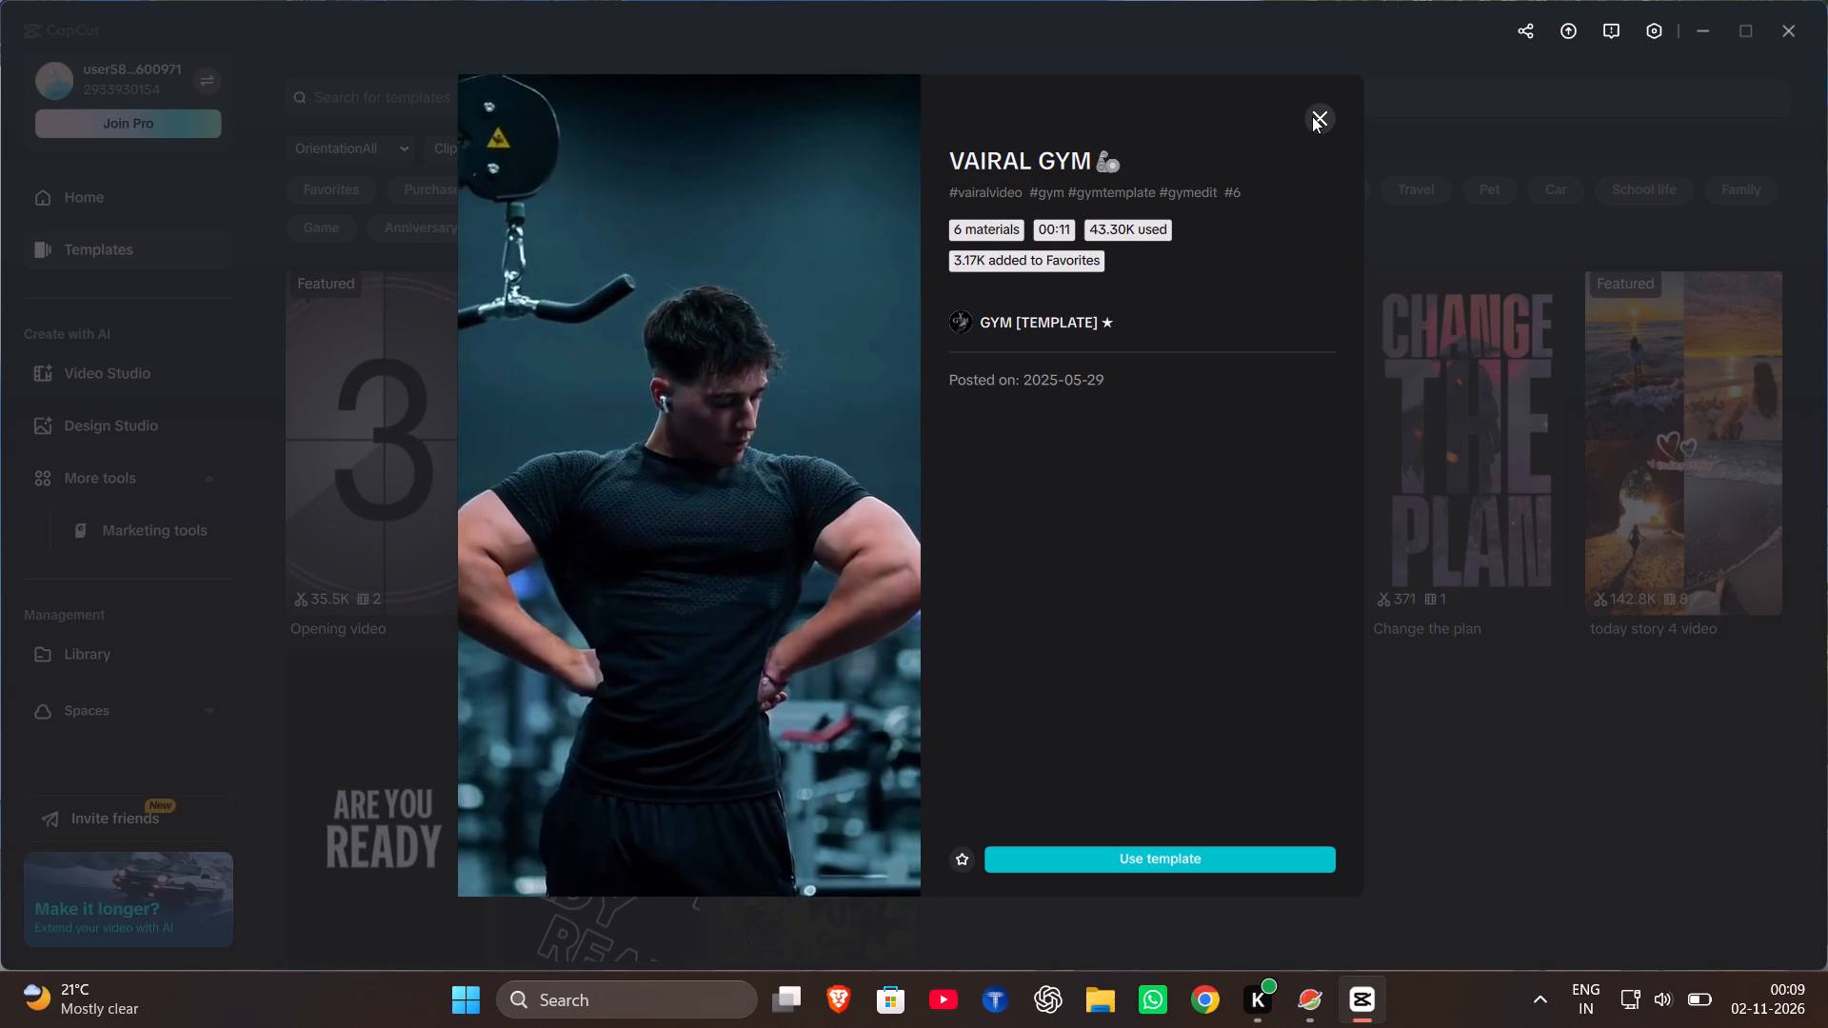
left_click(1314, 116)
Look through the remaining Motivation templates and preview the 17-second Trending gym template with 4 materials.
scroll(1258, 394, "down", 3)
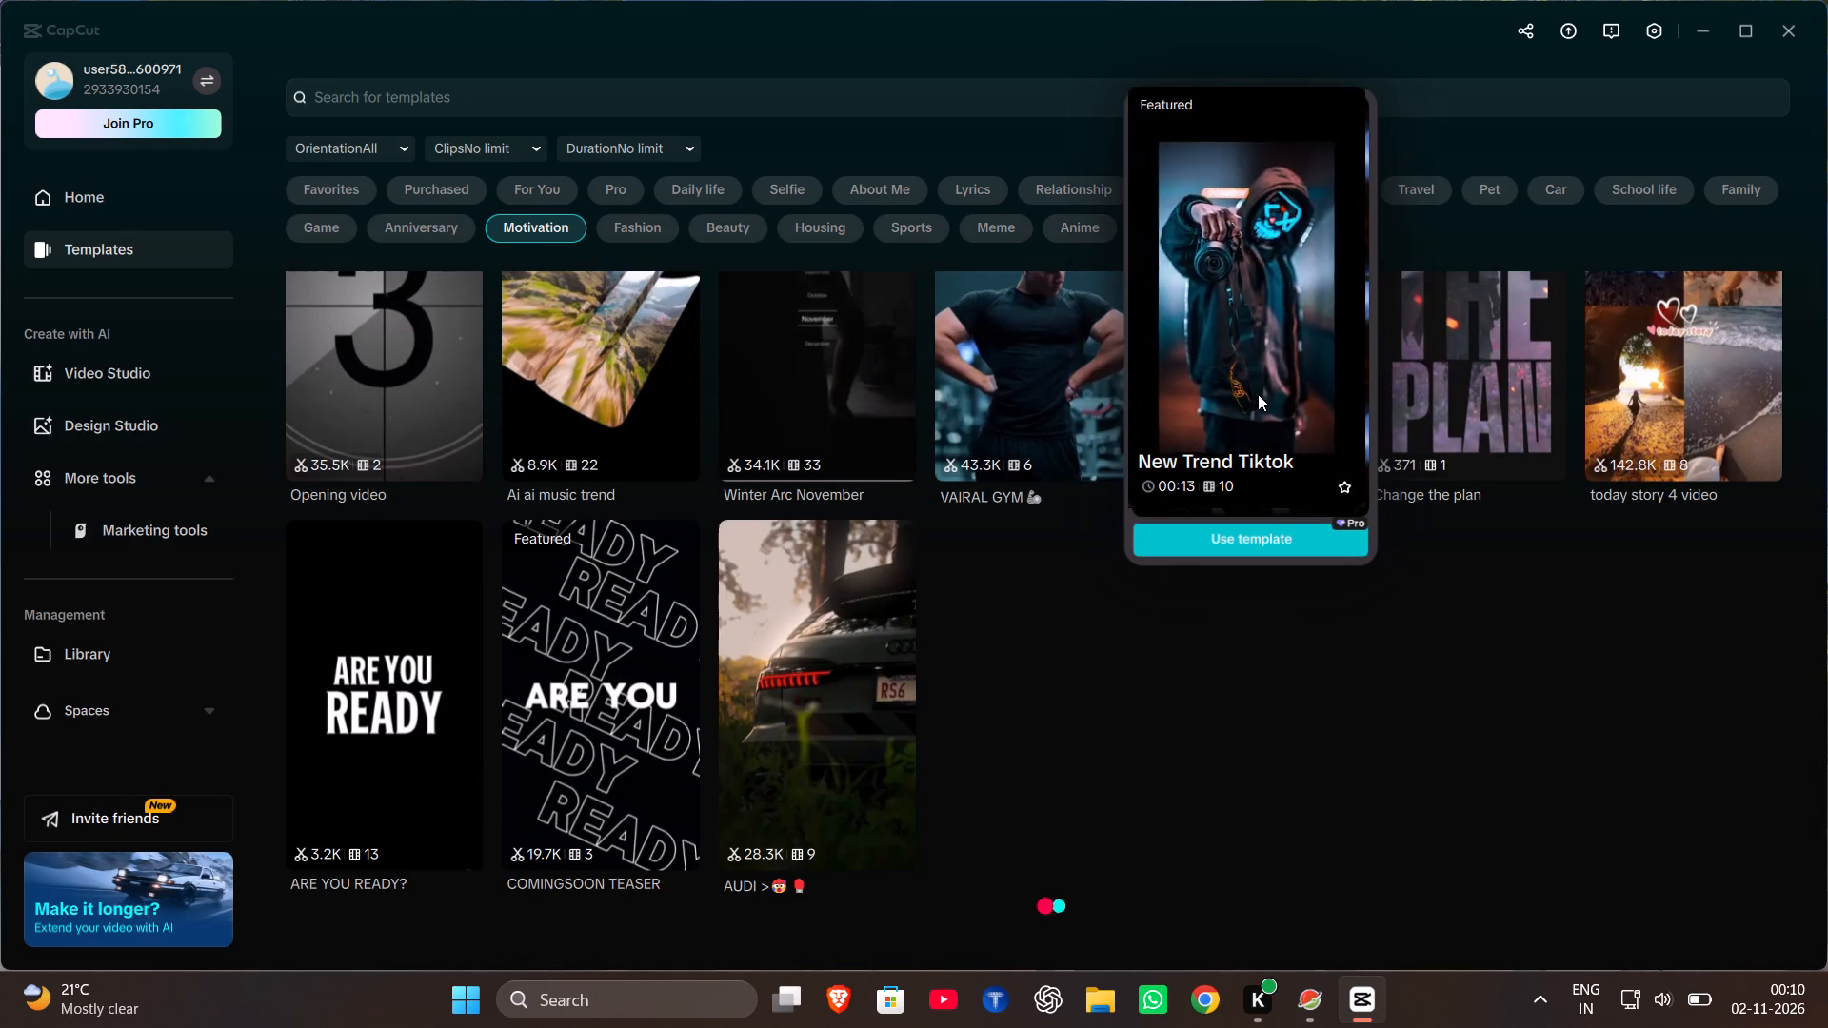
scroll(1451, 574, "down", 3)
left_click(1451, 574)
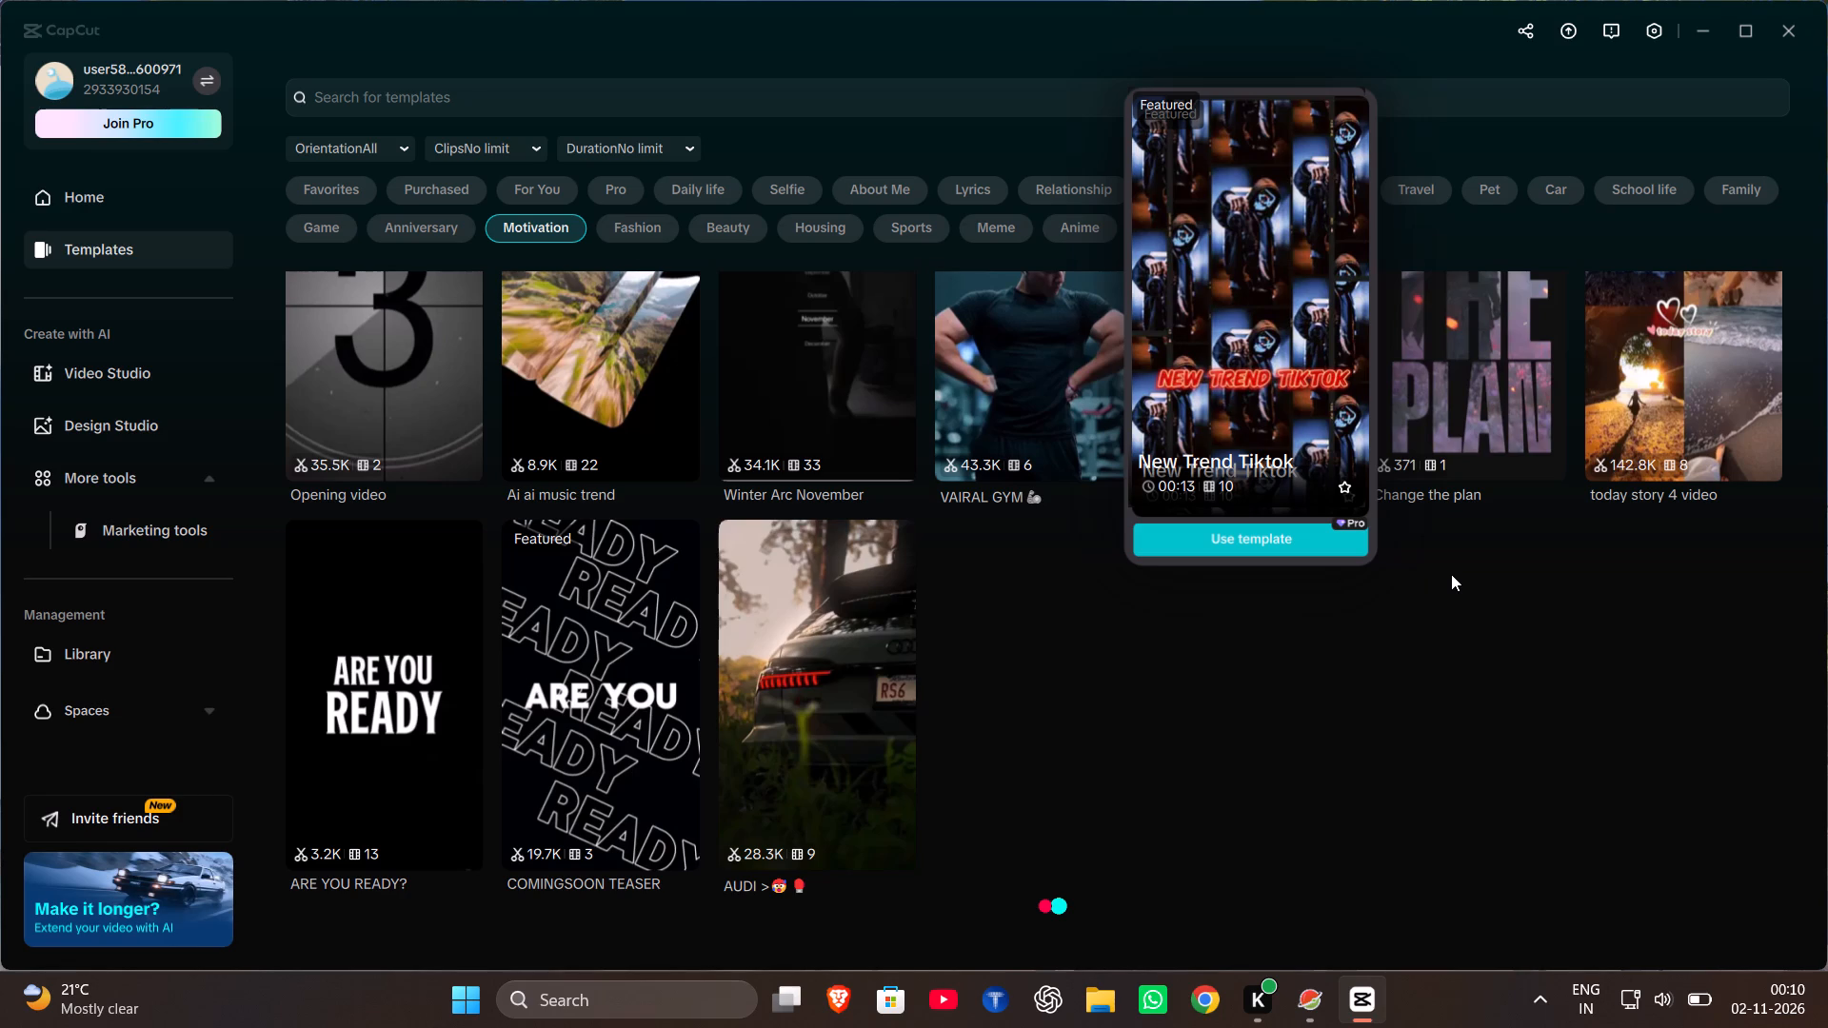
scroll(971, 938, "down", 13)
scroll(926, 727, "down", 1)
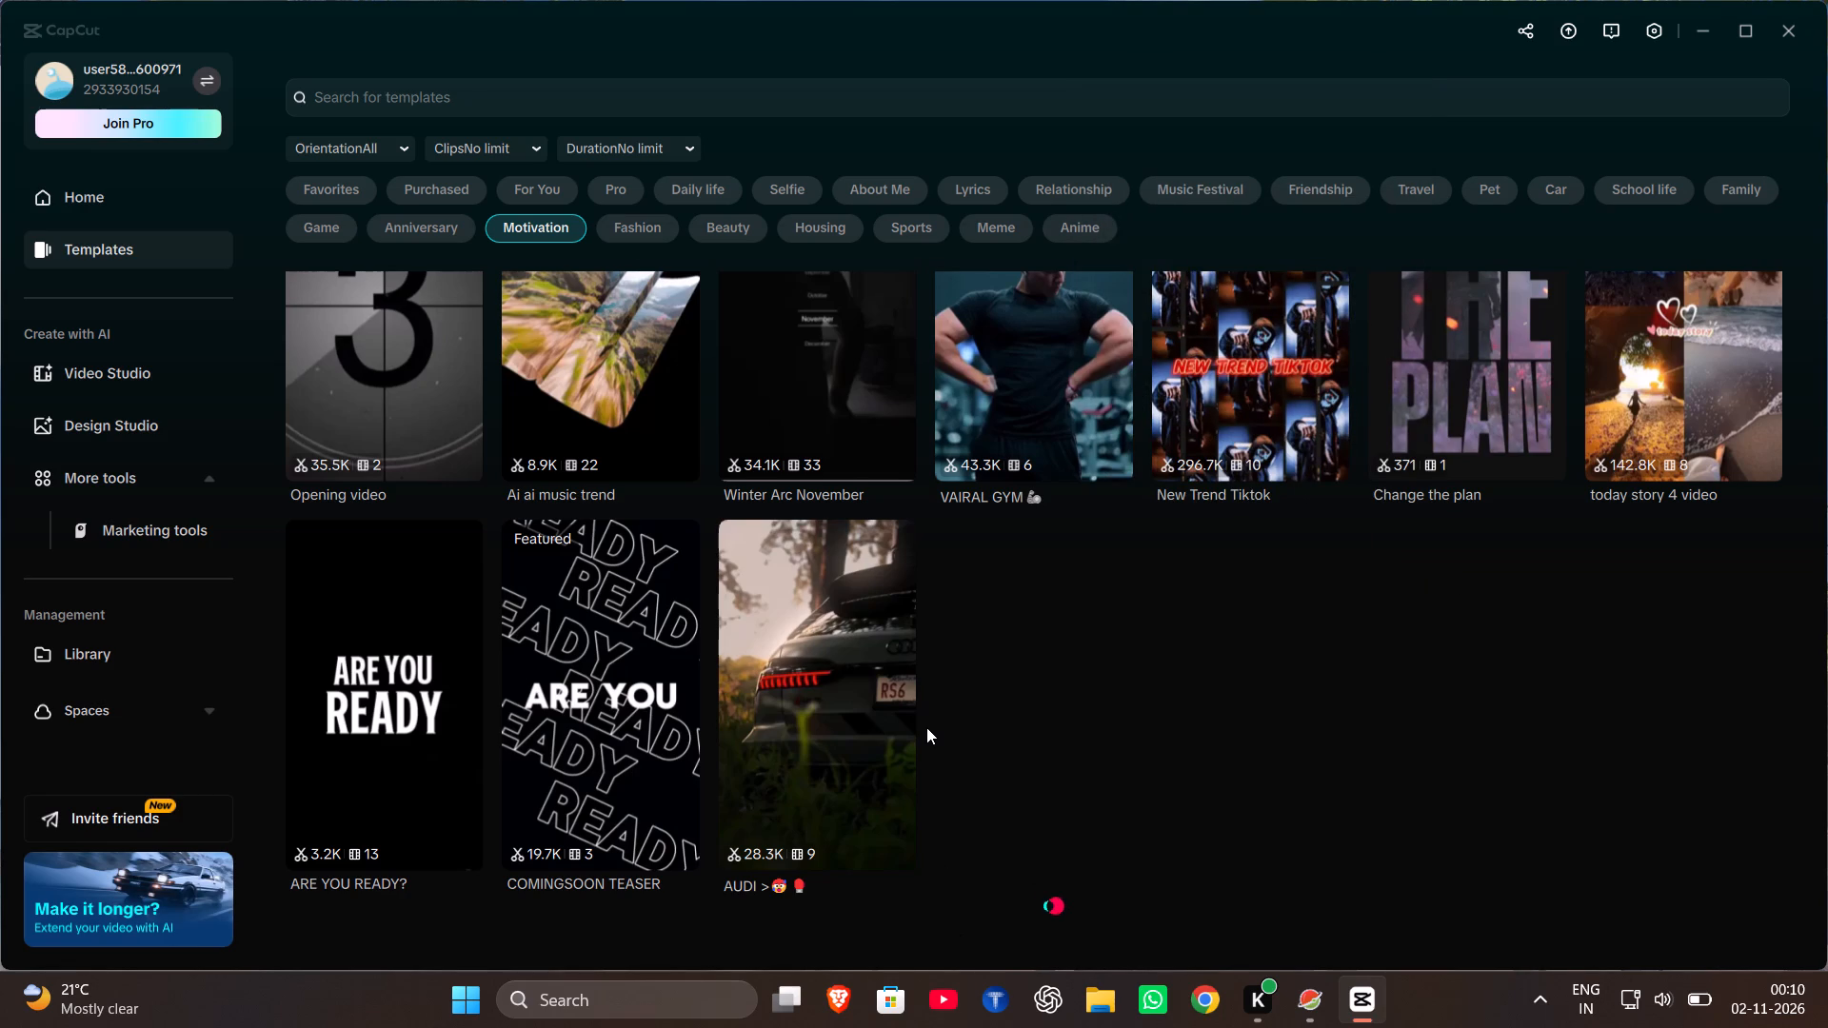
scroll(926, 727, "down", 7)
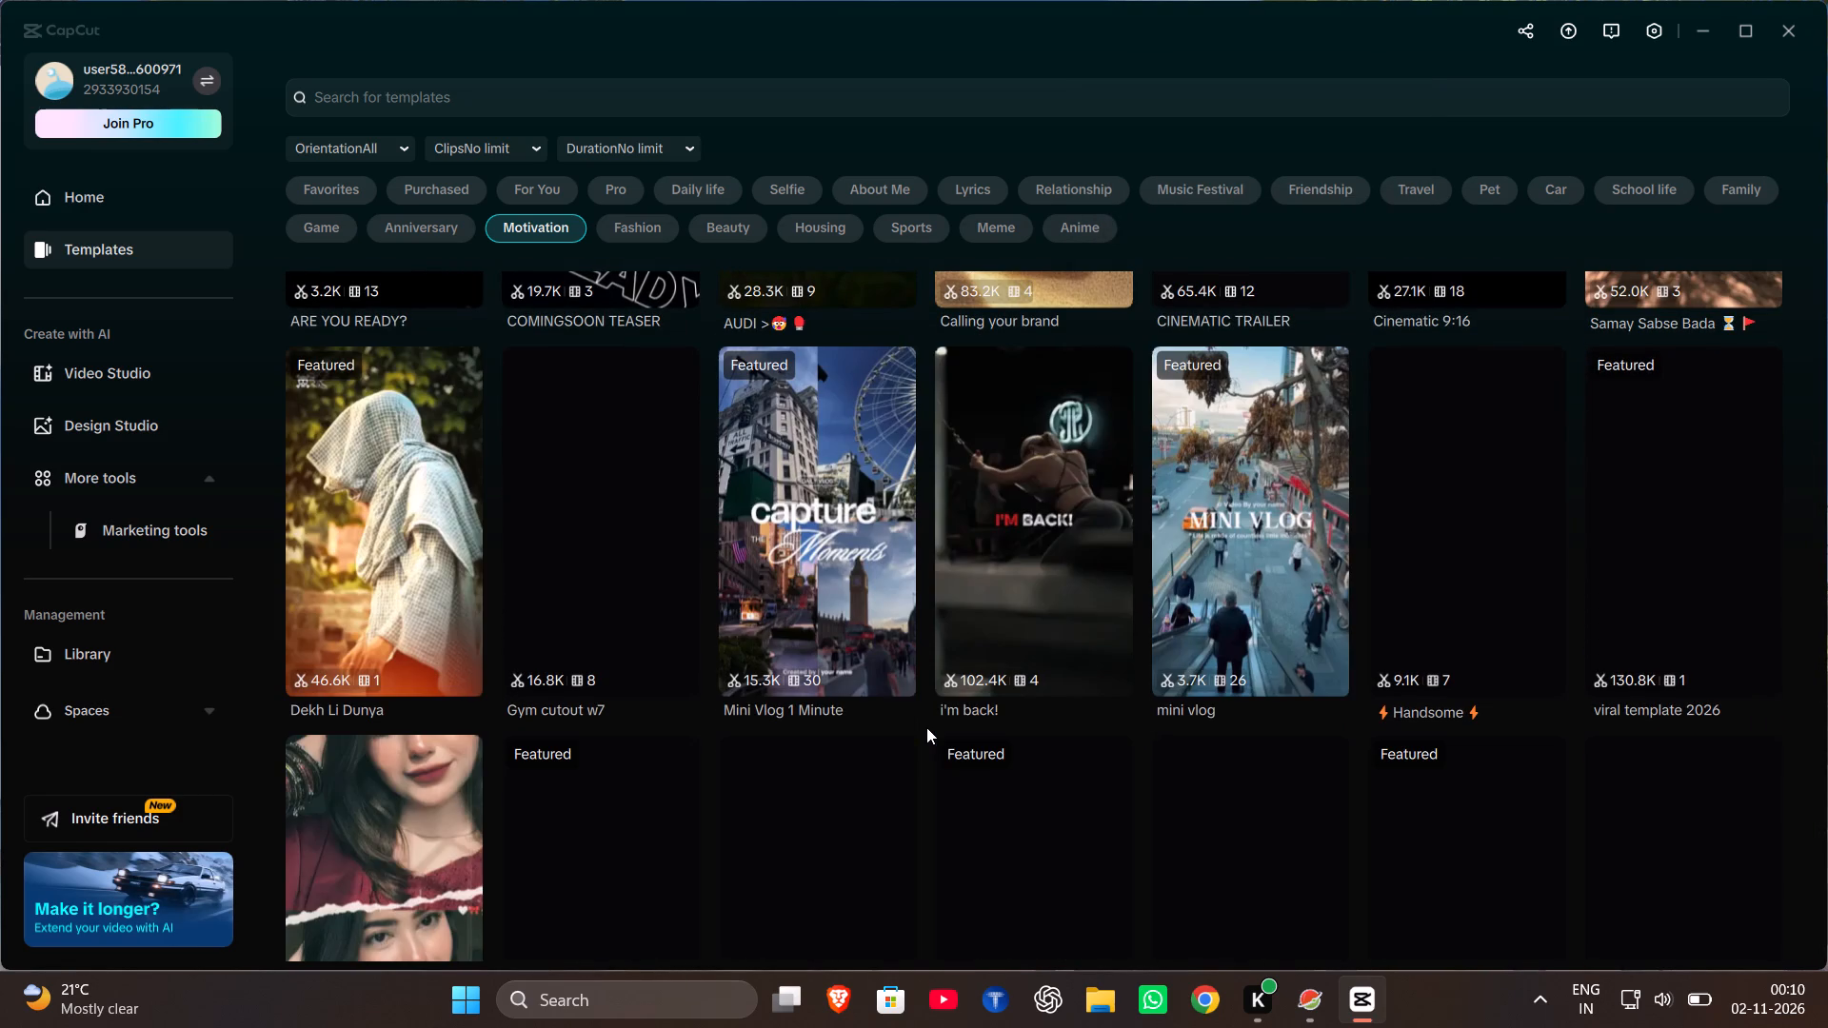
scroll(926, 727, "up", 1)
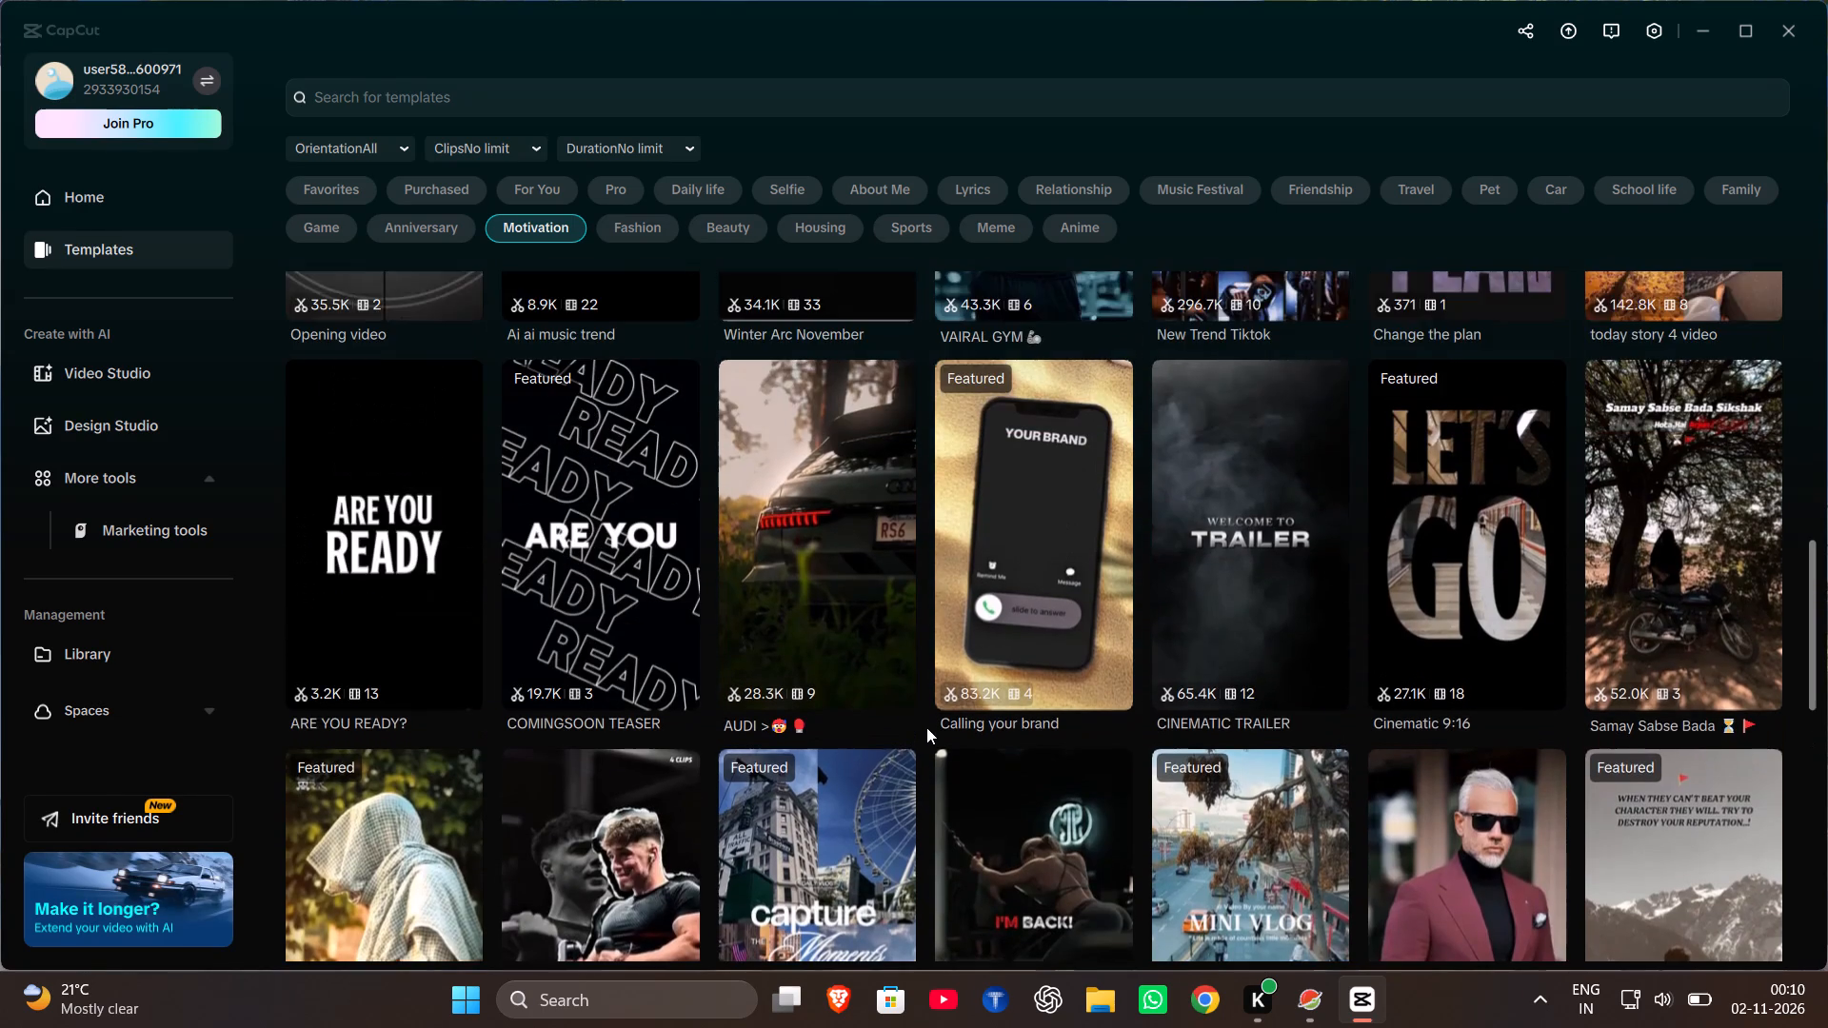
scroll(926, 727, "up", 1)
scroll(926, 727, "down", 1)
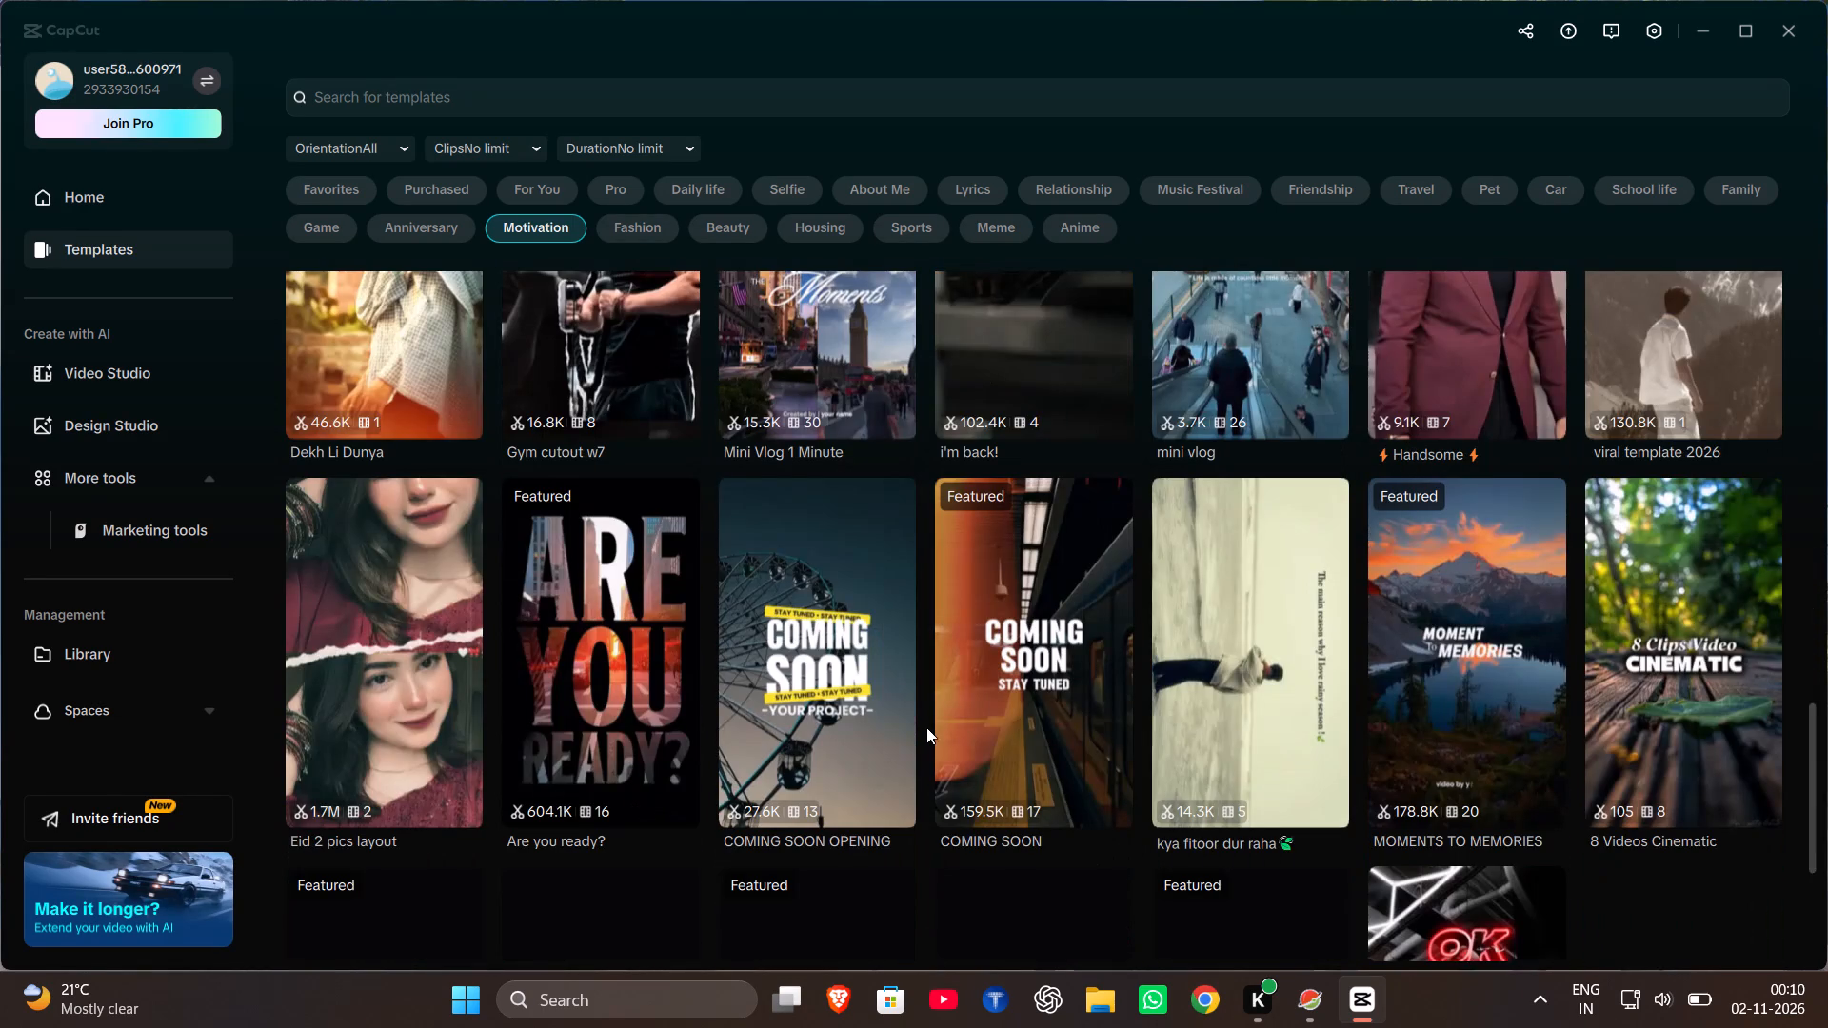
scroll(926, 727, "down", 1)
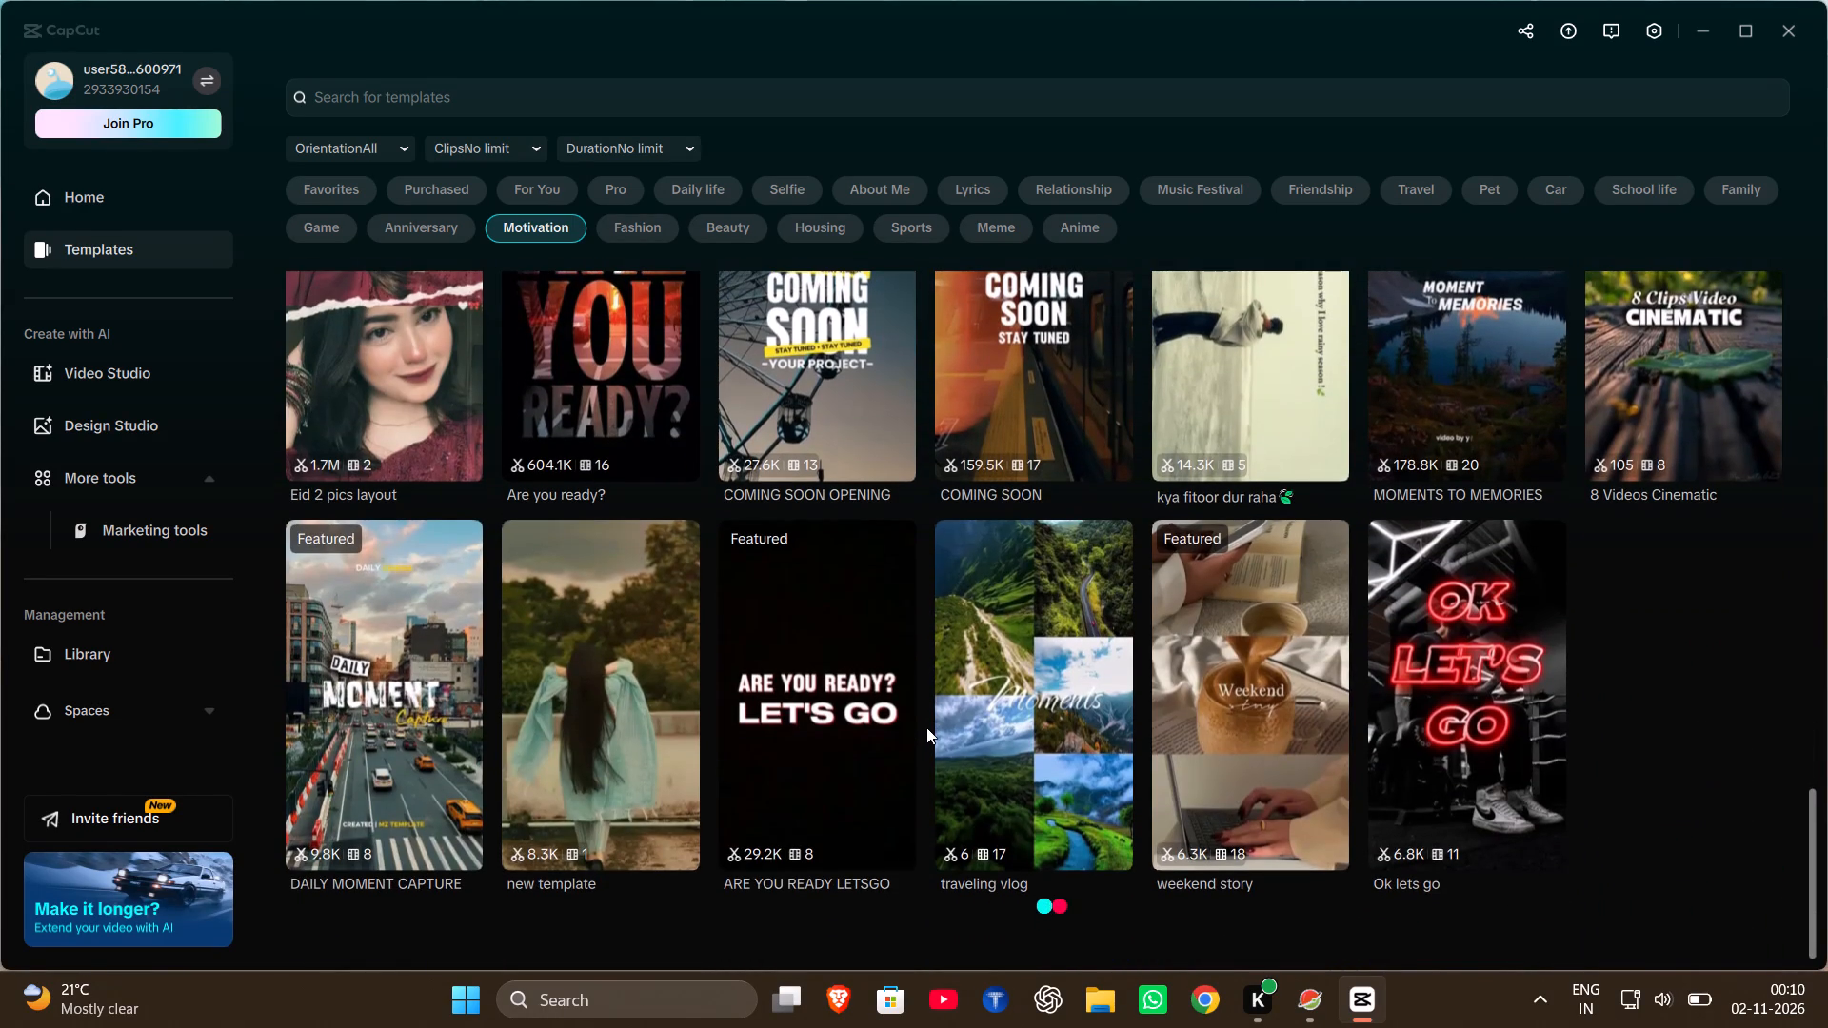
scroll(926, 727, "down", 2)
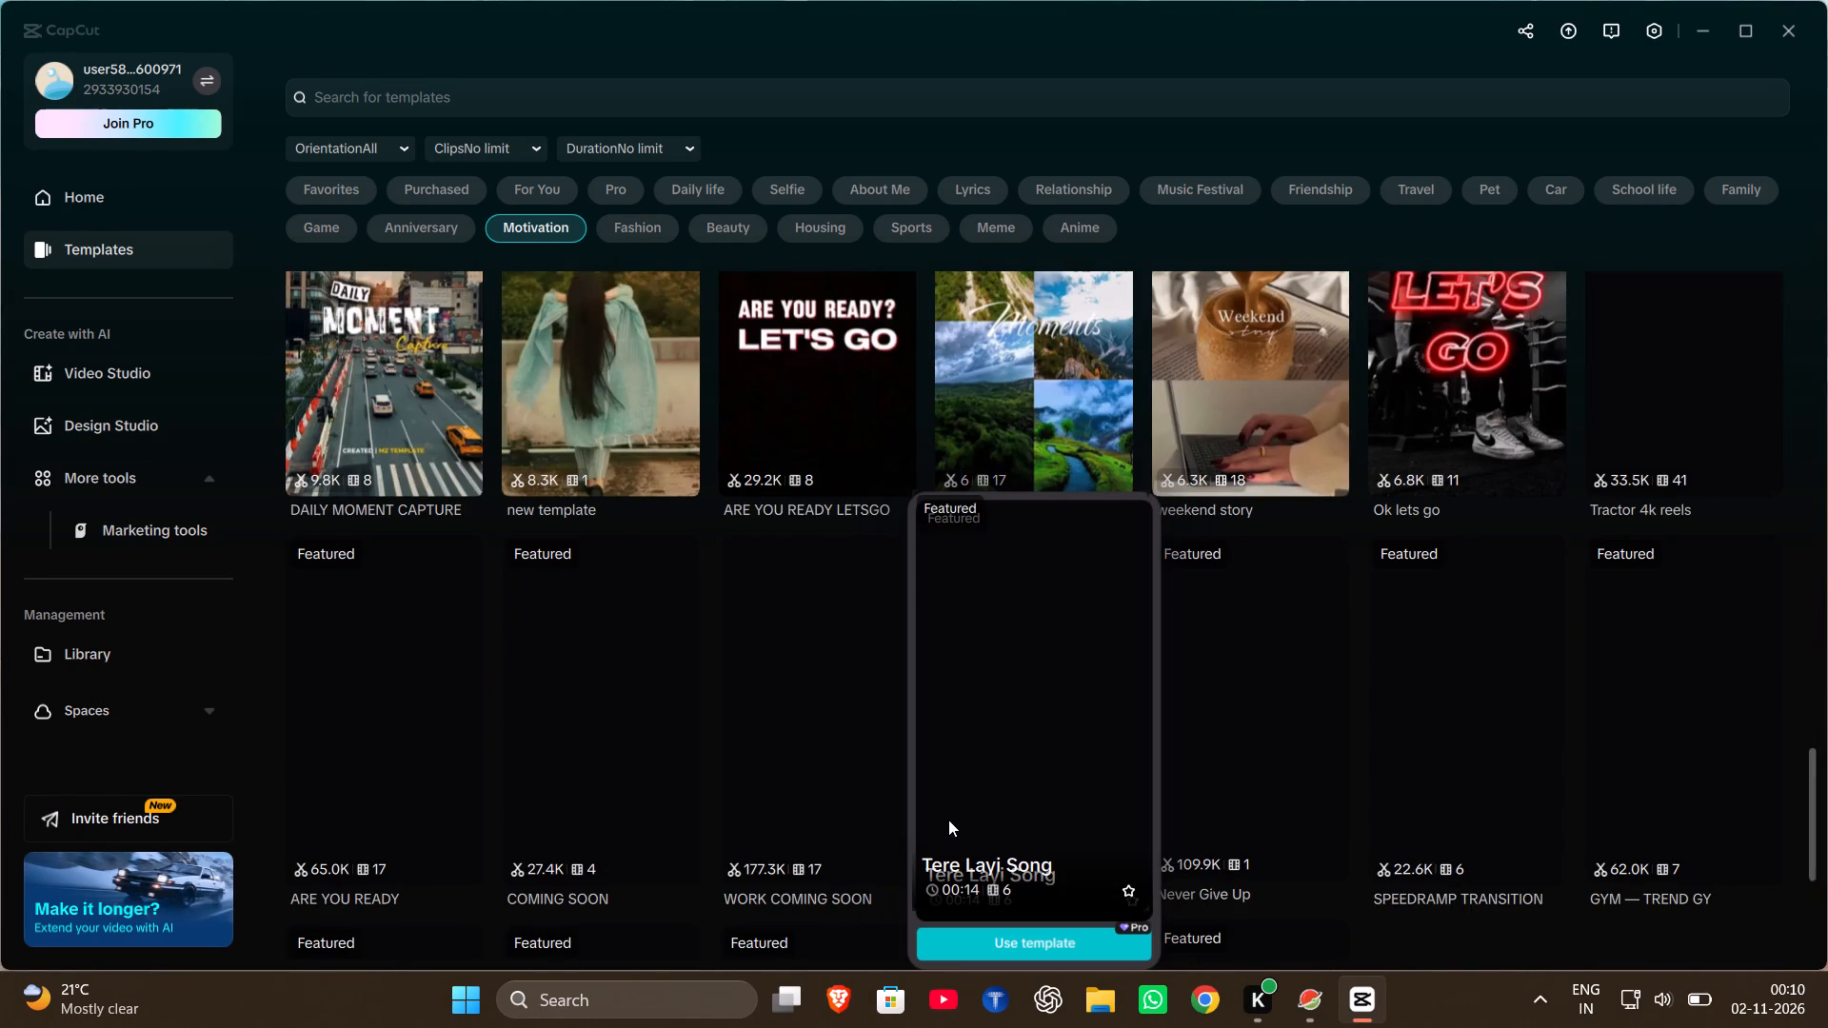
scroll(817, 781, "down", 1)
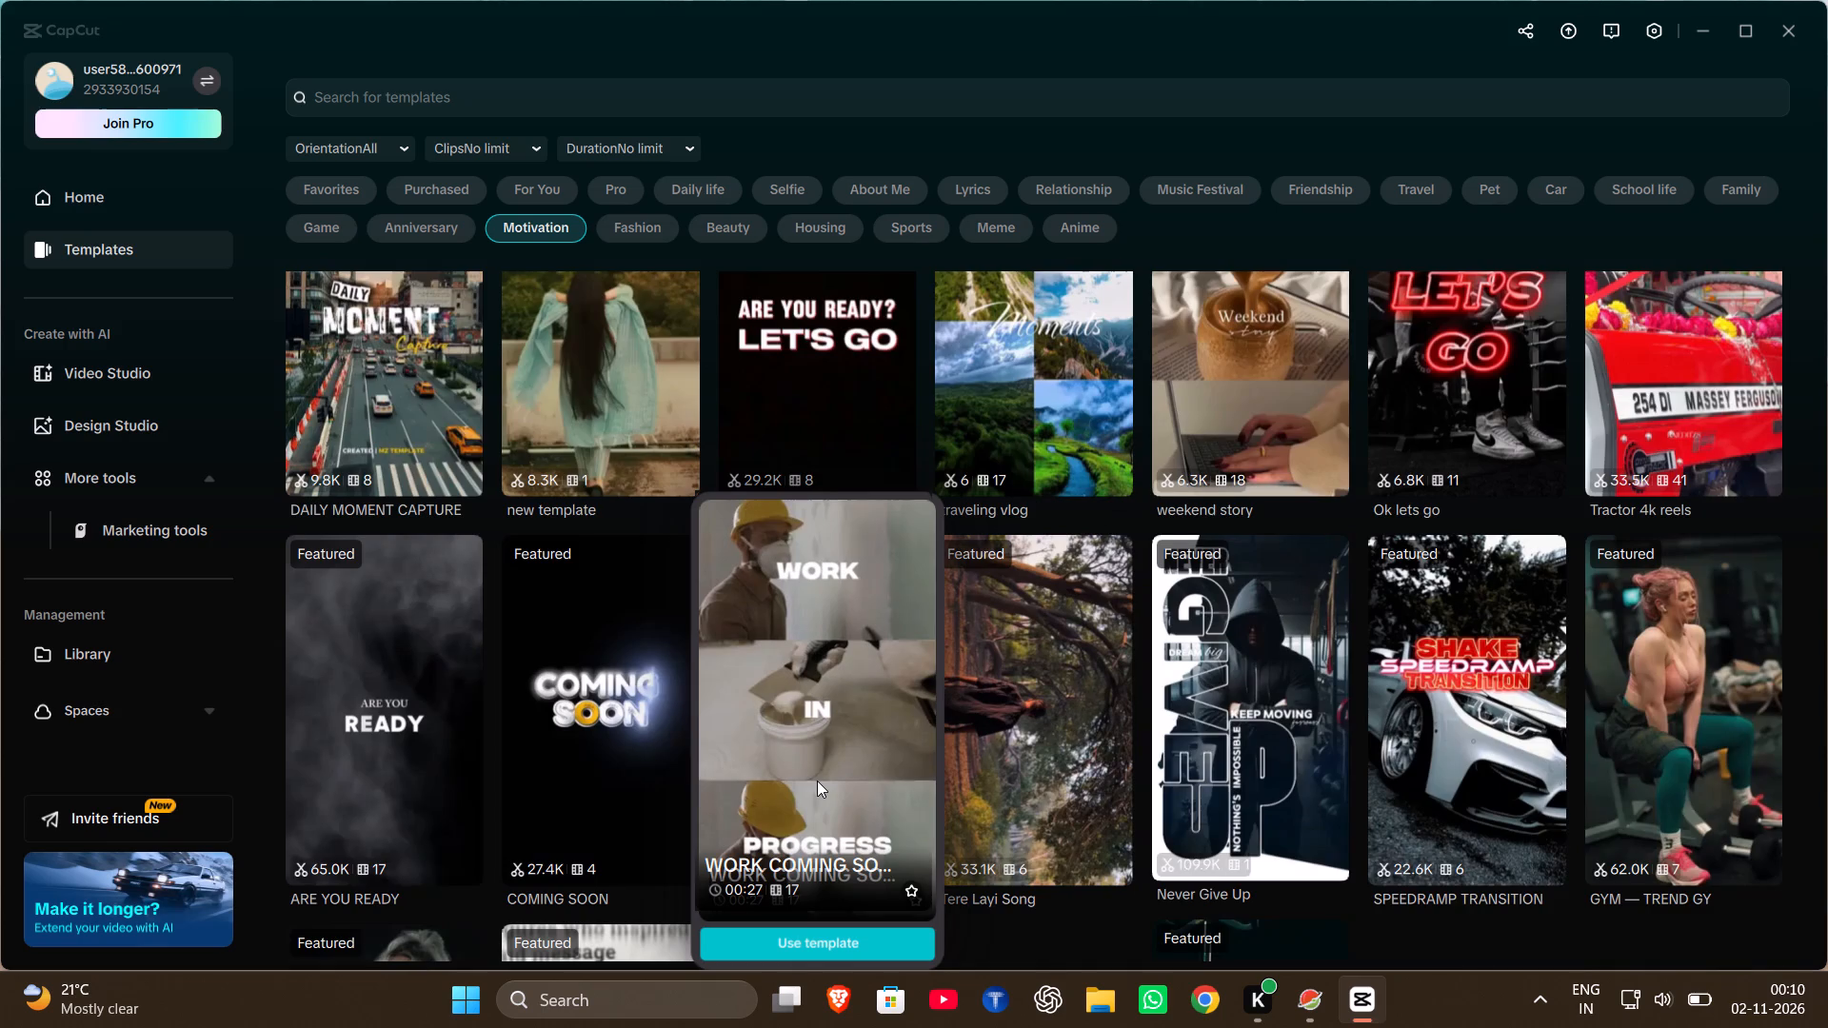
scroll(817, 781, "down", 4)
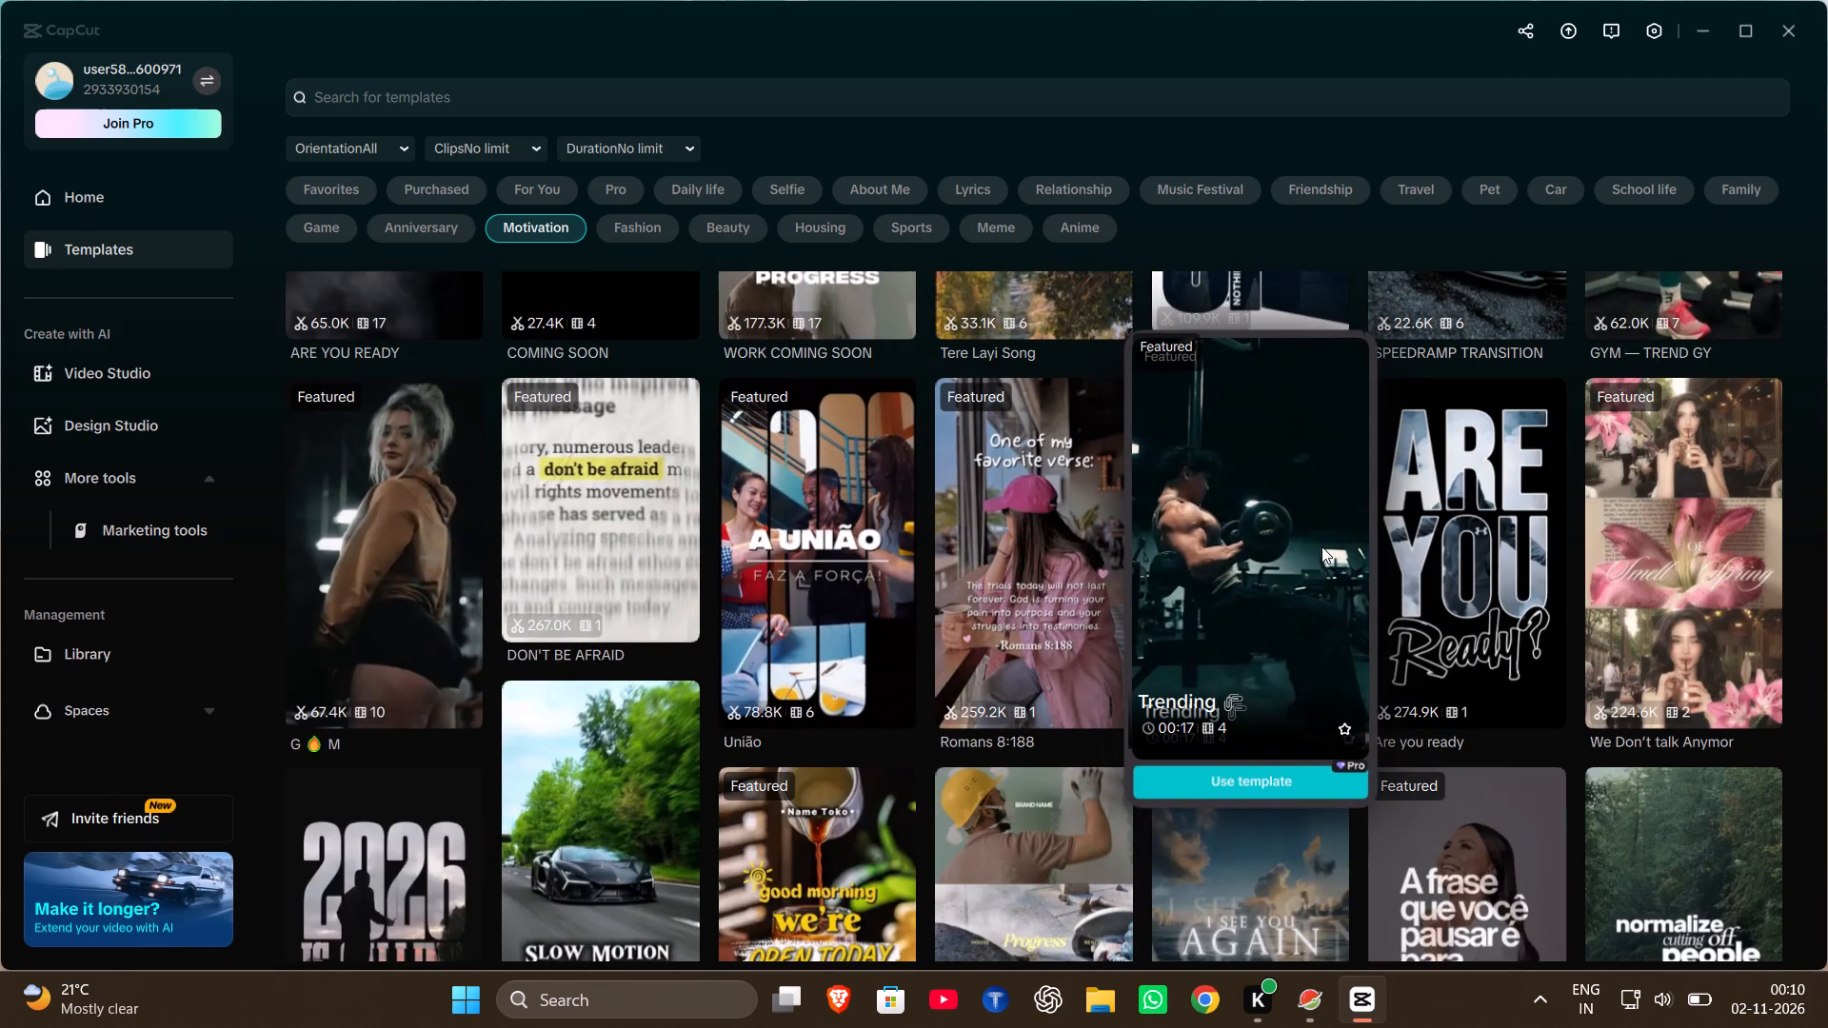
double_click(1321, 546)
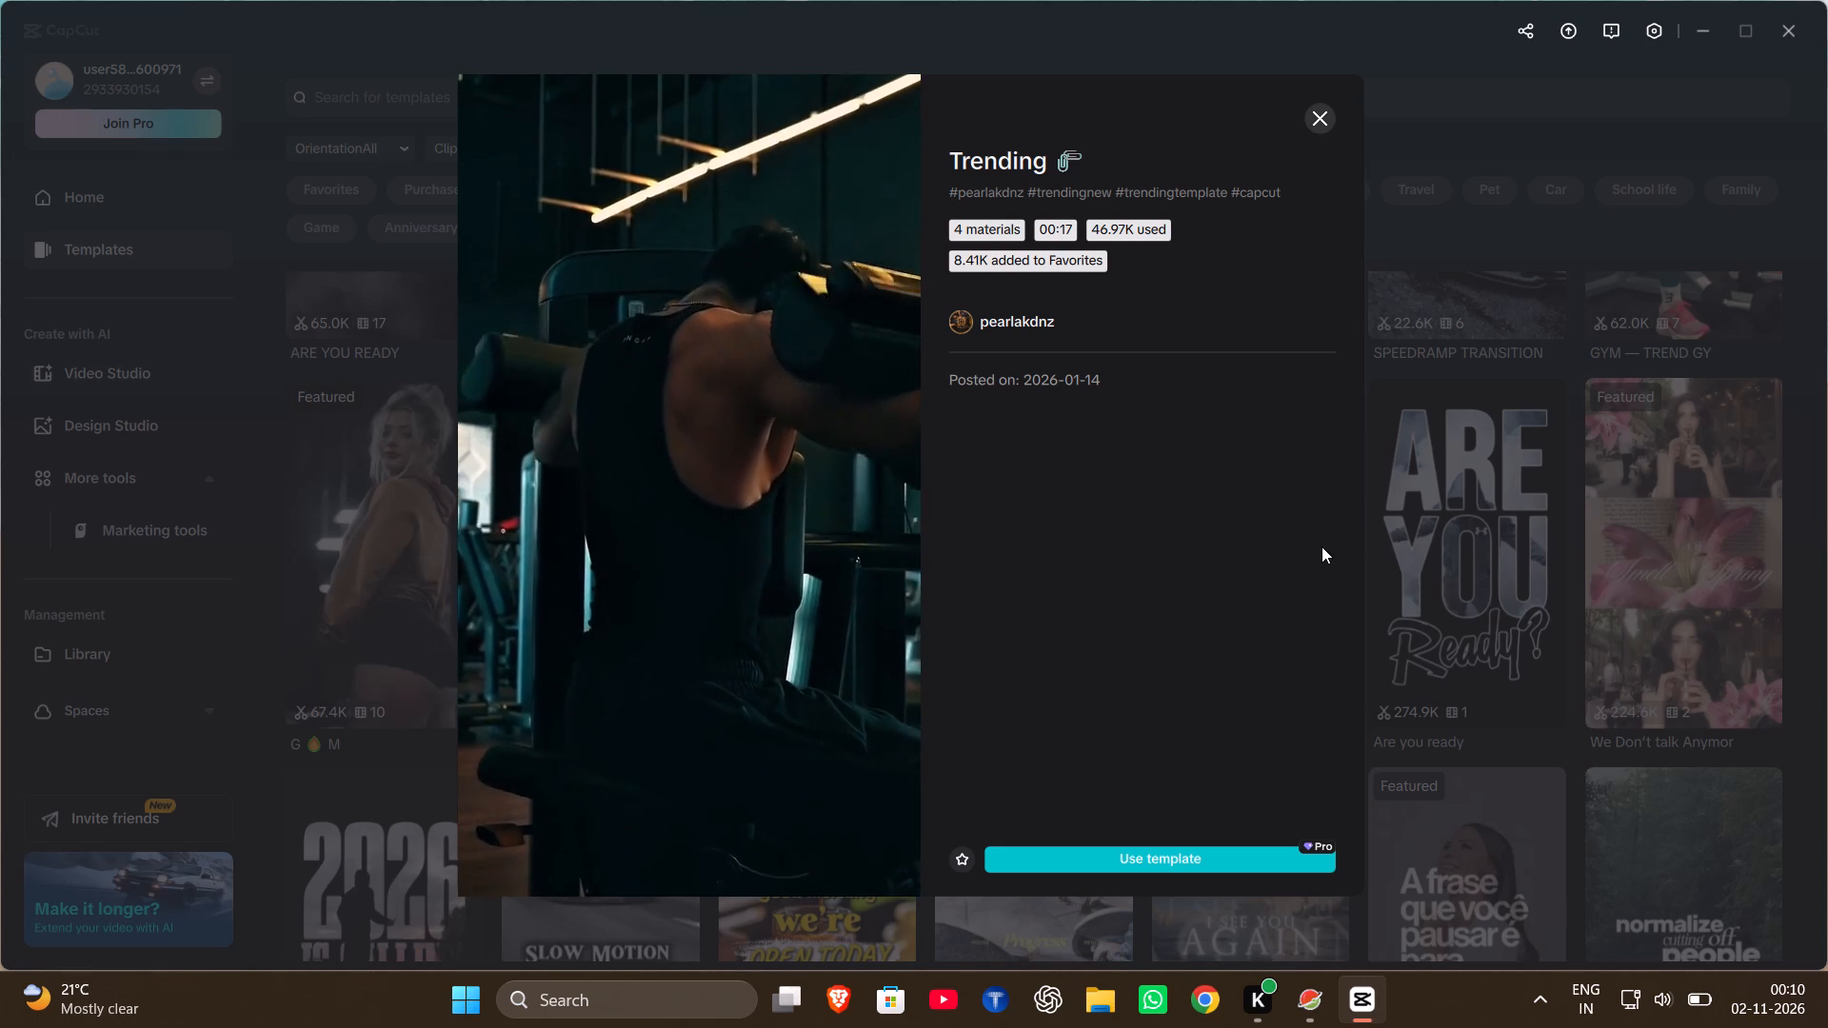
Close the Trending template preview and look through the templates further down the Motivation category.
left_click(1316, 121)
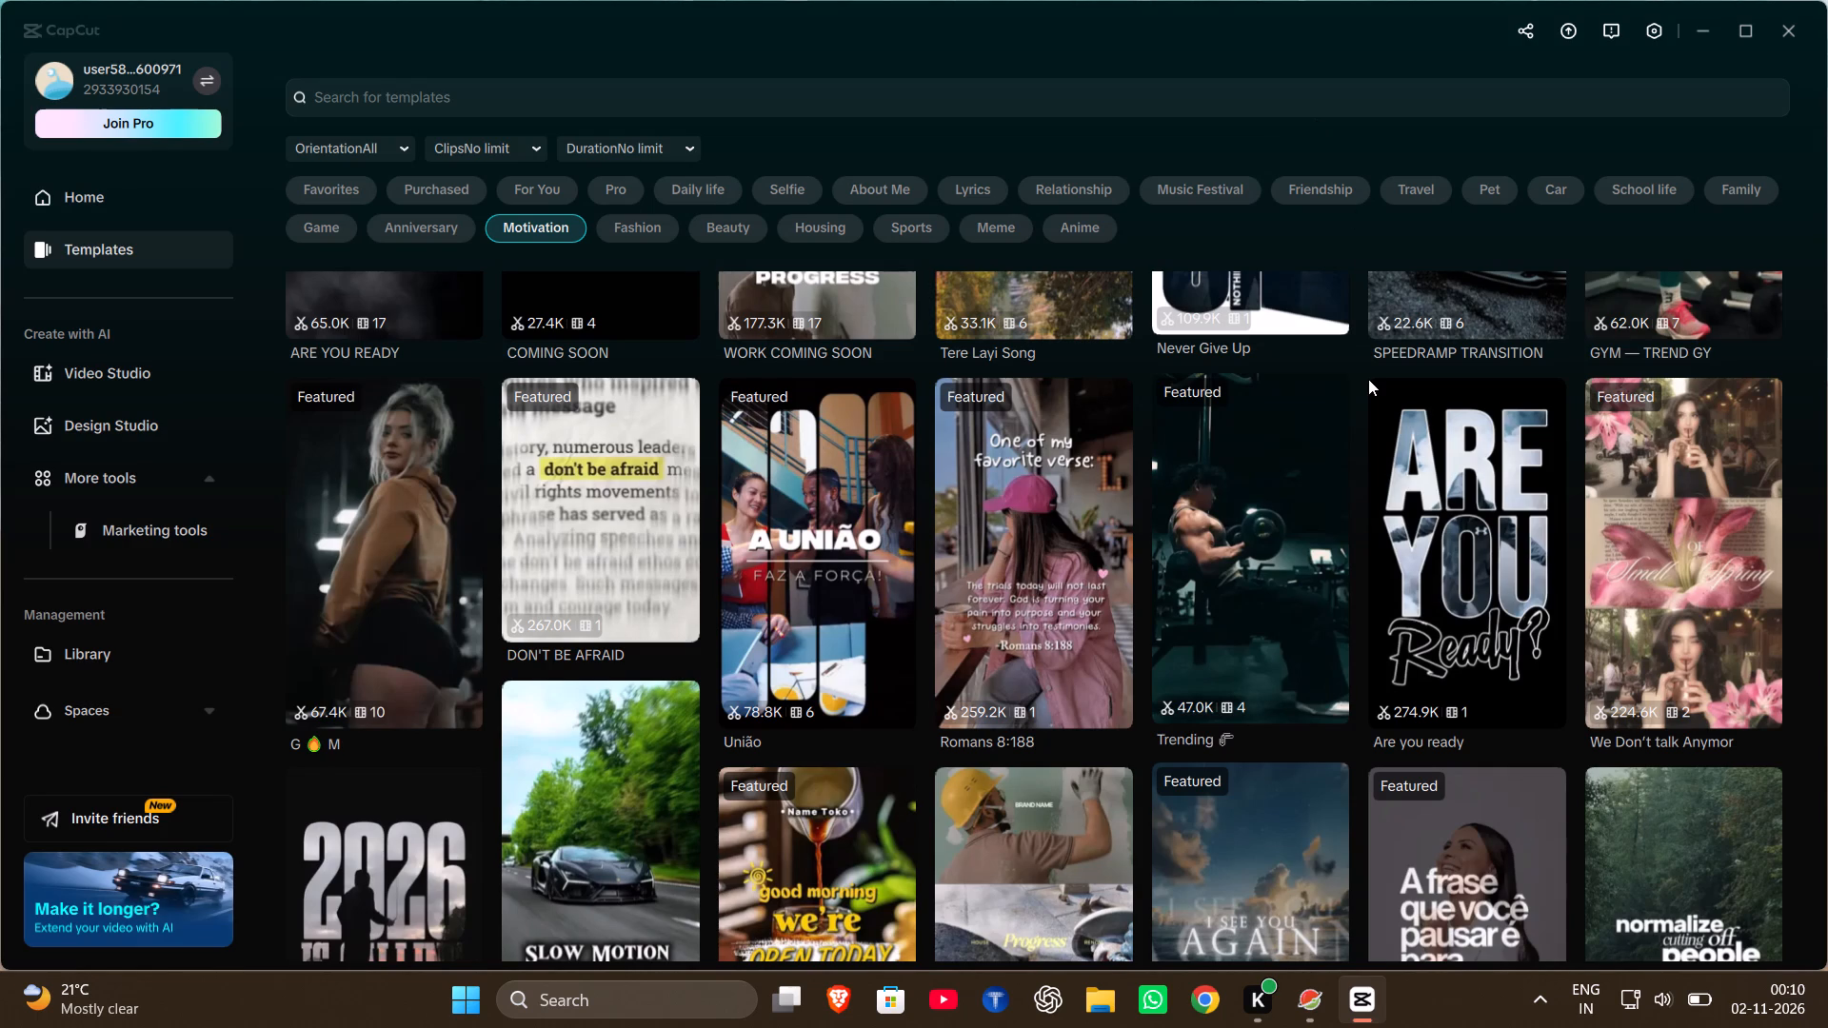
scroll(1368, 379, "down", 2)
scroll(1368, 379, "left", 1)
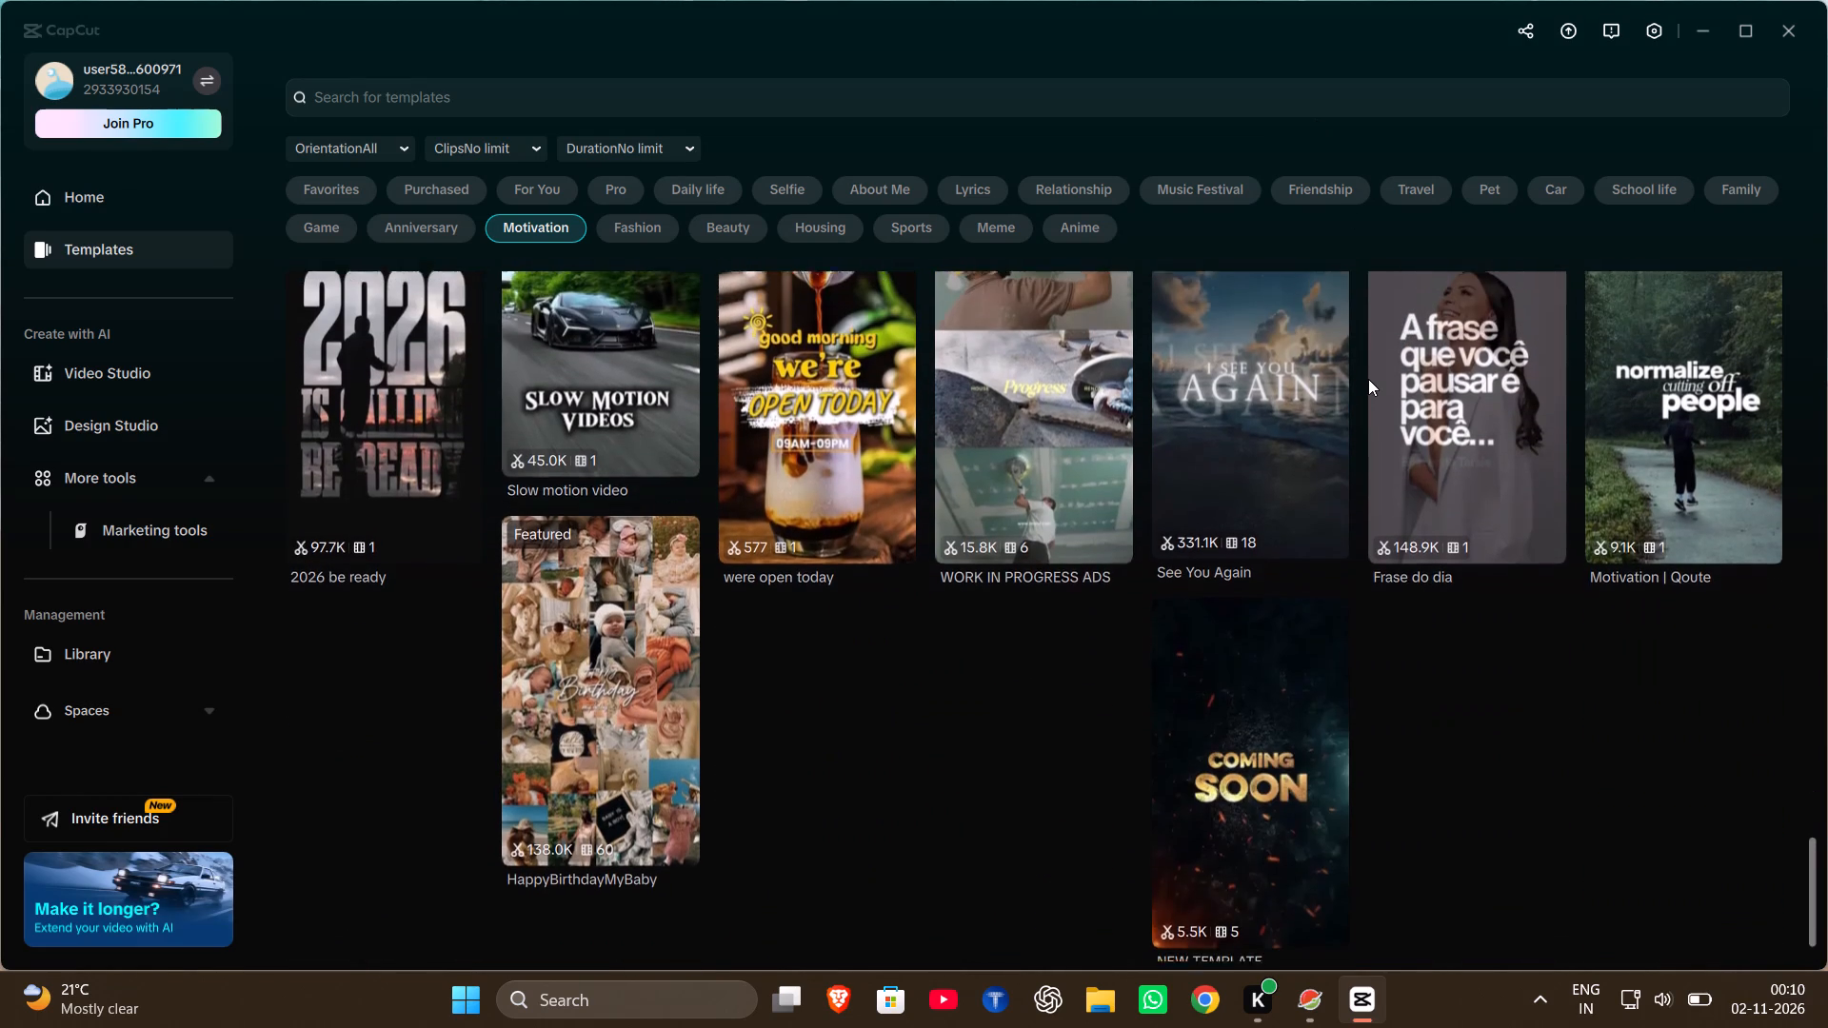
scroll(1368, 379, "left", 2)
scroll(1368, 379, "down", 1)
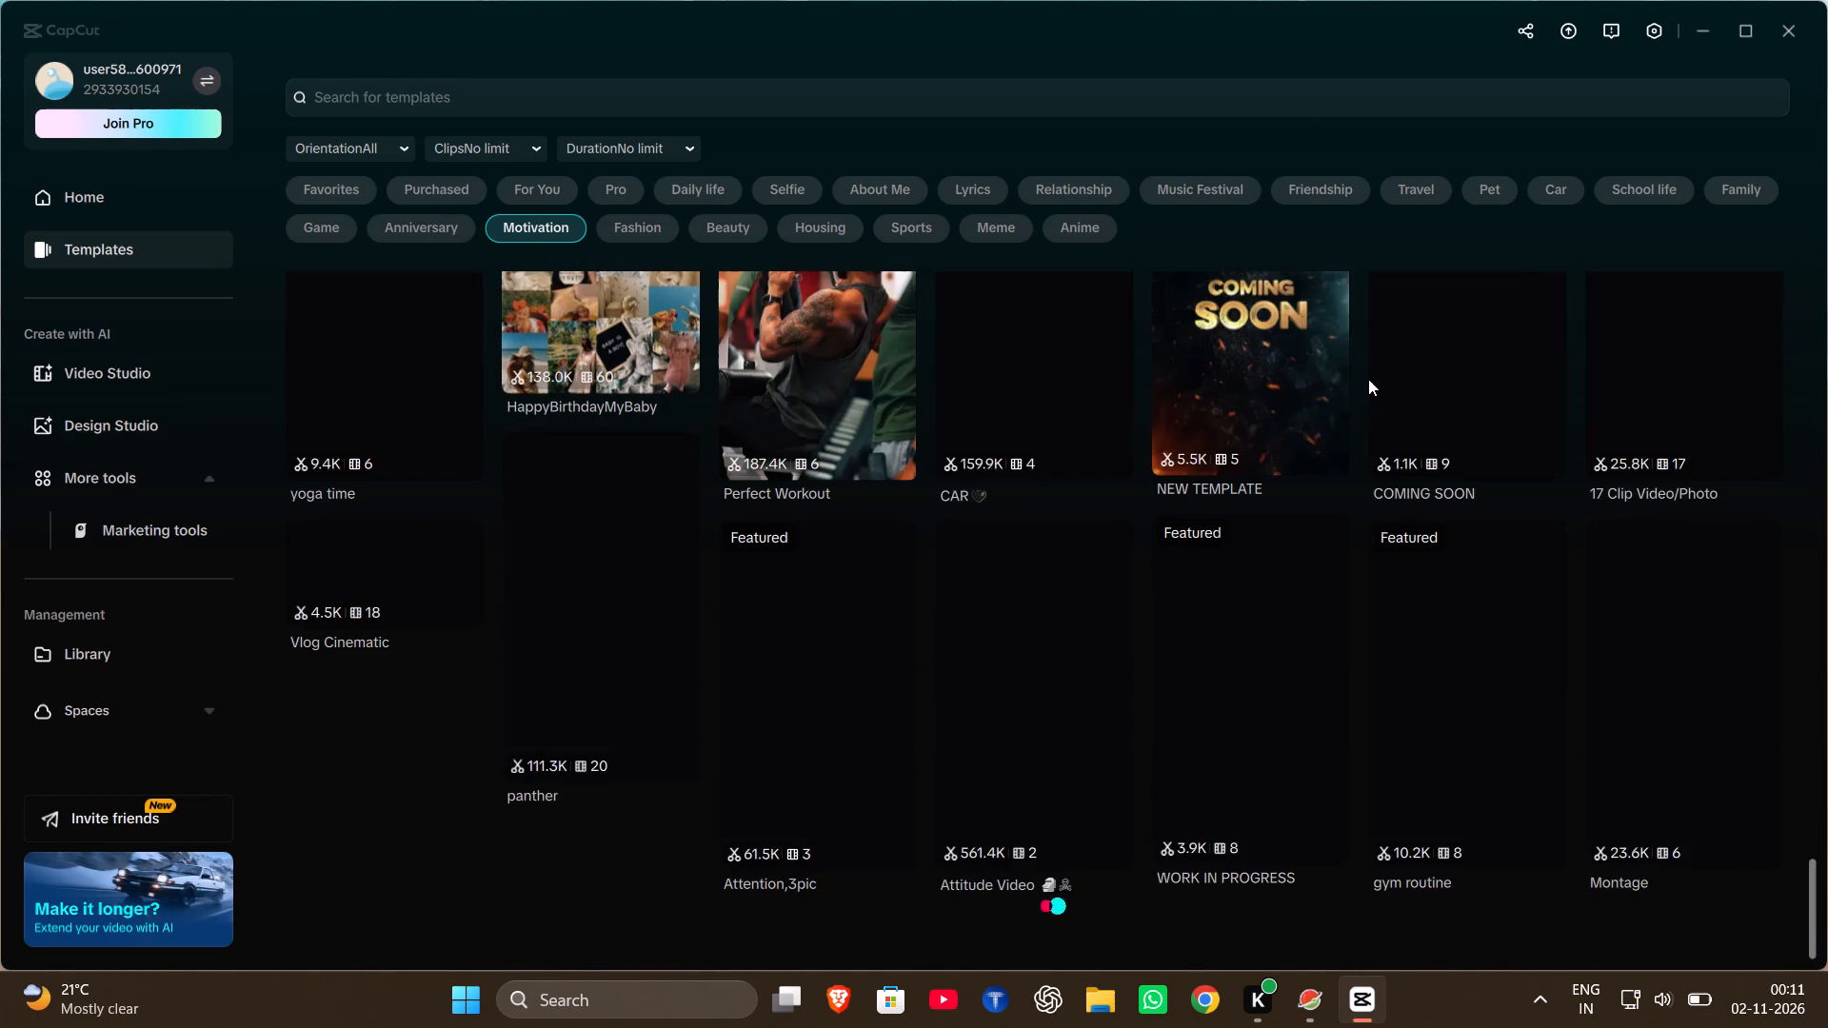
scroll(1368, 379, "up", 1)
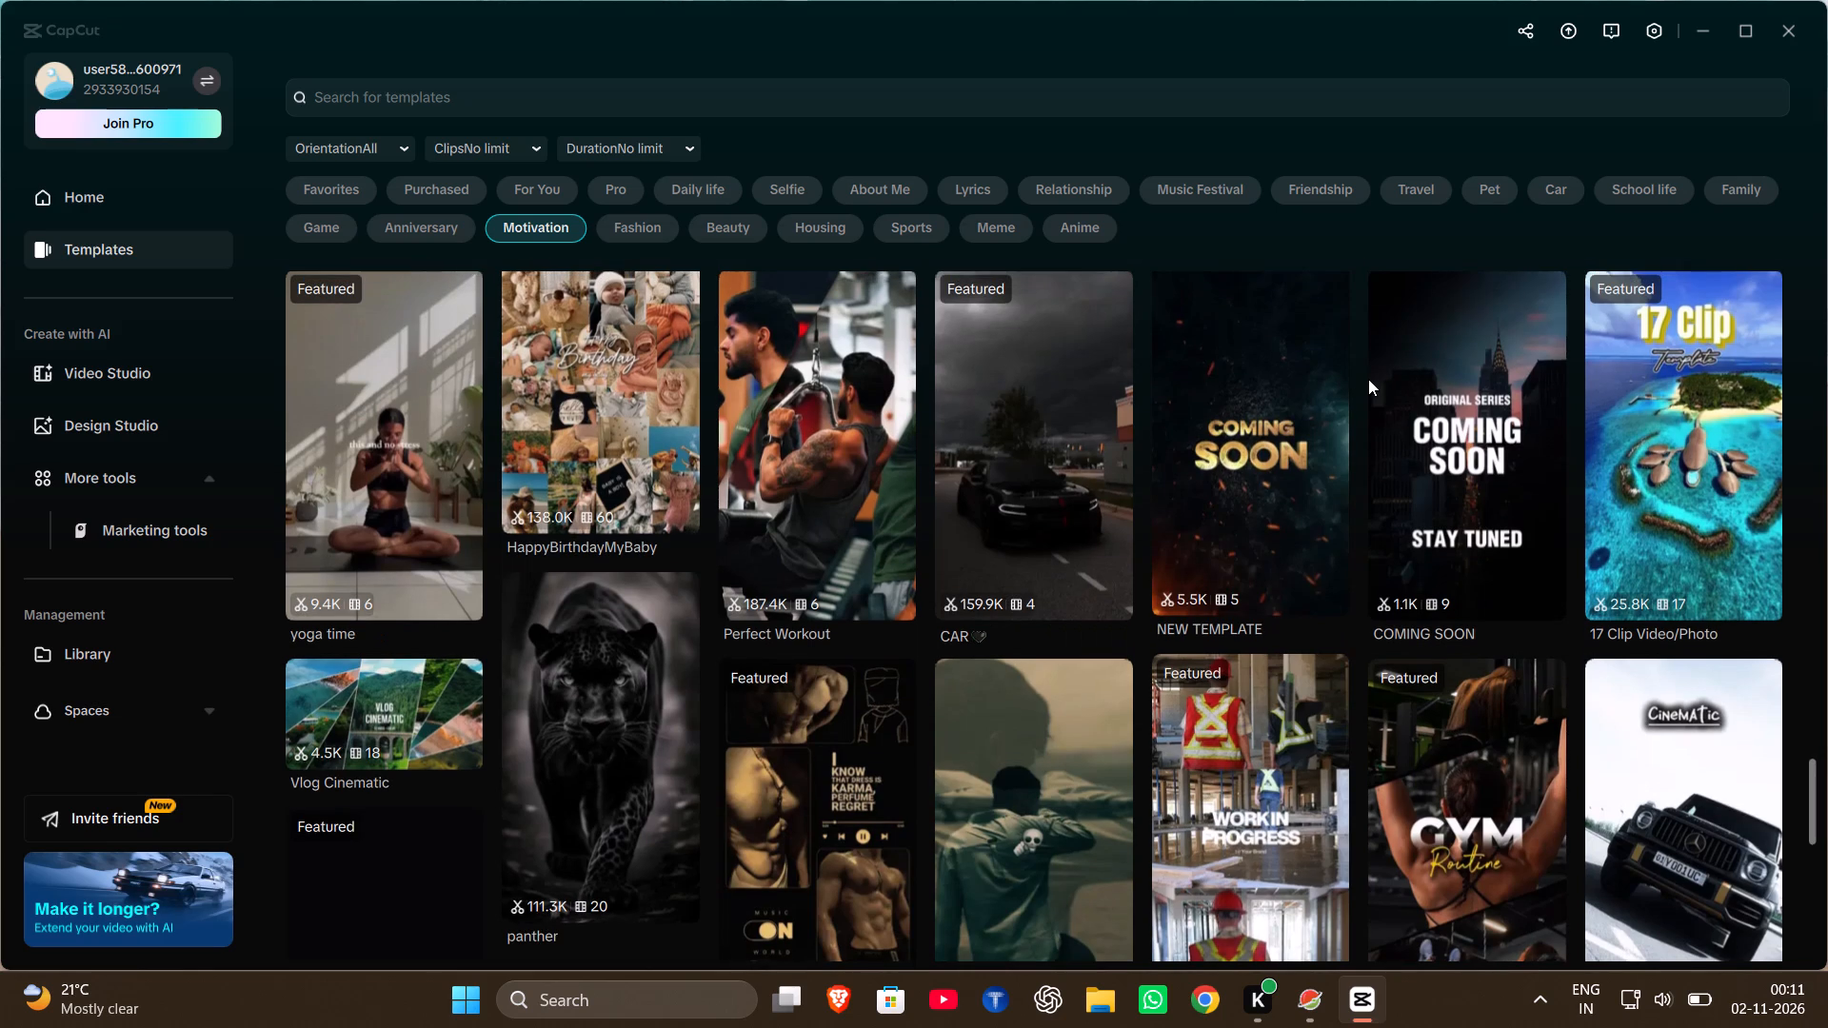
scroll(1368, 379, "down", 2)
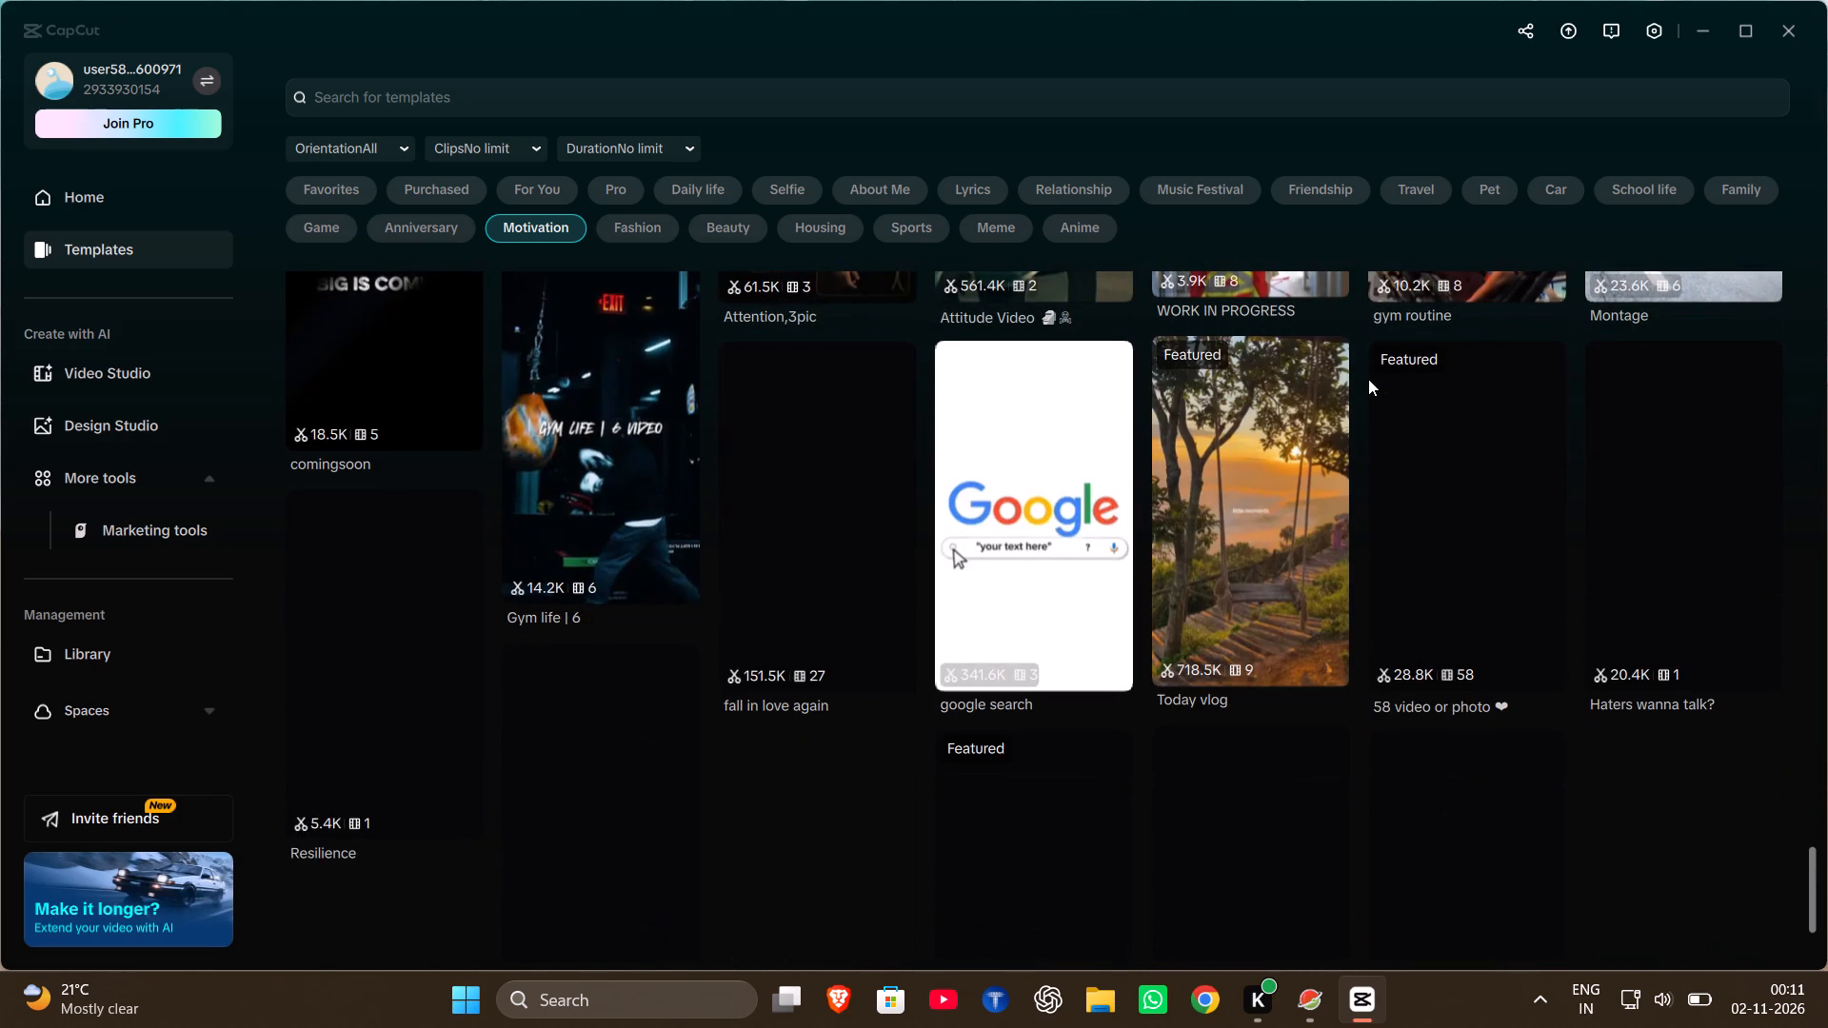
scroll(1368, 379, "down", 2)
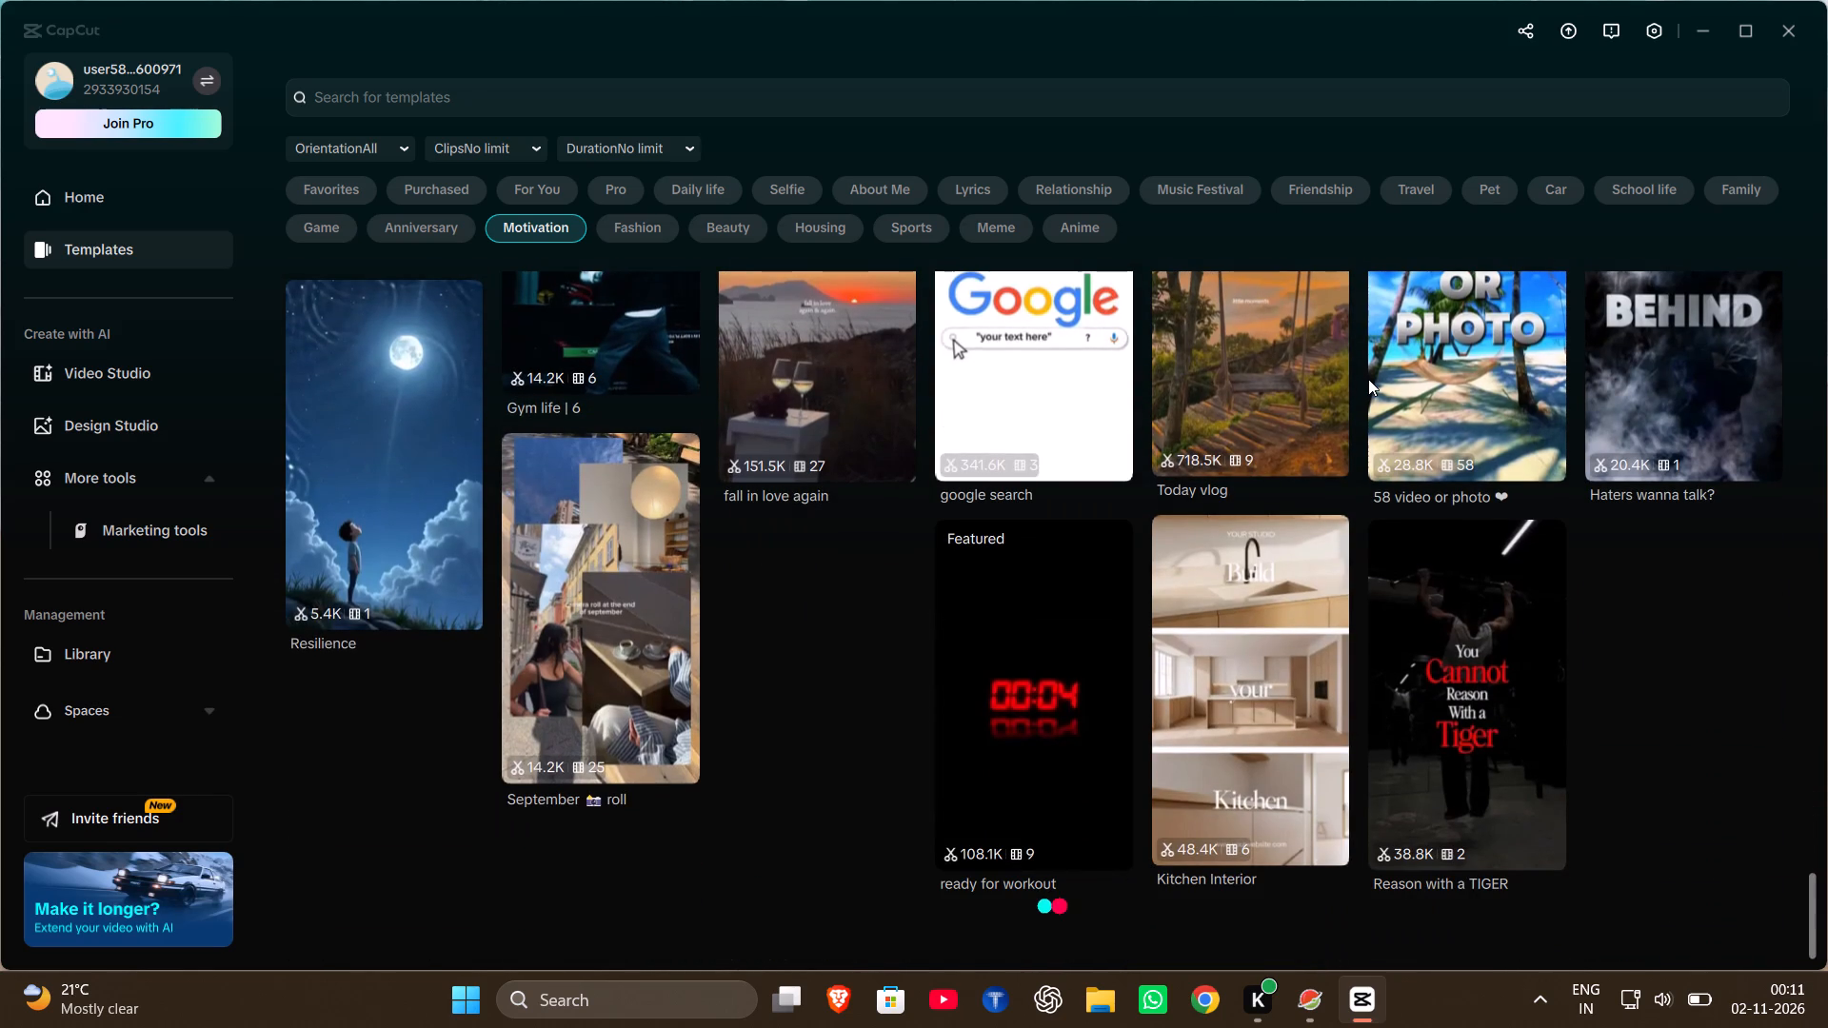
scroll(1368, 379, "down", 2)
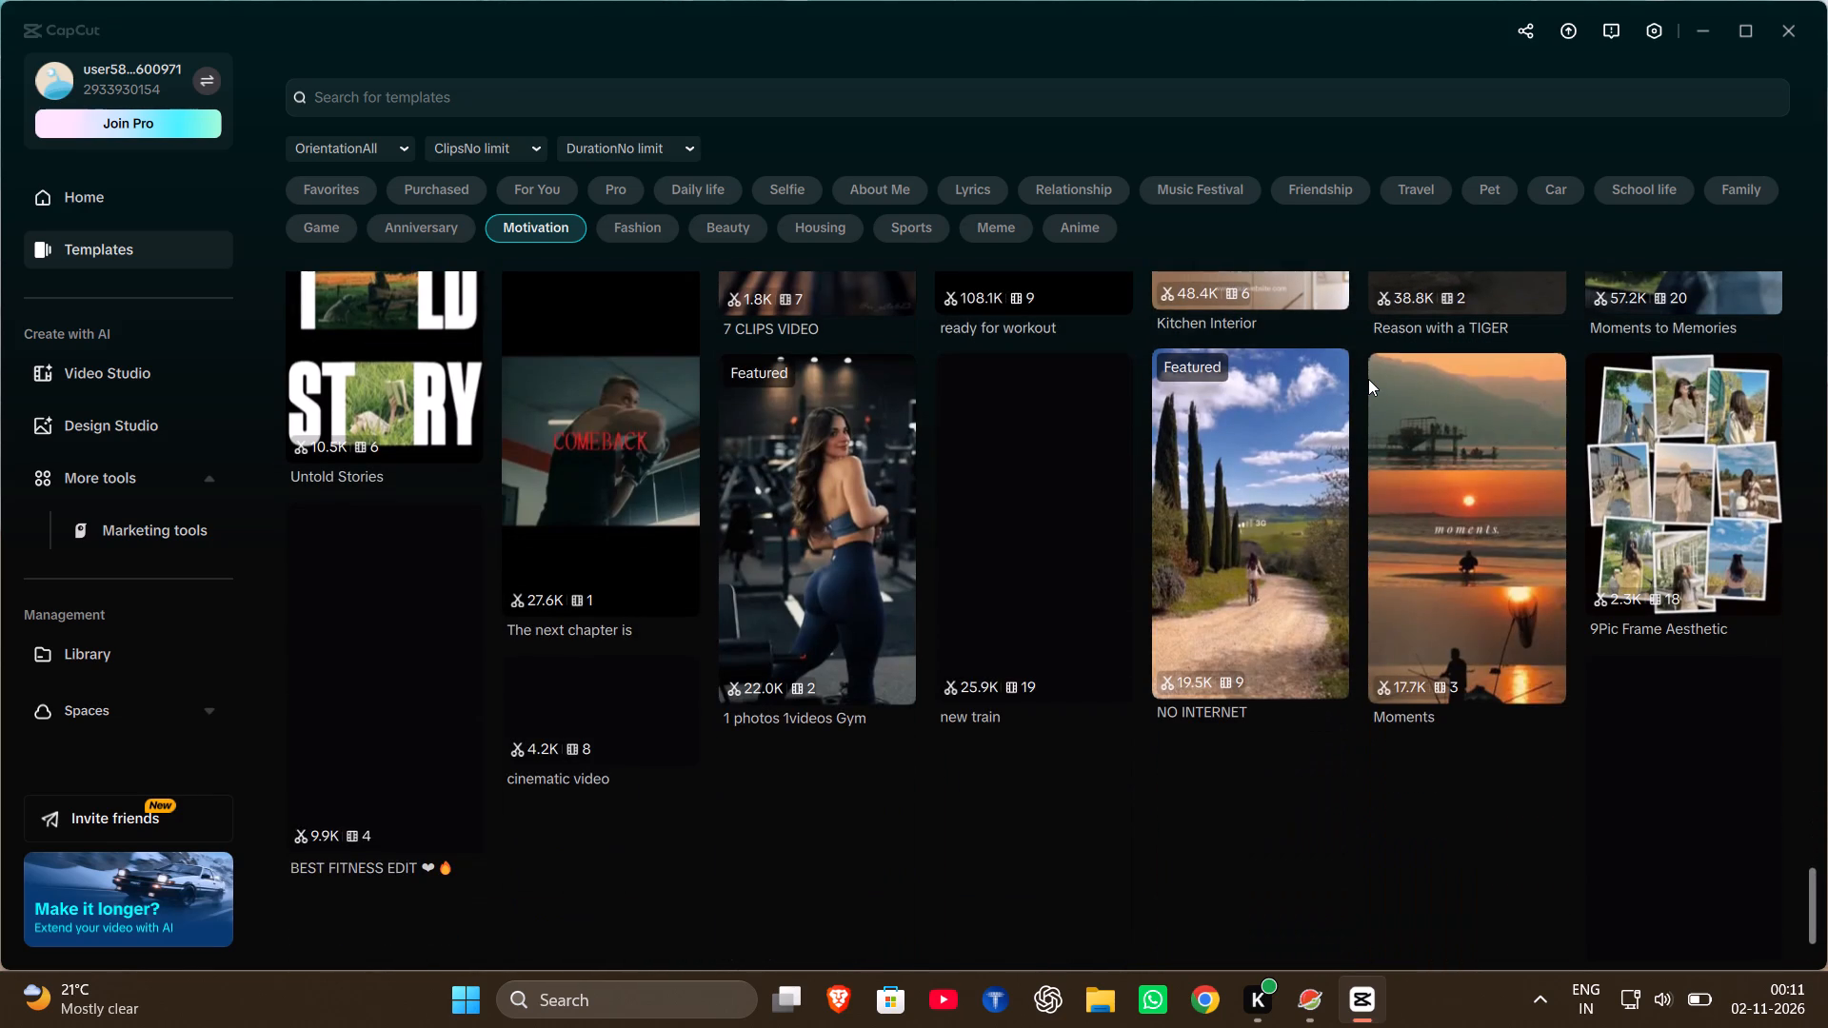
scroll(1368, 379, "down", 2)
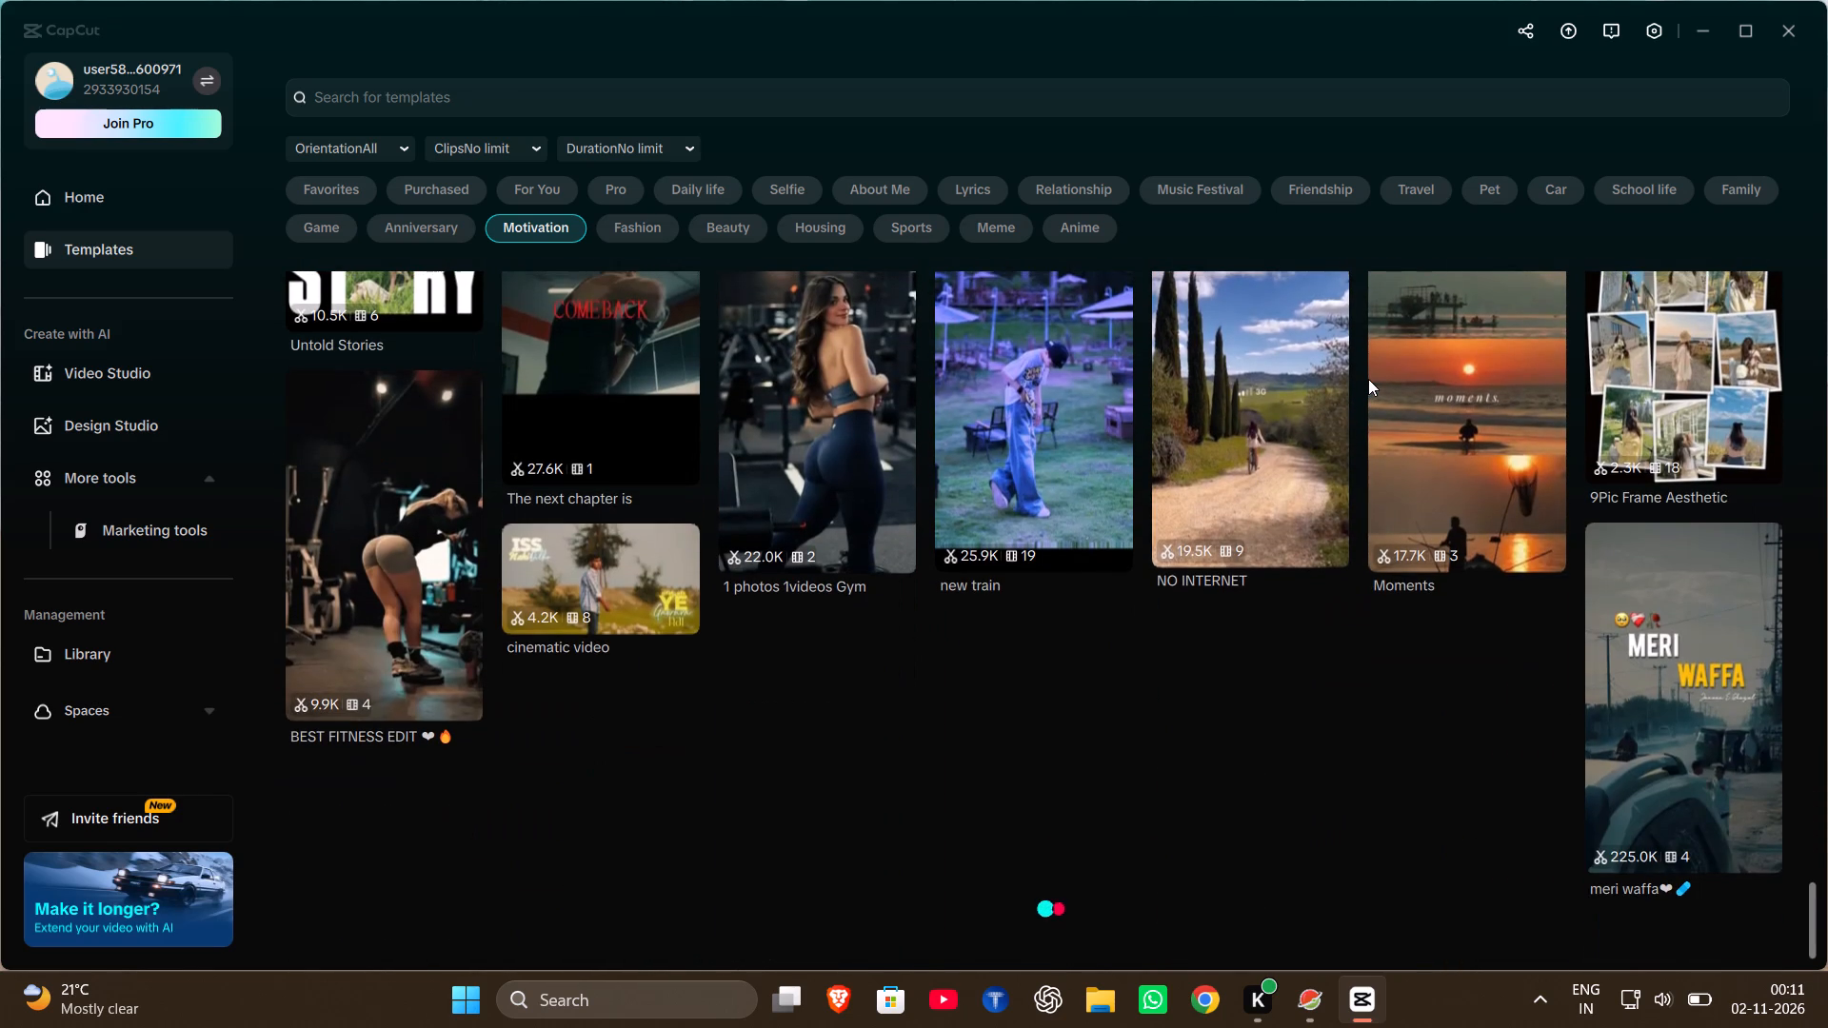
scroll(1368, 379, "down", 1)
right_click(1368, 379)
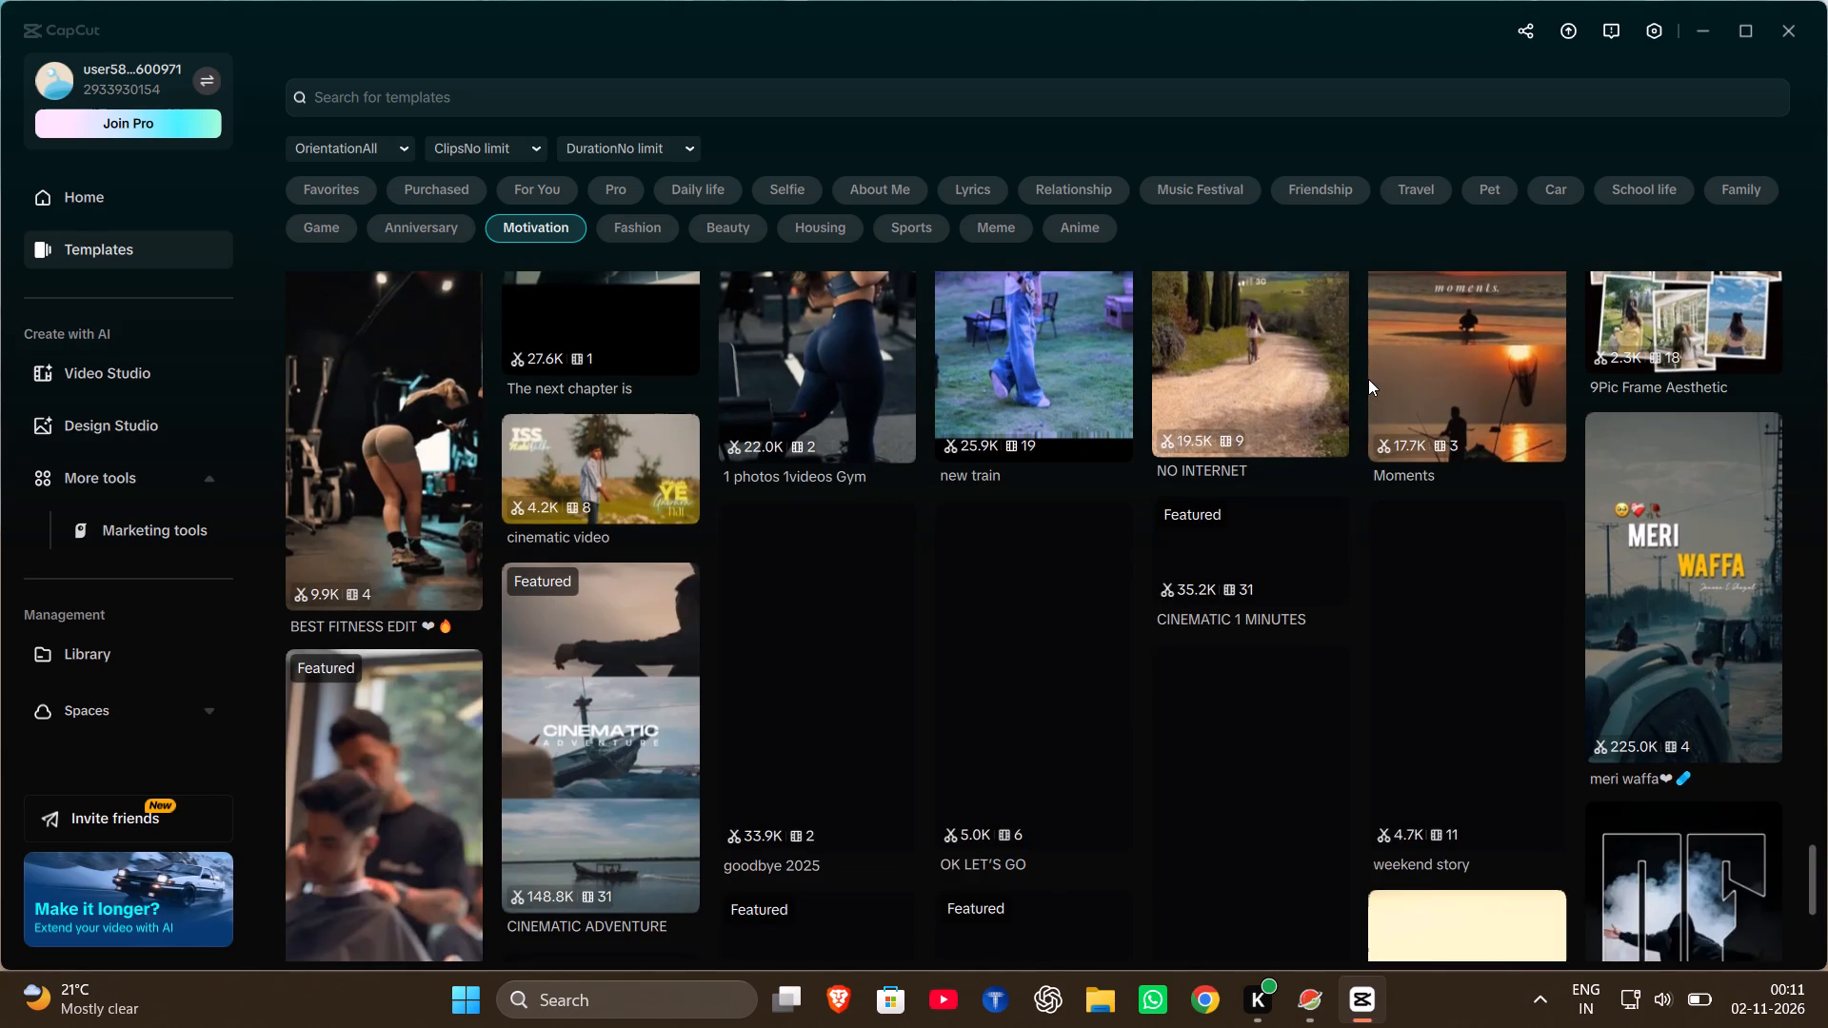
scroll(1368, 379, "down", 2)
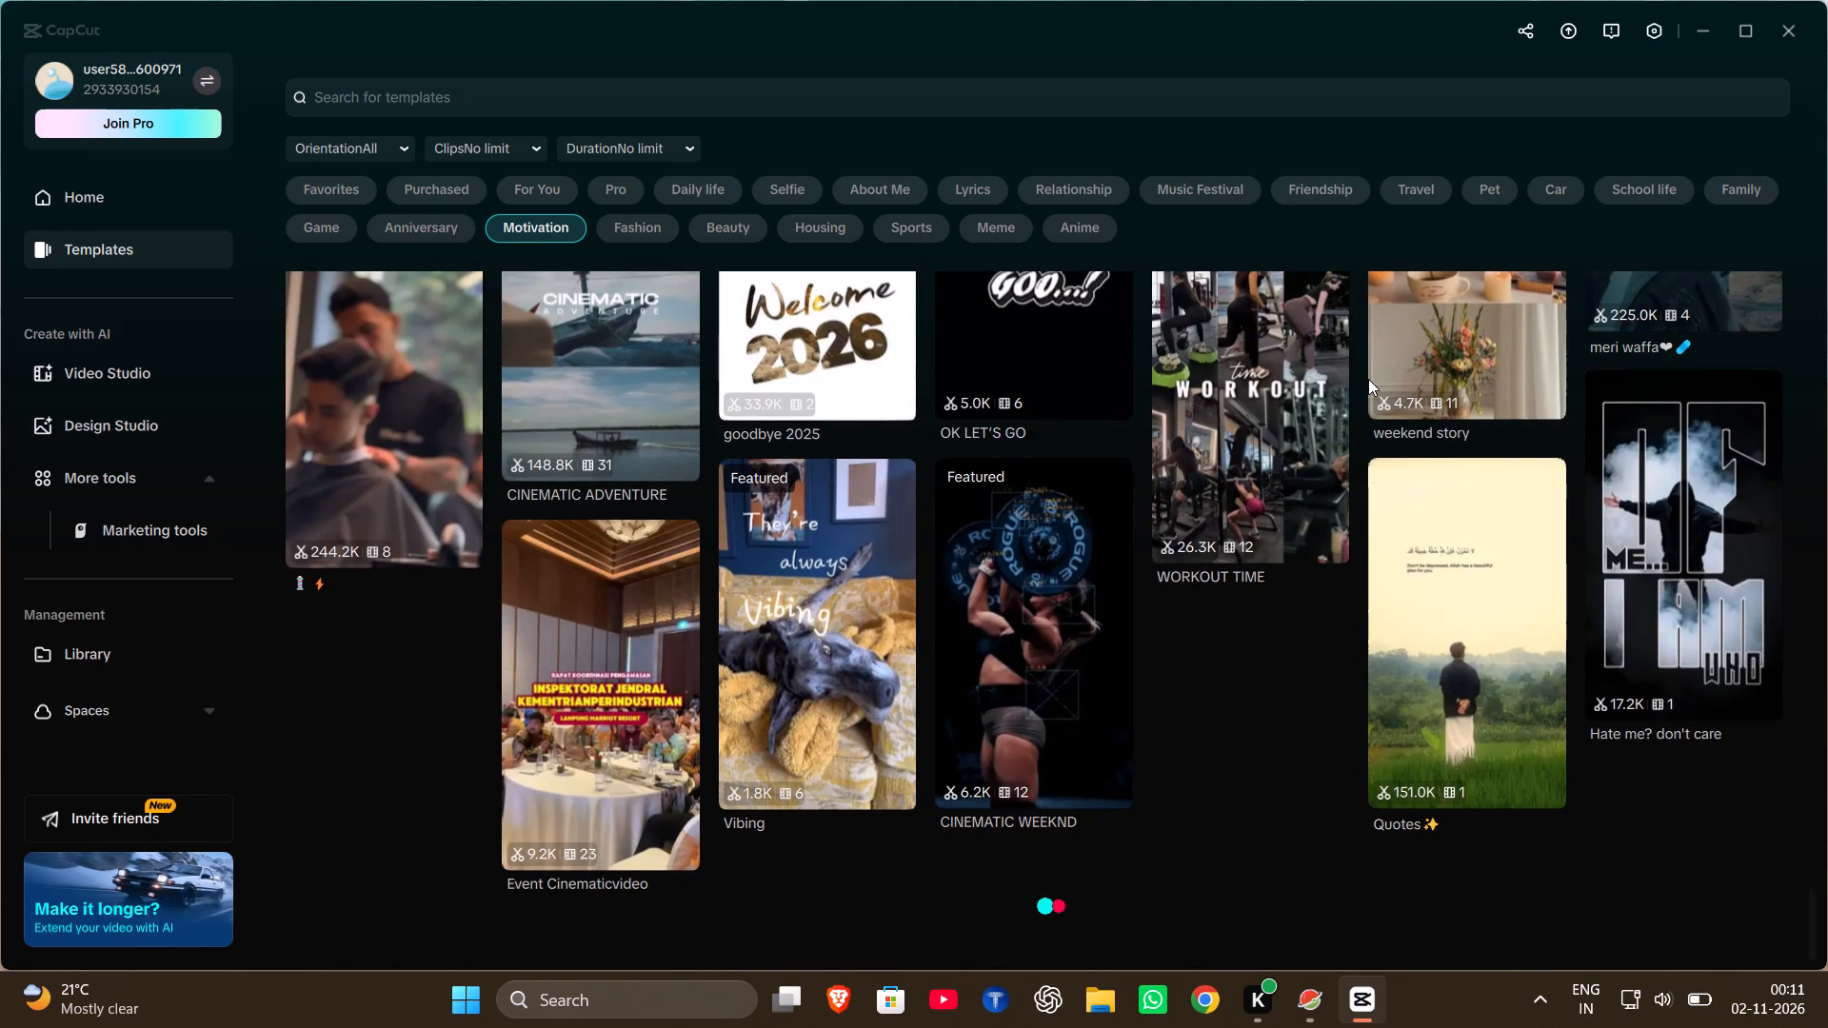
scroll(1368, 379, "down", 1)
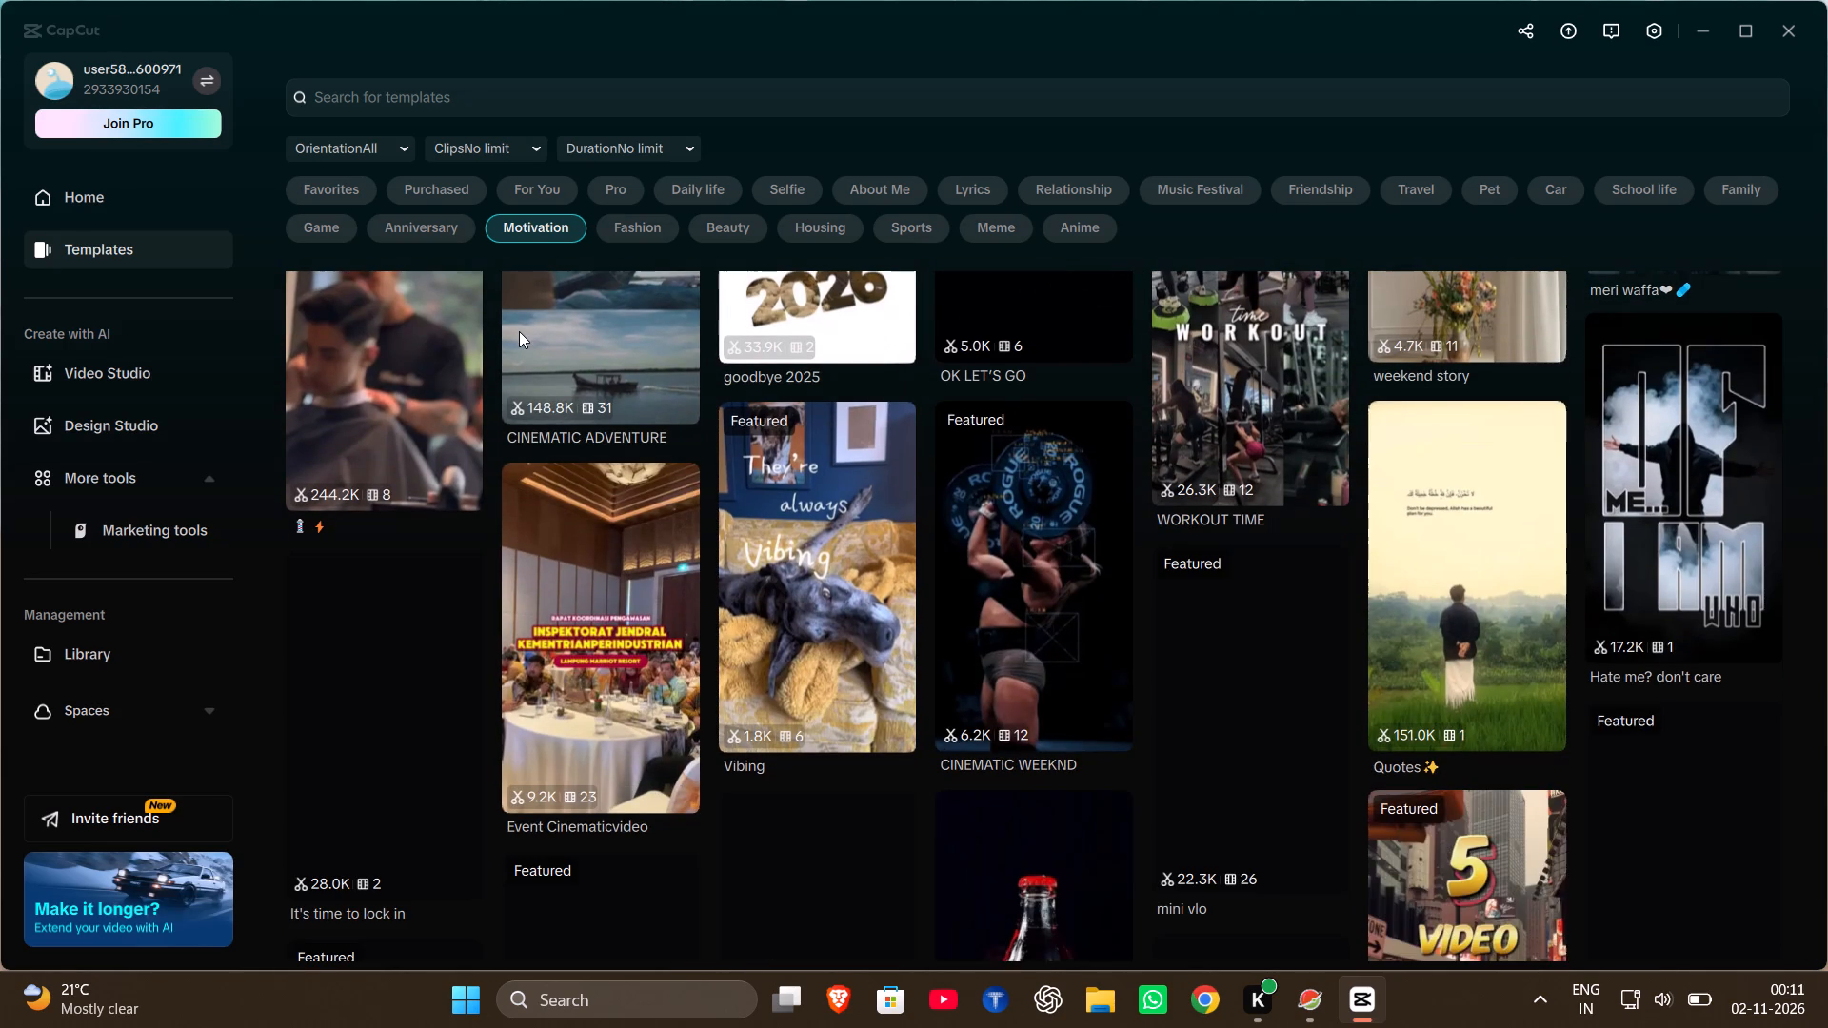
Return to the home page and open the existing project 1028, skipping the relinking of its missing media.
left_click(121, 200)
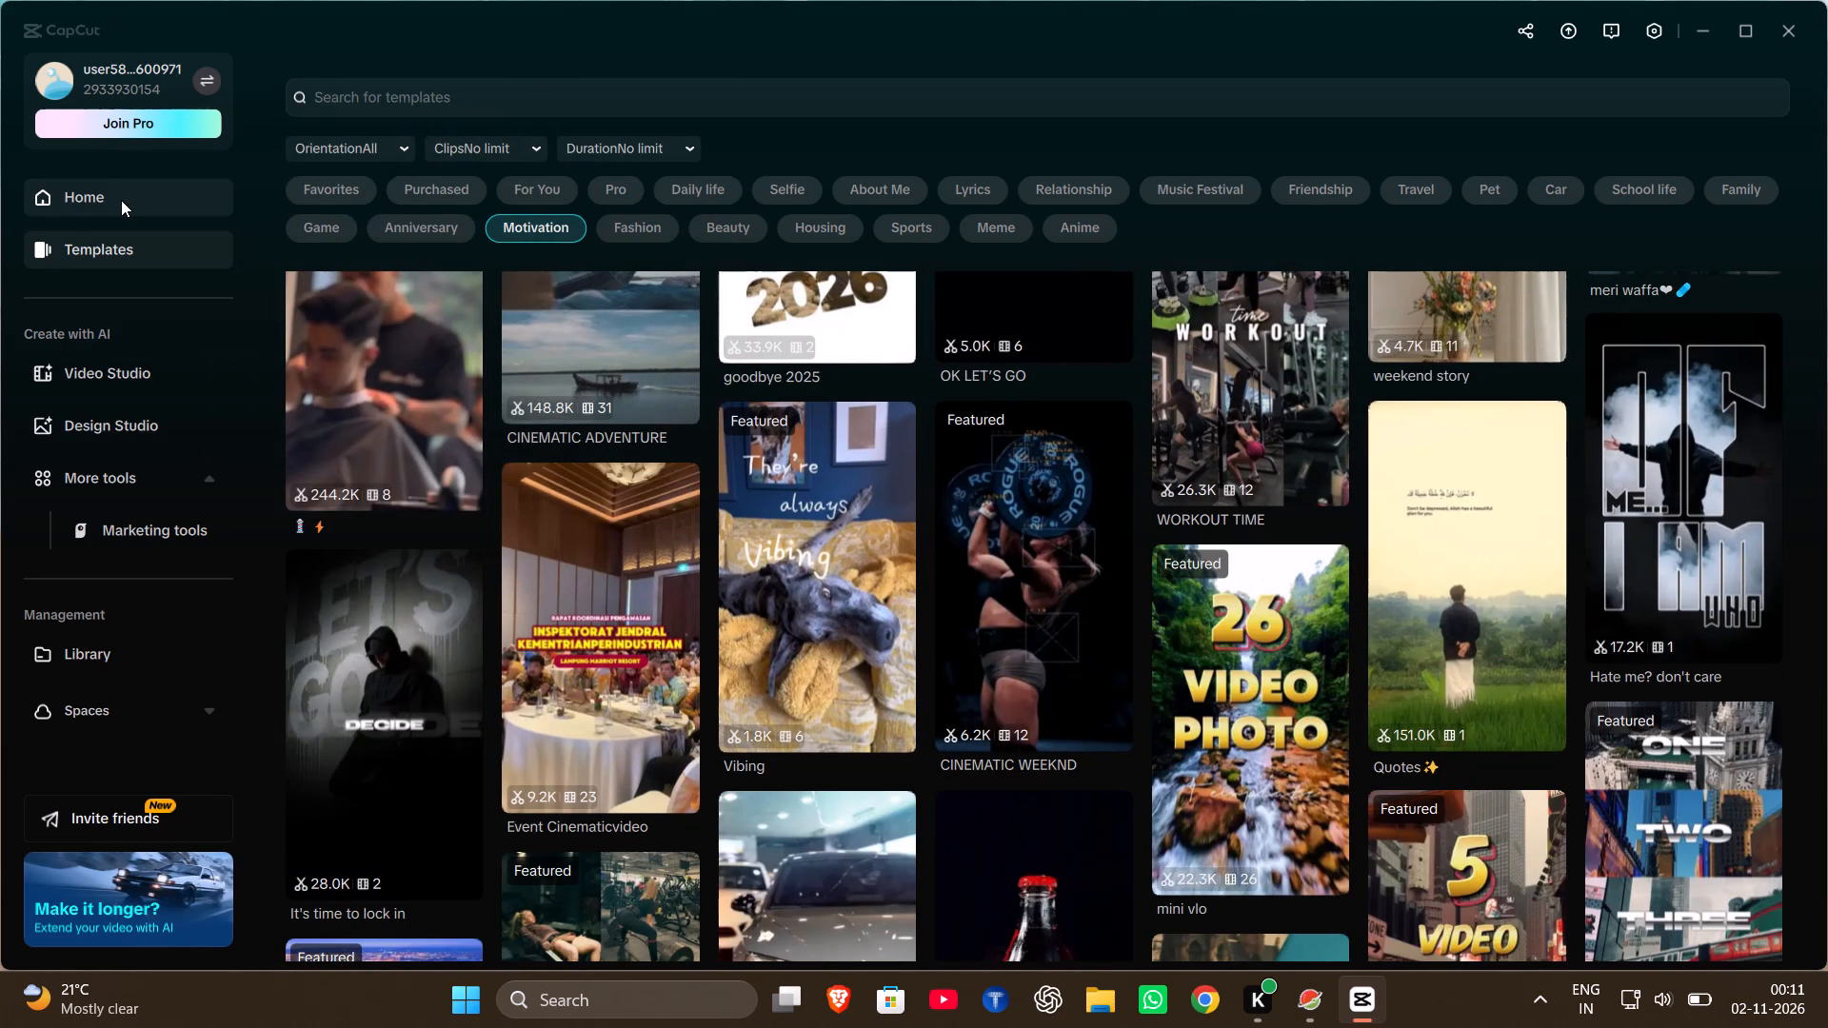
scroll(354, 662, "down", 3)
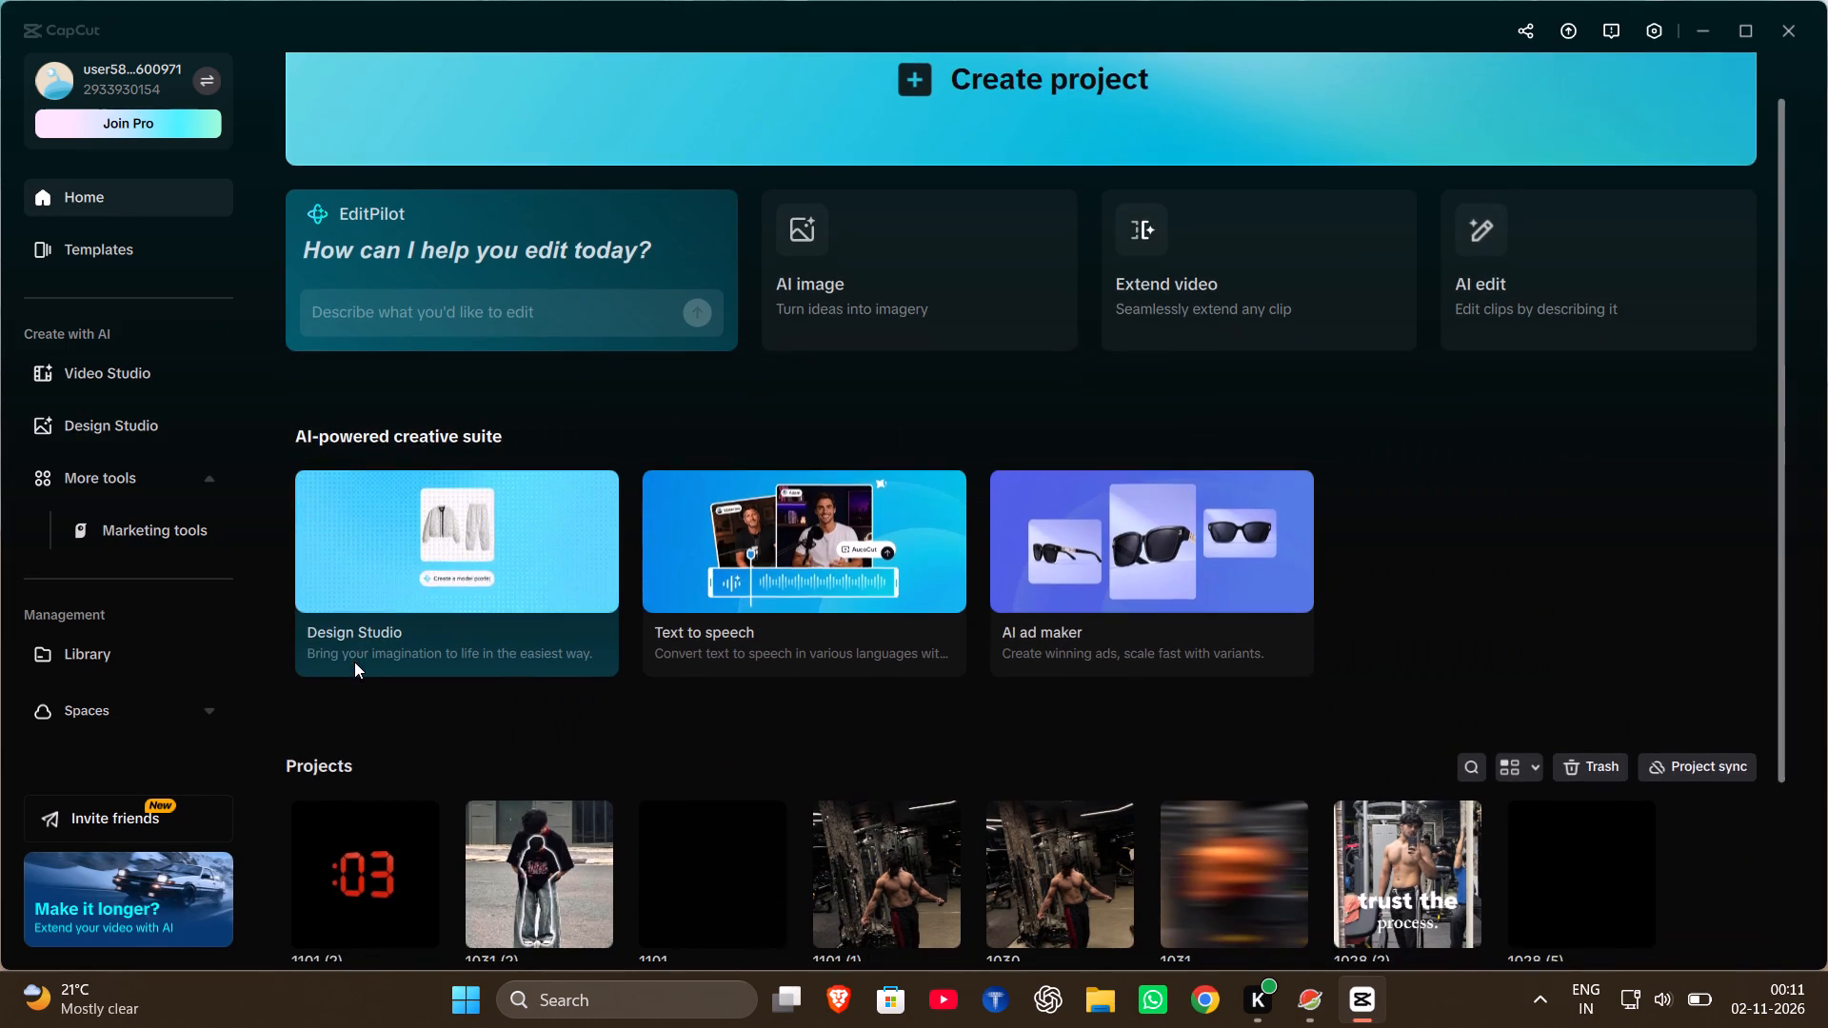
scroll(354, 662, "down", 3)
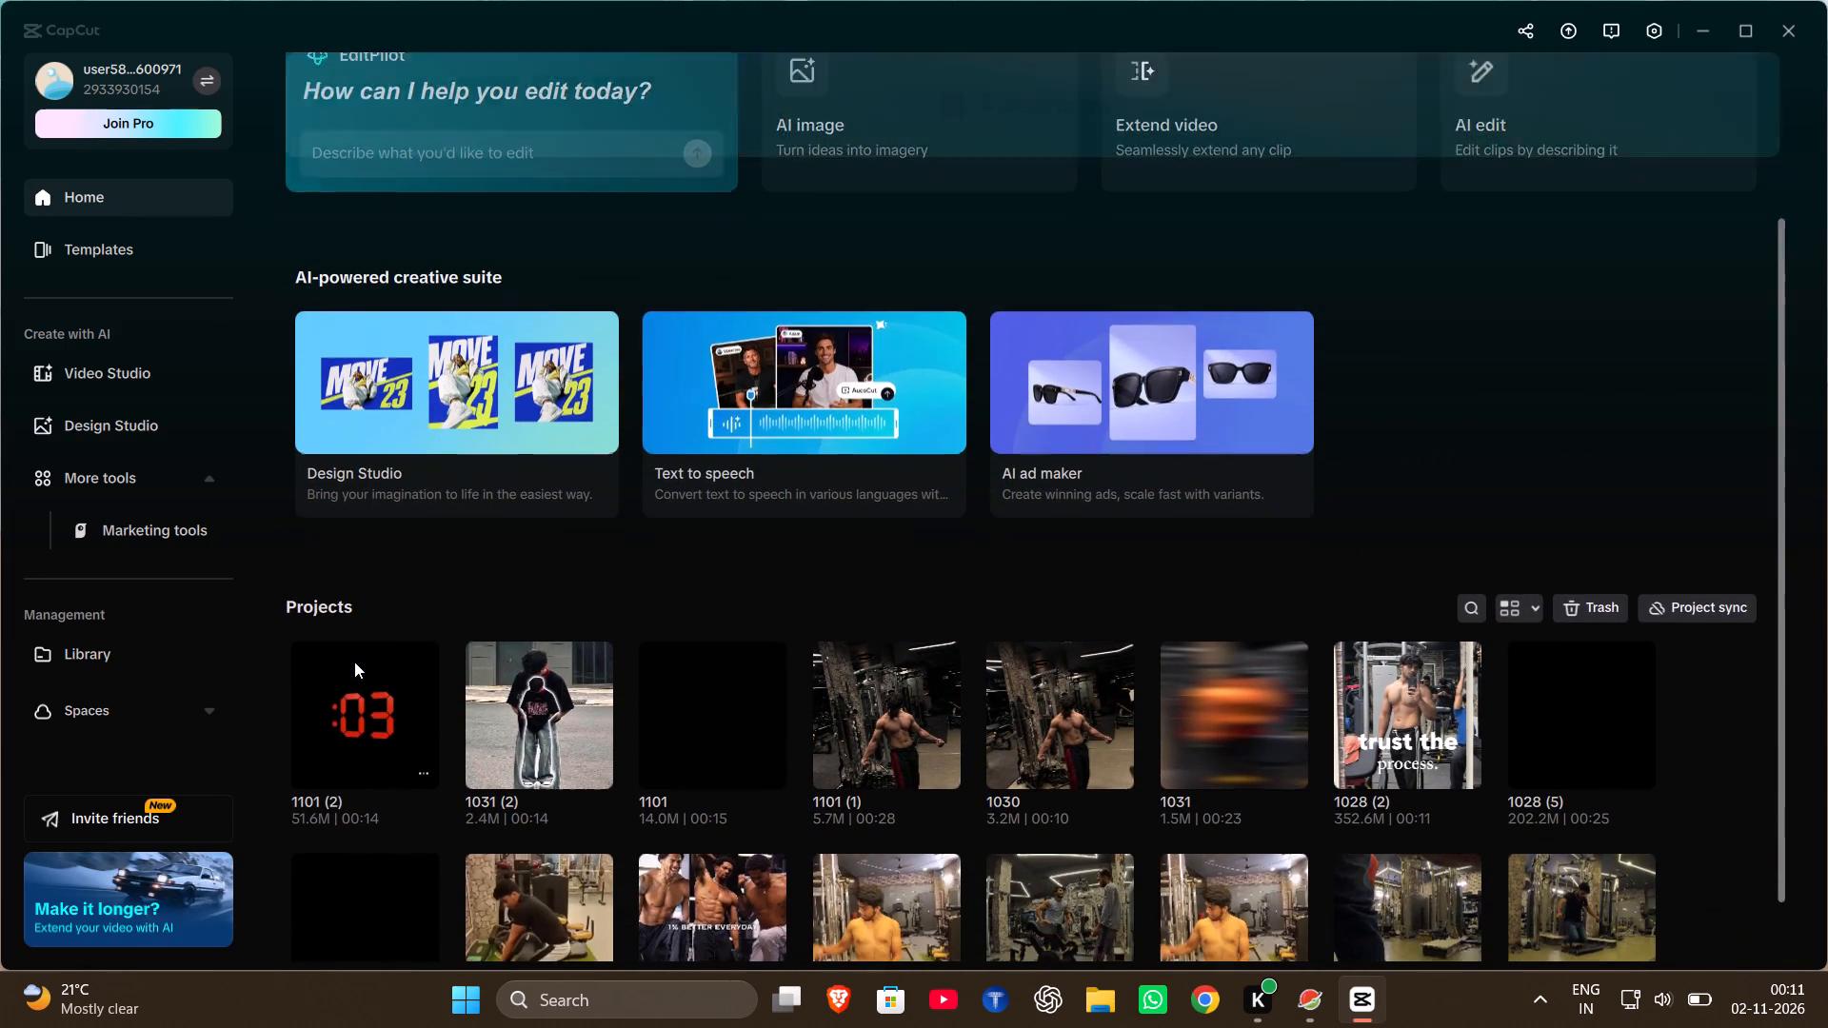
scroll(354, 662, "down", 5)
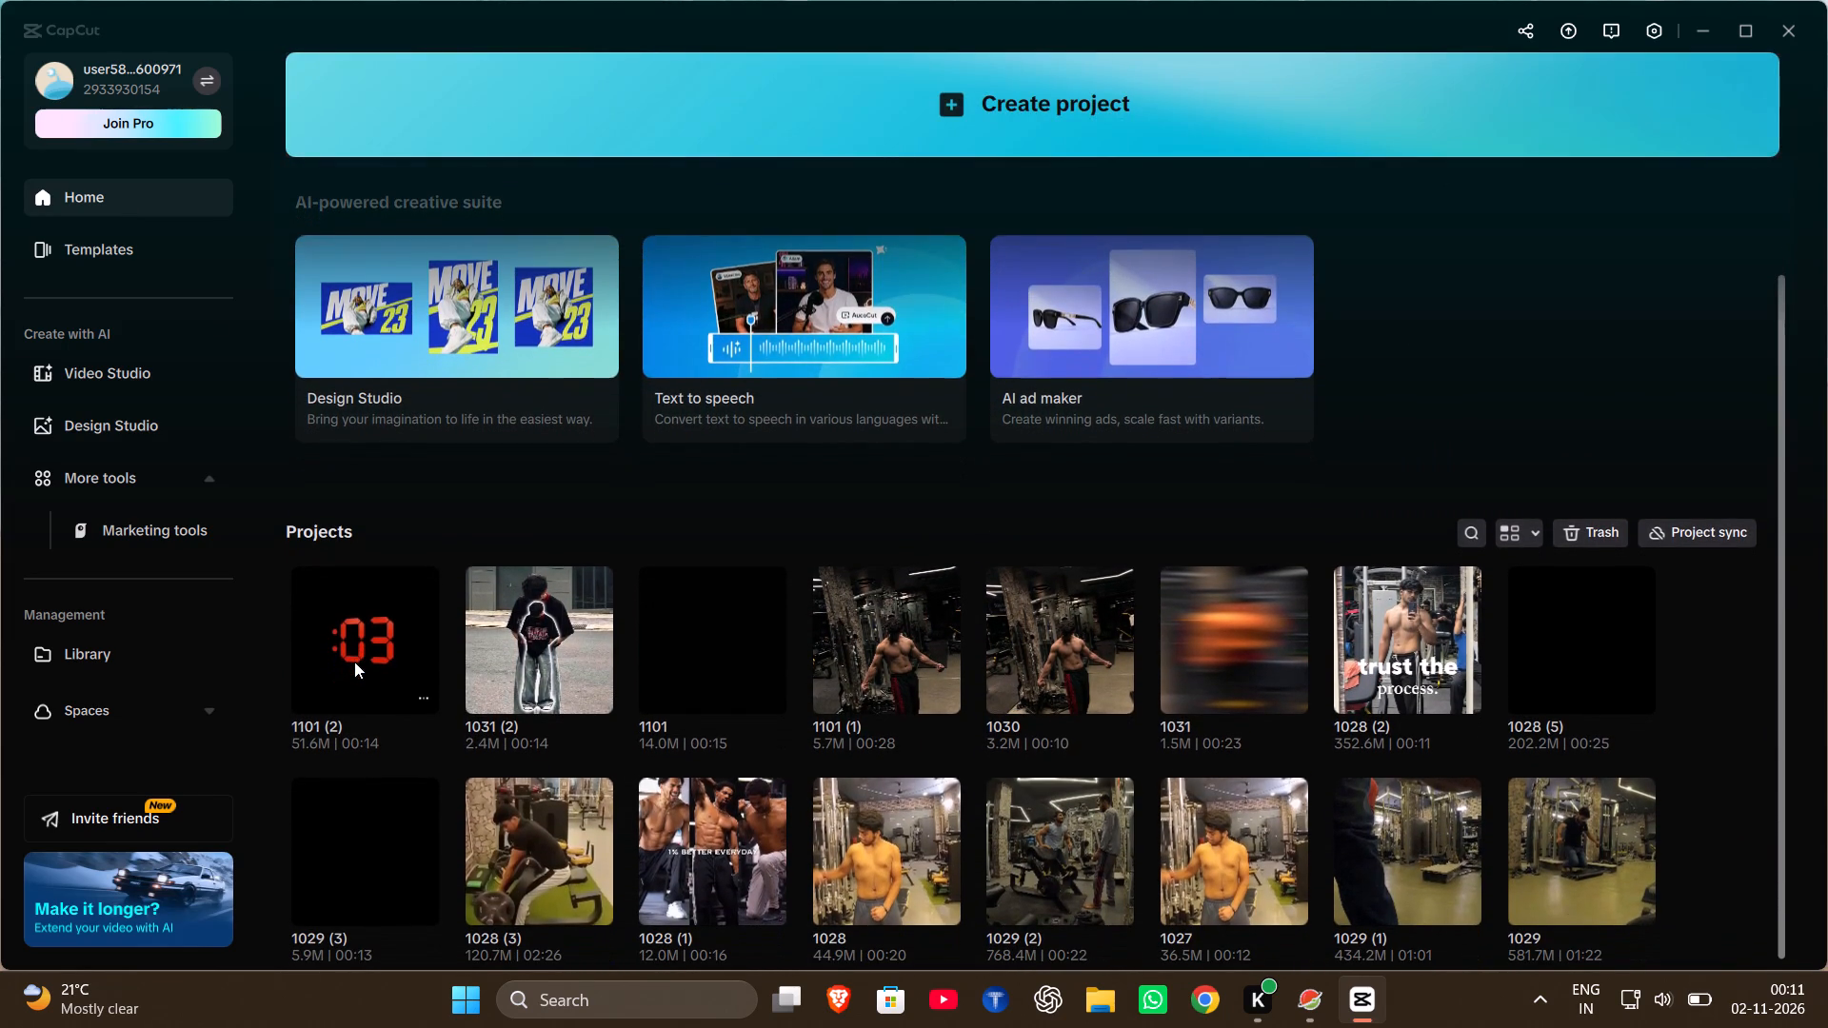
scroll(354, 662, "down", 1)
left_click(934, 887)
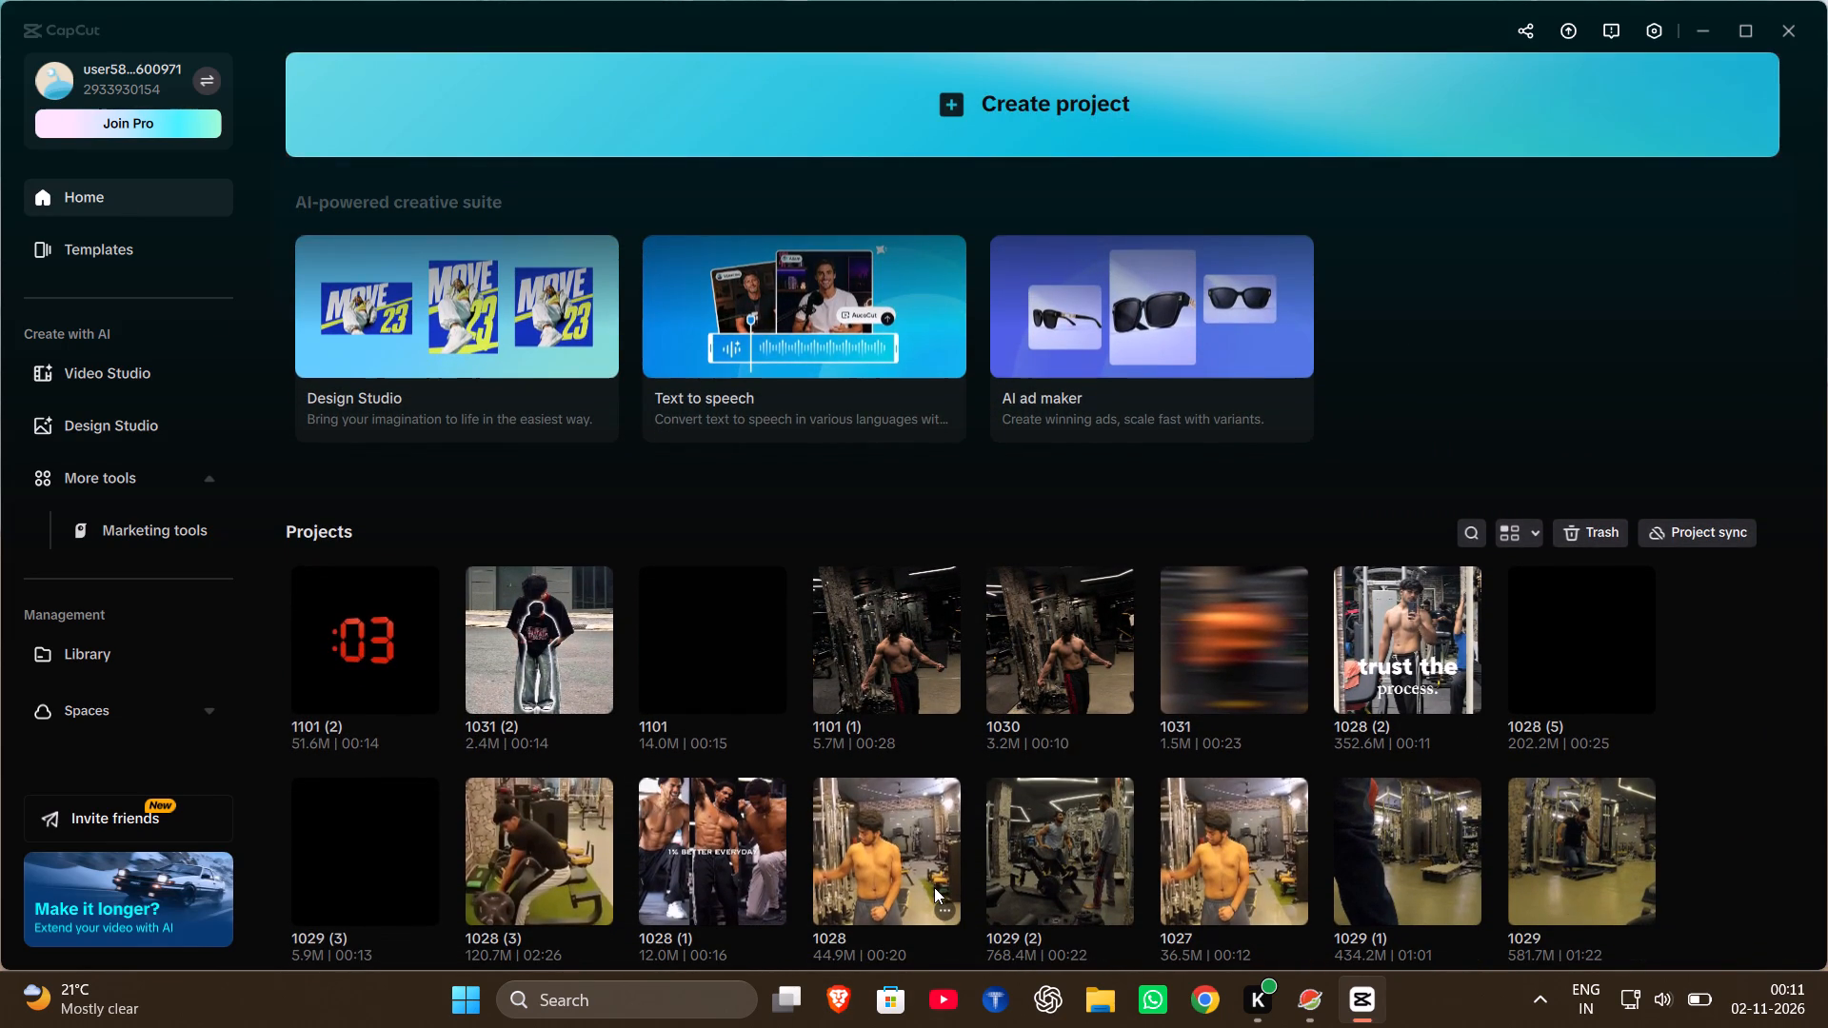
double_click(934, 887)
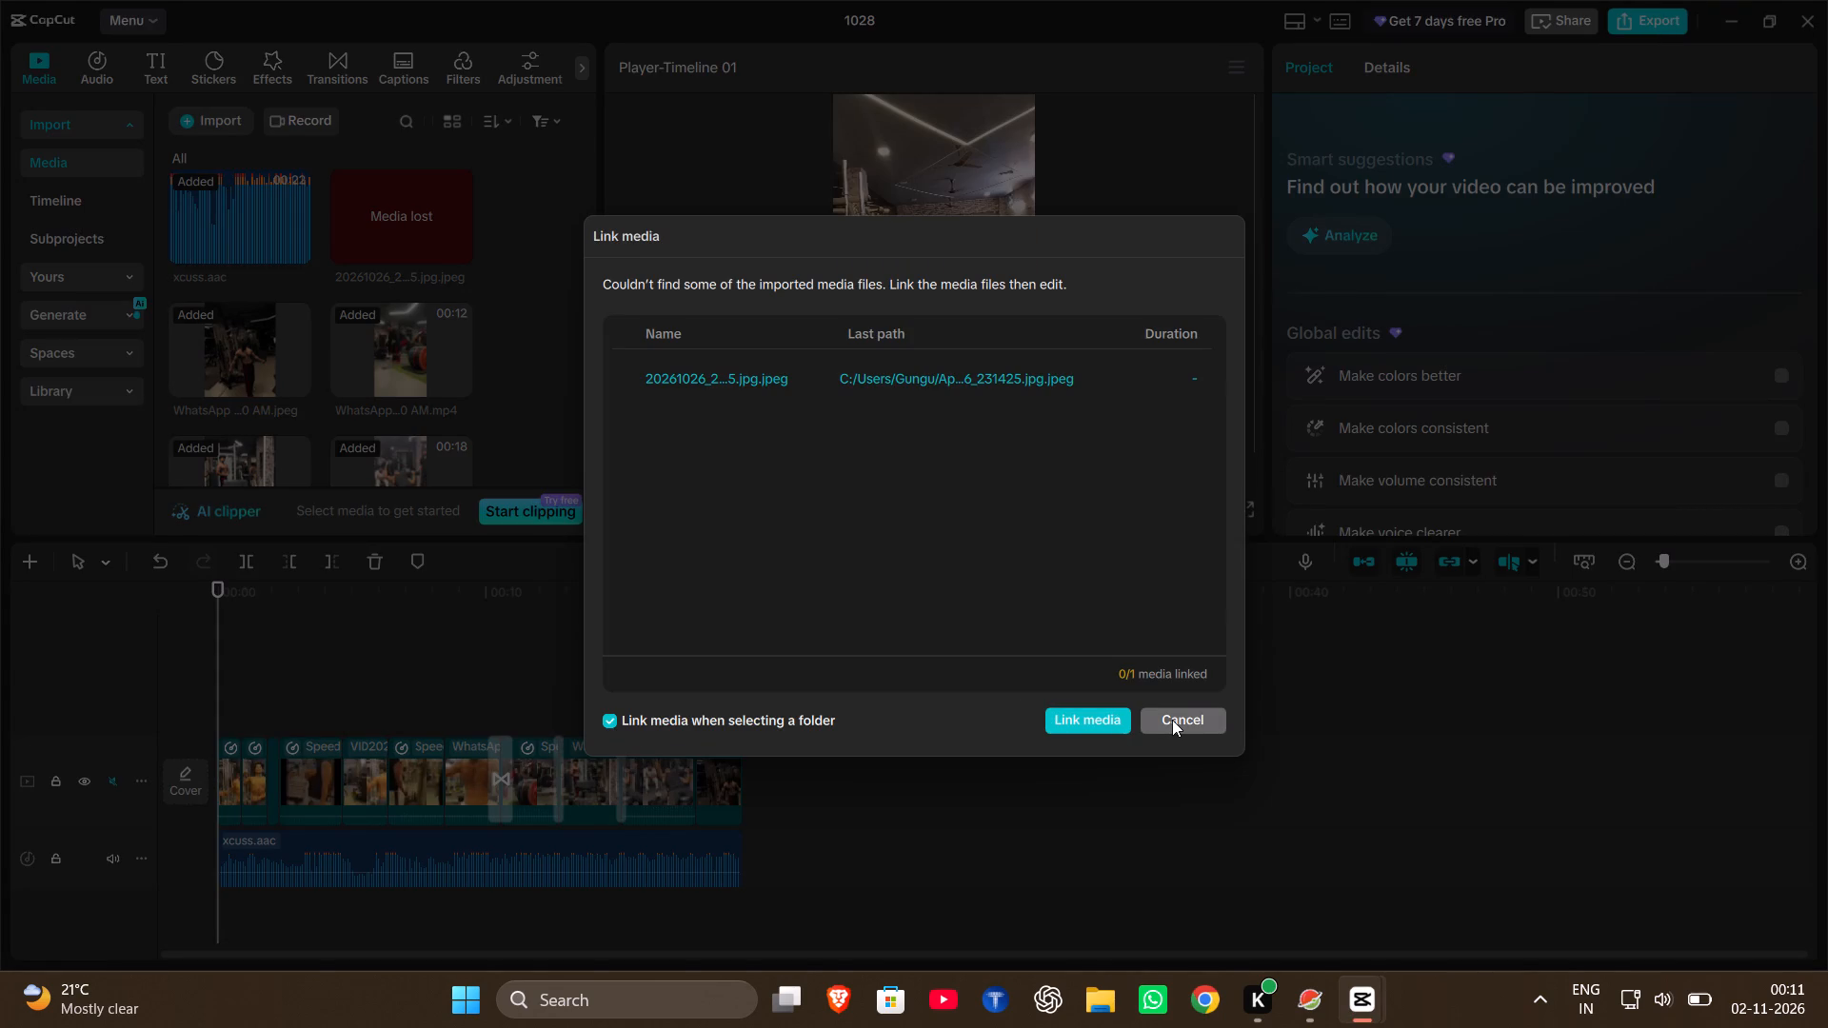
left_click(1172, 720)
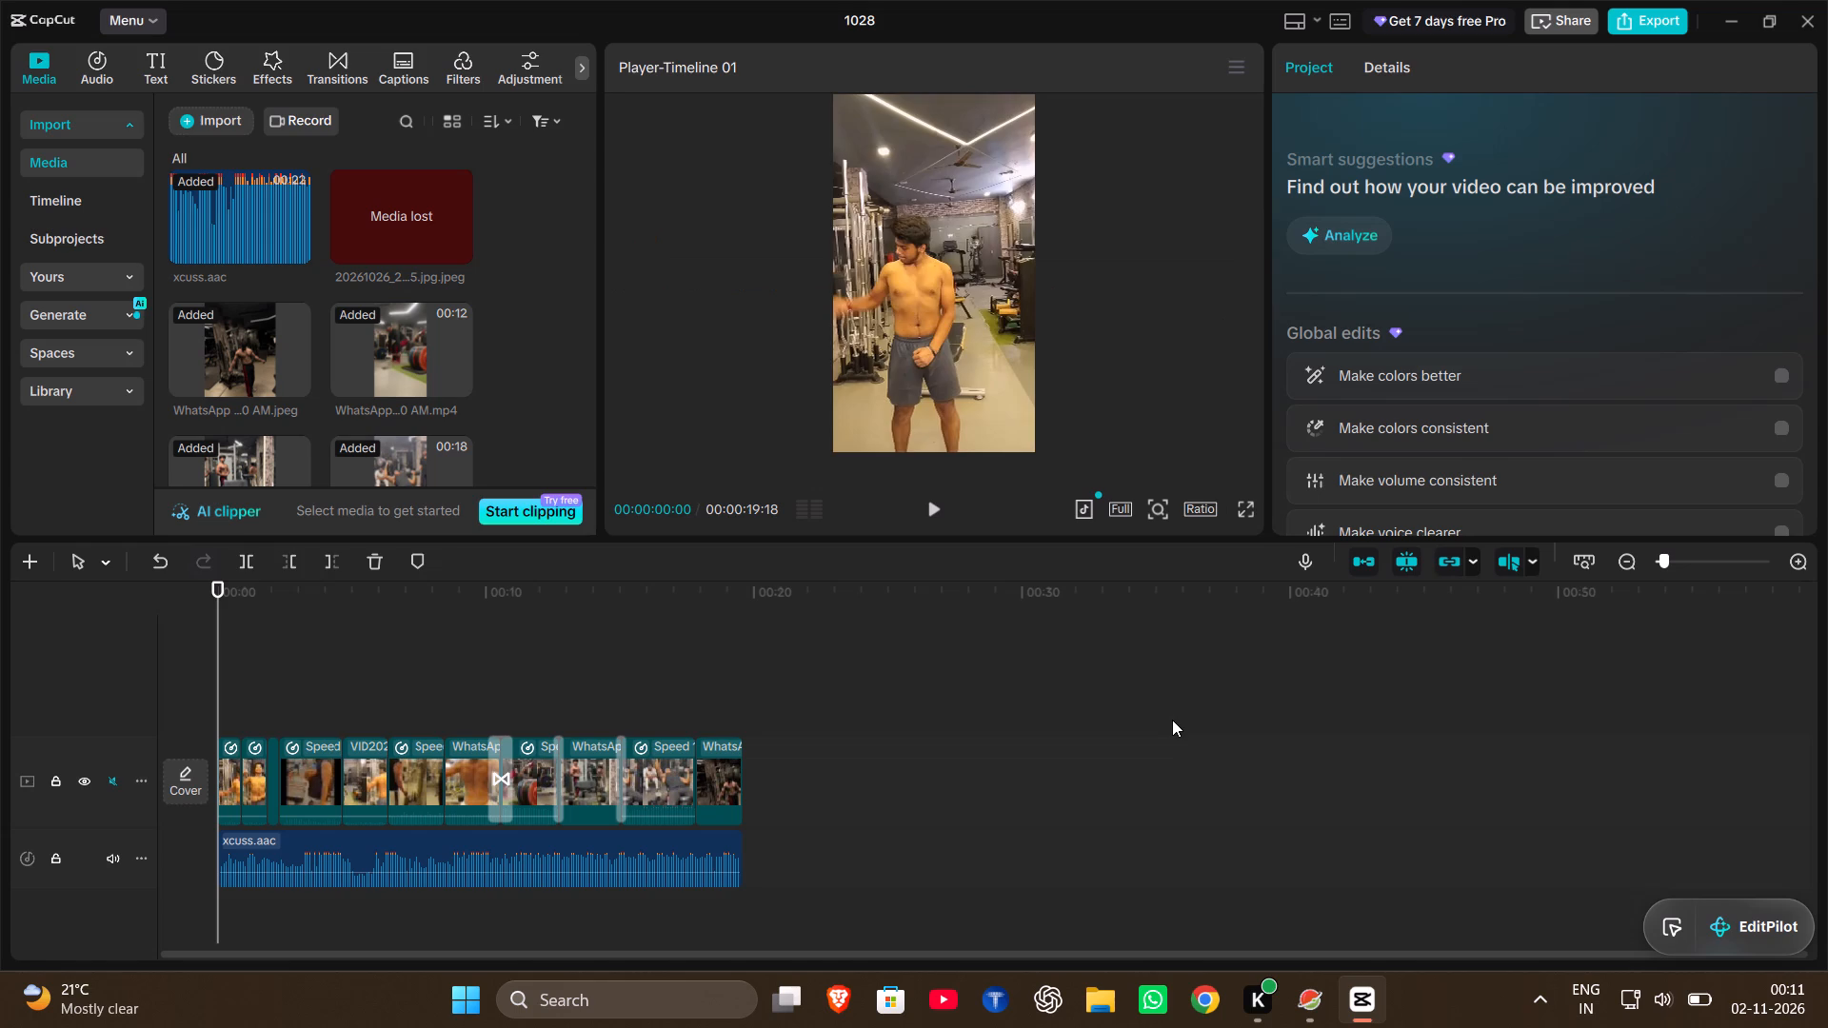
Play the 1028 project's timeline from the beginning to review the edit.
left_click(222, 661)
key("space")
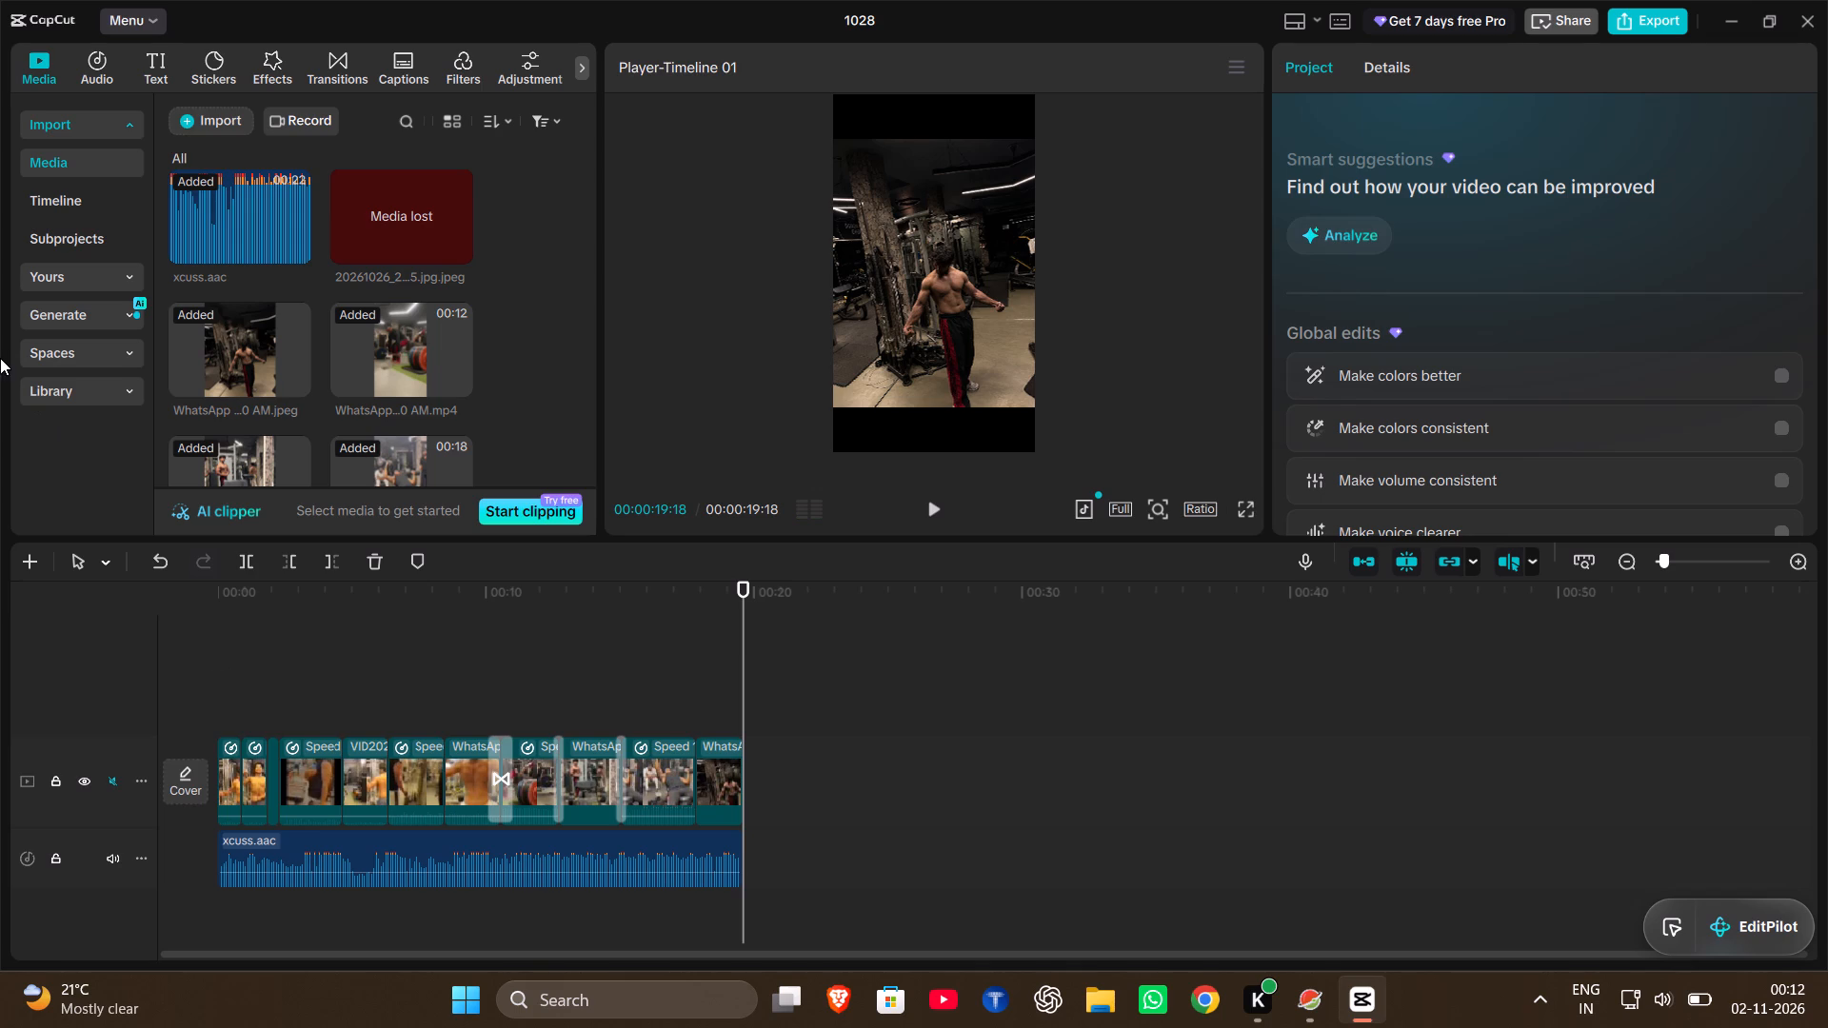
Look through the project's imported media for clips that could be added to the edit.
scroll(287, 330, "down", 2)
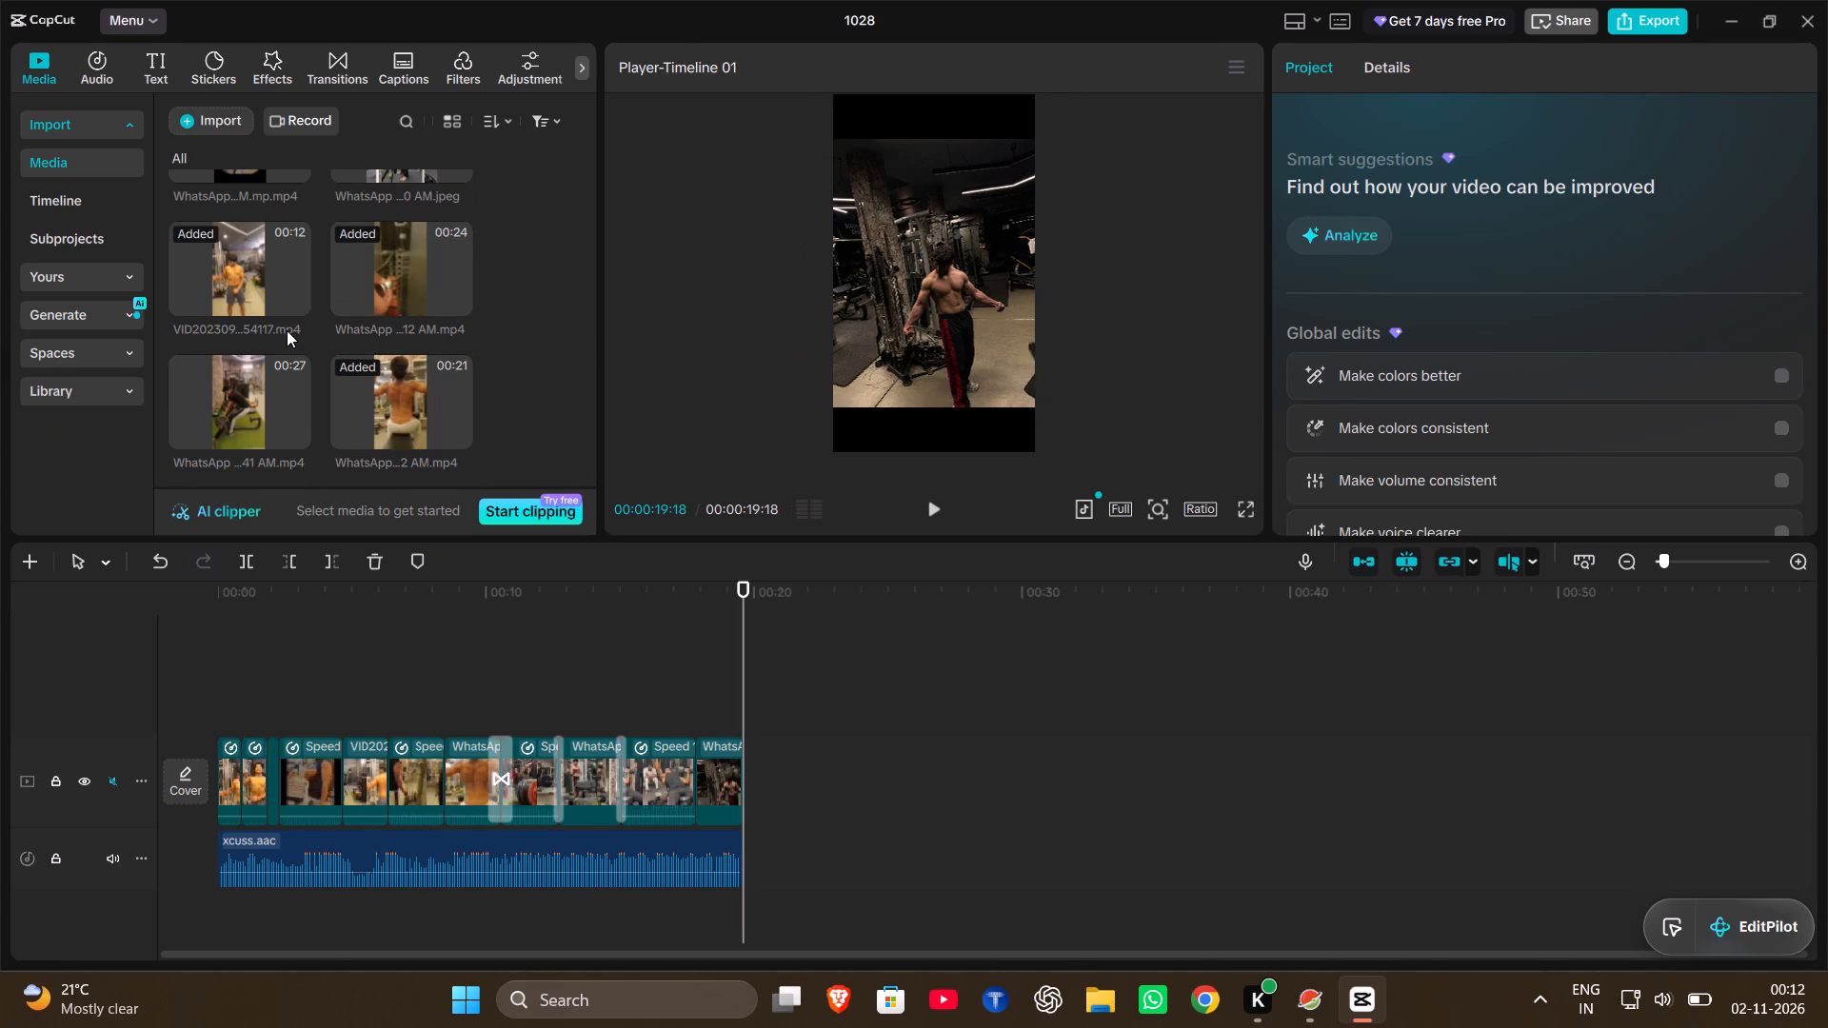
scroll(287, 330, "up", 3)
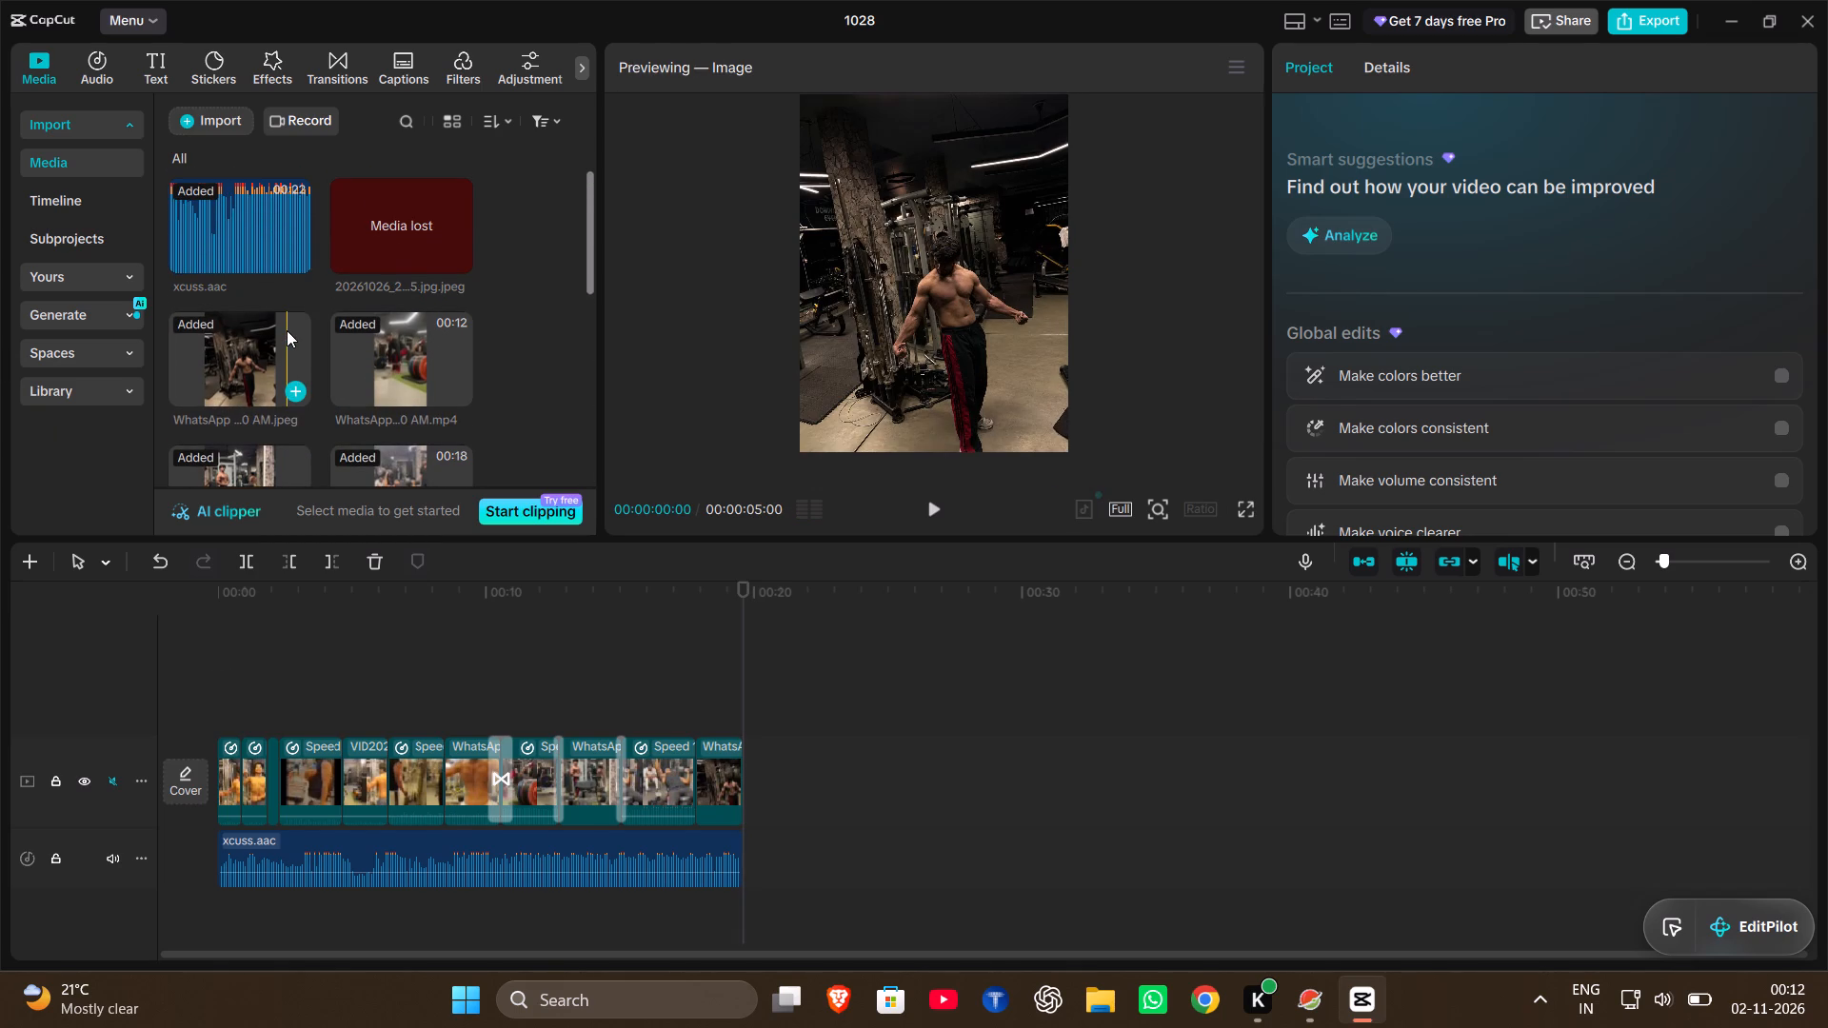
scroll(287, 330, "down", 1)
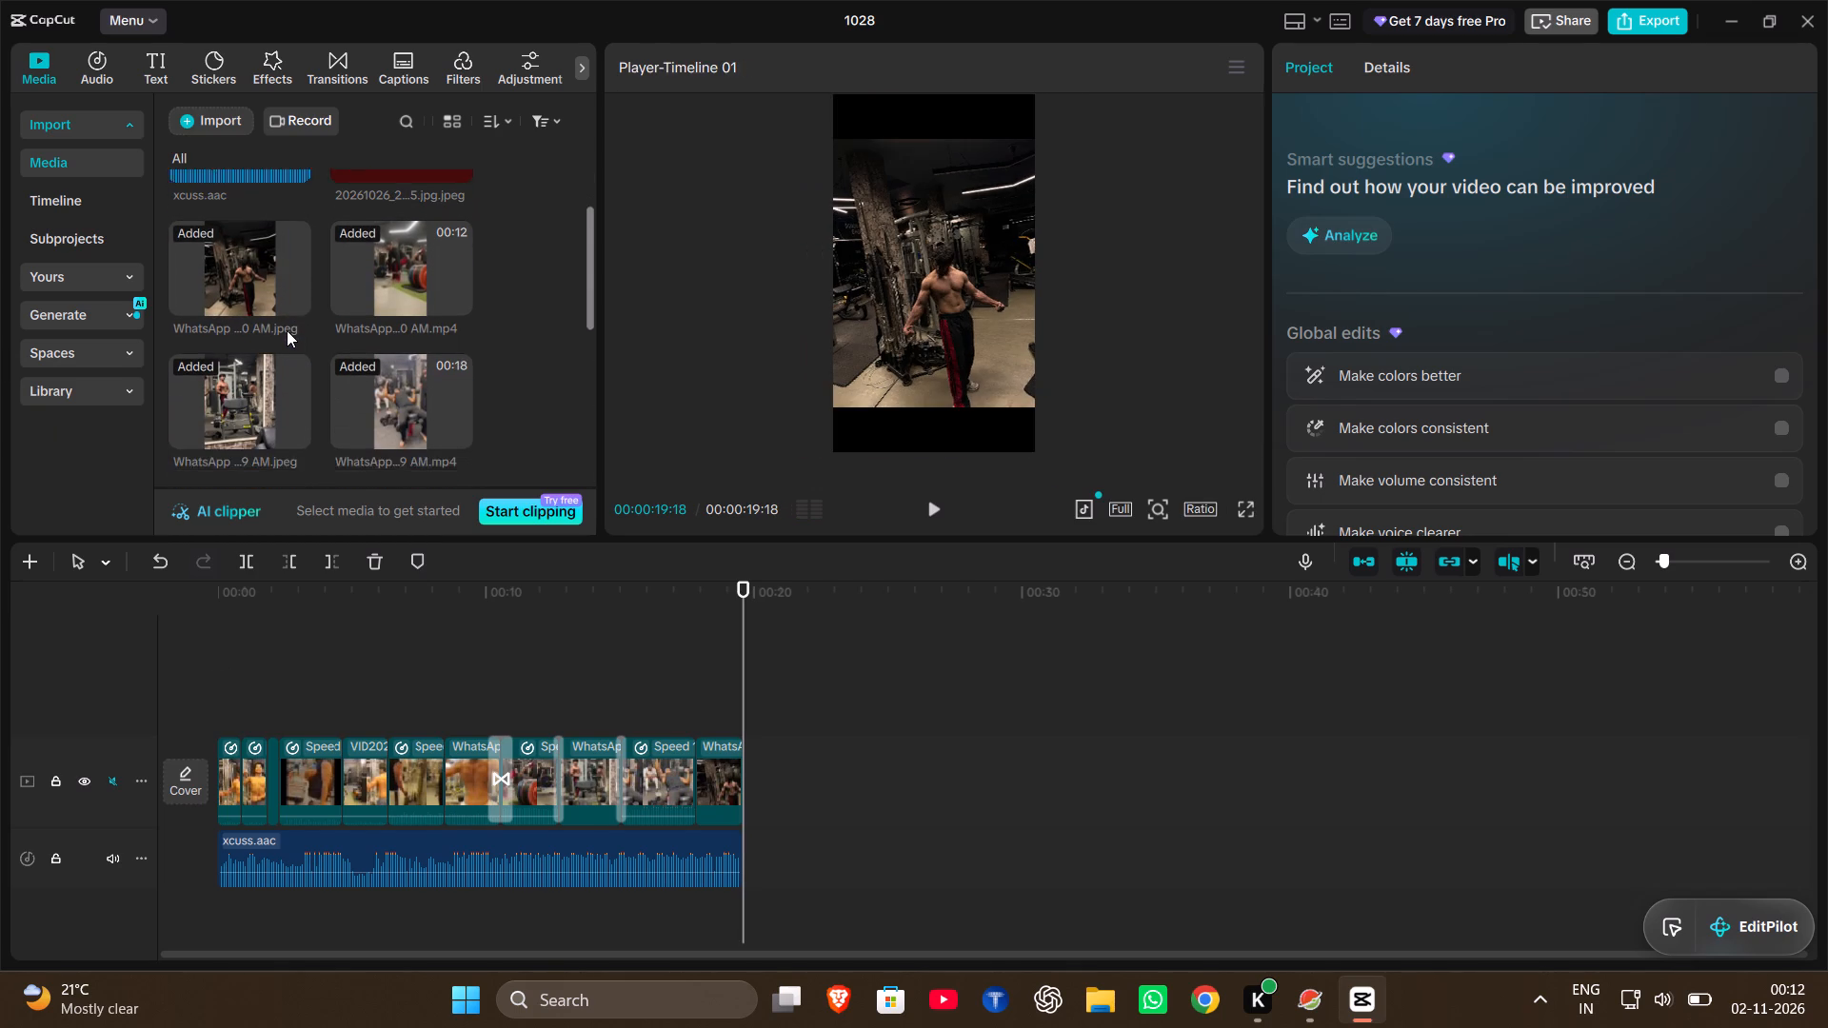
scroll(287, 330, "down", 5)
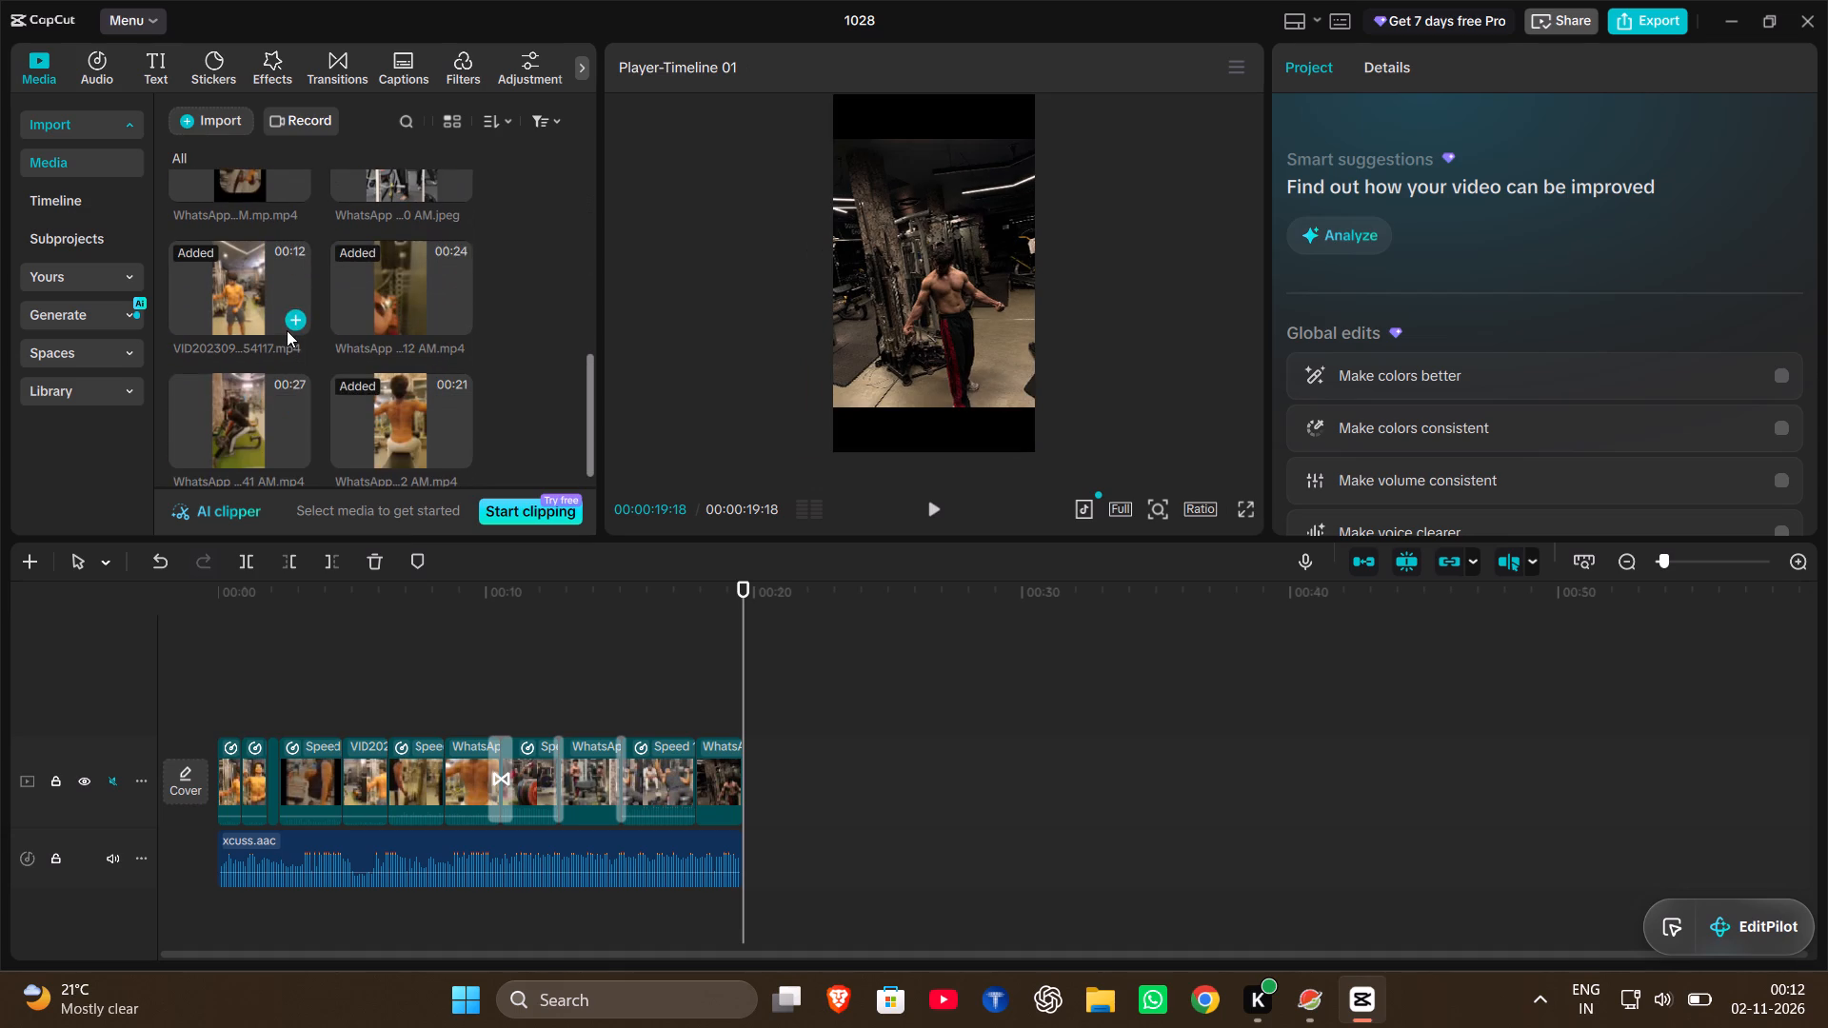
scroll(287, 330, "down", 1)
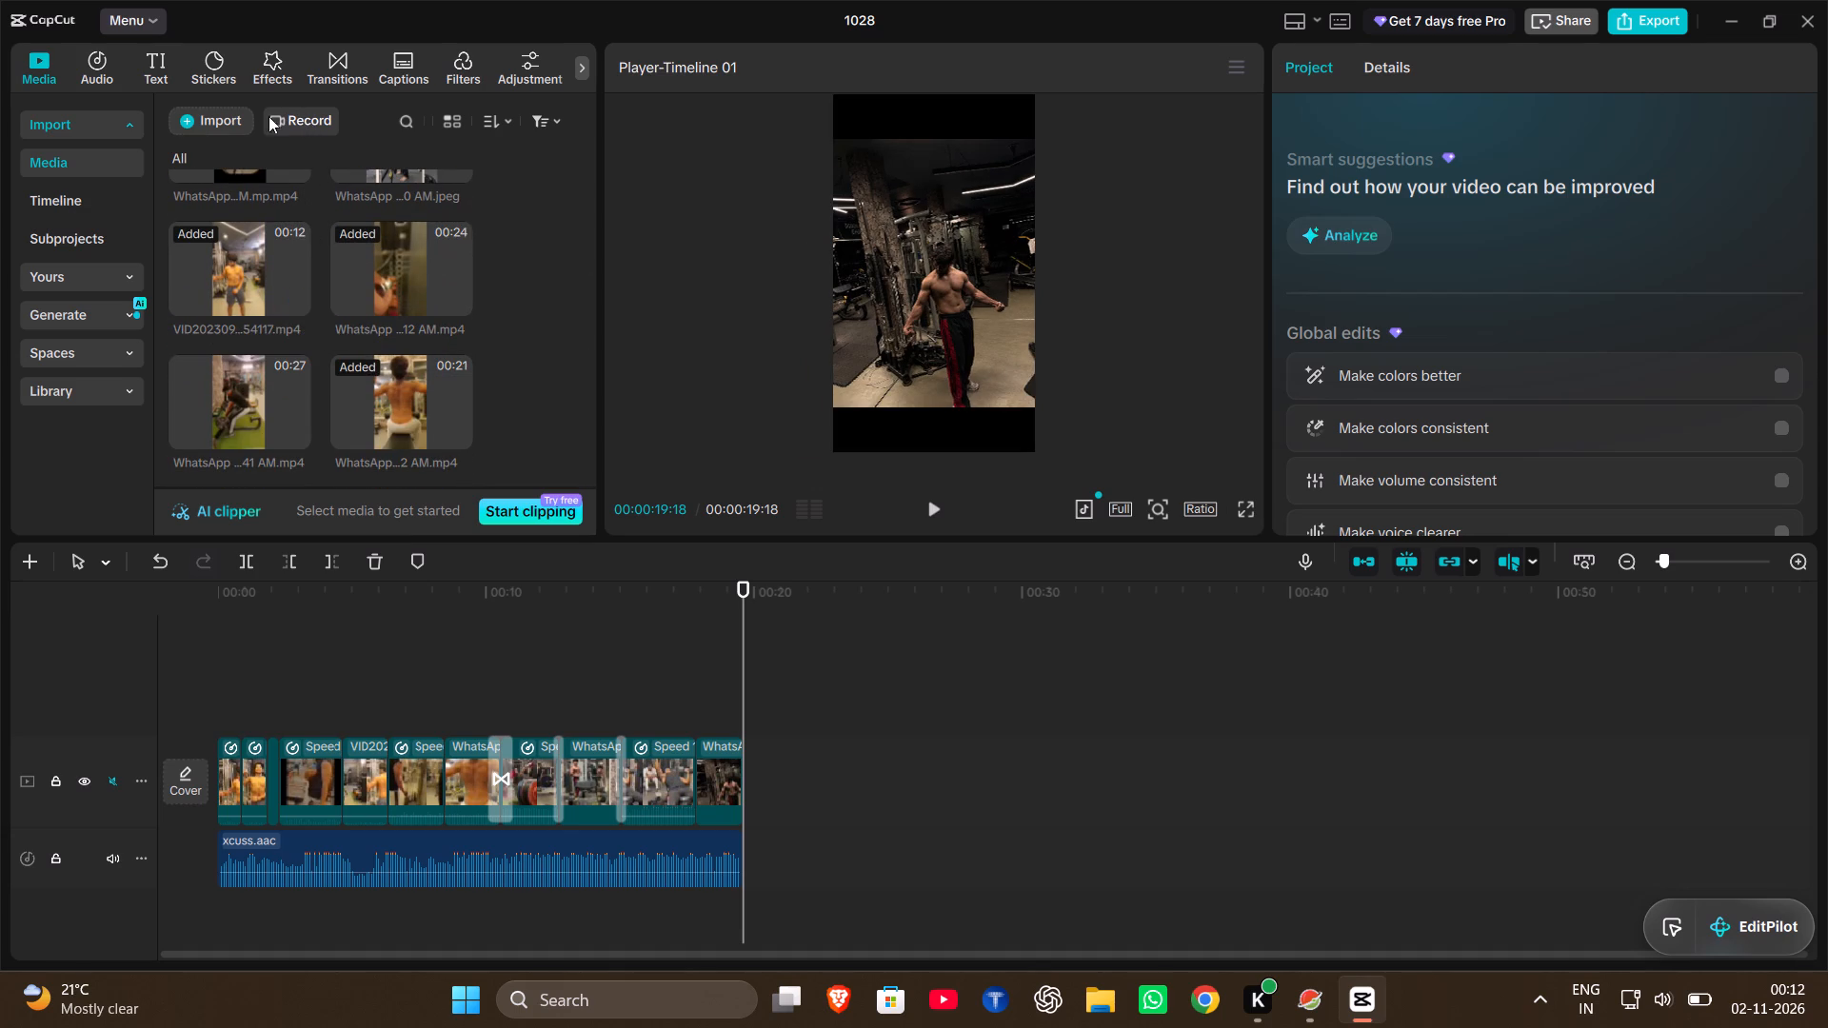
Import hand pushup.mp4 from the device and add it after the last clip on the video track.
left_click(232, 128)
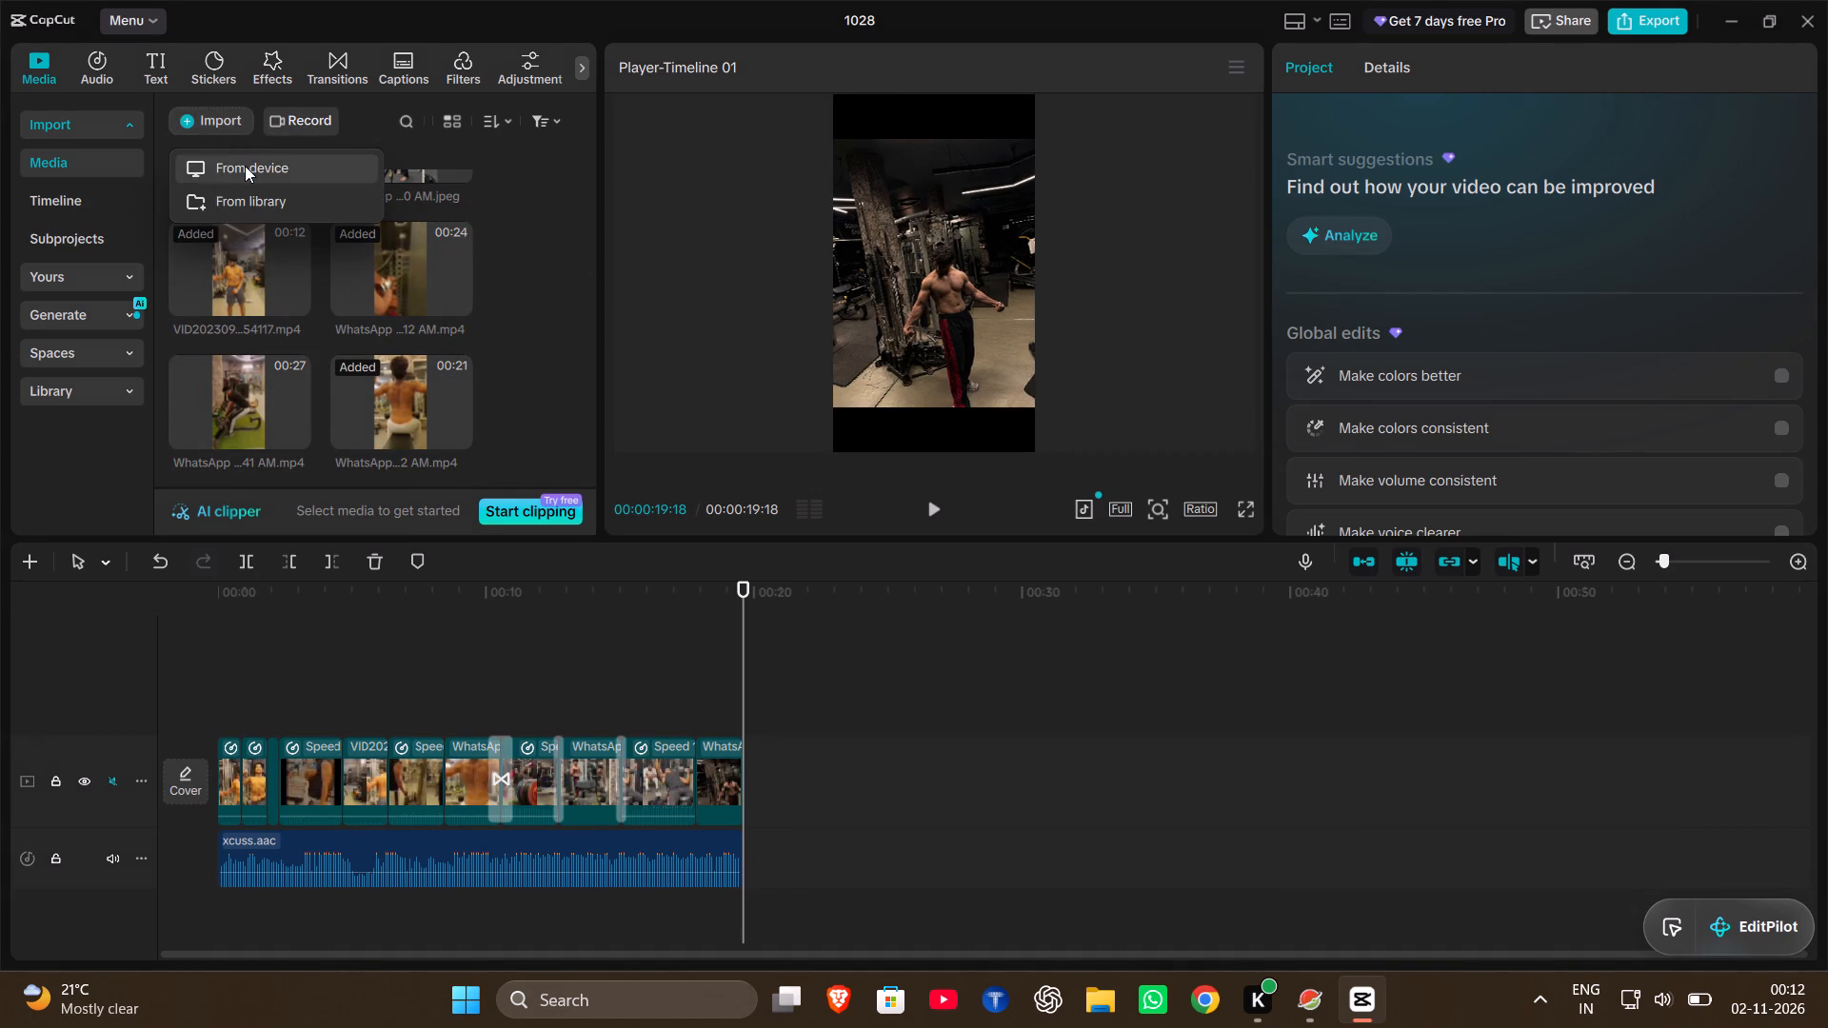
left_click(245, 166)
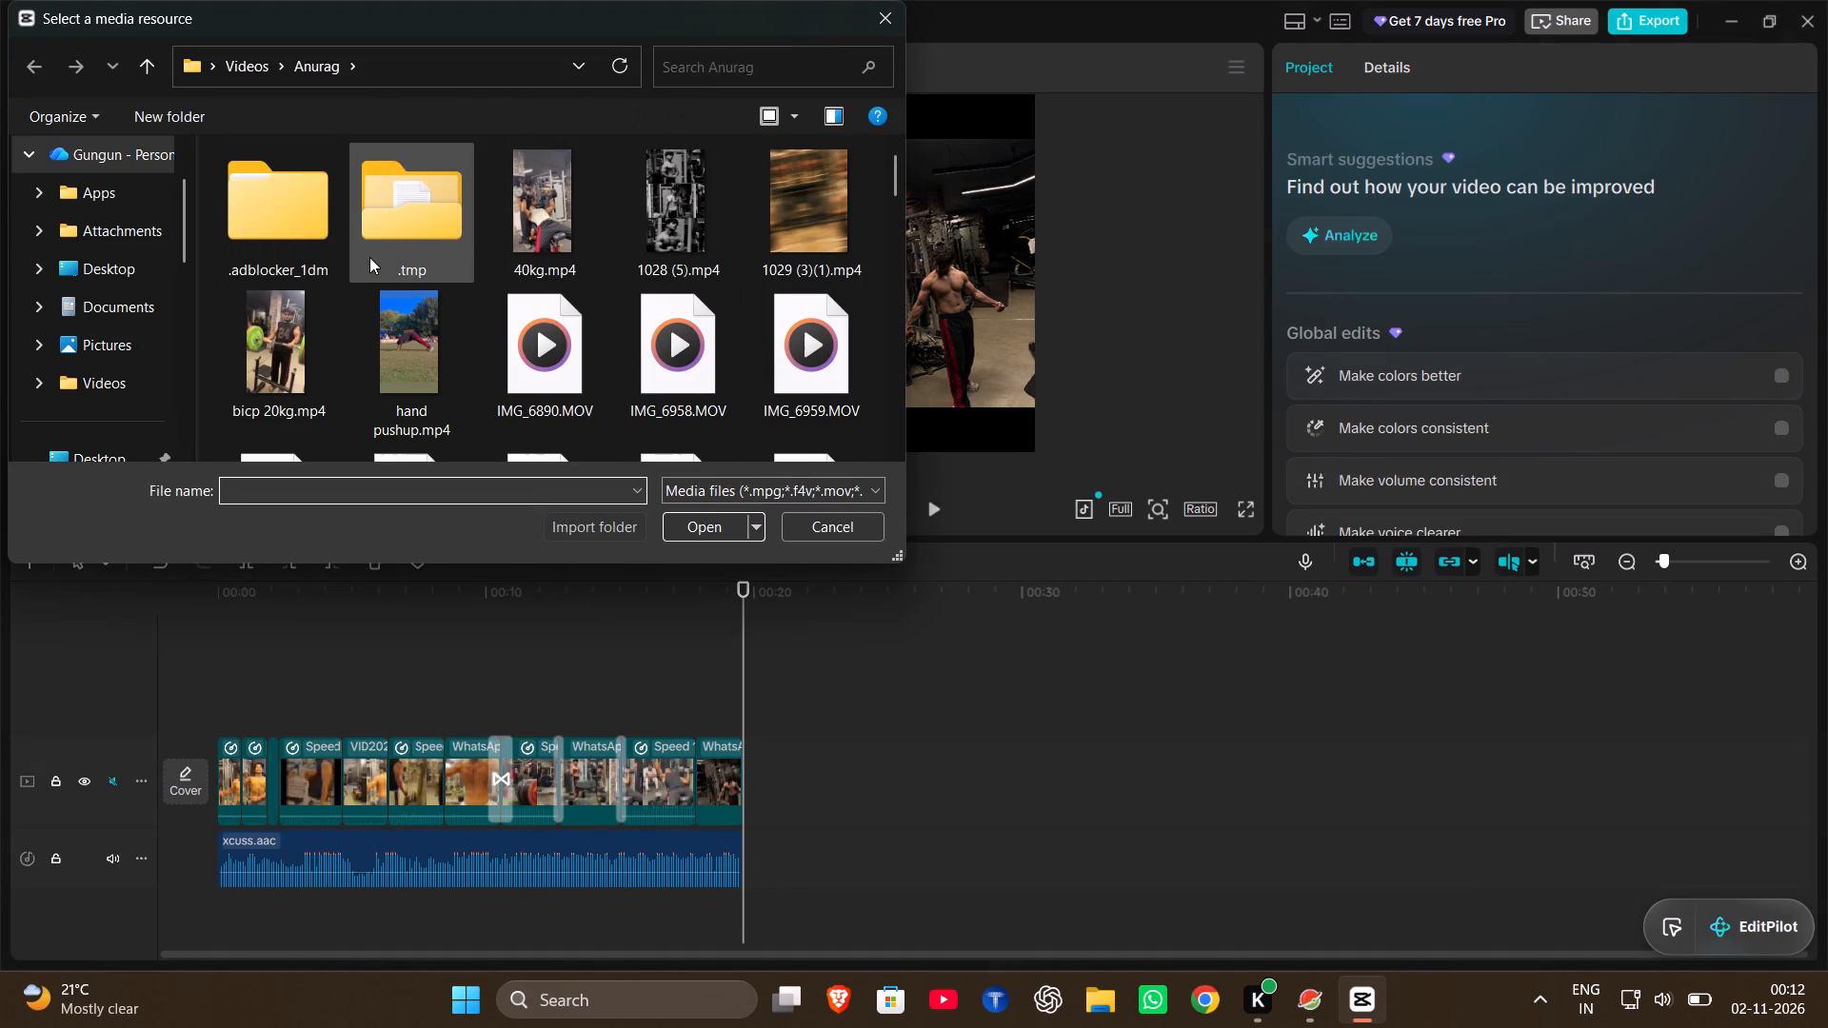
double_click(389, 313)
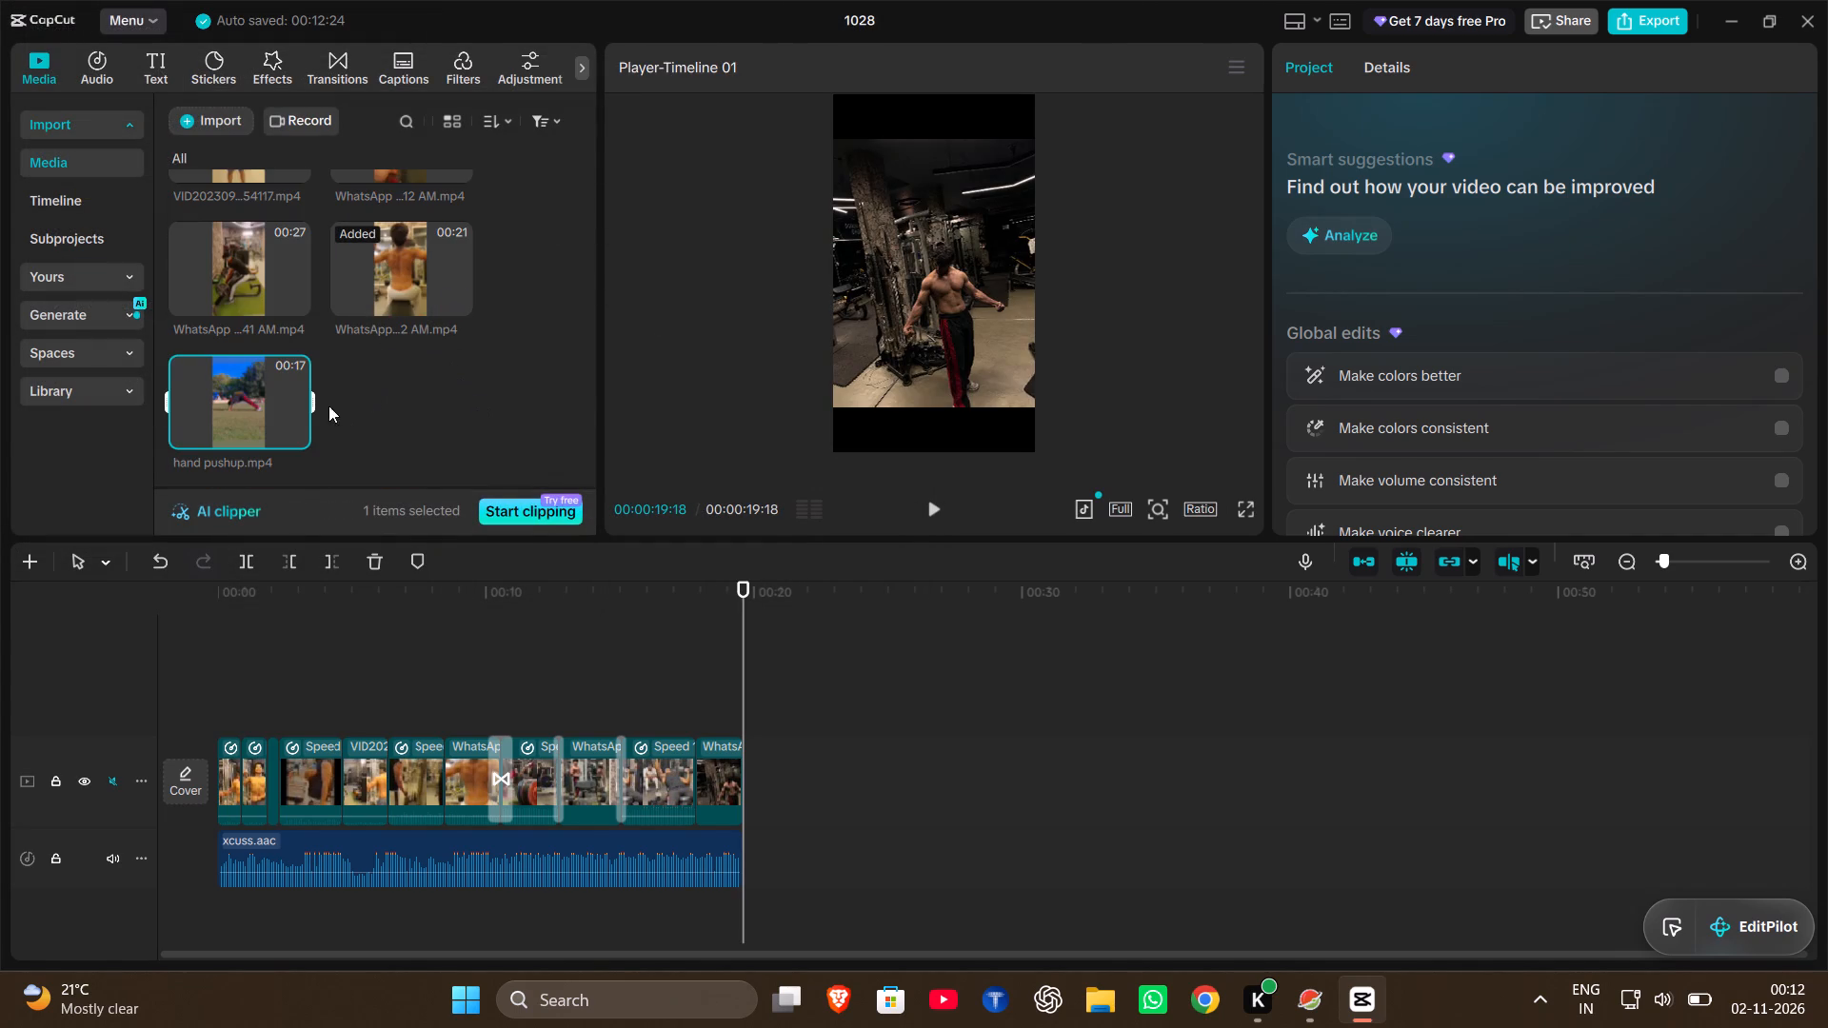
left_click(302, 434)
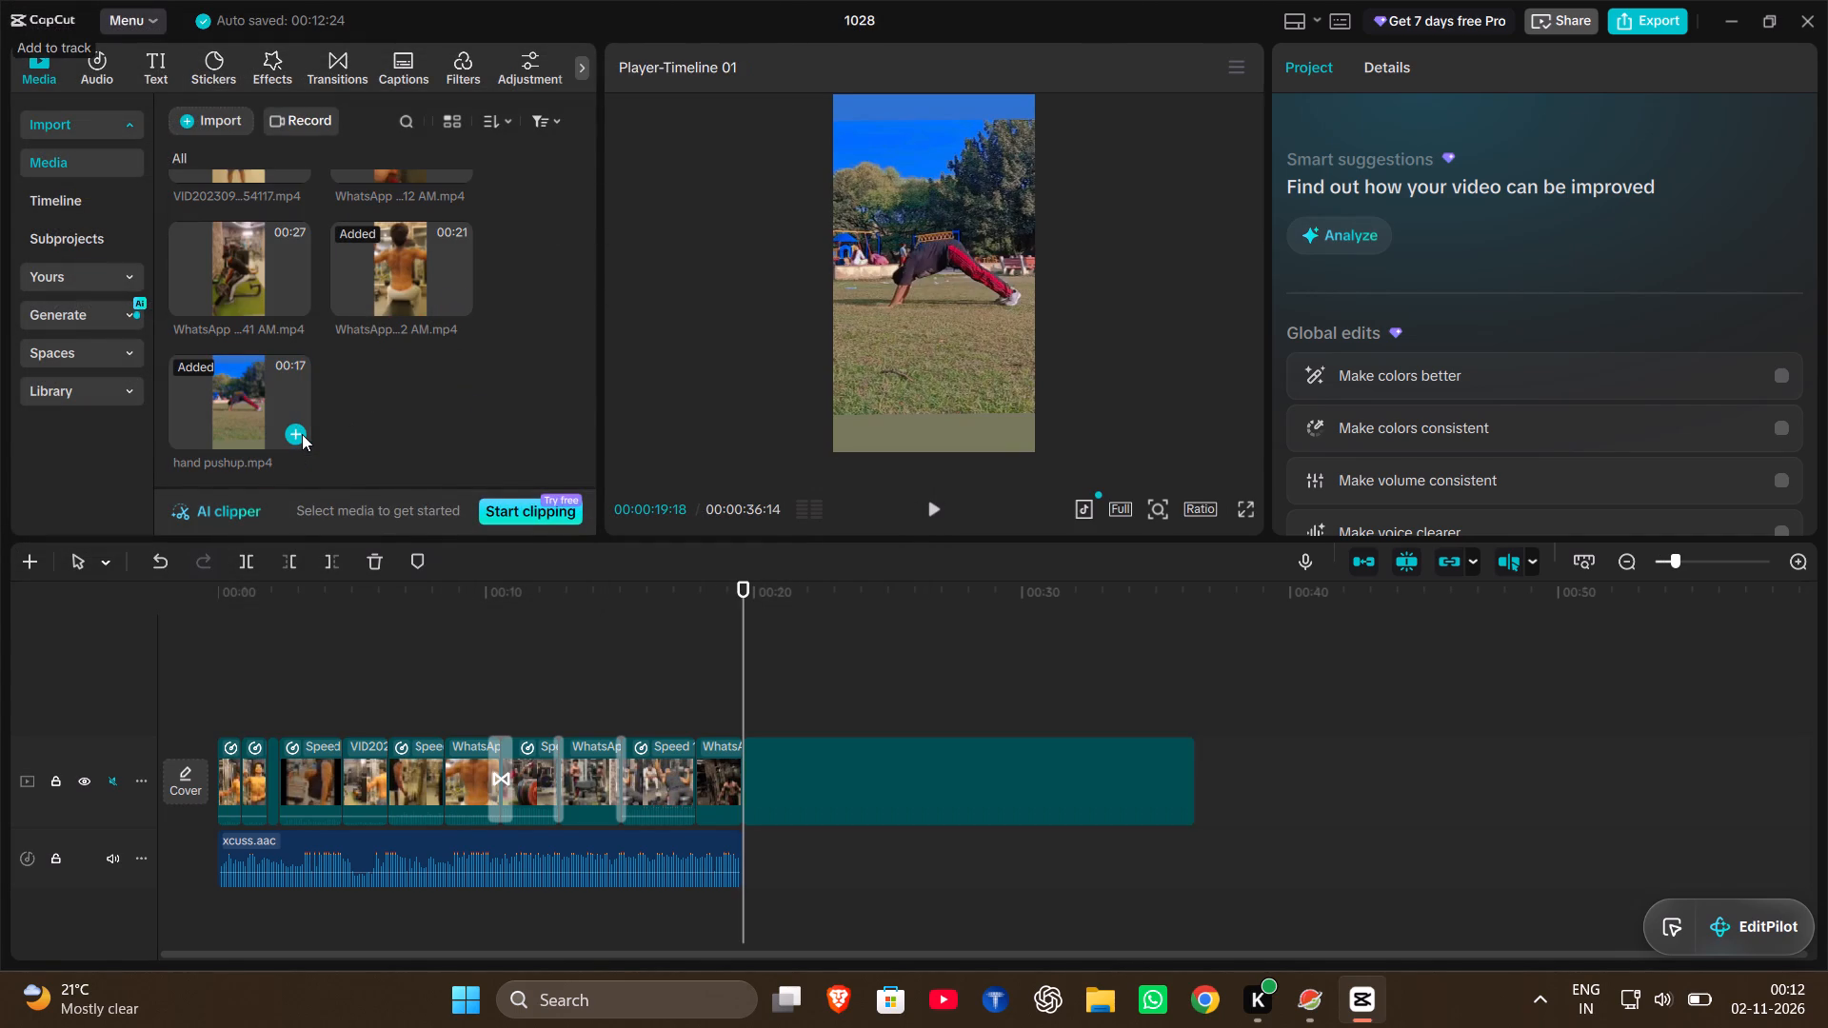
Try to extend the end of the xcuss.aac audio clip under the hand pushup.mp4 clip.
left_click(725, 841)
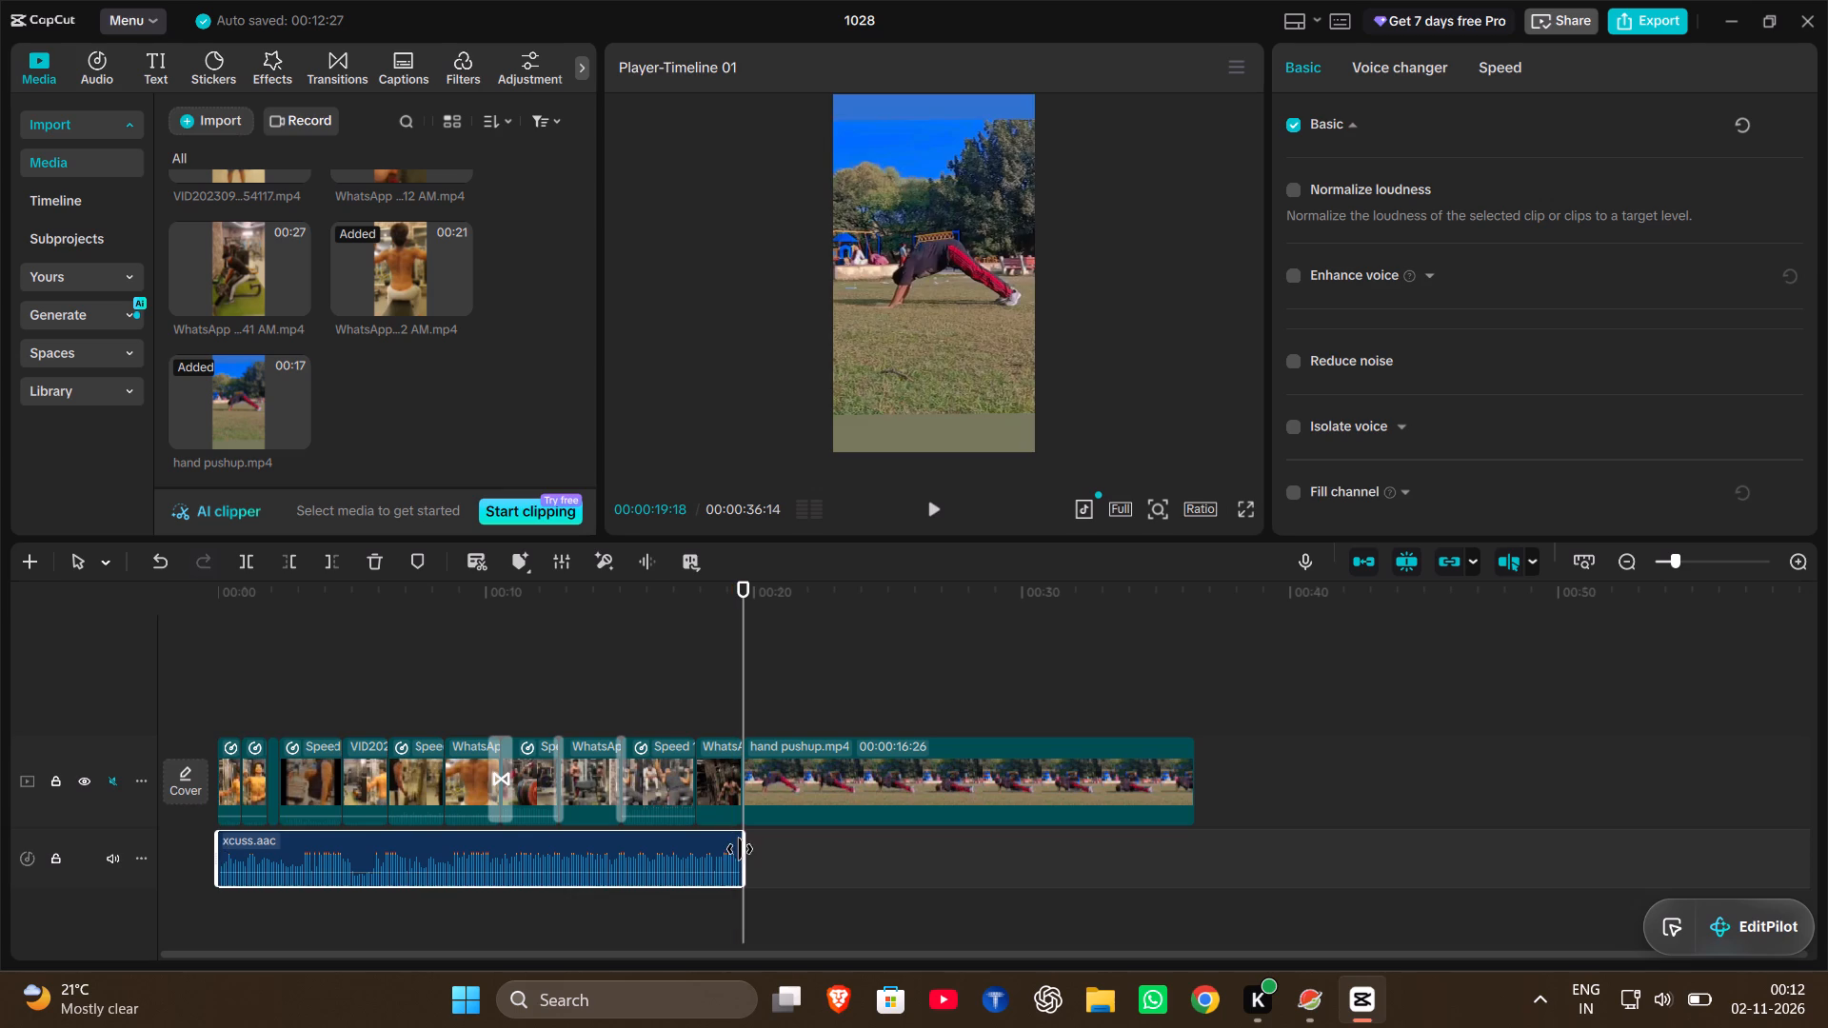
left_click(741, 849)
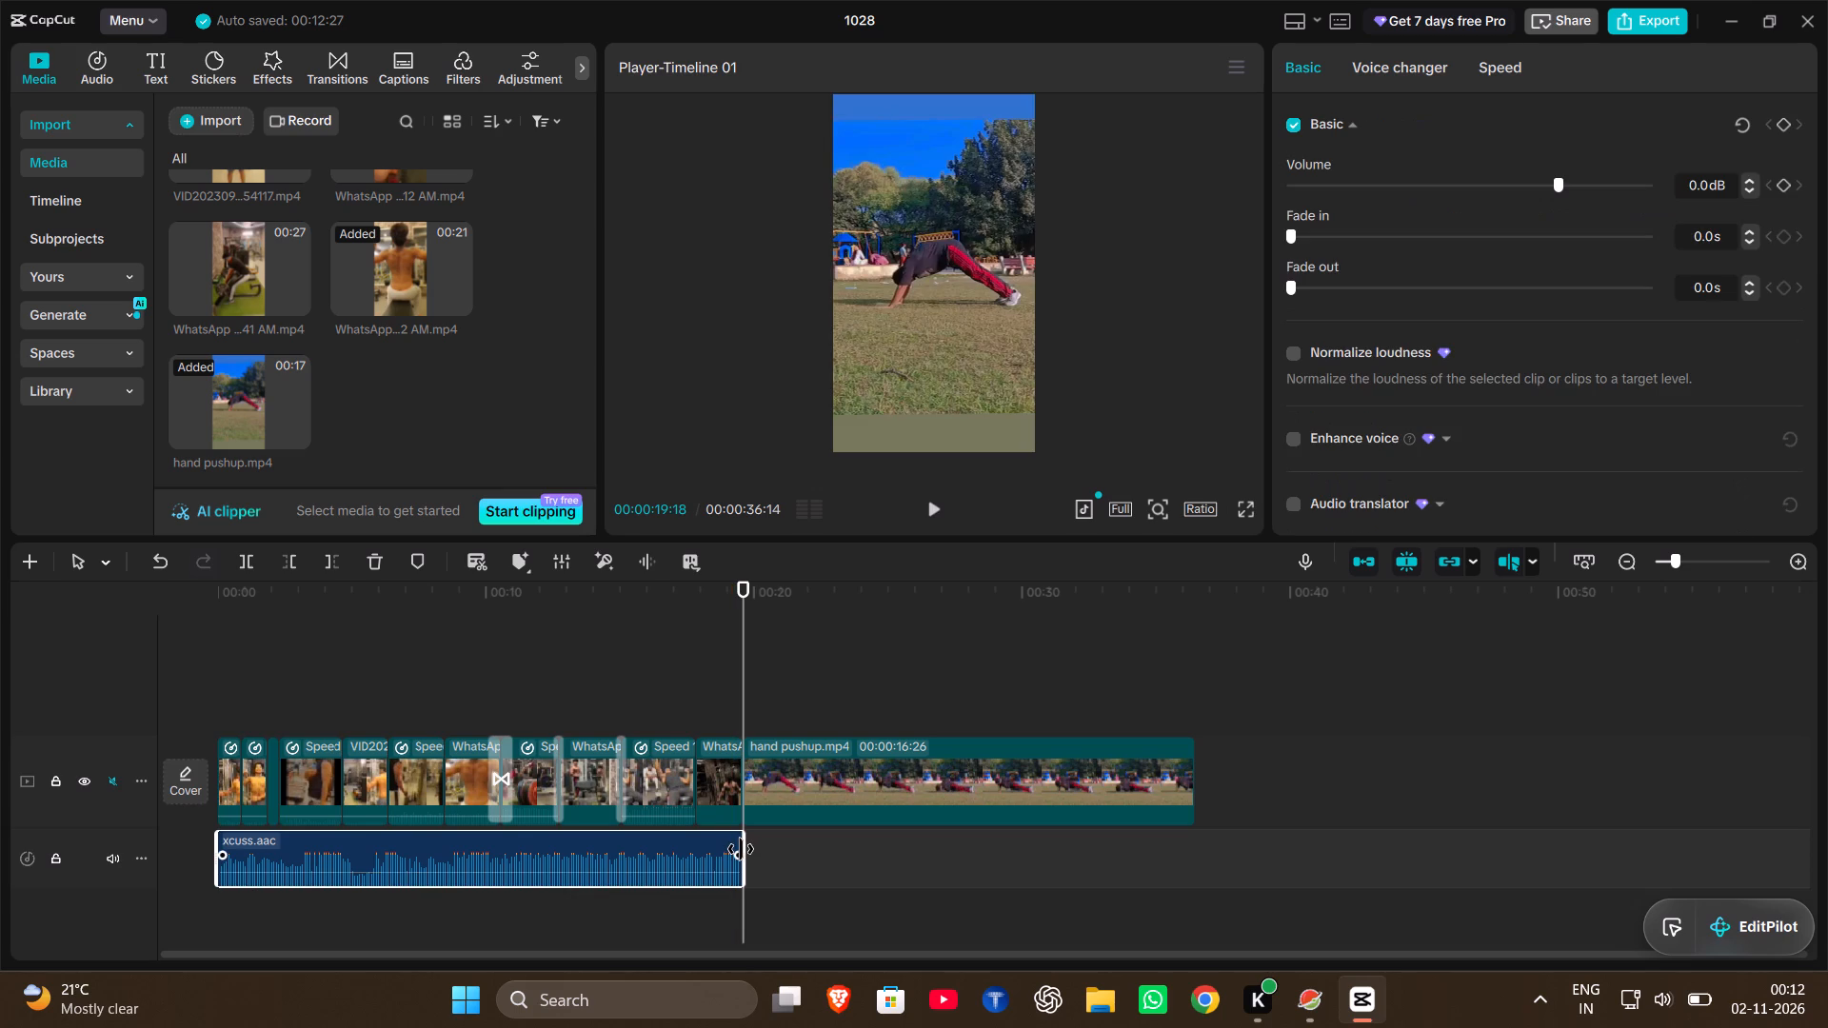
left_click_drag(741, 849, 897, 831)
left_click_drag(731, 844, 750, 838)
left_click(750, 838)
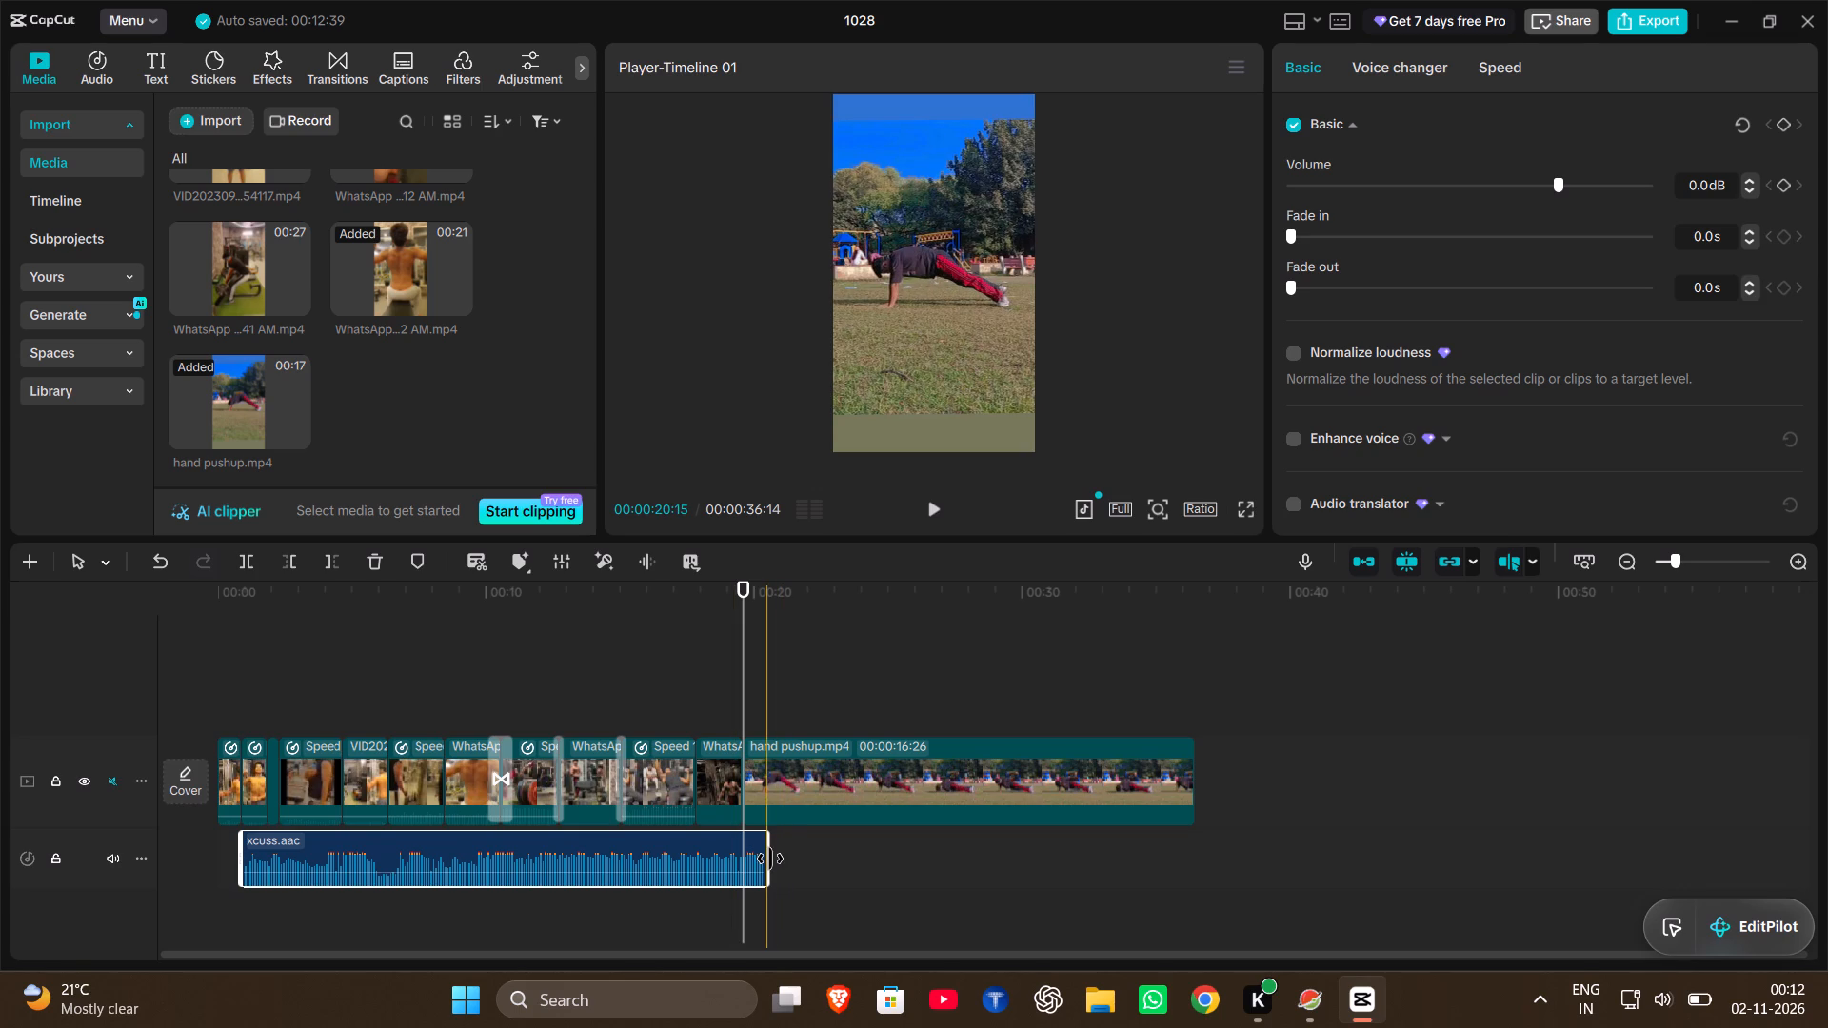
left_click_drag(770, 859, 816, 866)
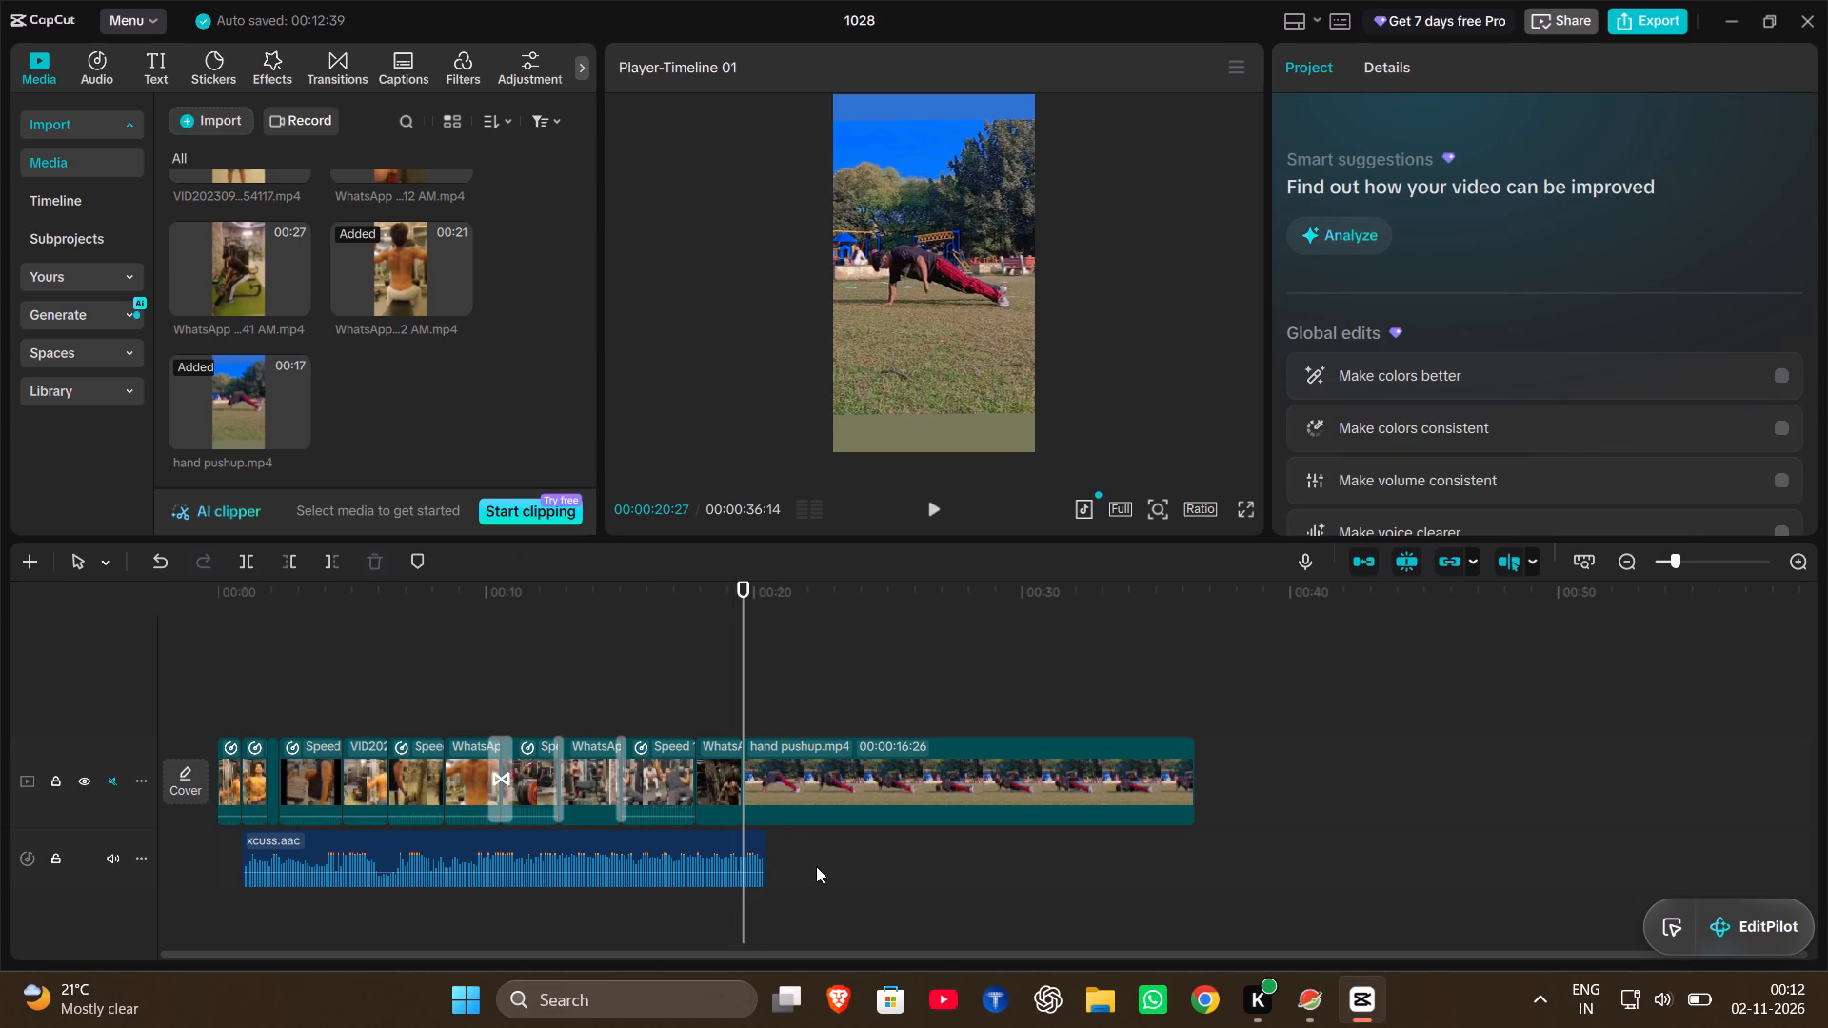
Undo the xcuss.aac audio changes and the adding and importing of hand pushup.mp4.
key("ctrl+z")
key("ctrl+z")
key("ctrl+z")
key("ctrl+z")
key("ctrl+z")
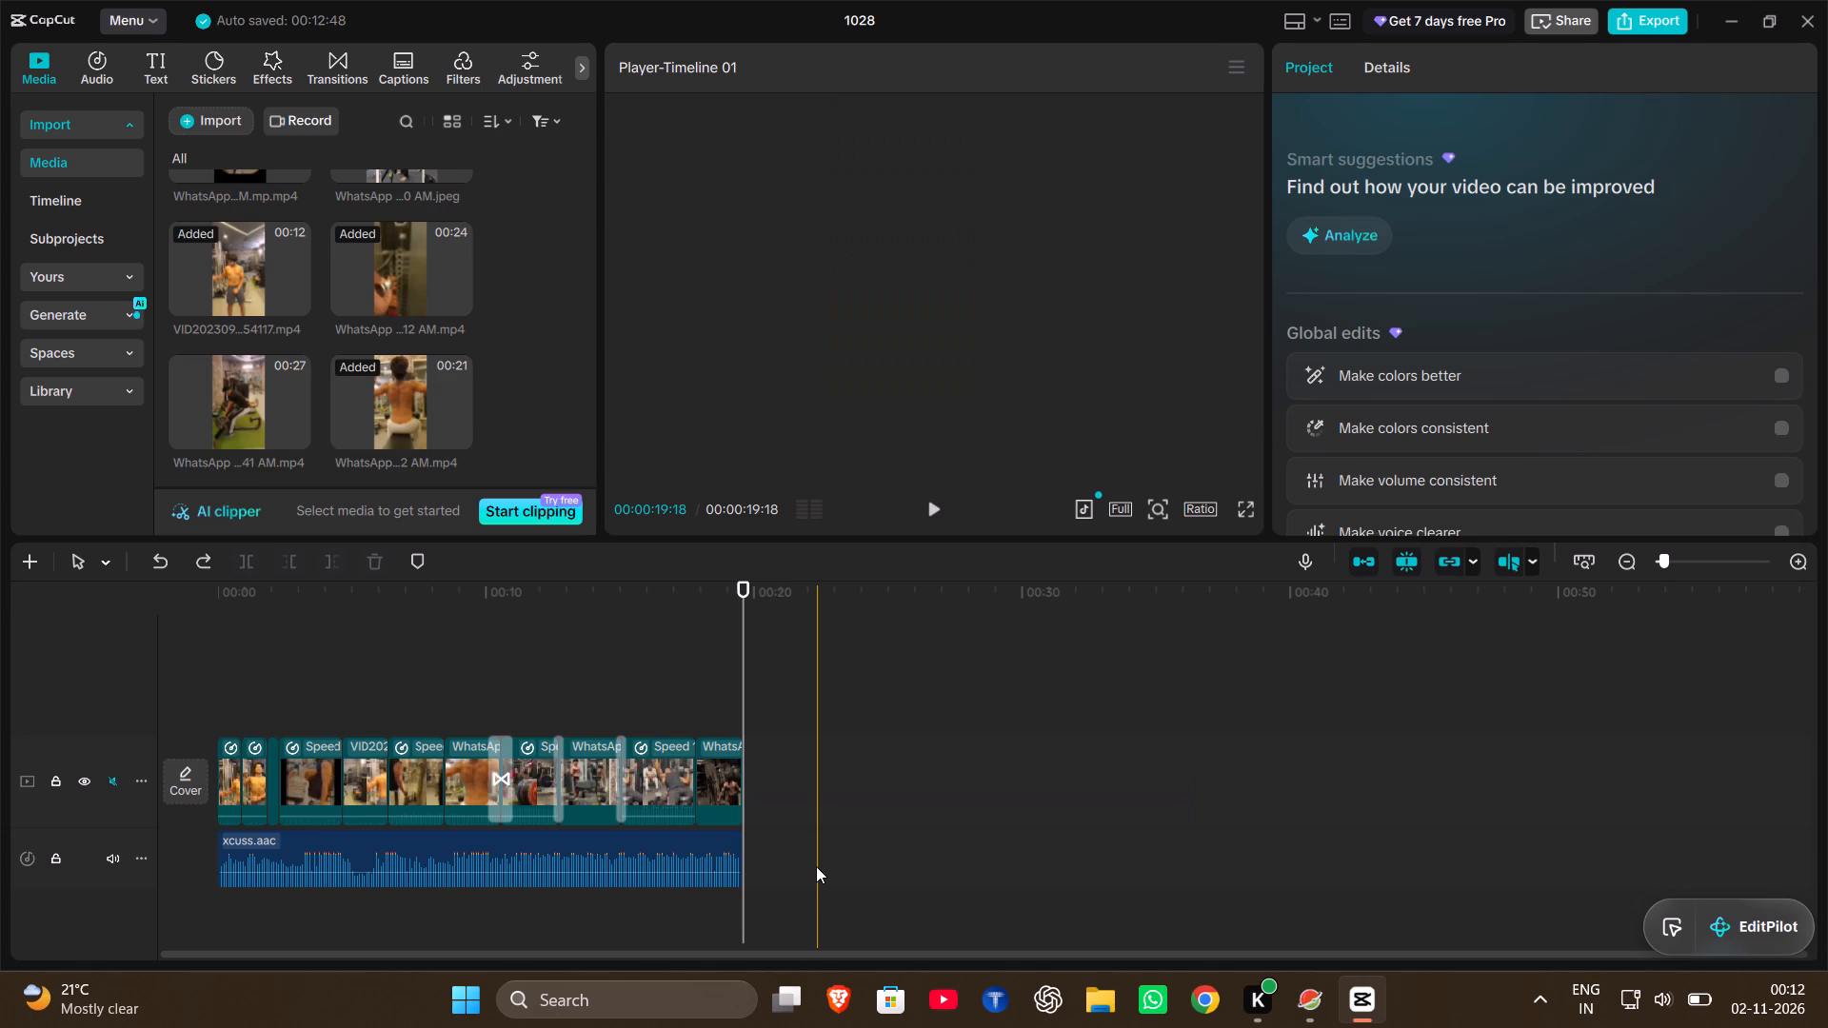
Undo all remaining changes in the project's edit history.
key("ctrl+z")
key("ctrl+z")
key("ctrl+z")
key("ctrl+z")
key("ctrl+z")
key("ctrl+z")
Replace the shortened xcuss.aac audio clip with the full xcuss.aac from the project media, starting at 00:00.
left_click(685, 837)
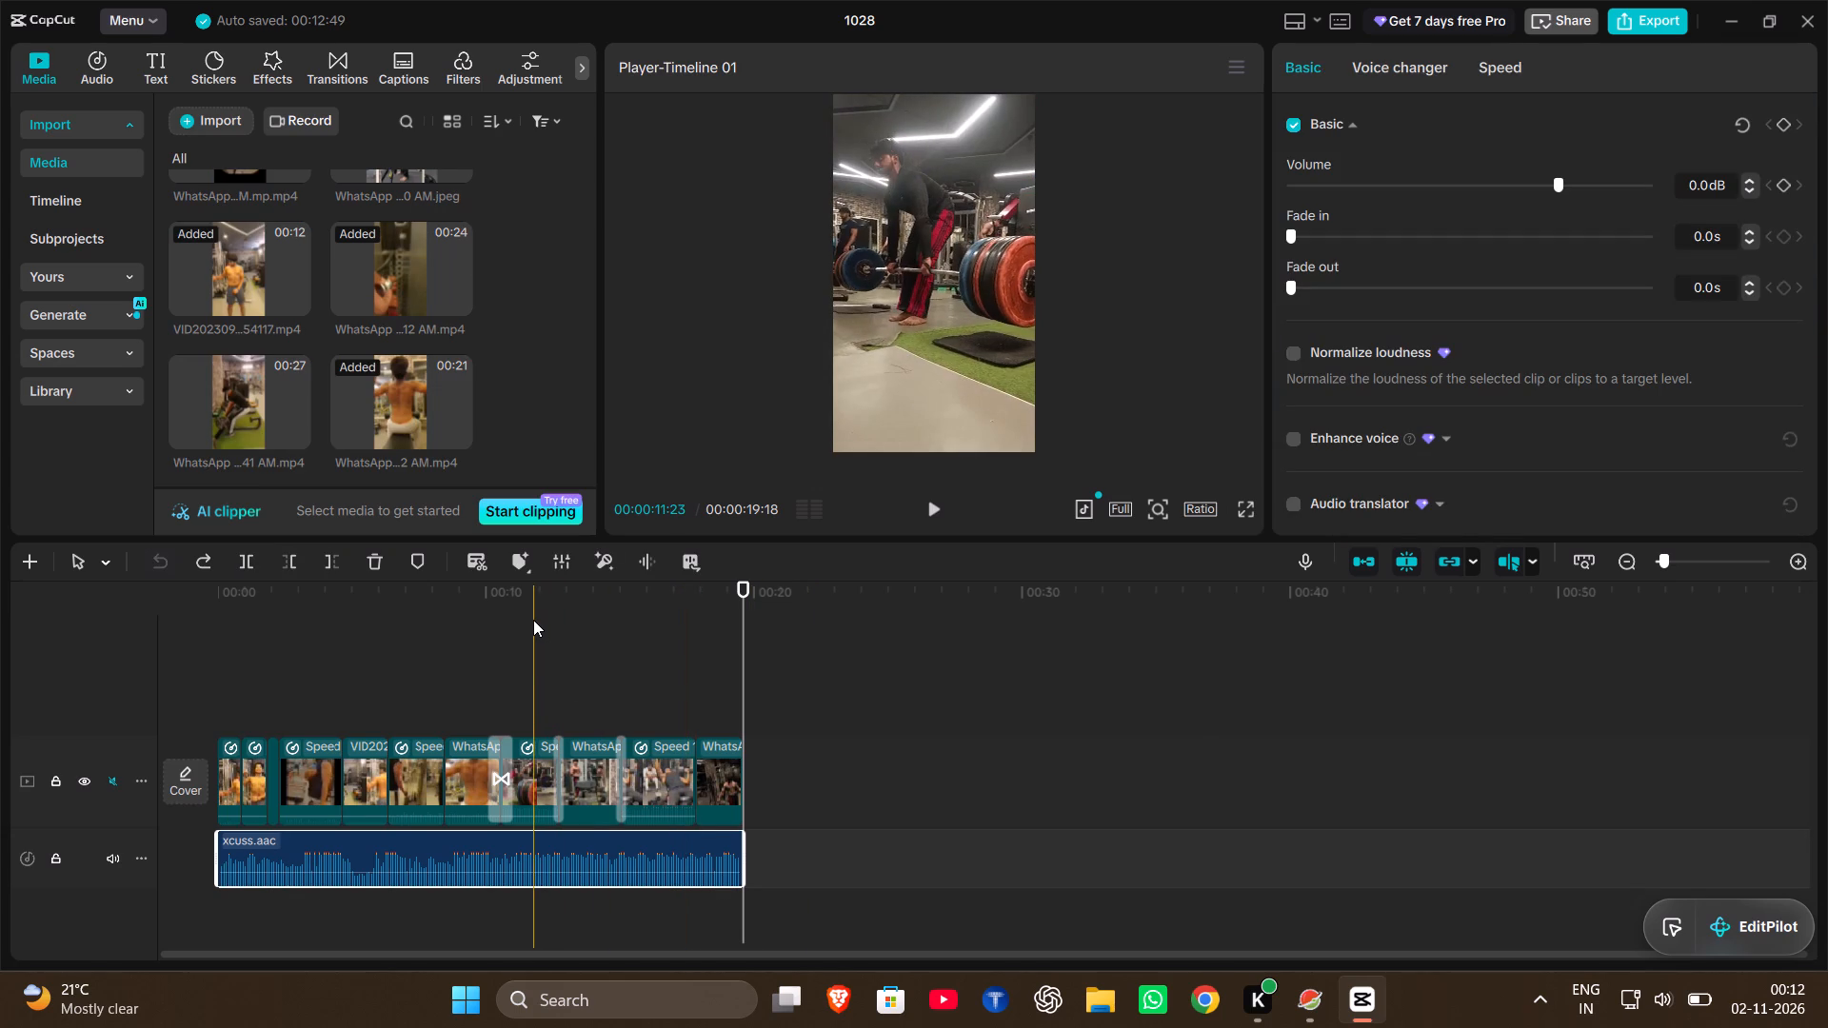
key("BackSpace")
scroll(186, 294, "up", 4)
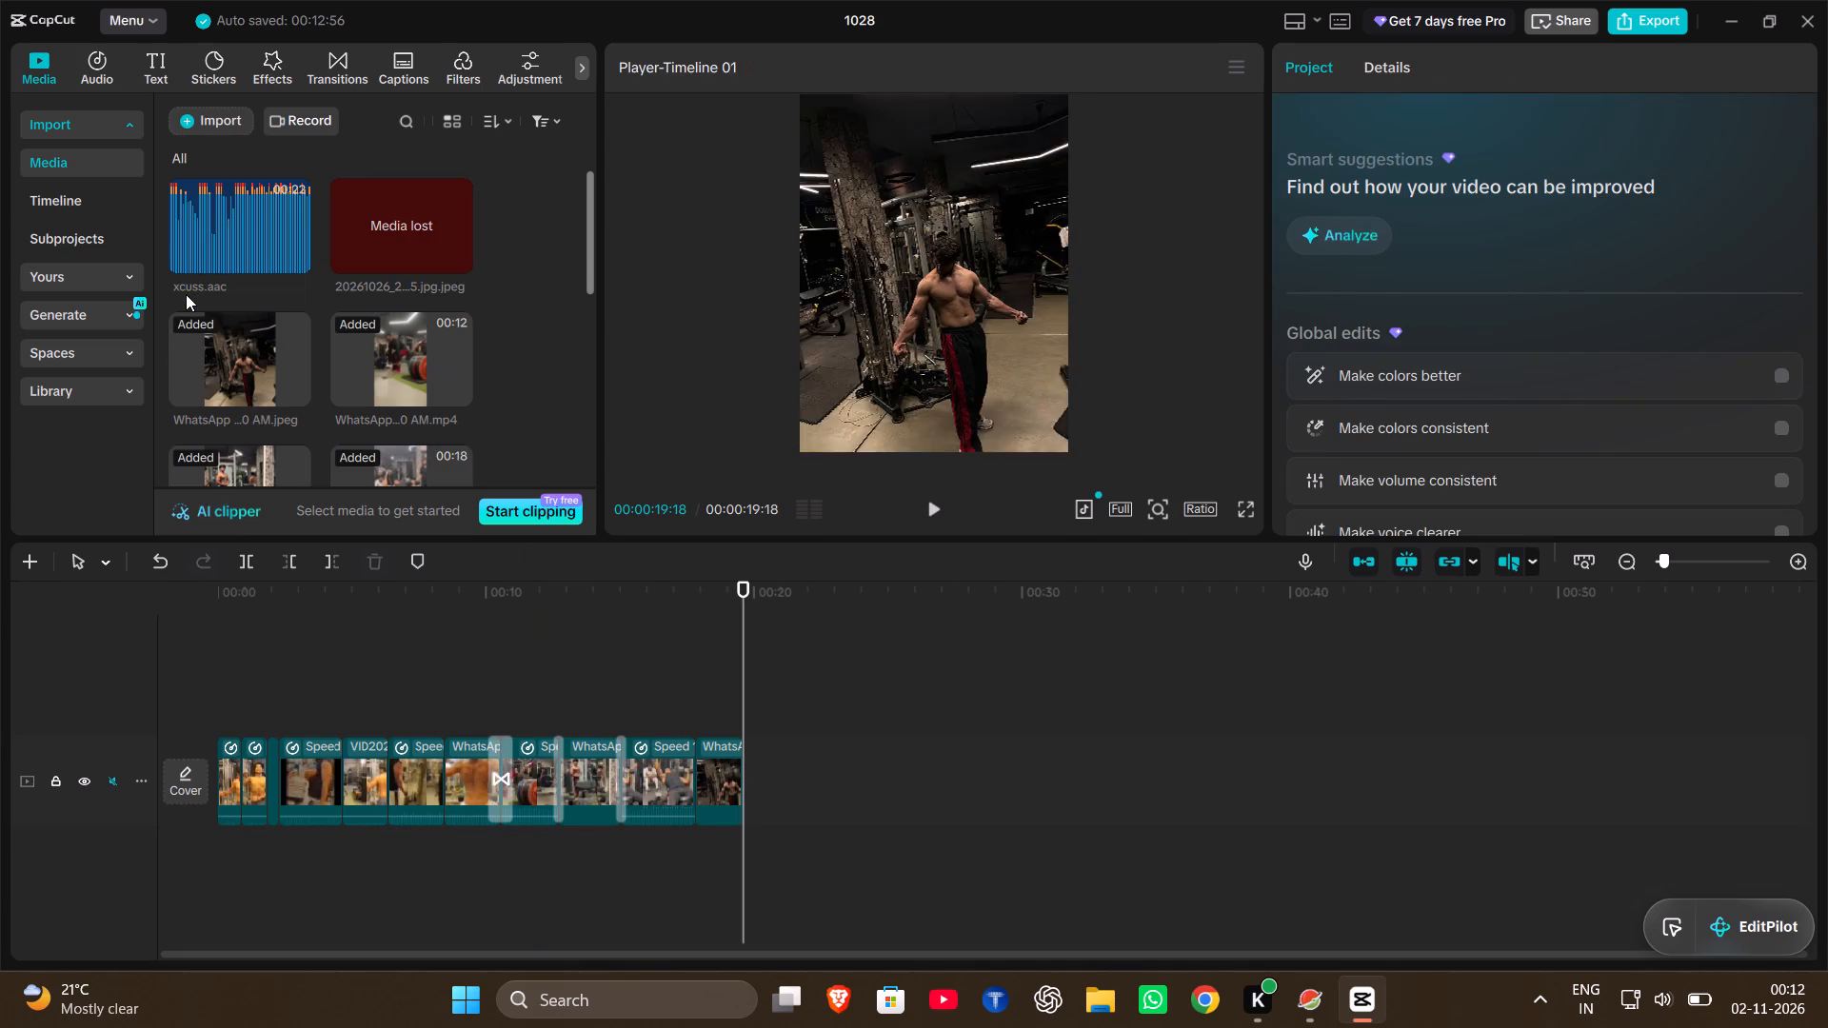
left_click(291, 253)
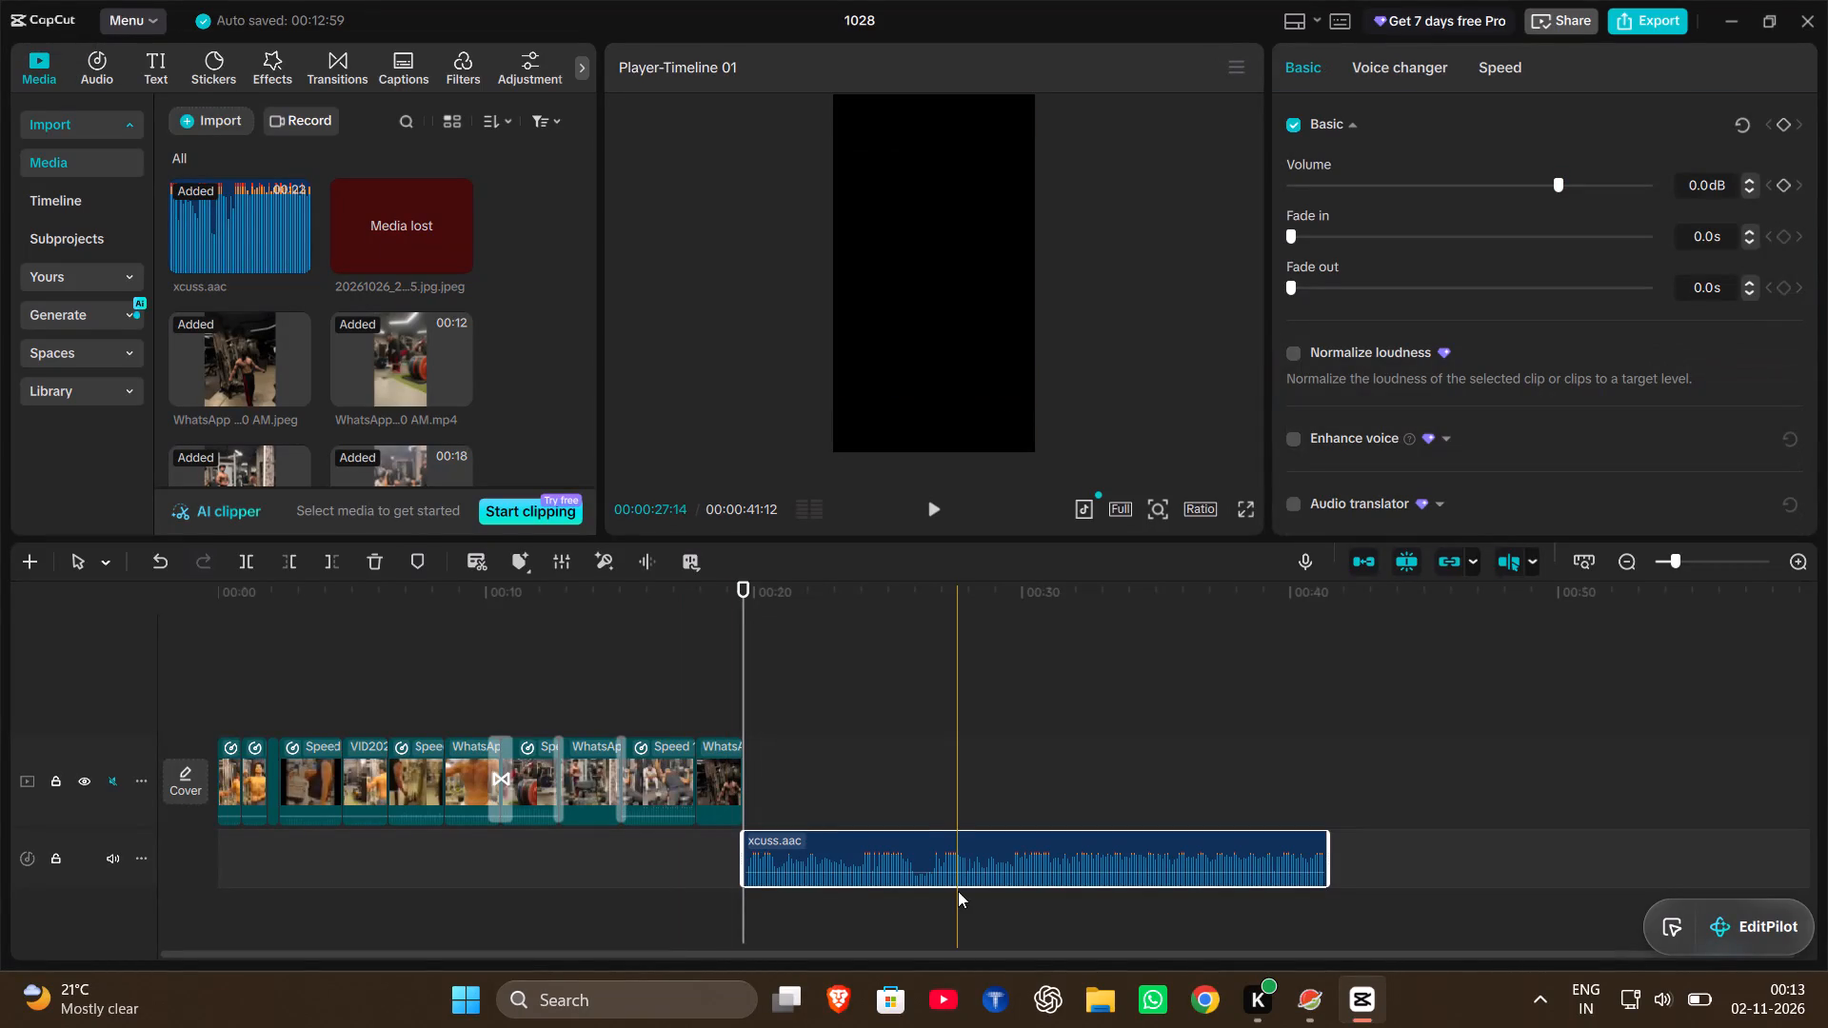
left_click_drag(966, 844, 467, 833)
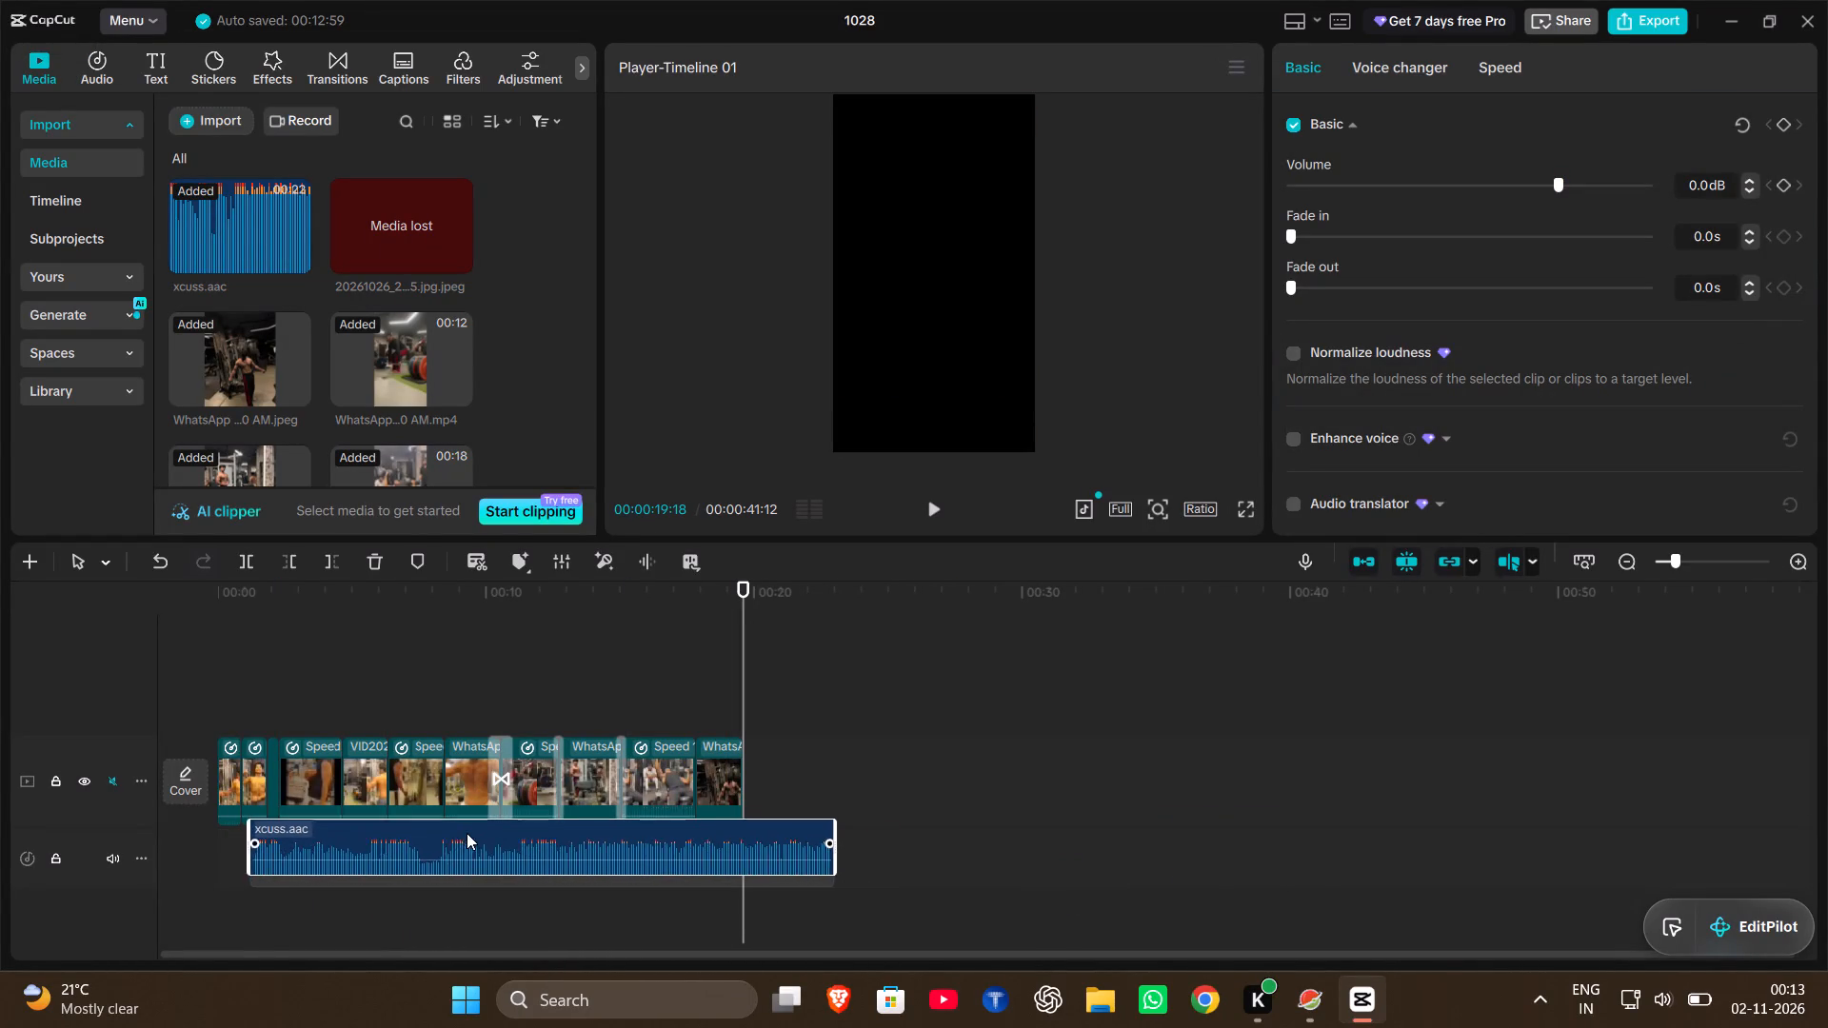
left_click_drag(467, 833, 439, 833)
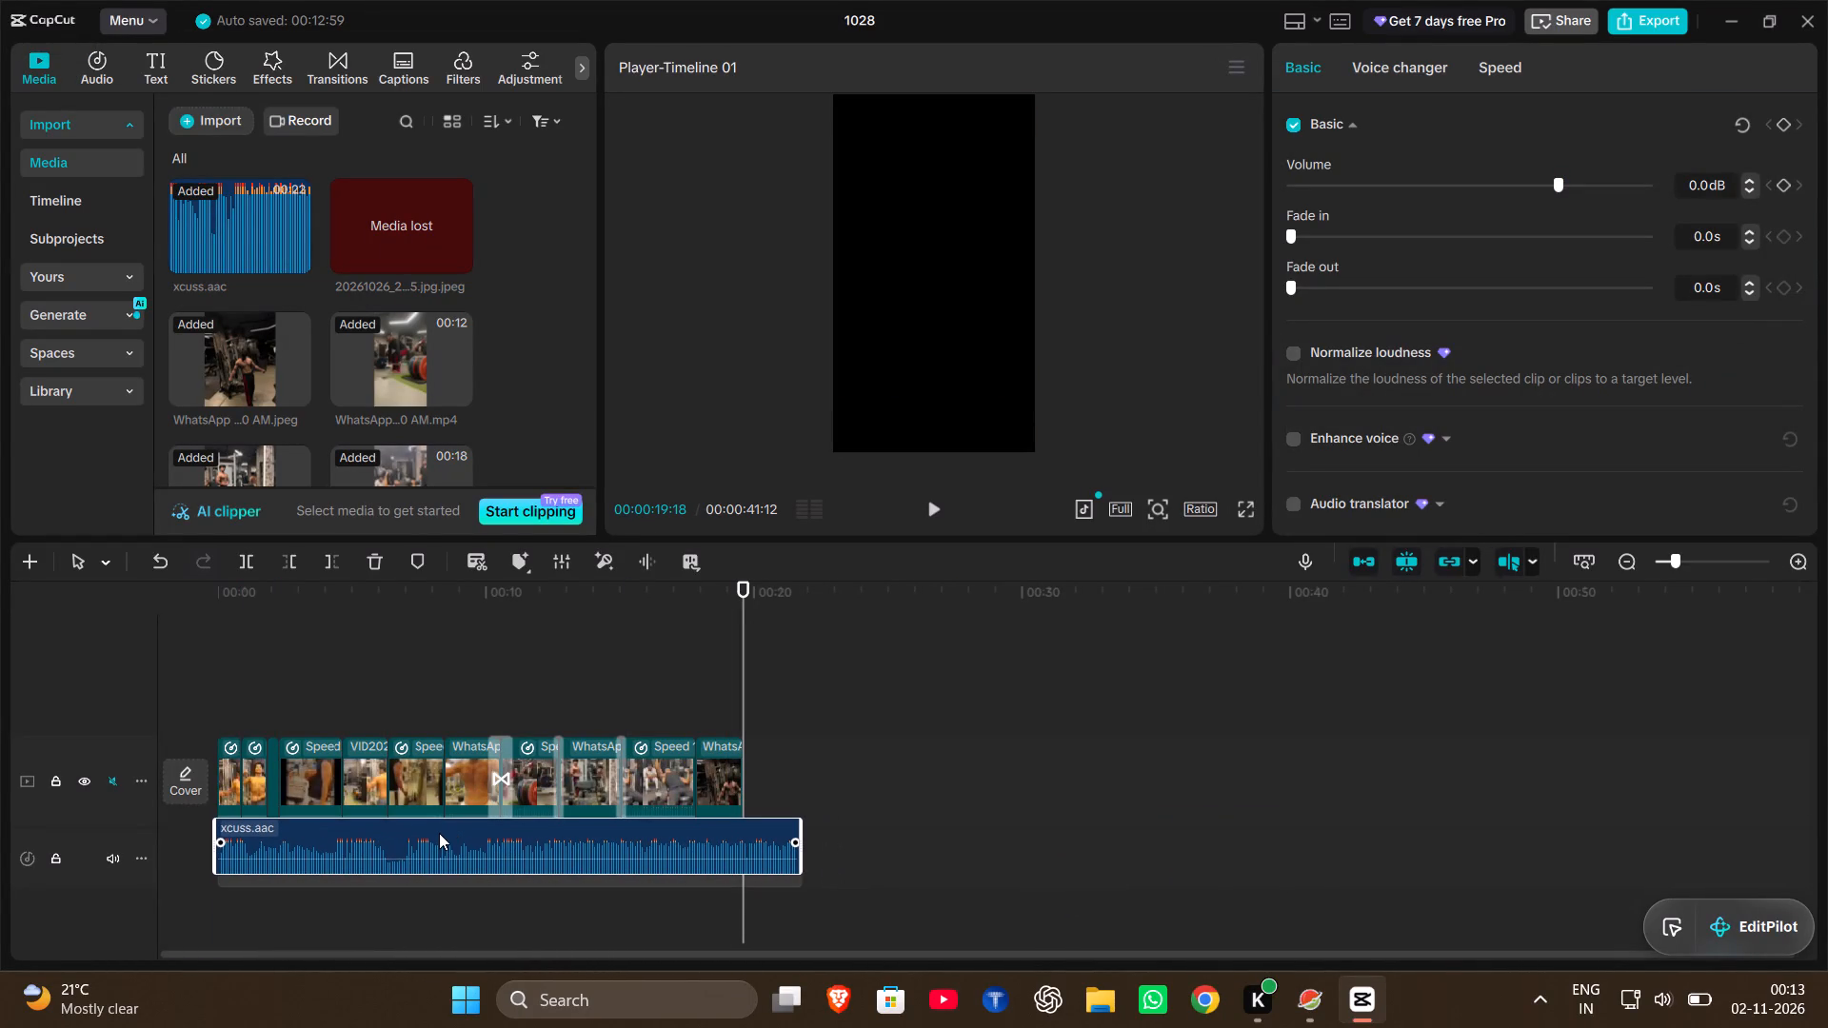
left_click_drag(439, 833, 445, 842)
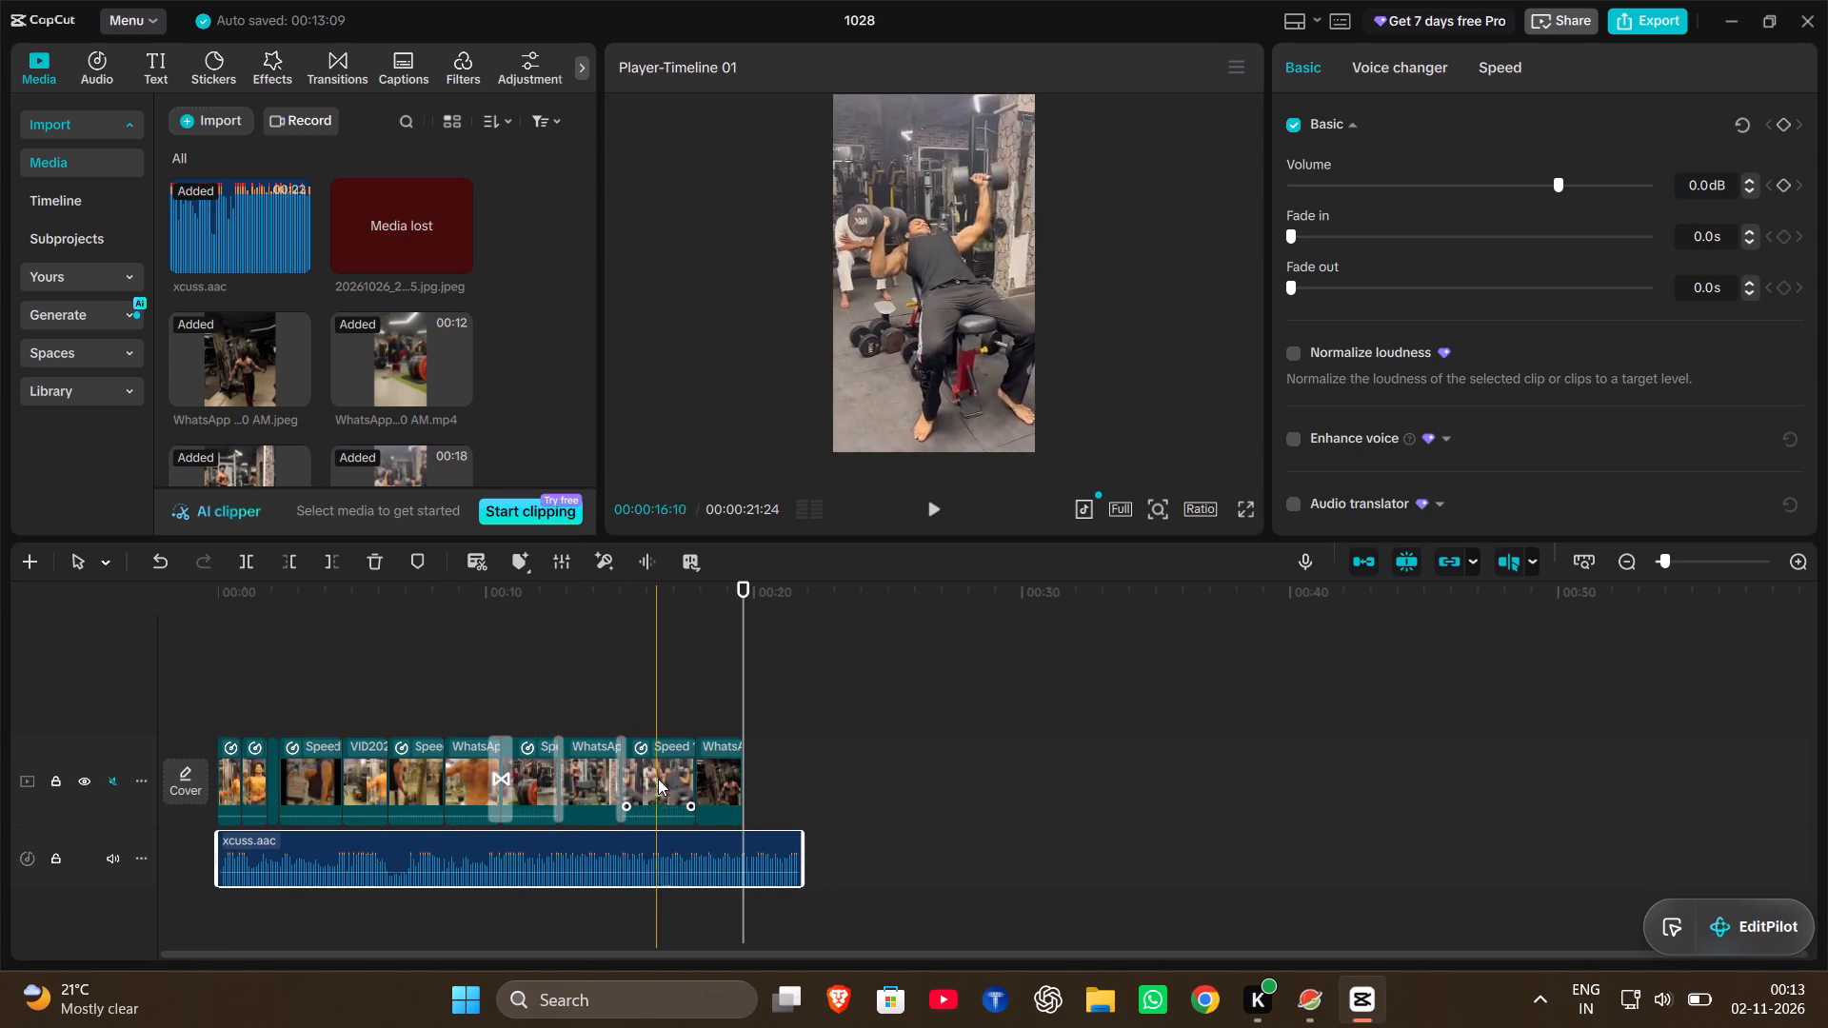
Delete the last photo clip at the end of the video track.
left_click(715, 780)
key("BackSpace")
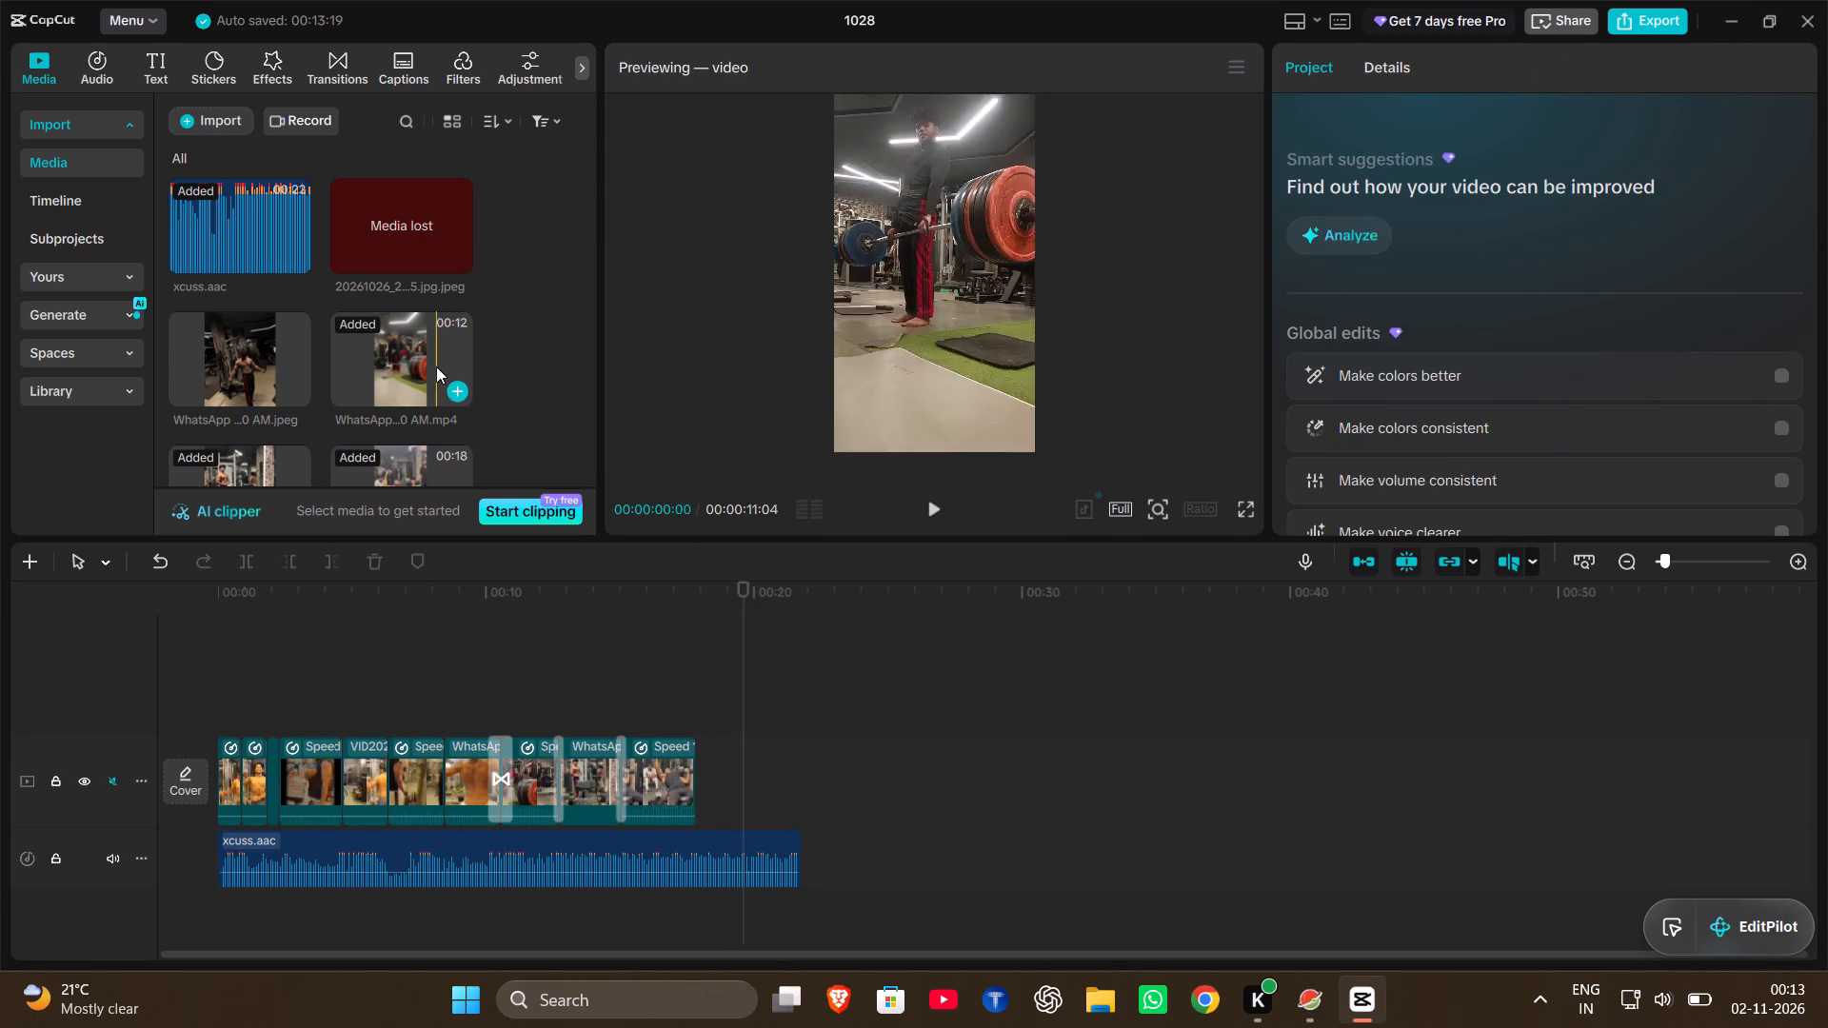
Import hand pushup.mp4 from the device and add it after the last clip on the video track.
scroll(436, 366, "down", 4)
scroll(436, 366, "up", 2)
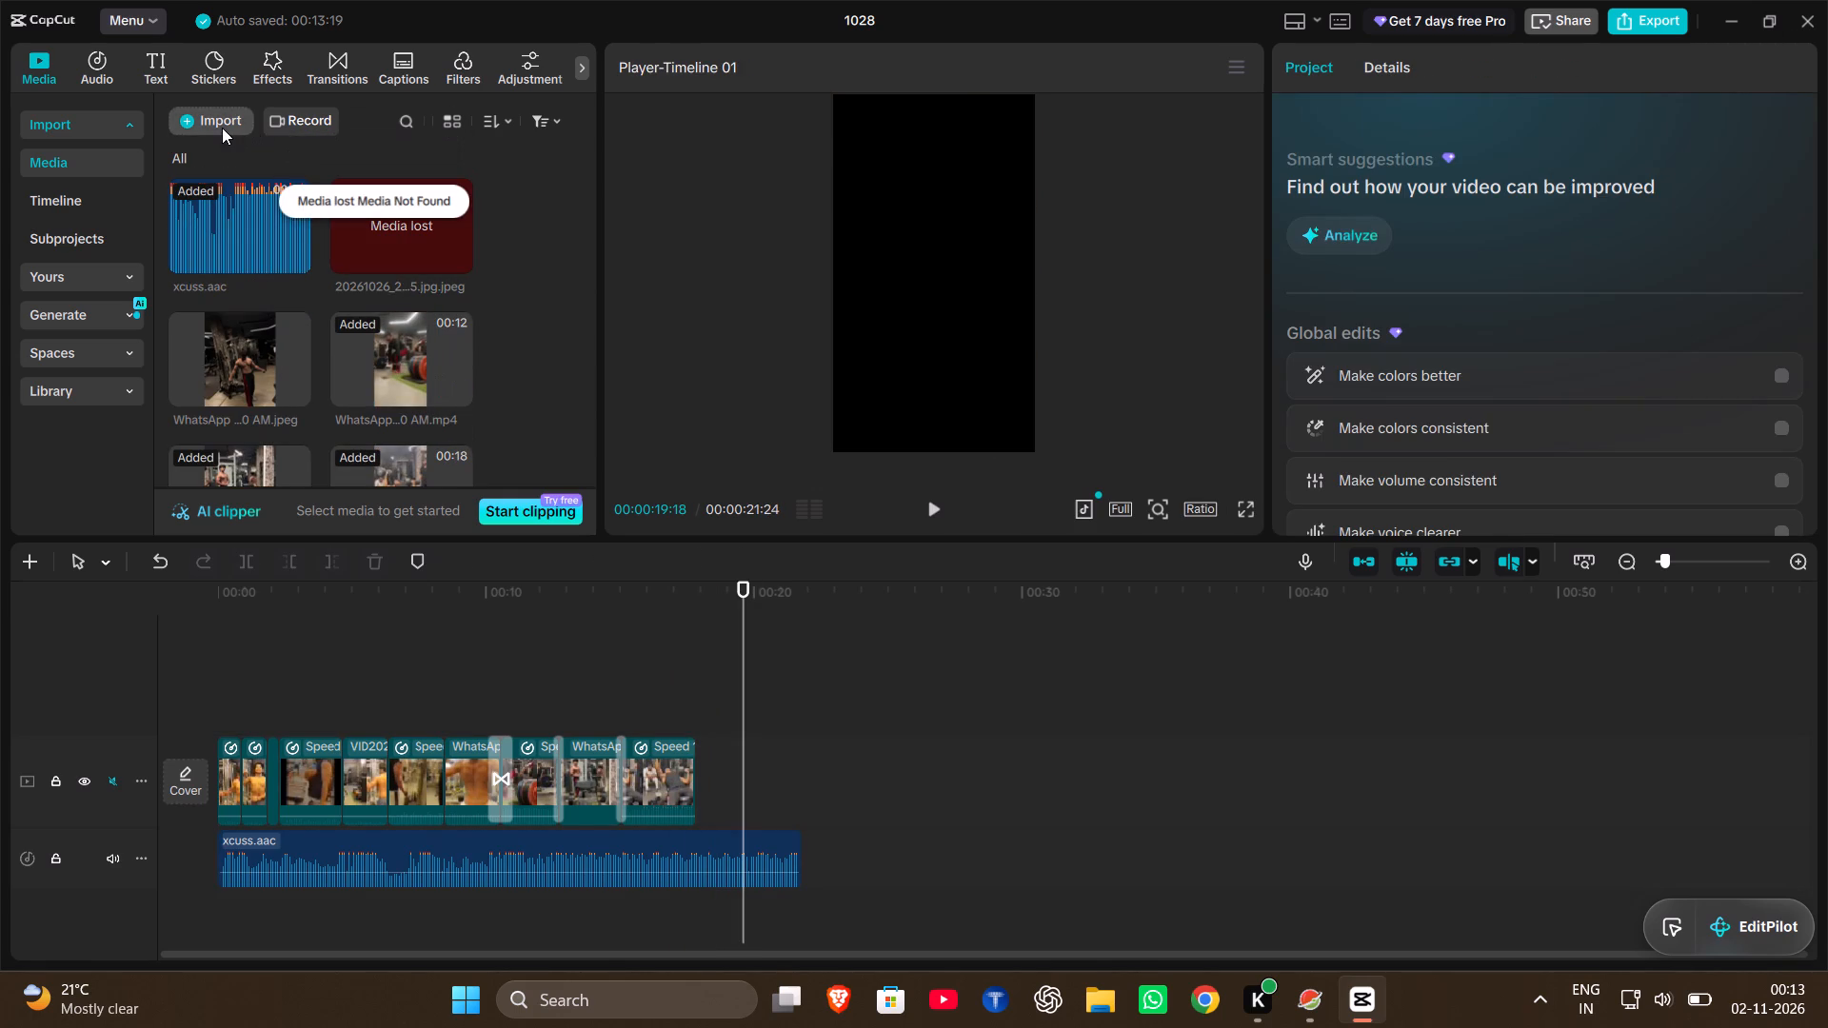
left_click(218, 125)
left_click(242, 168)
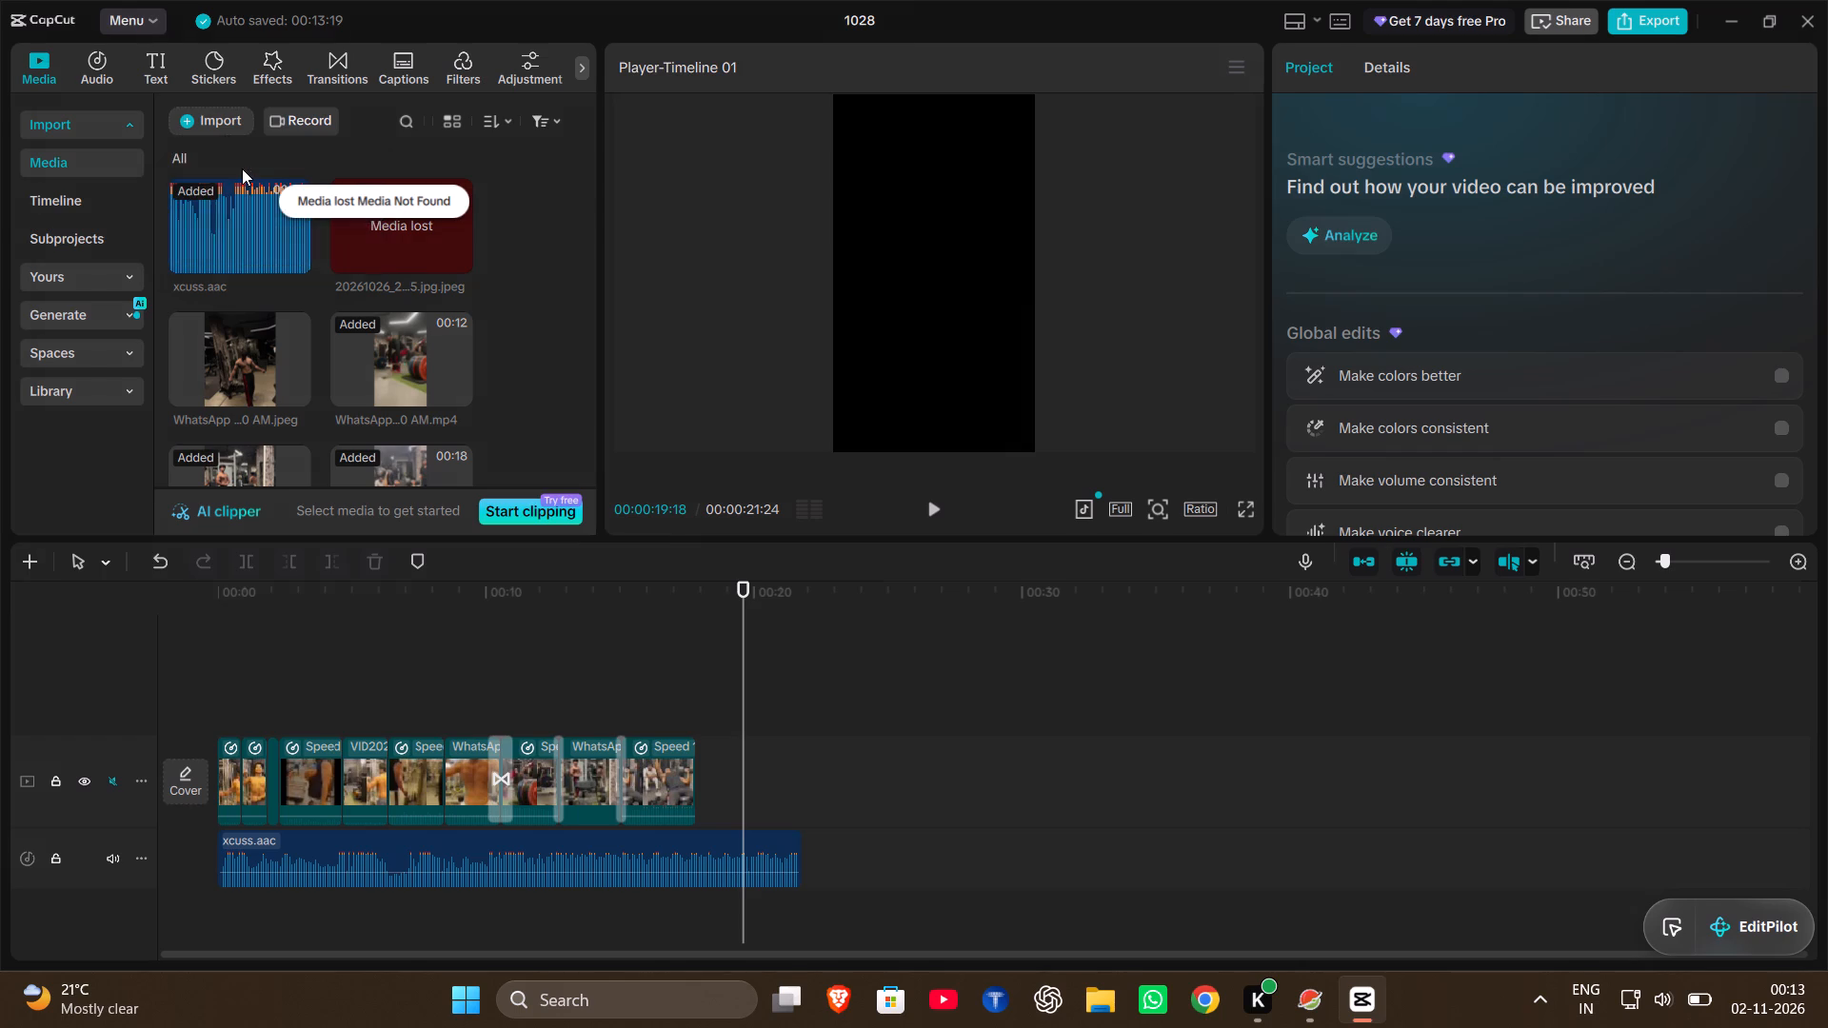
double_click(402, 333)
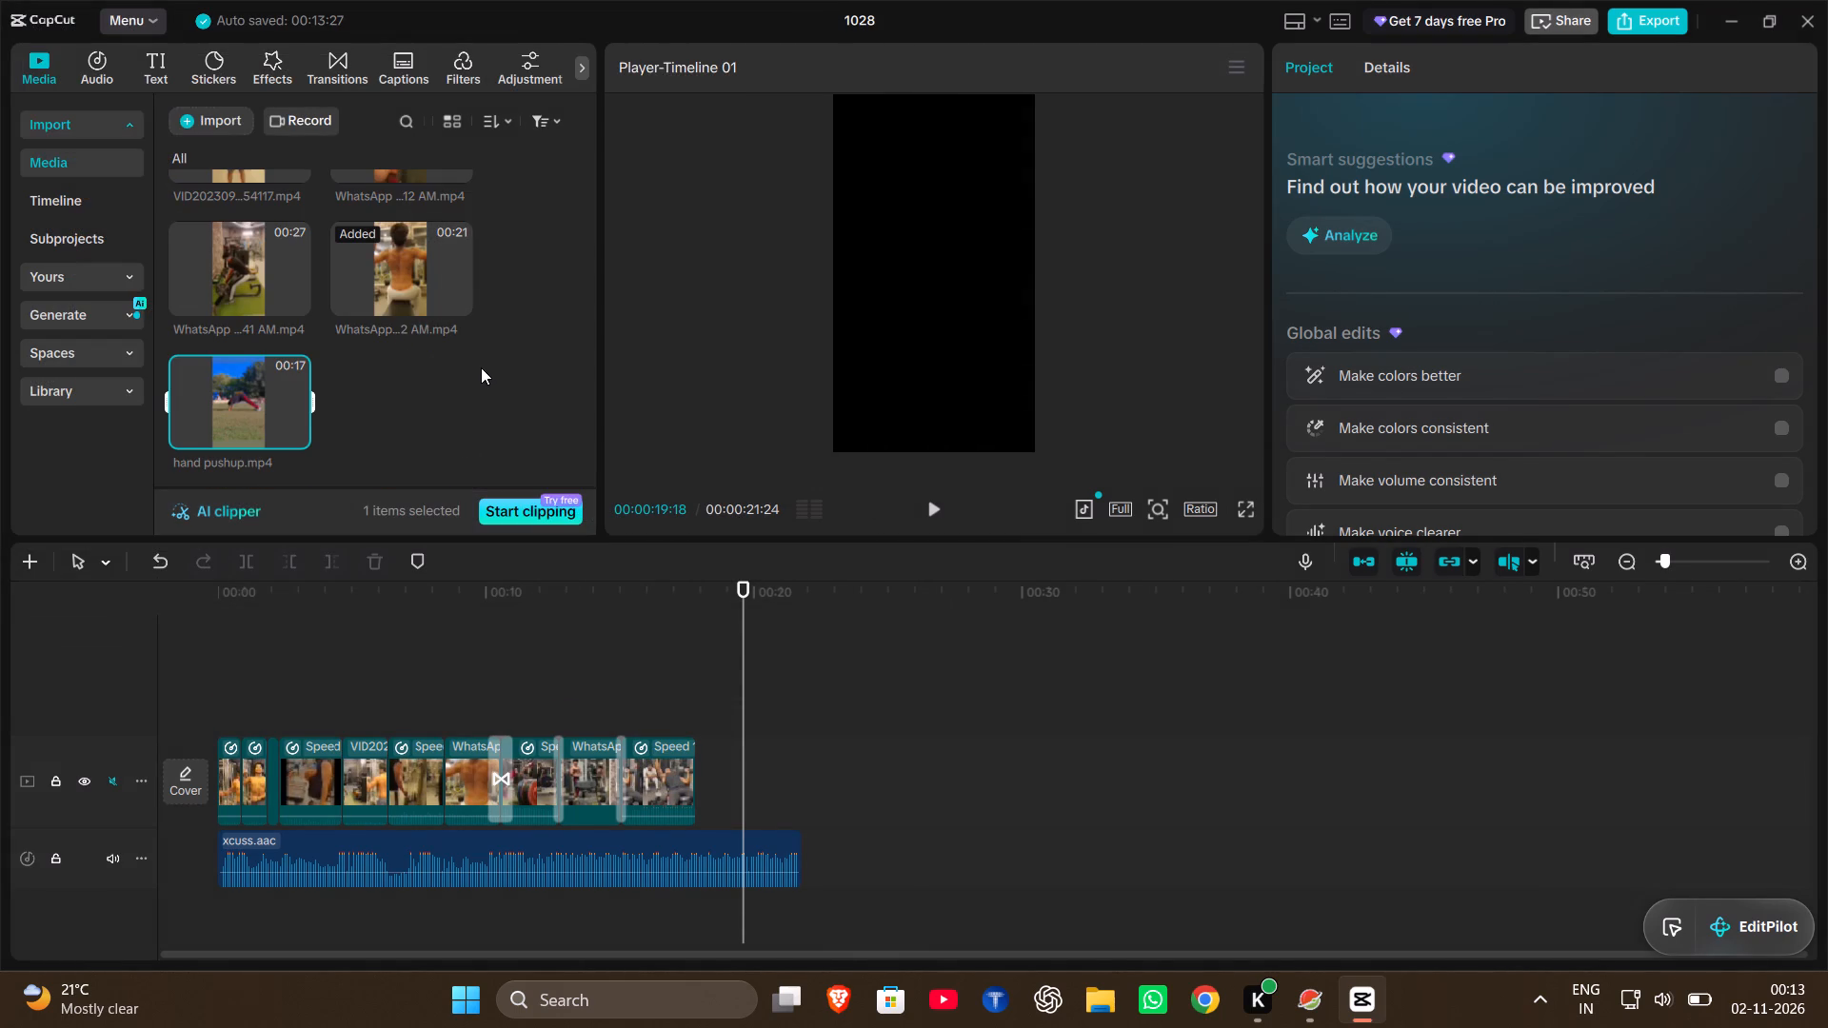
left_click(297, 431)
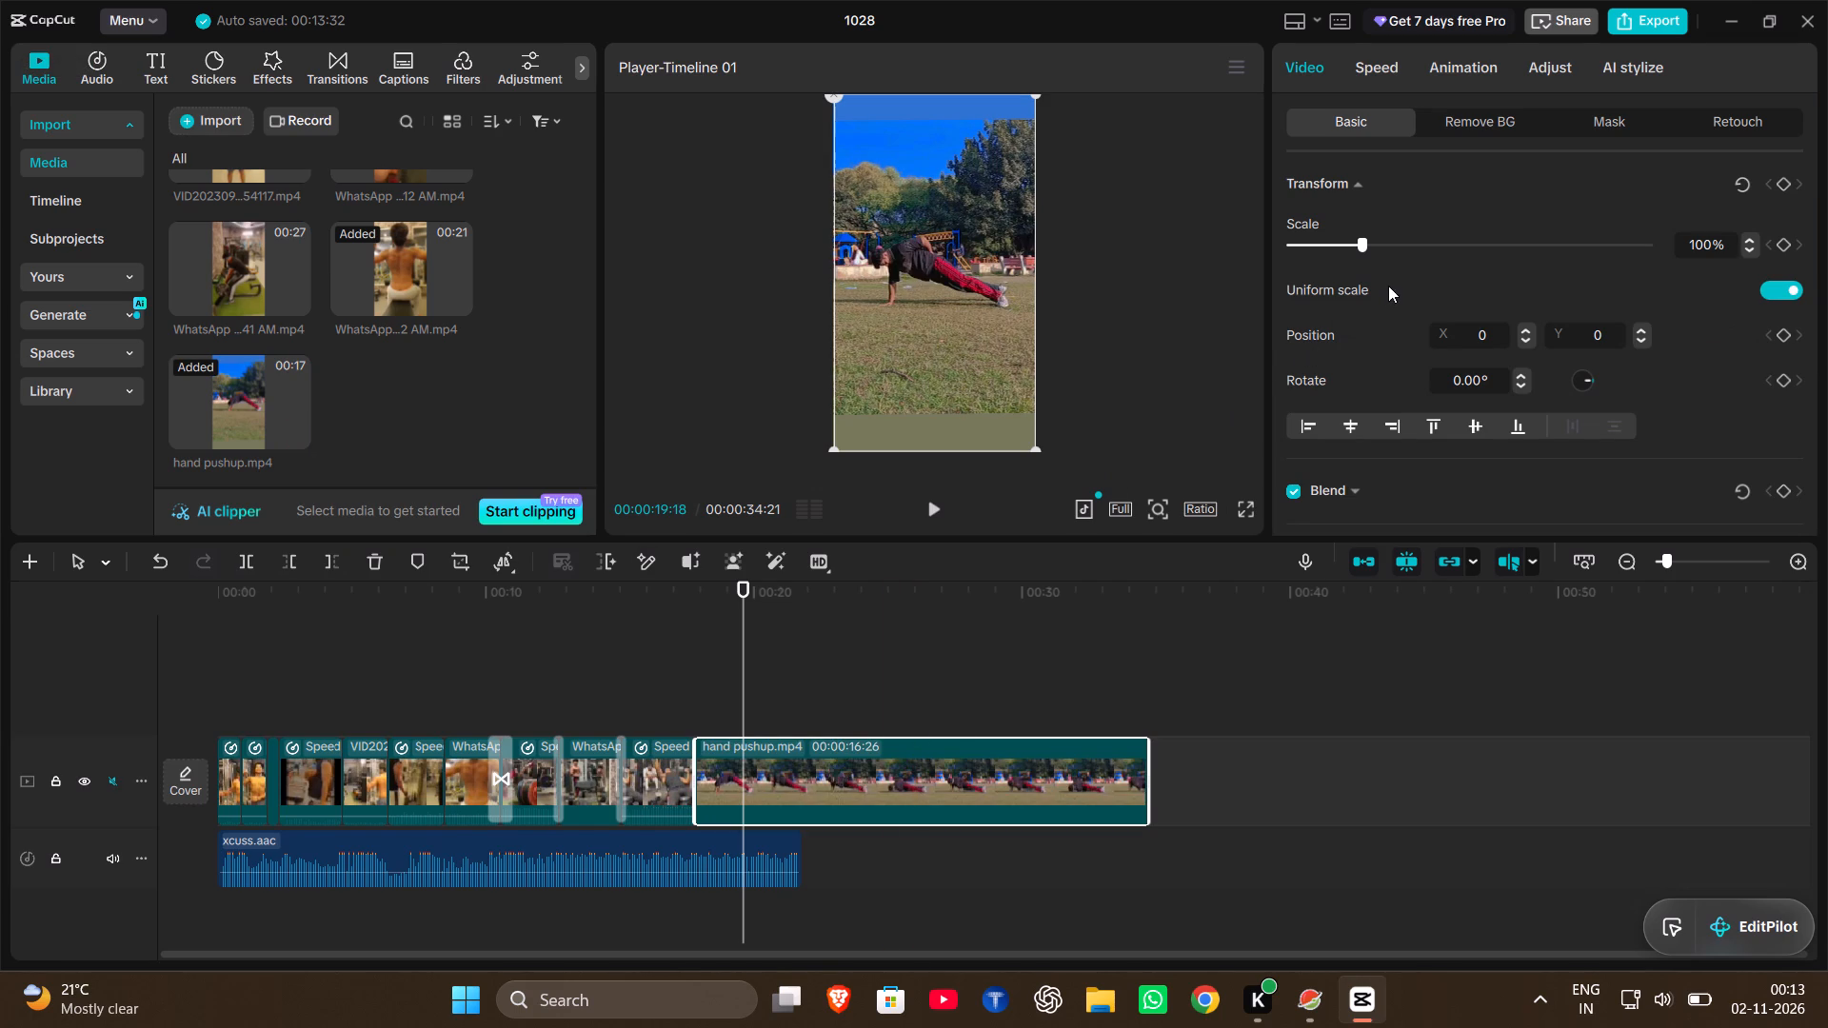
Set the hand pushup.mp4 clip's standard speed to 1.89x.
left_click(1361, 59)
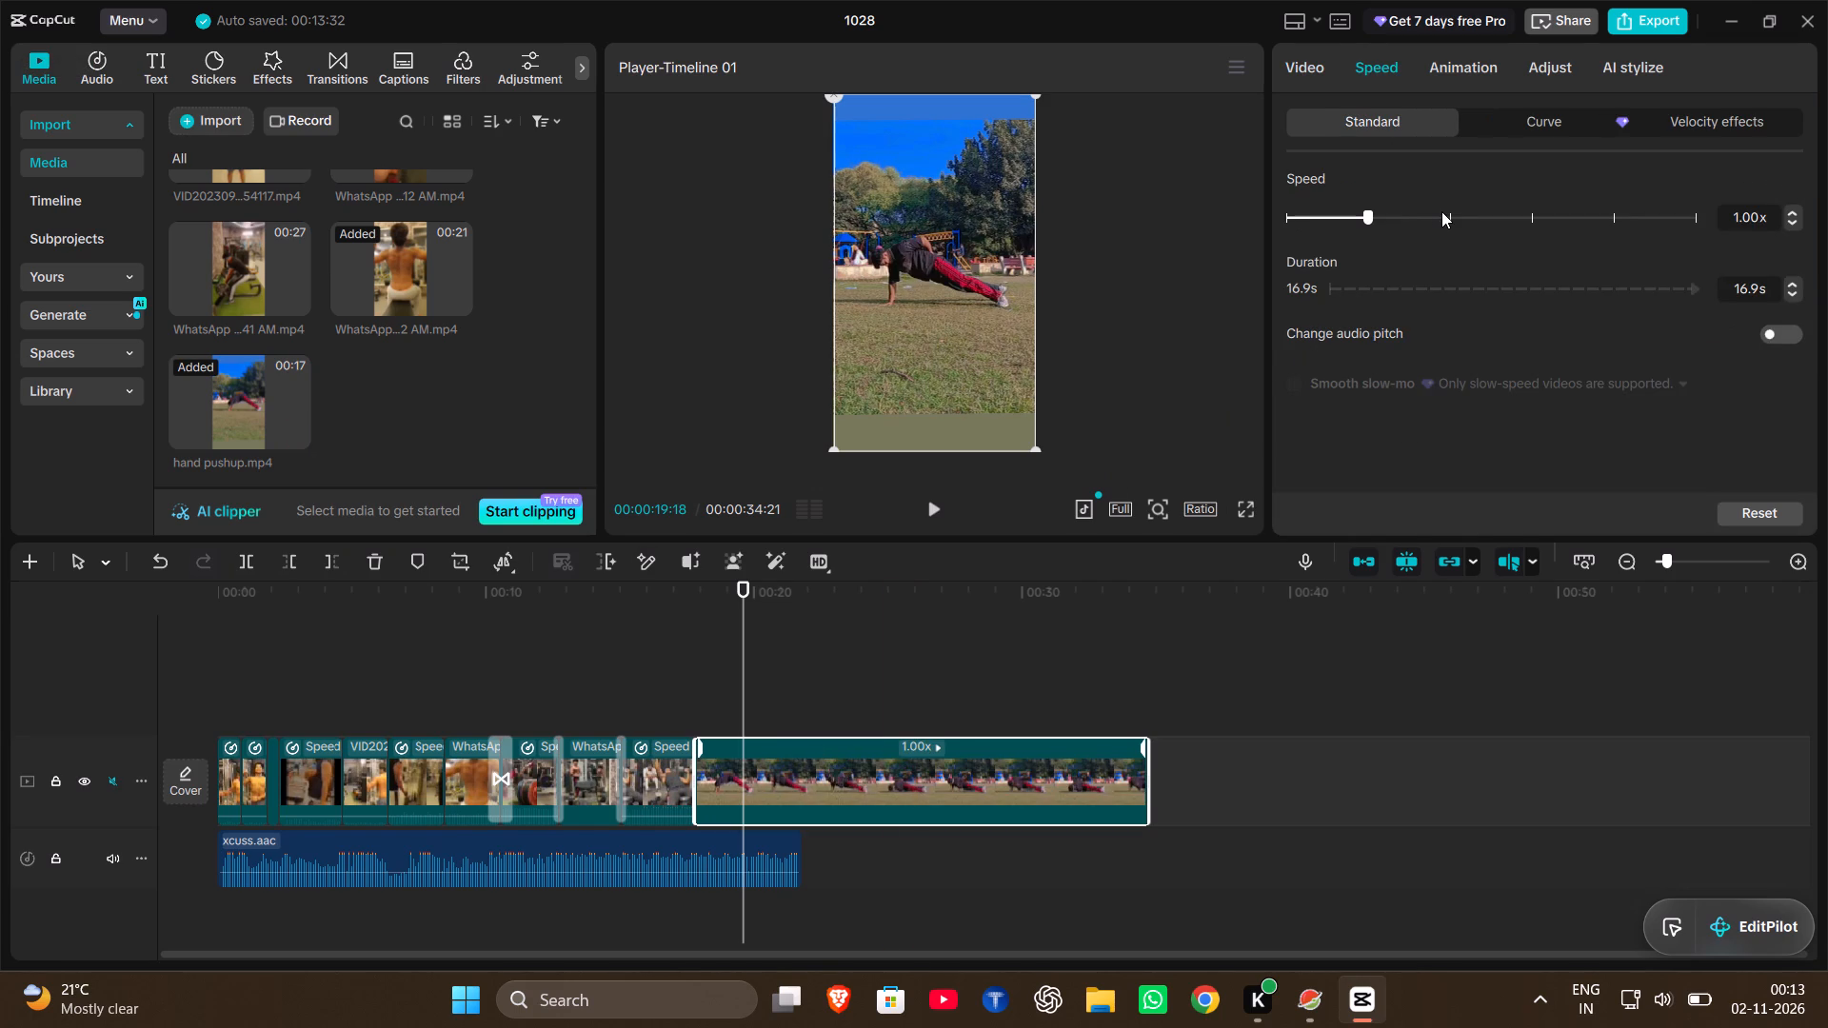
left_click(1441, 211)
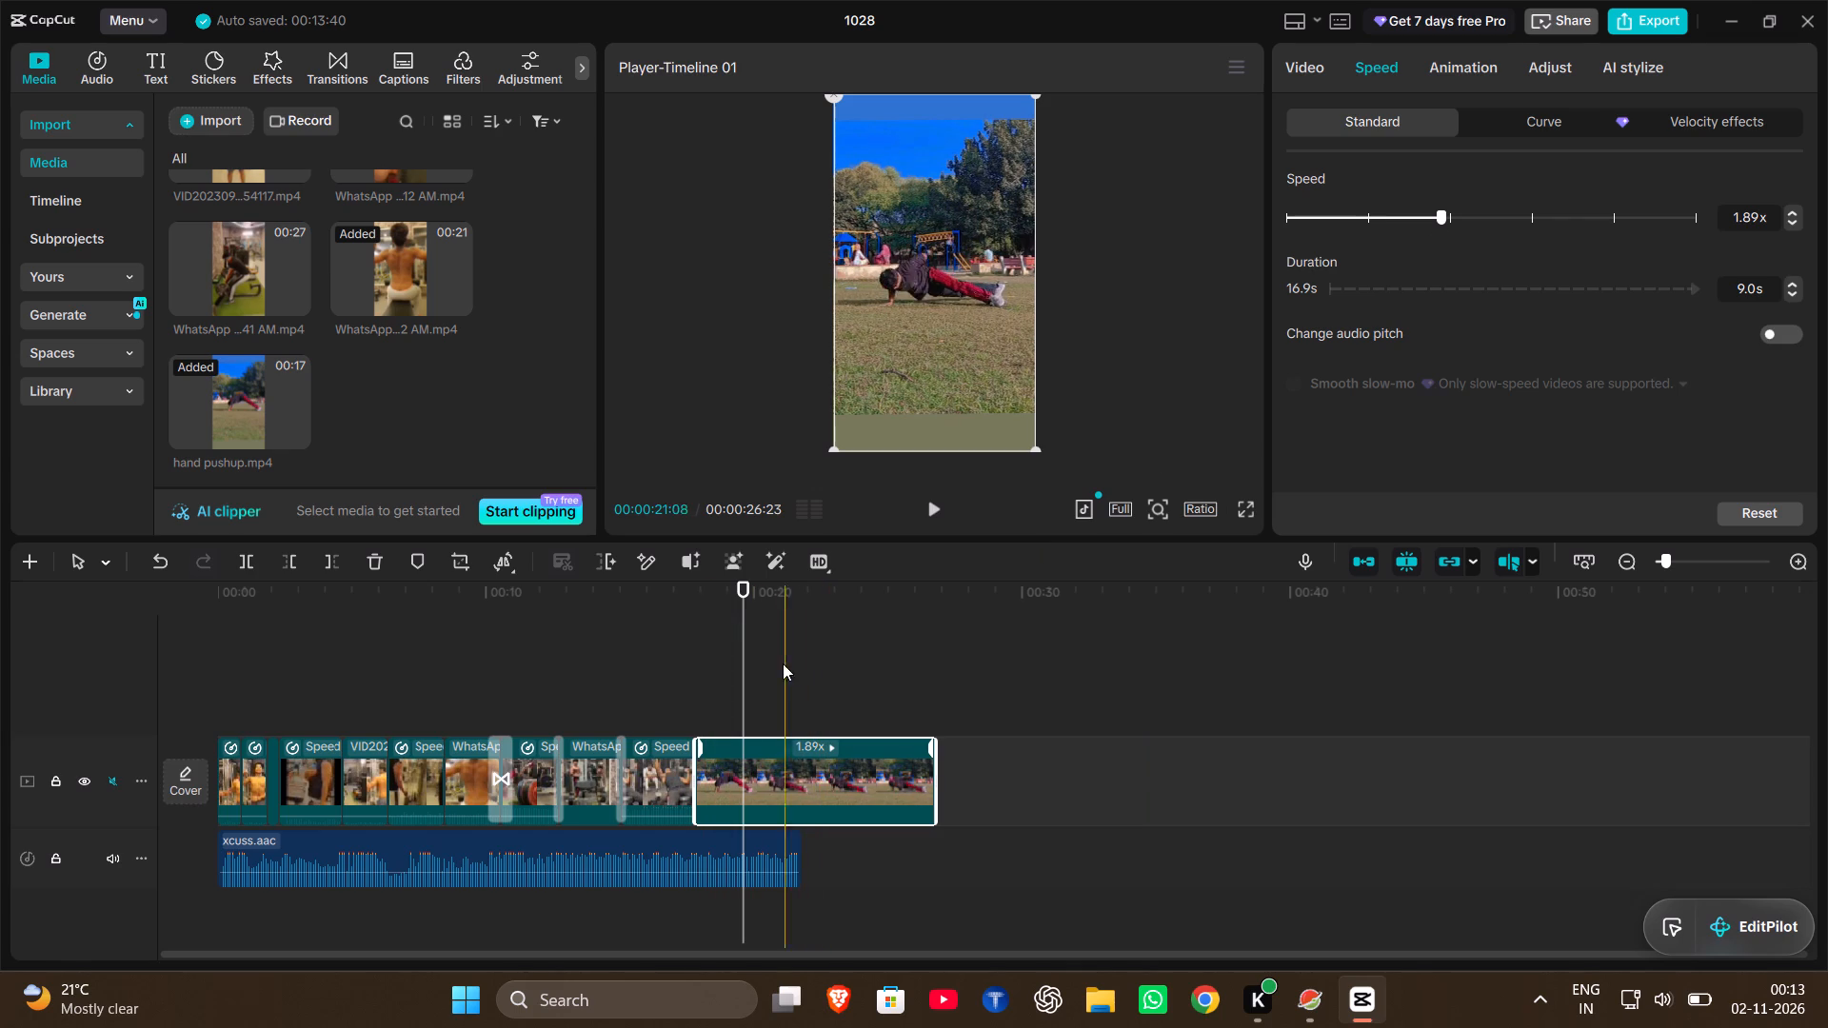
Split the hand pushup.mp4 clip at 00:00:19:09 and delete its first part.
left_click(735, 671)
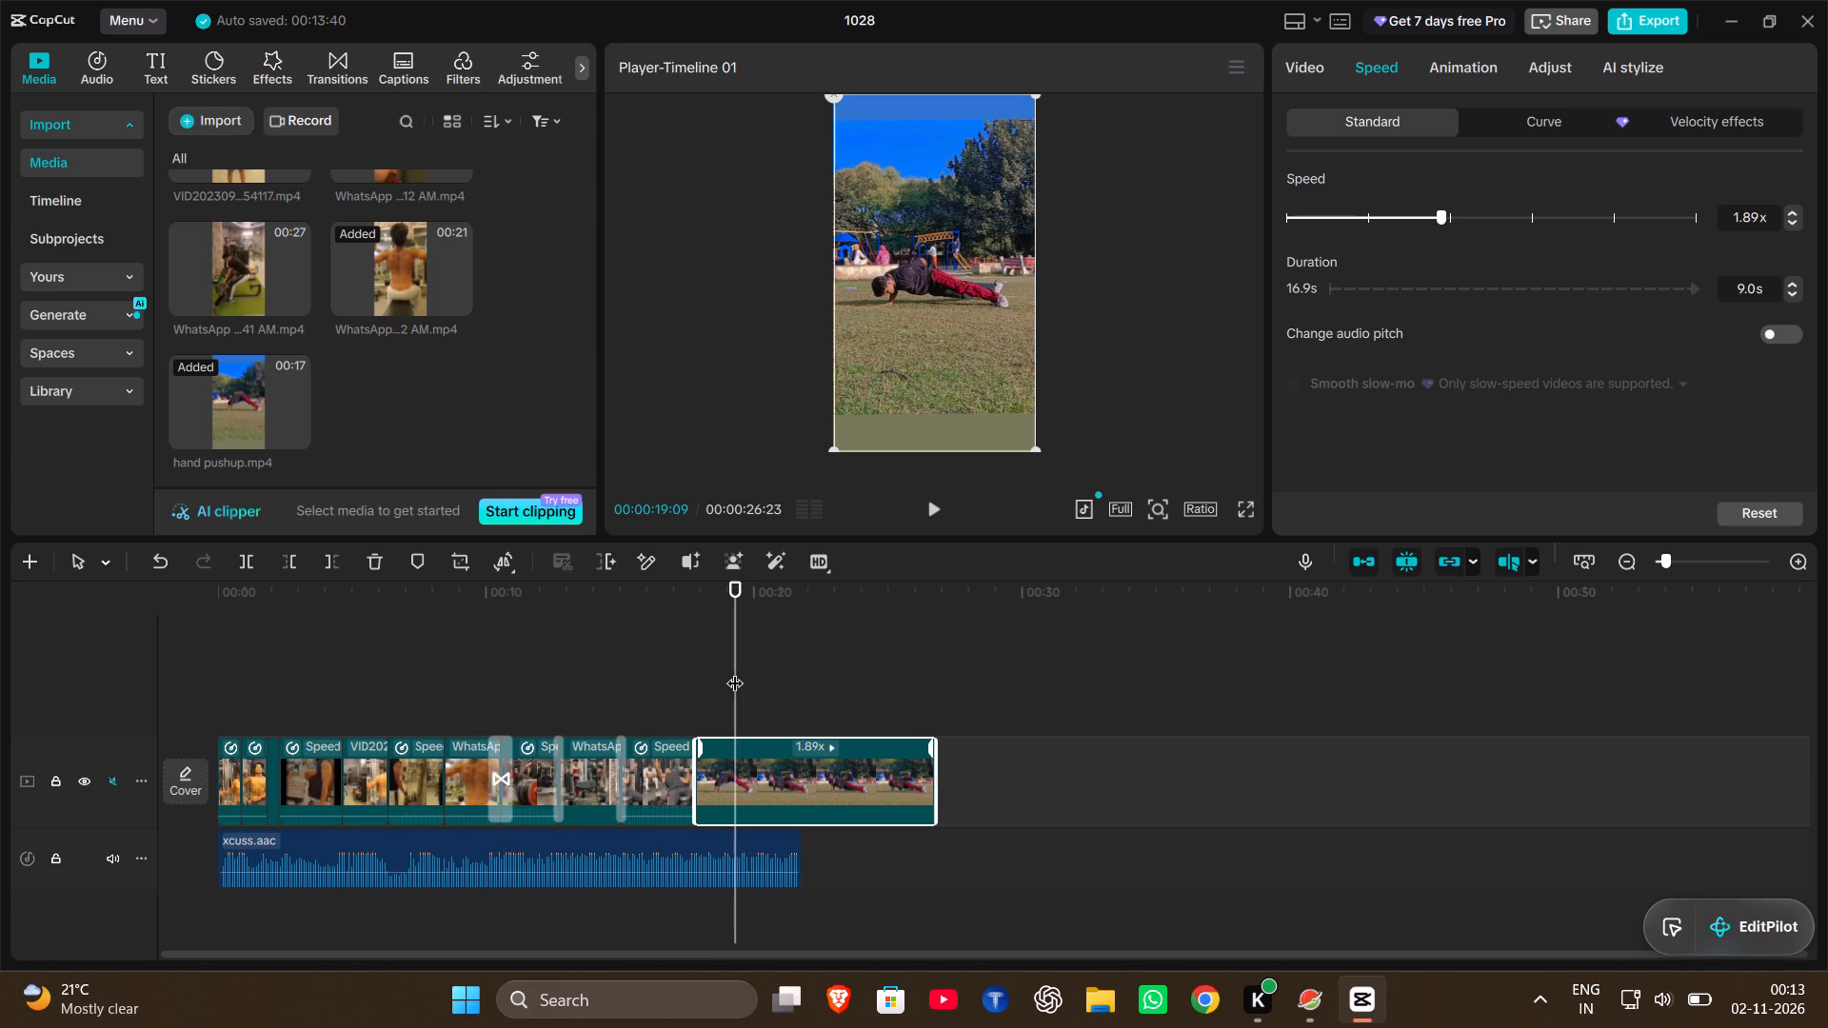
left_click(248, 561)
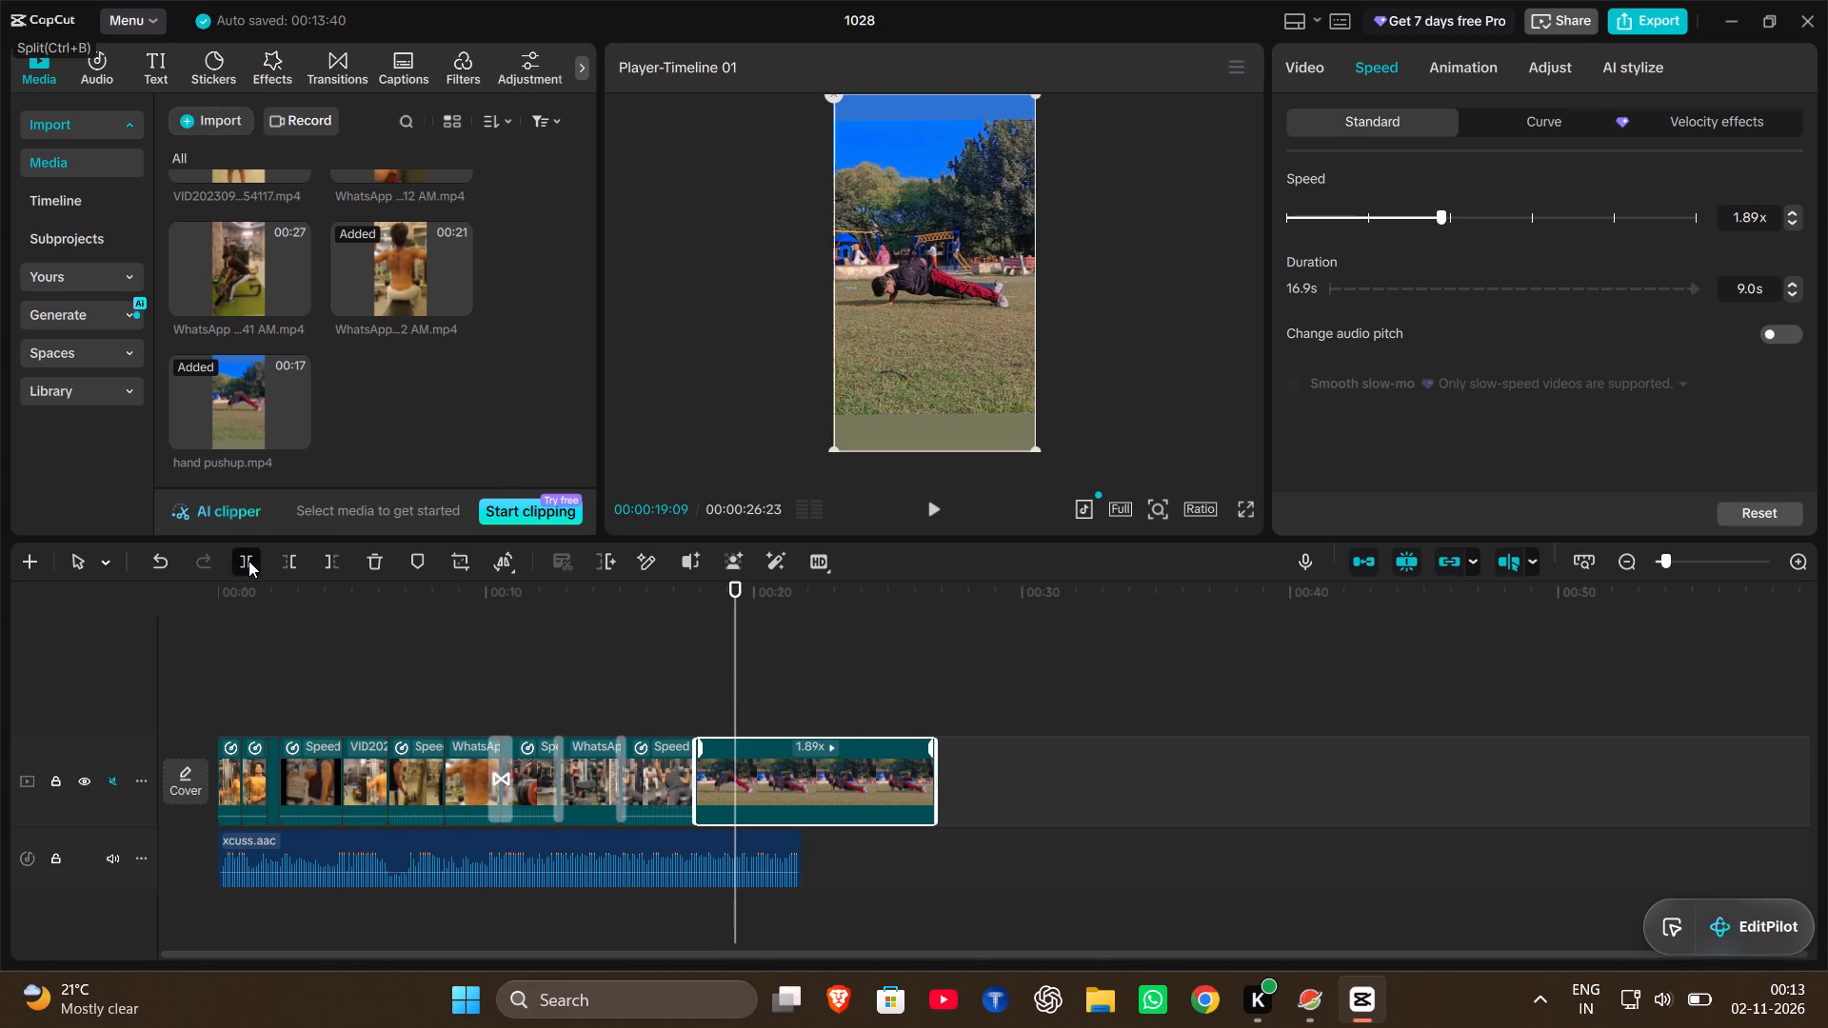
left_click(710, 756)
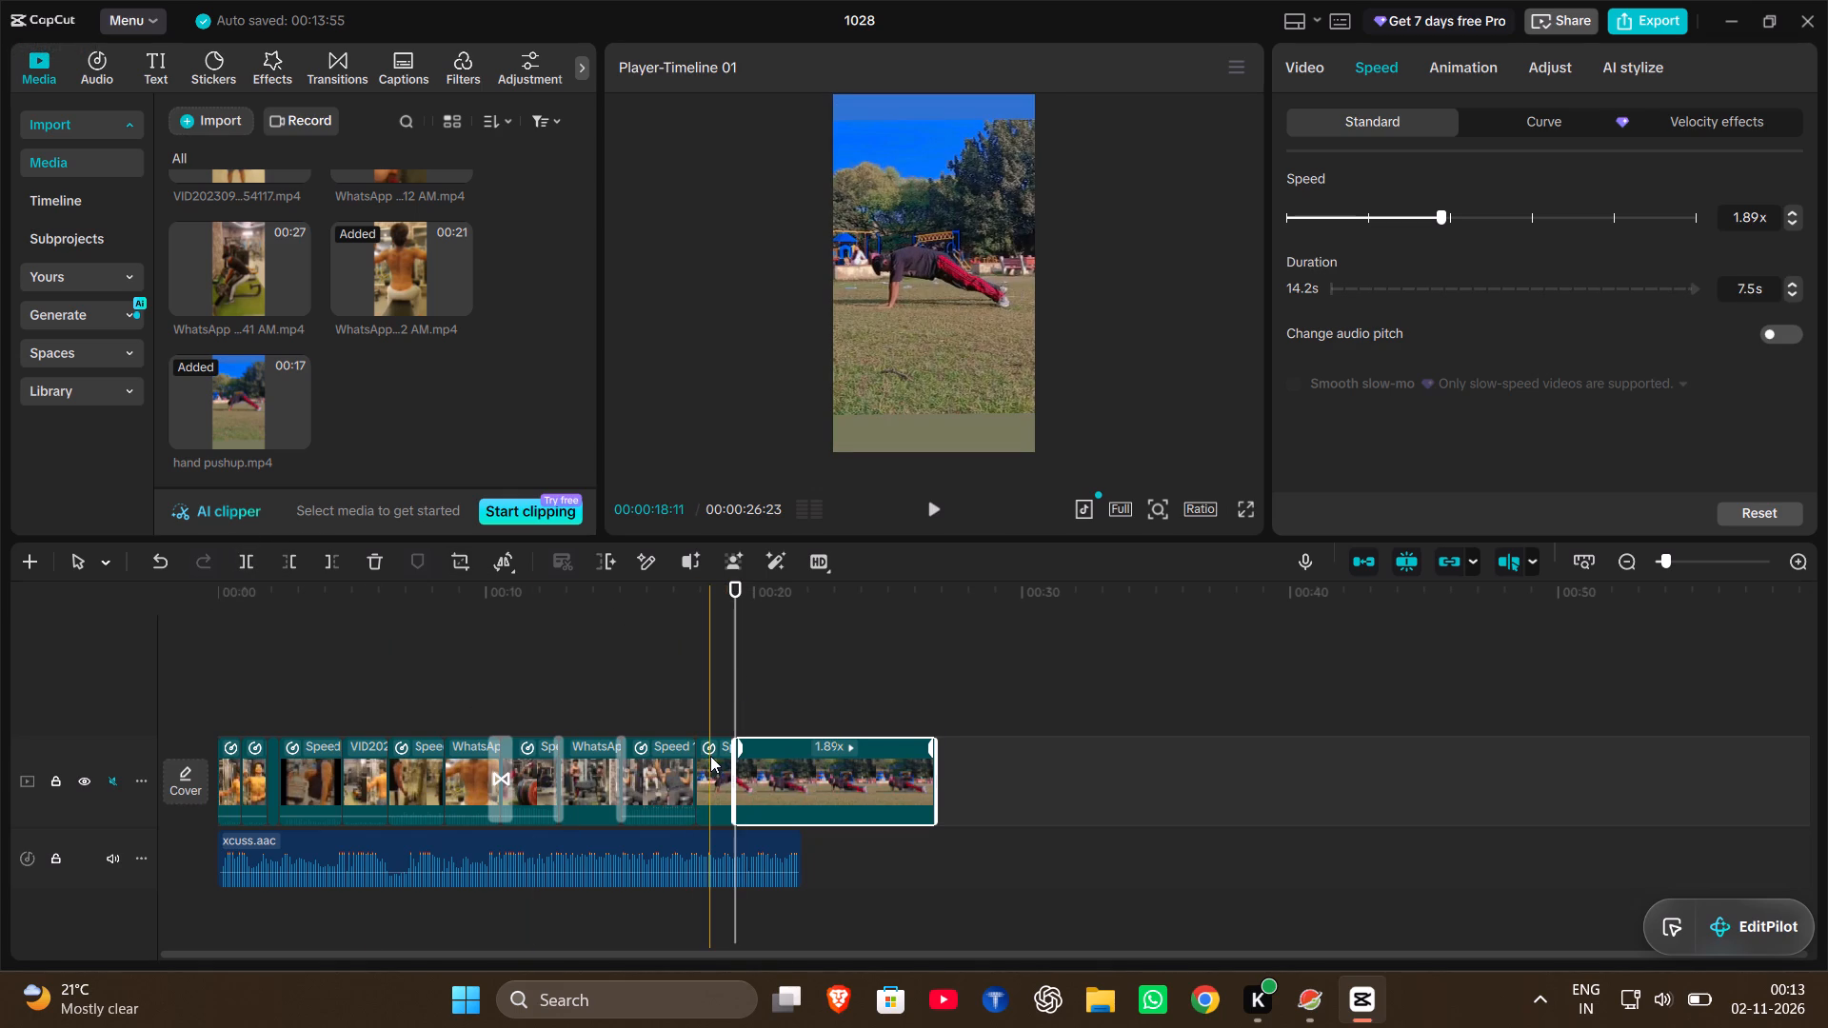
key("BackSpace")
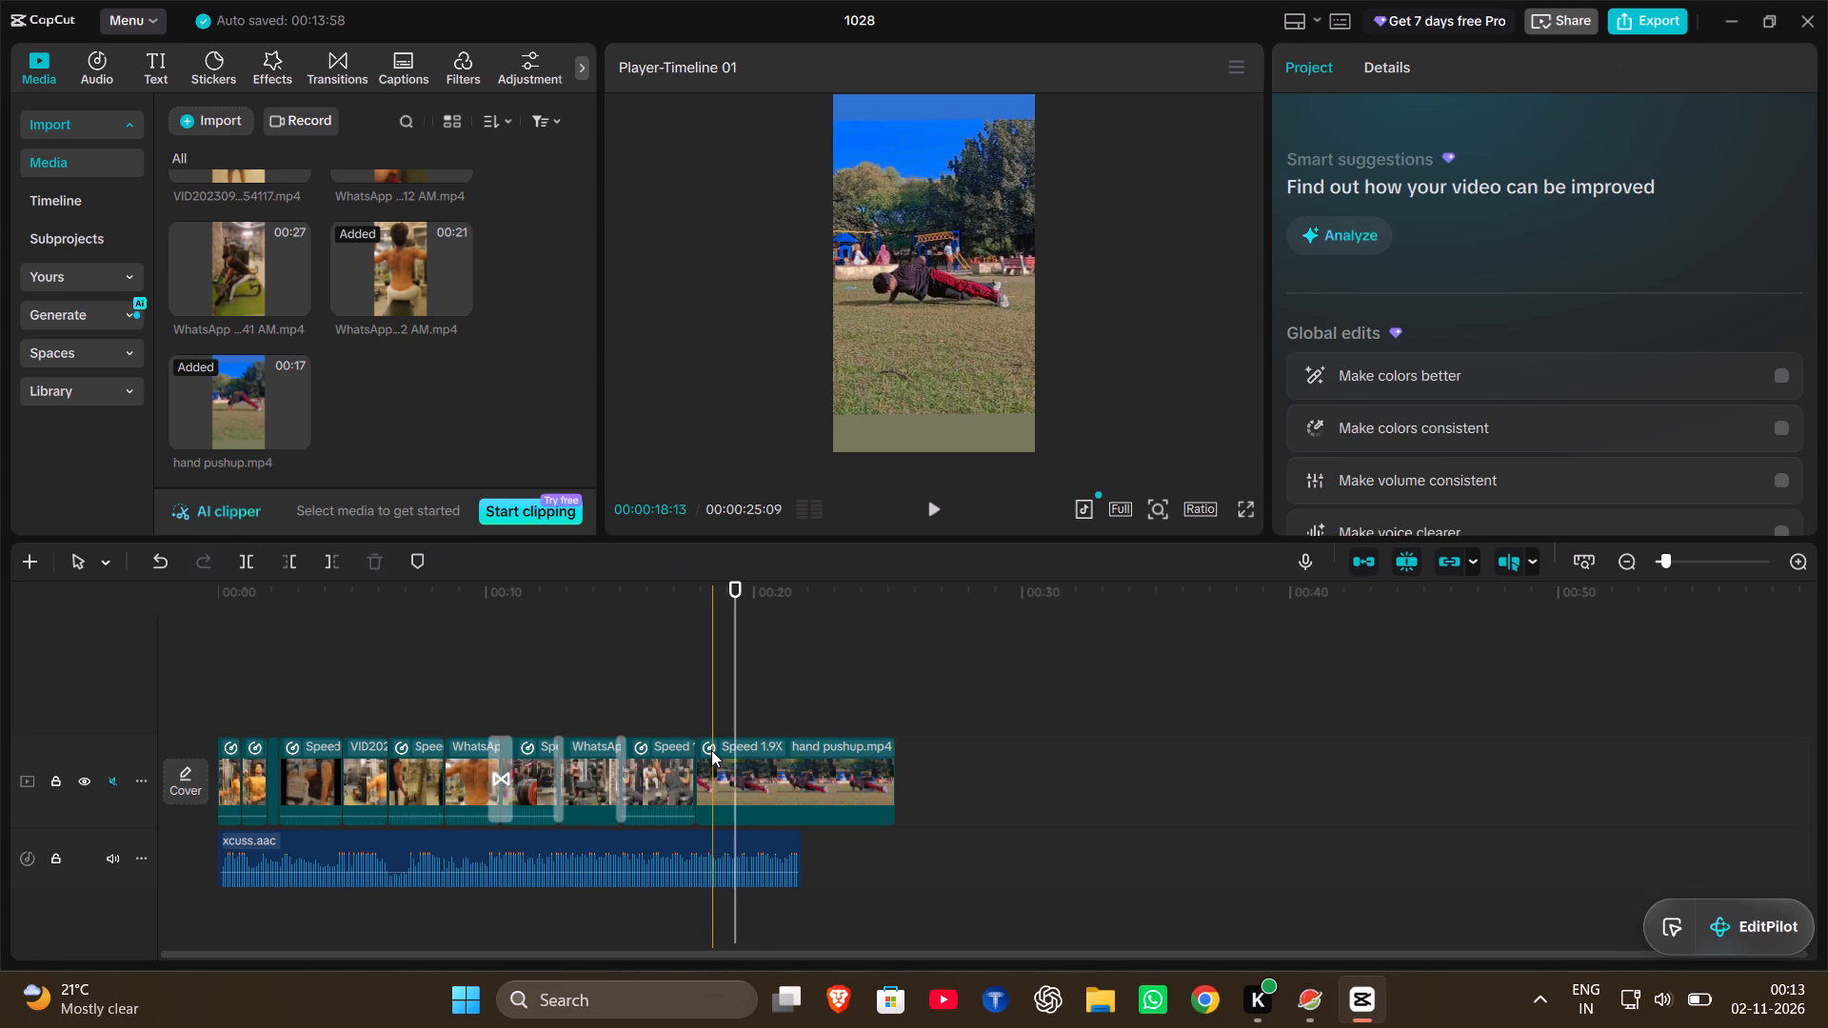
Split the hand pushup.mp4 clip at the audio's end, 00:00:21:24, and delete the part beyond it.
left_click(874, 778)
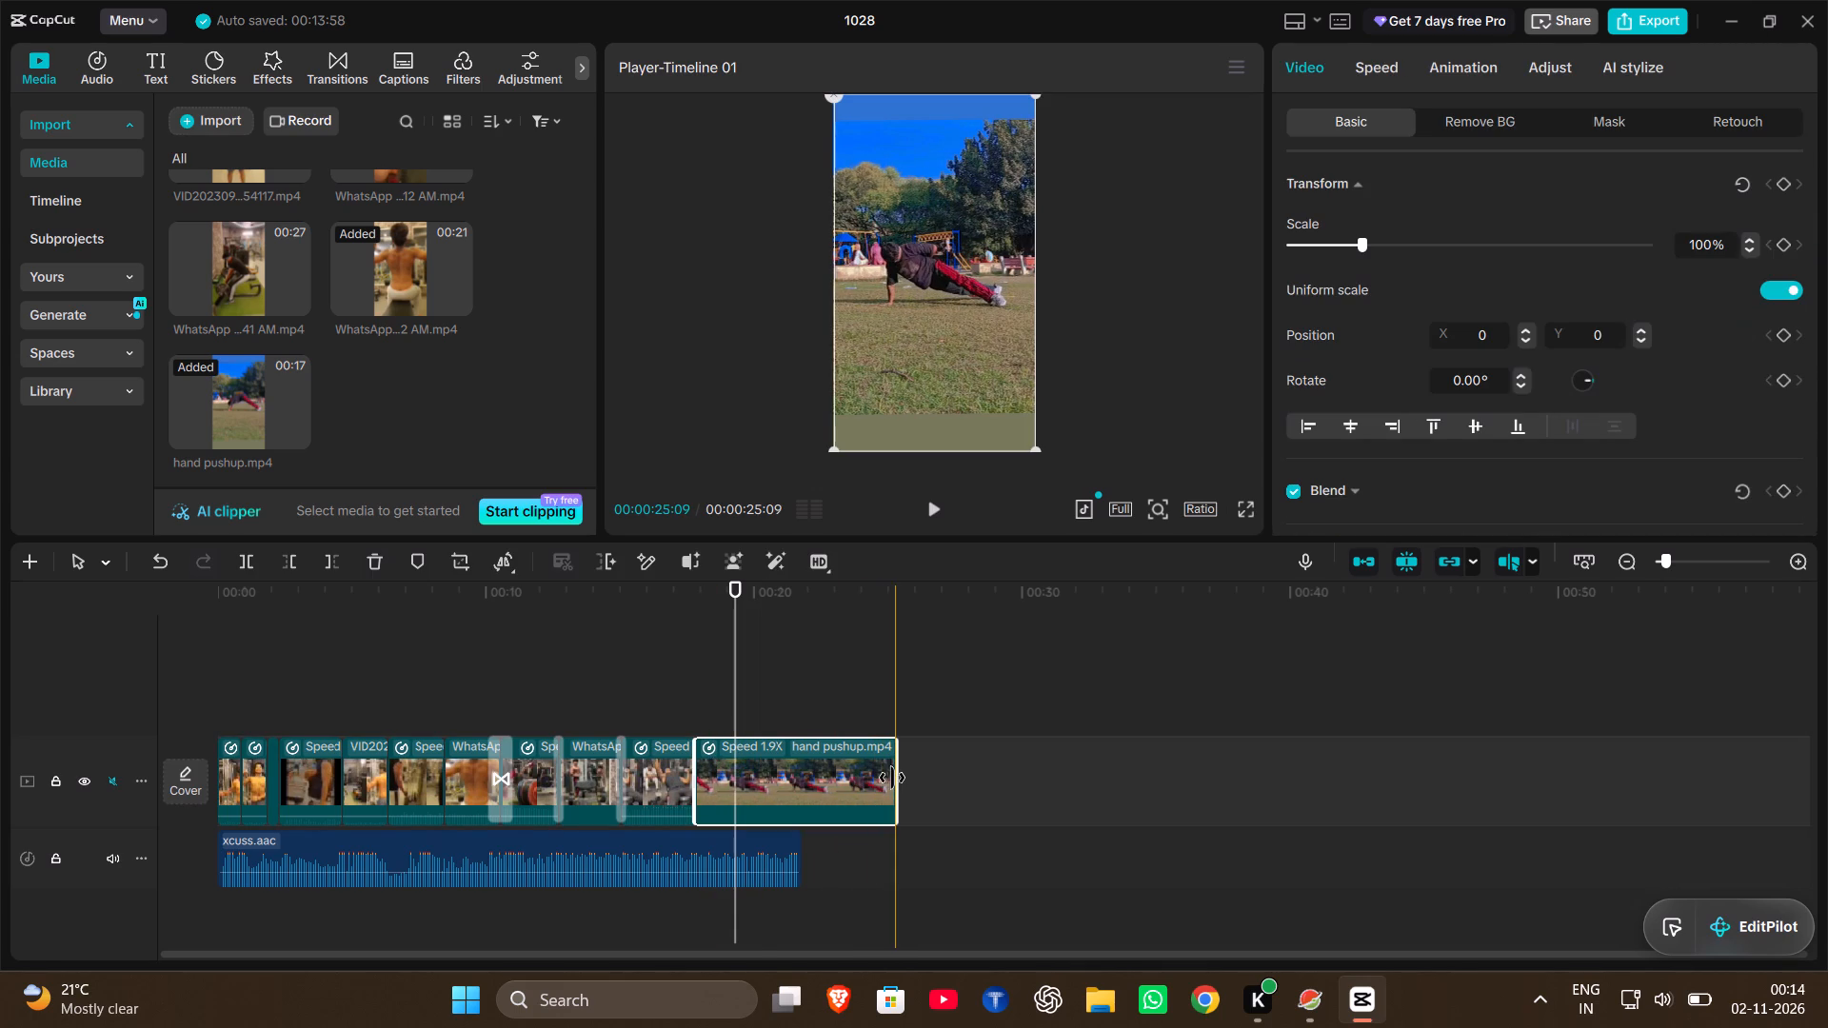
left_click(892, 778)
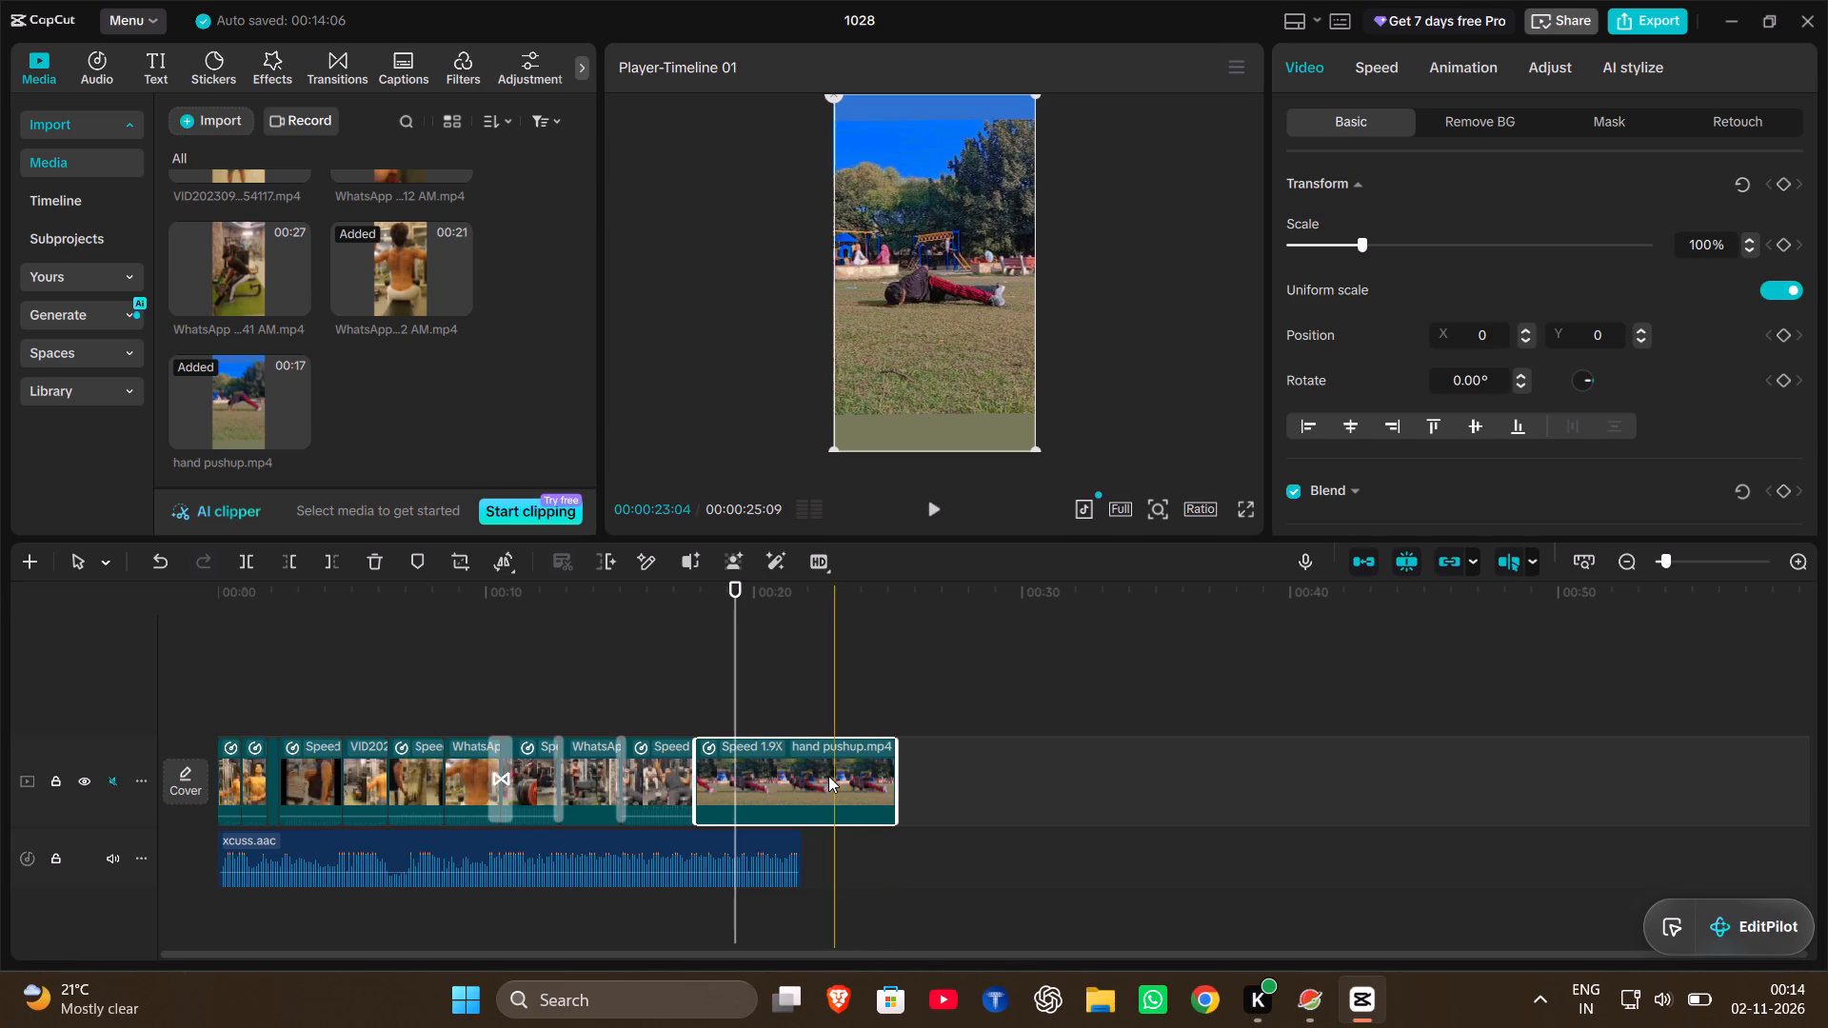
left_click(805, 776)
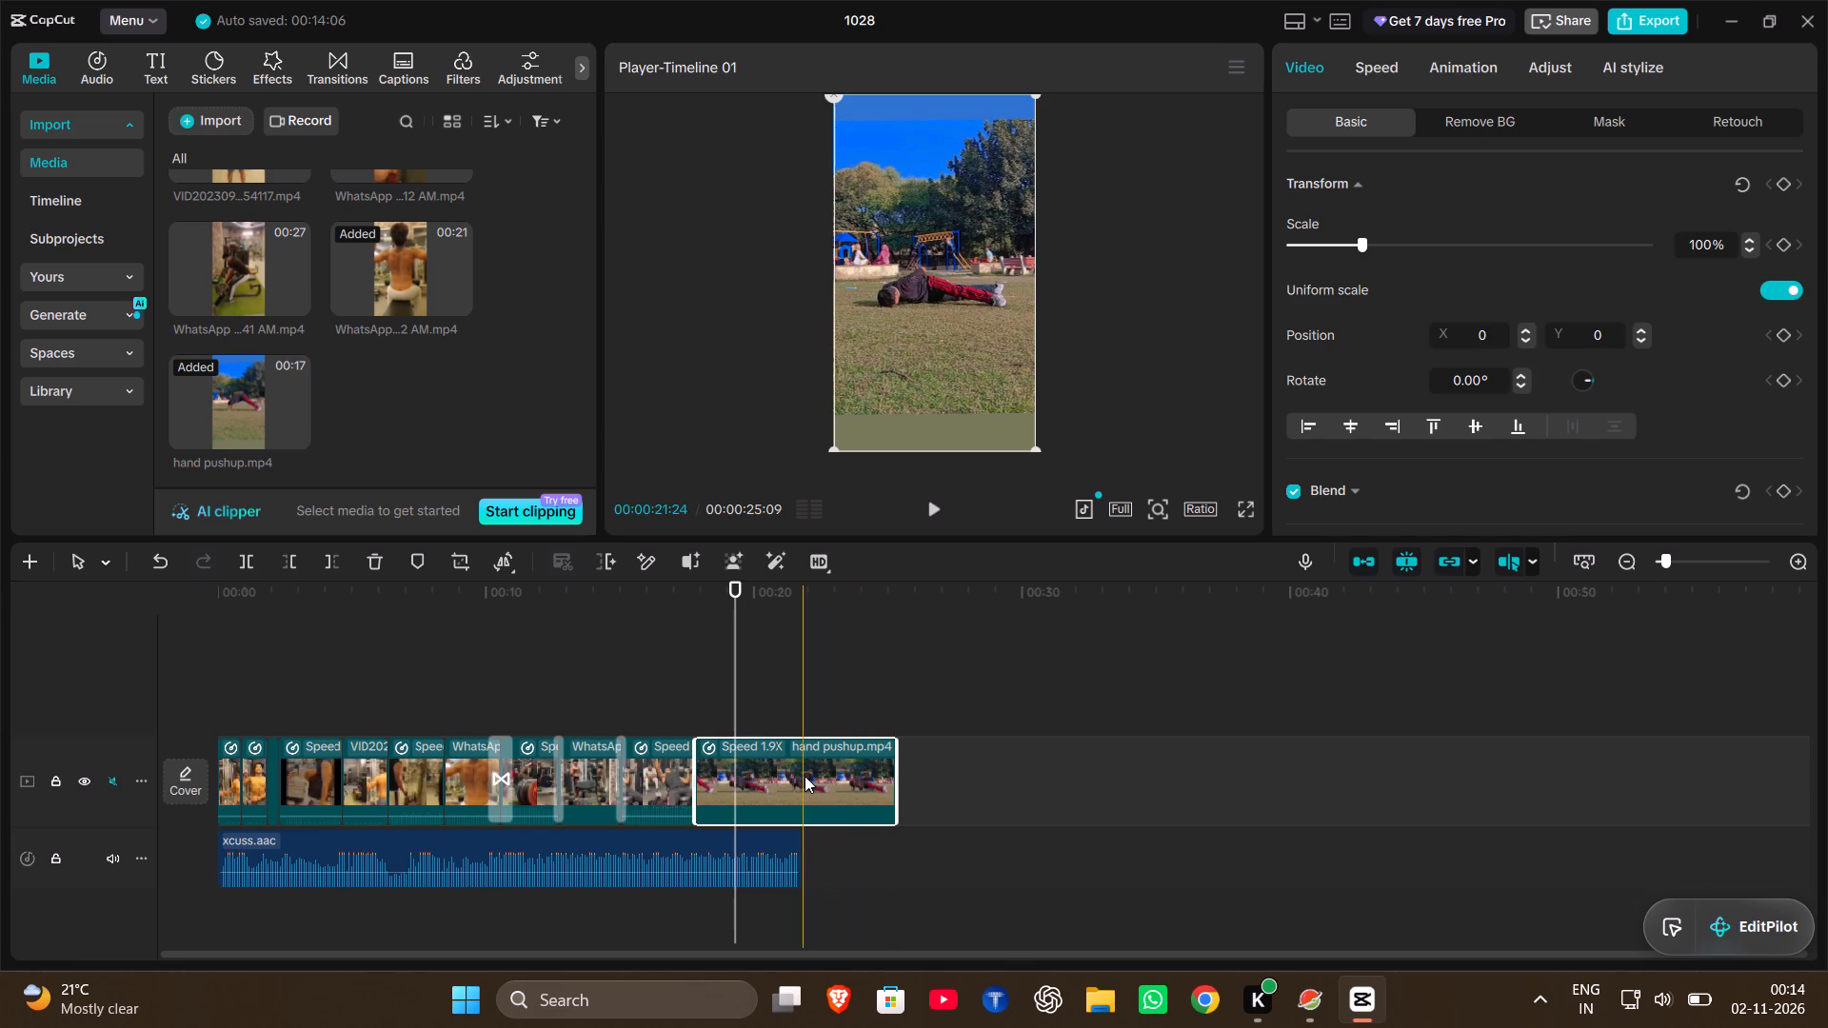
left_click(800, 719)
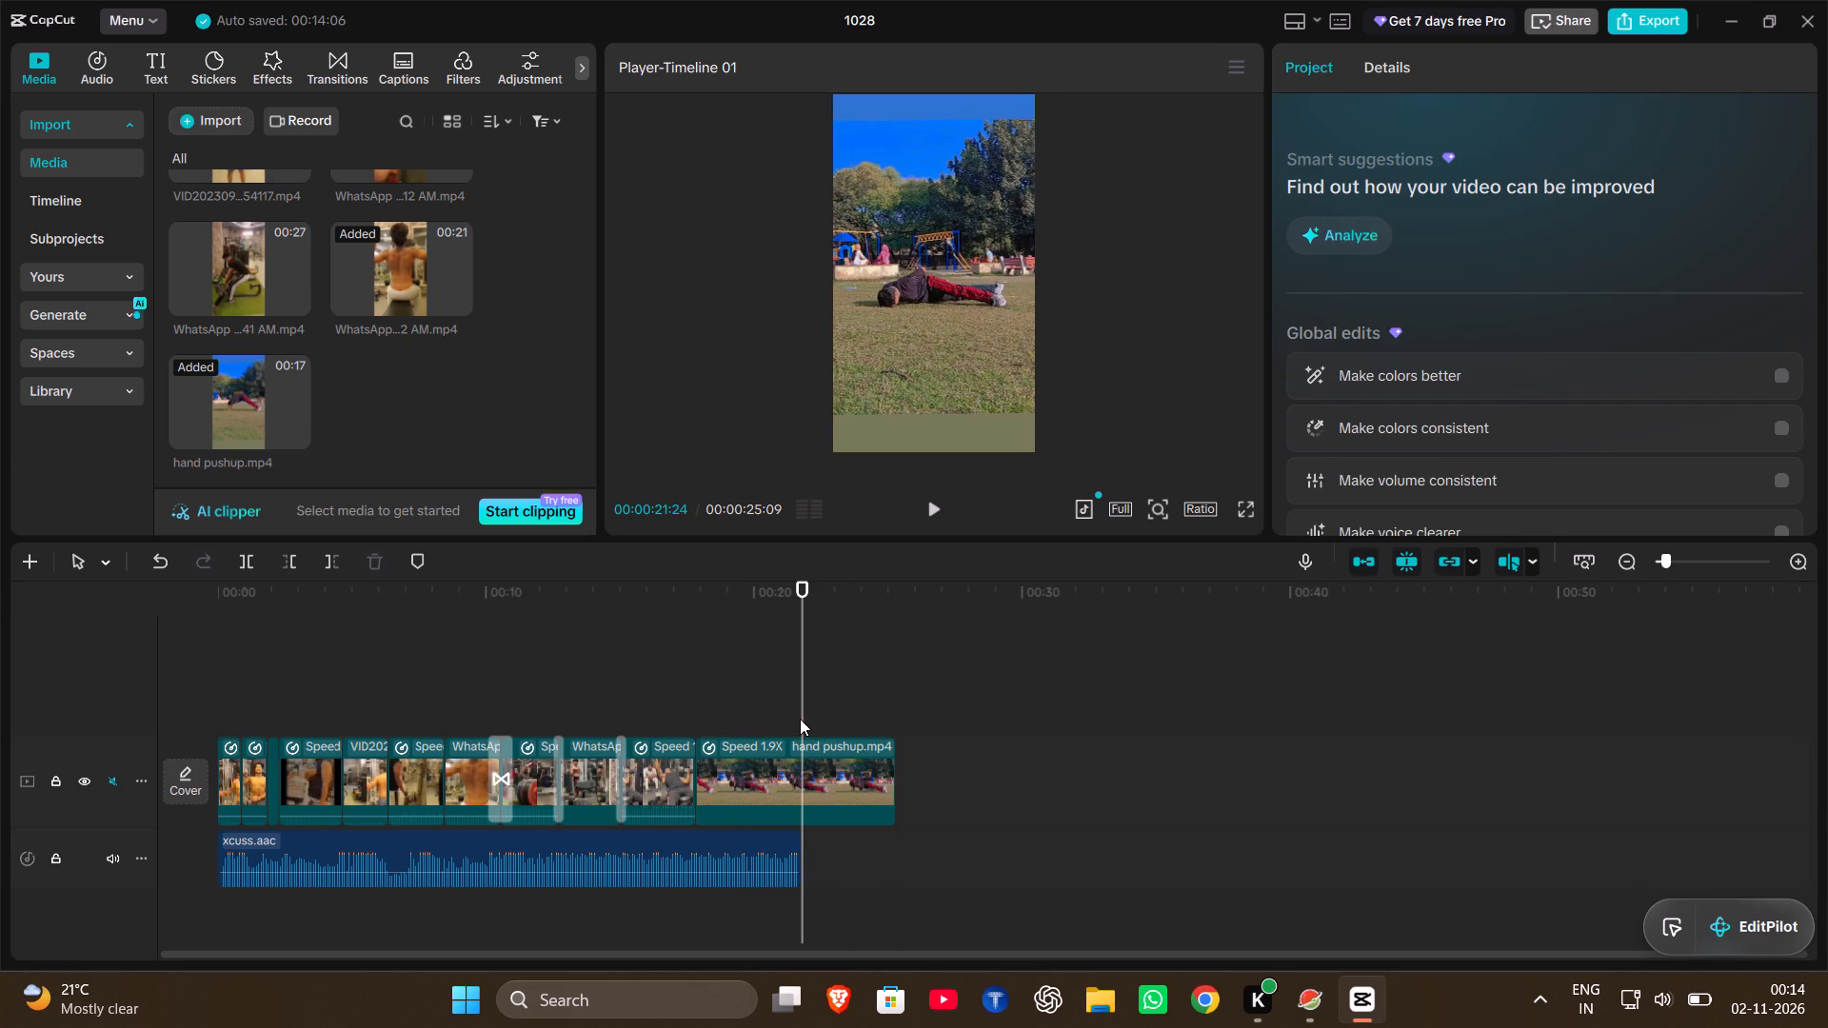
left_click(795, 750)
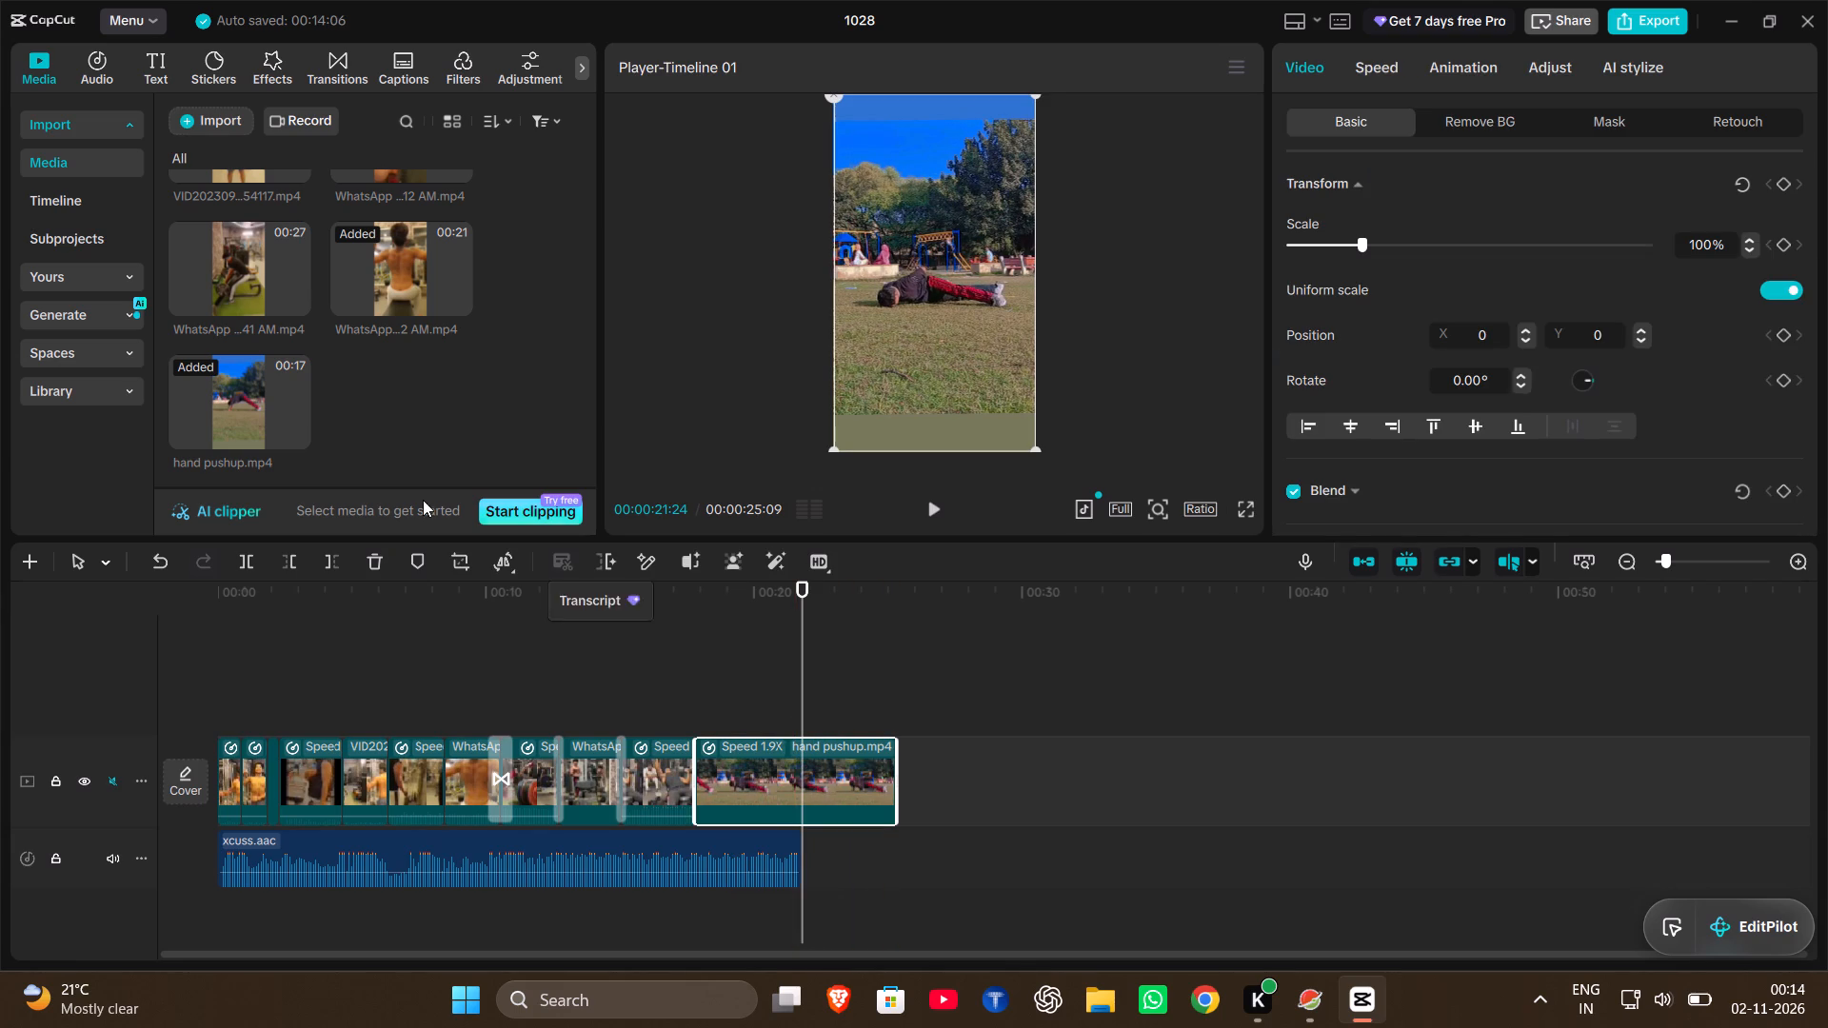
left_click(249, 561)
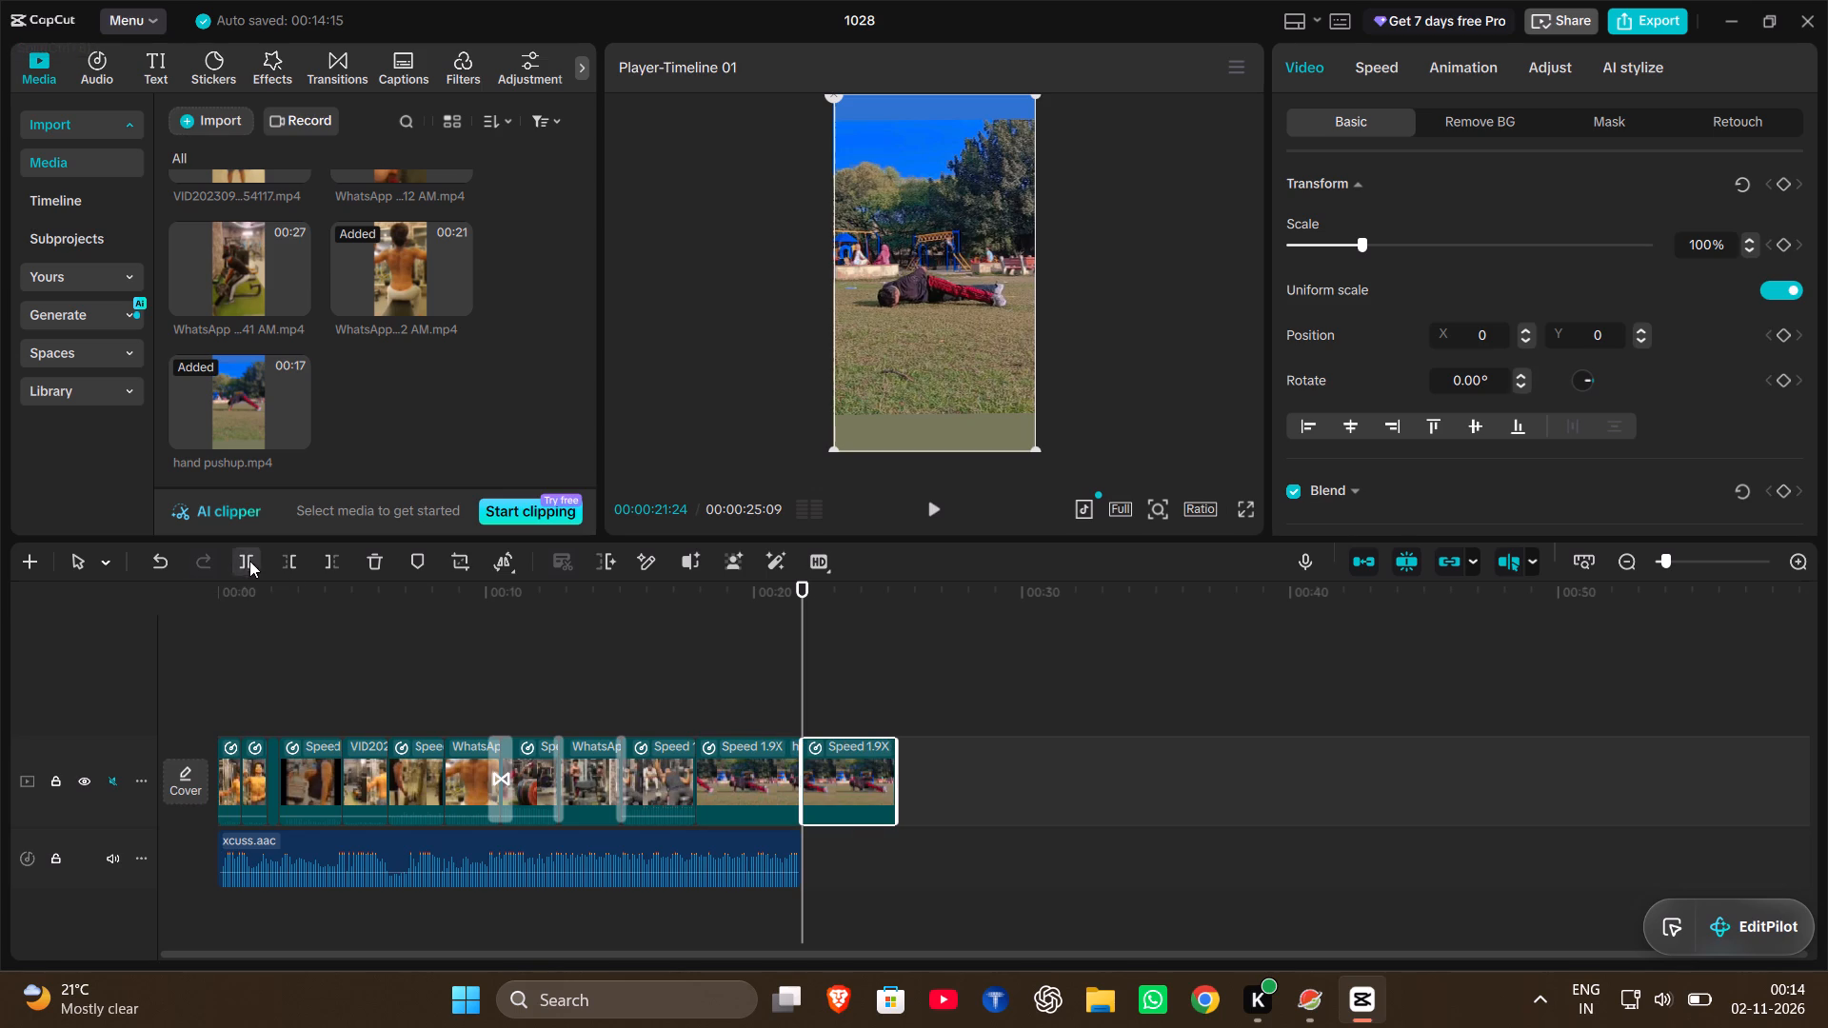
key("BackSpace")
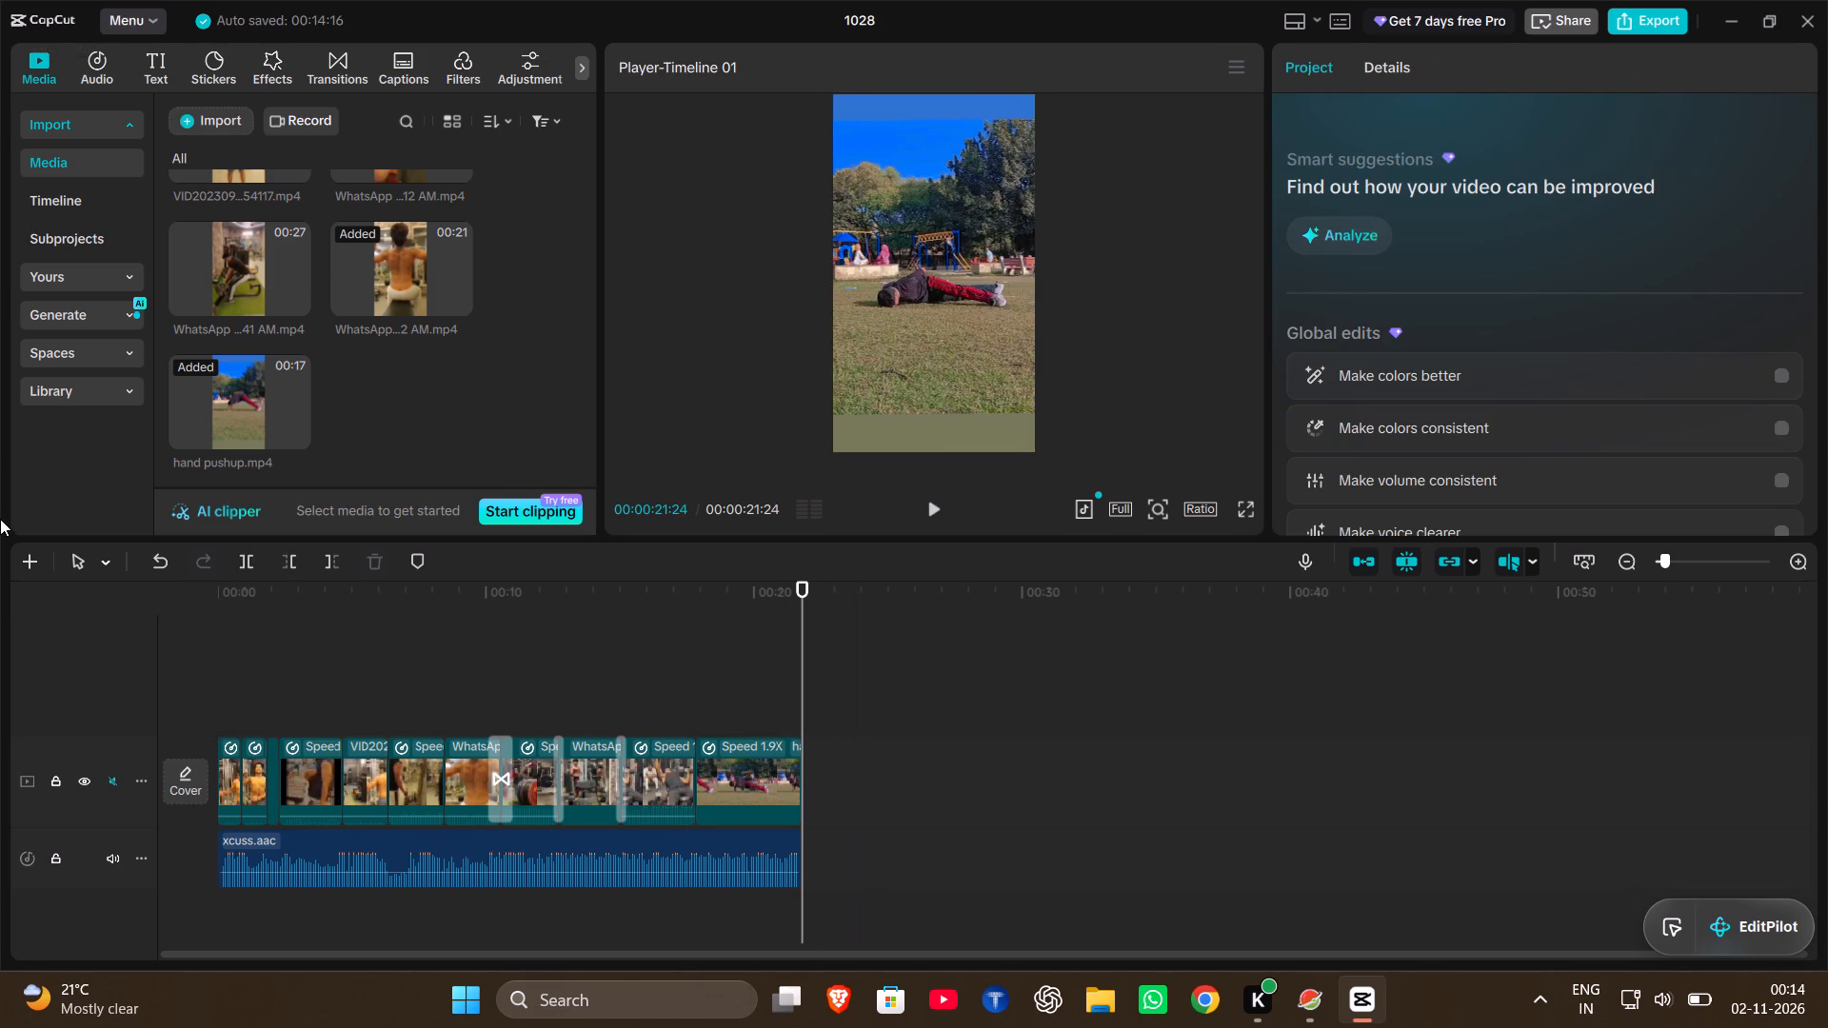
Play the edited video from near its start to review the clips against the audio.
left_click(224, 665)
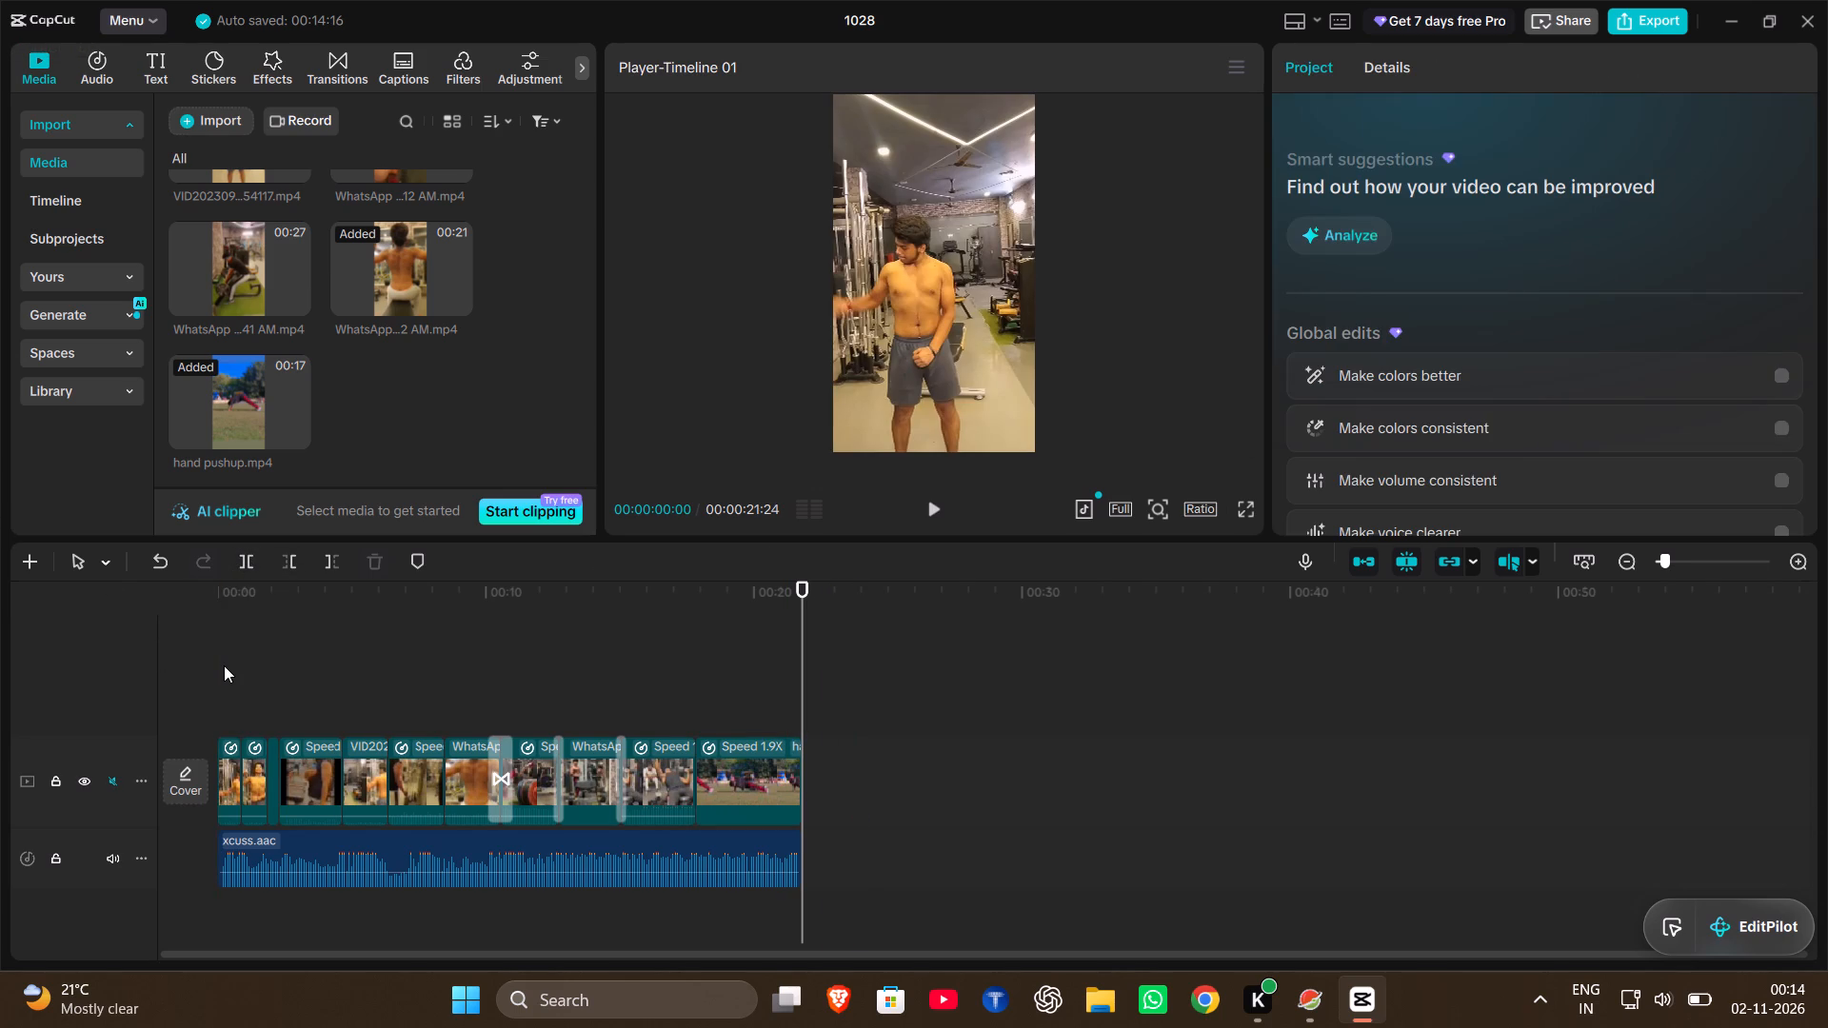
key("space")
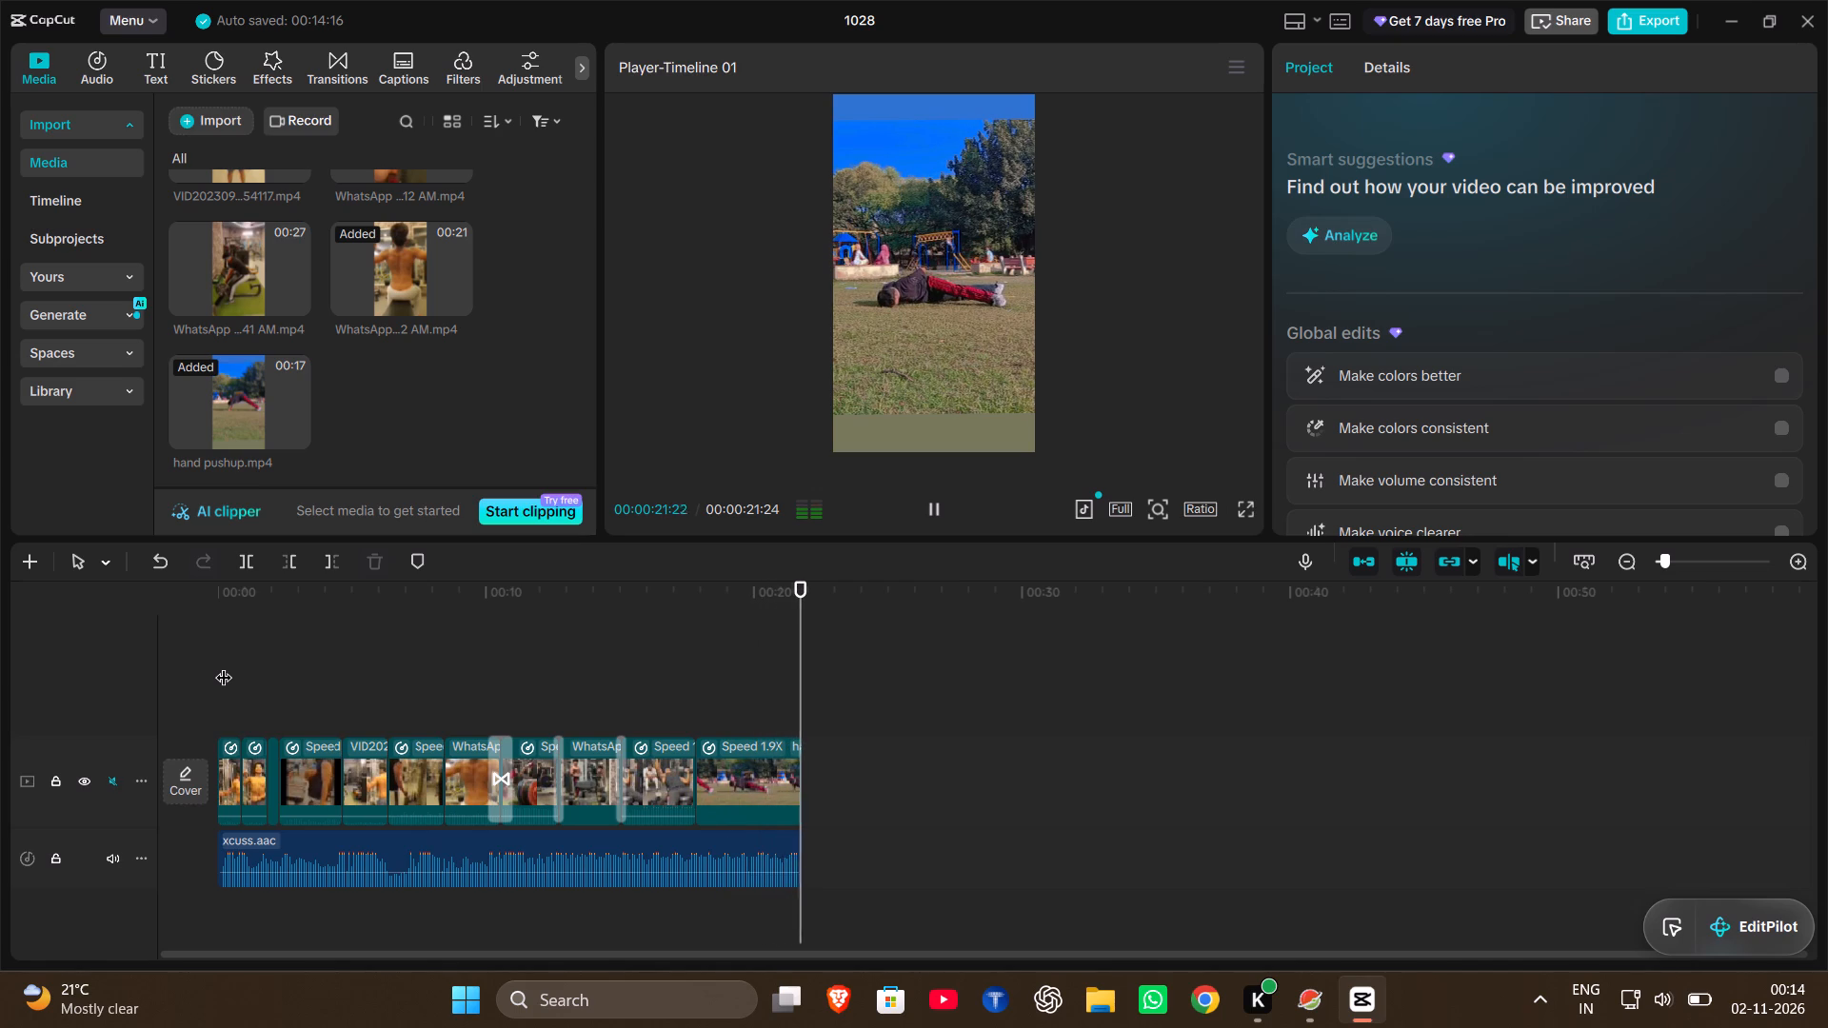
left_click(229, 722)
key("space")
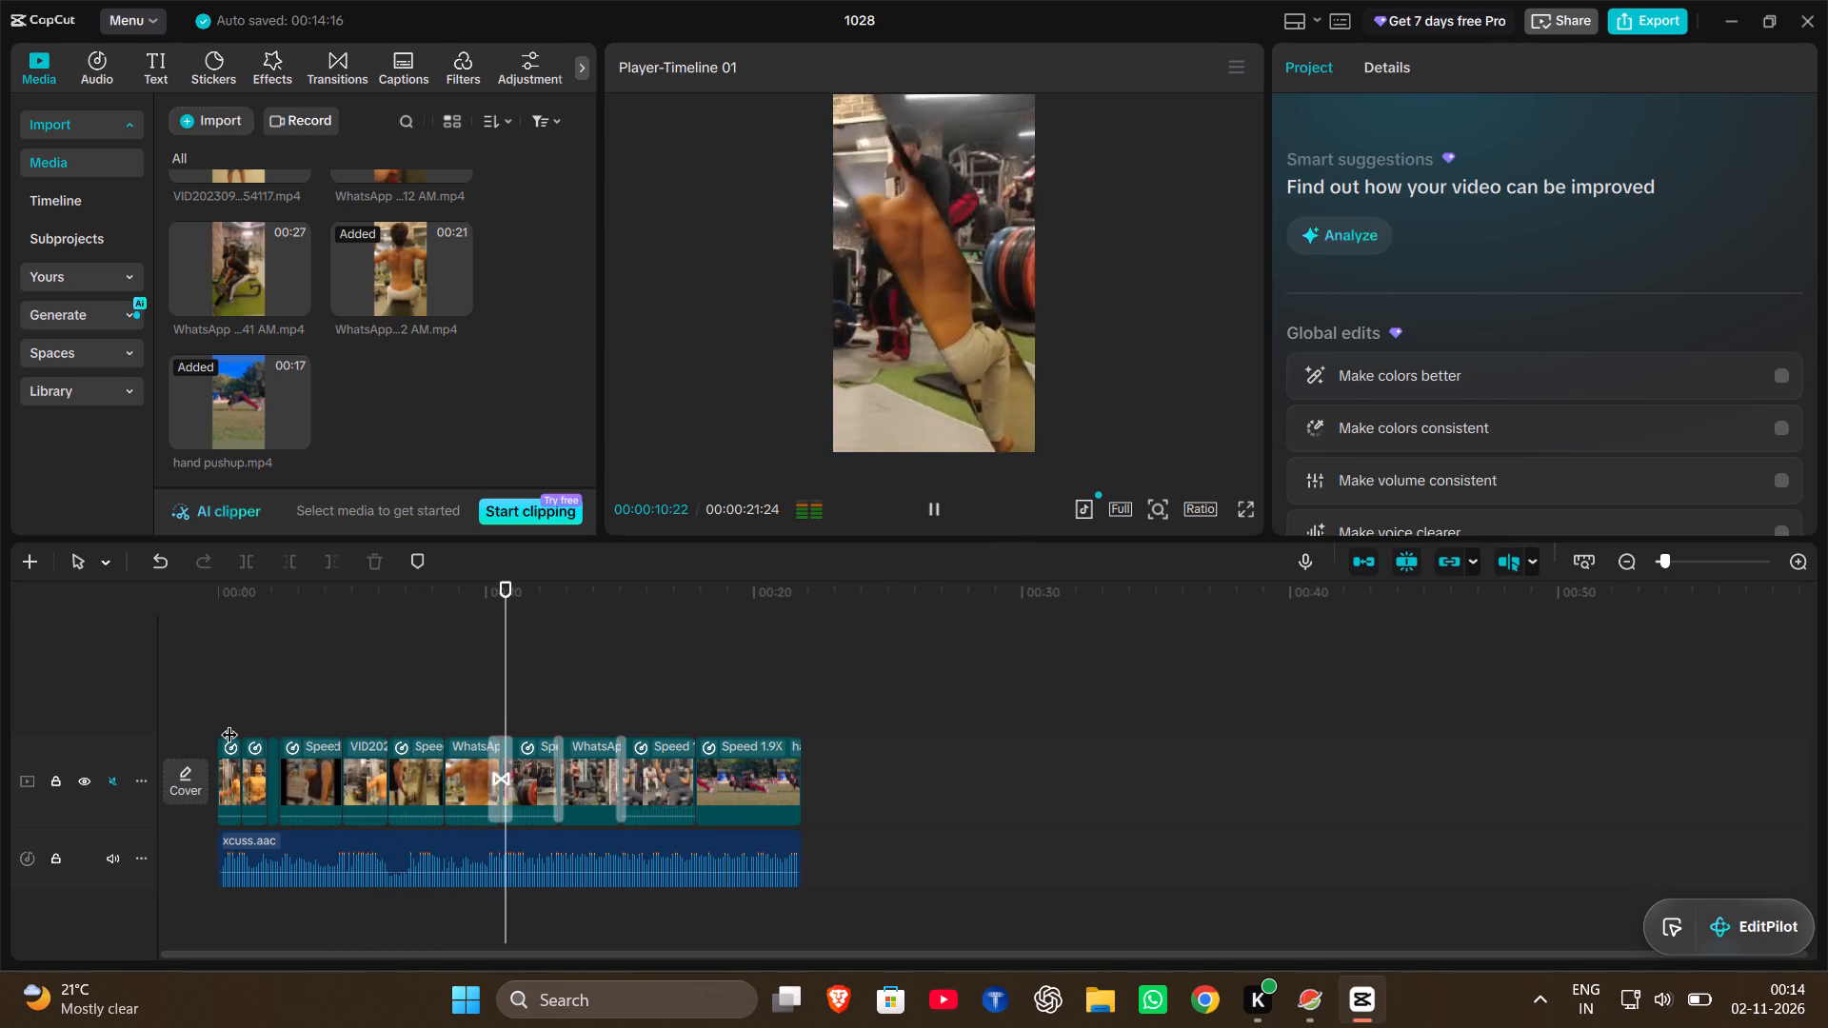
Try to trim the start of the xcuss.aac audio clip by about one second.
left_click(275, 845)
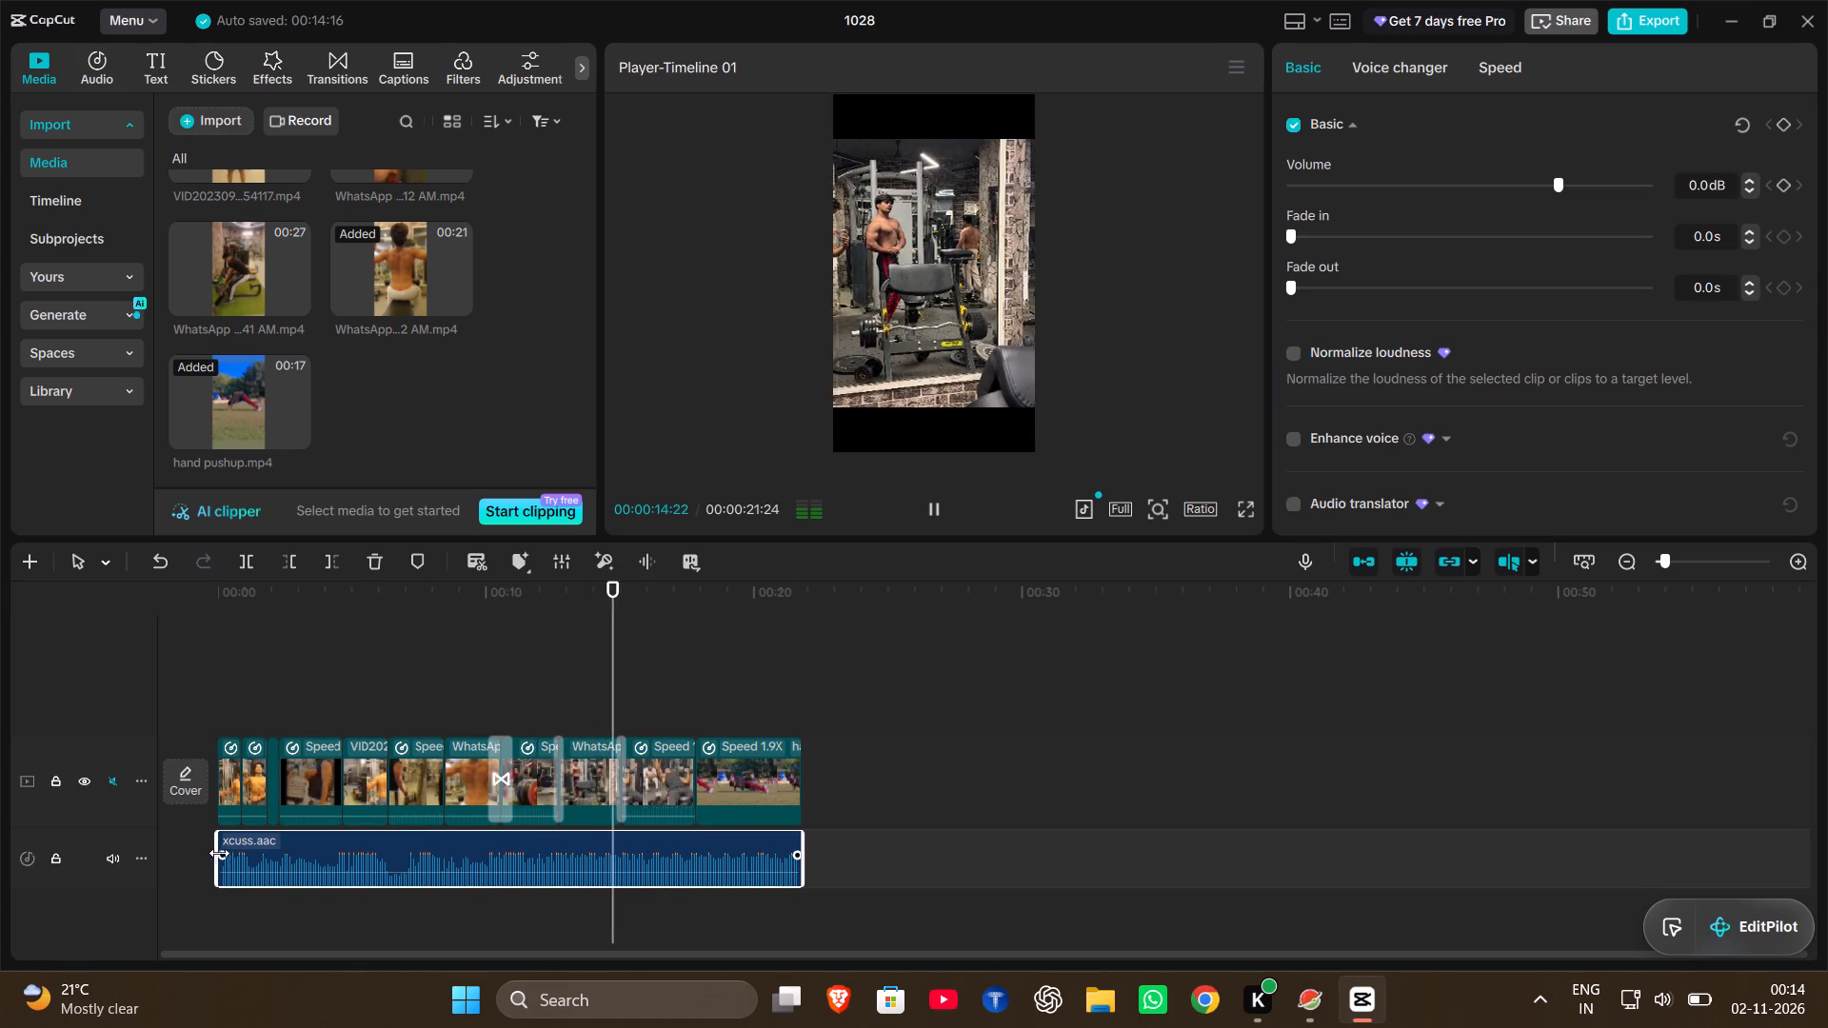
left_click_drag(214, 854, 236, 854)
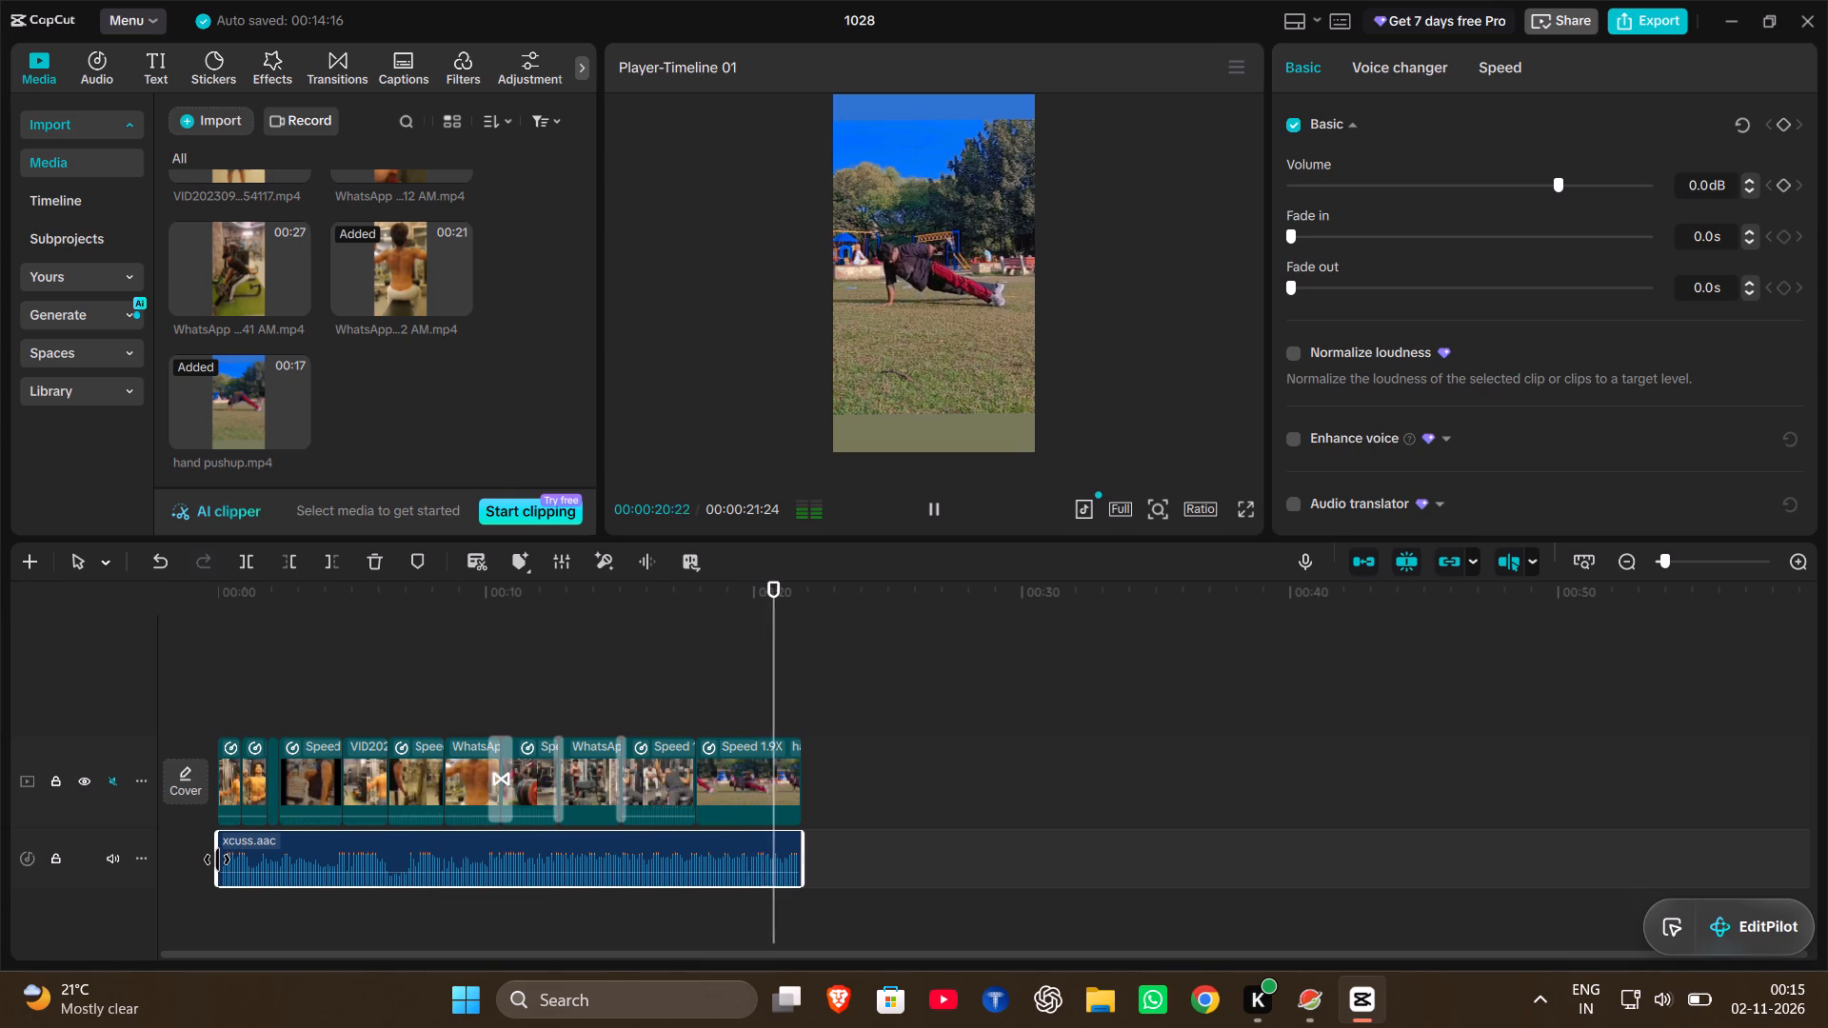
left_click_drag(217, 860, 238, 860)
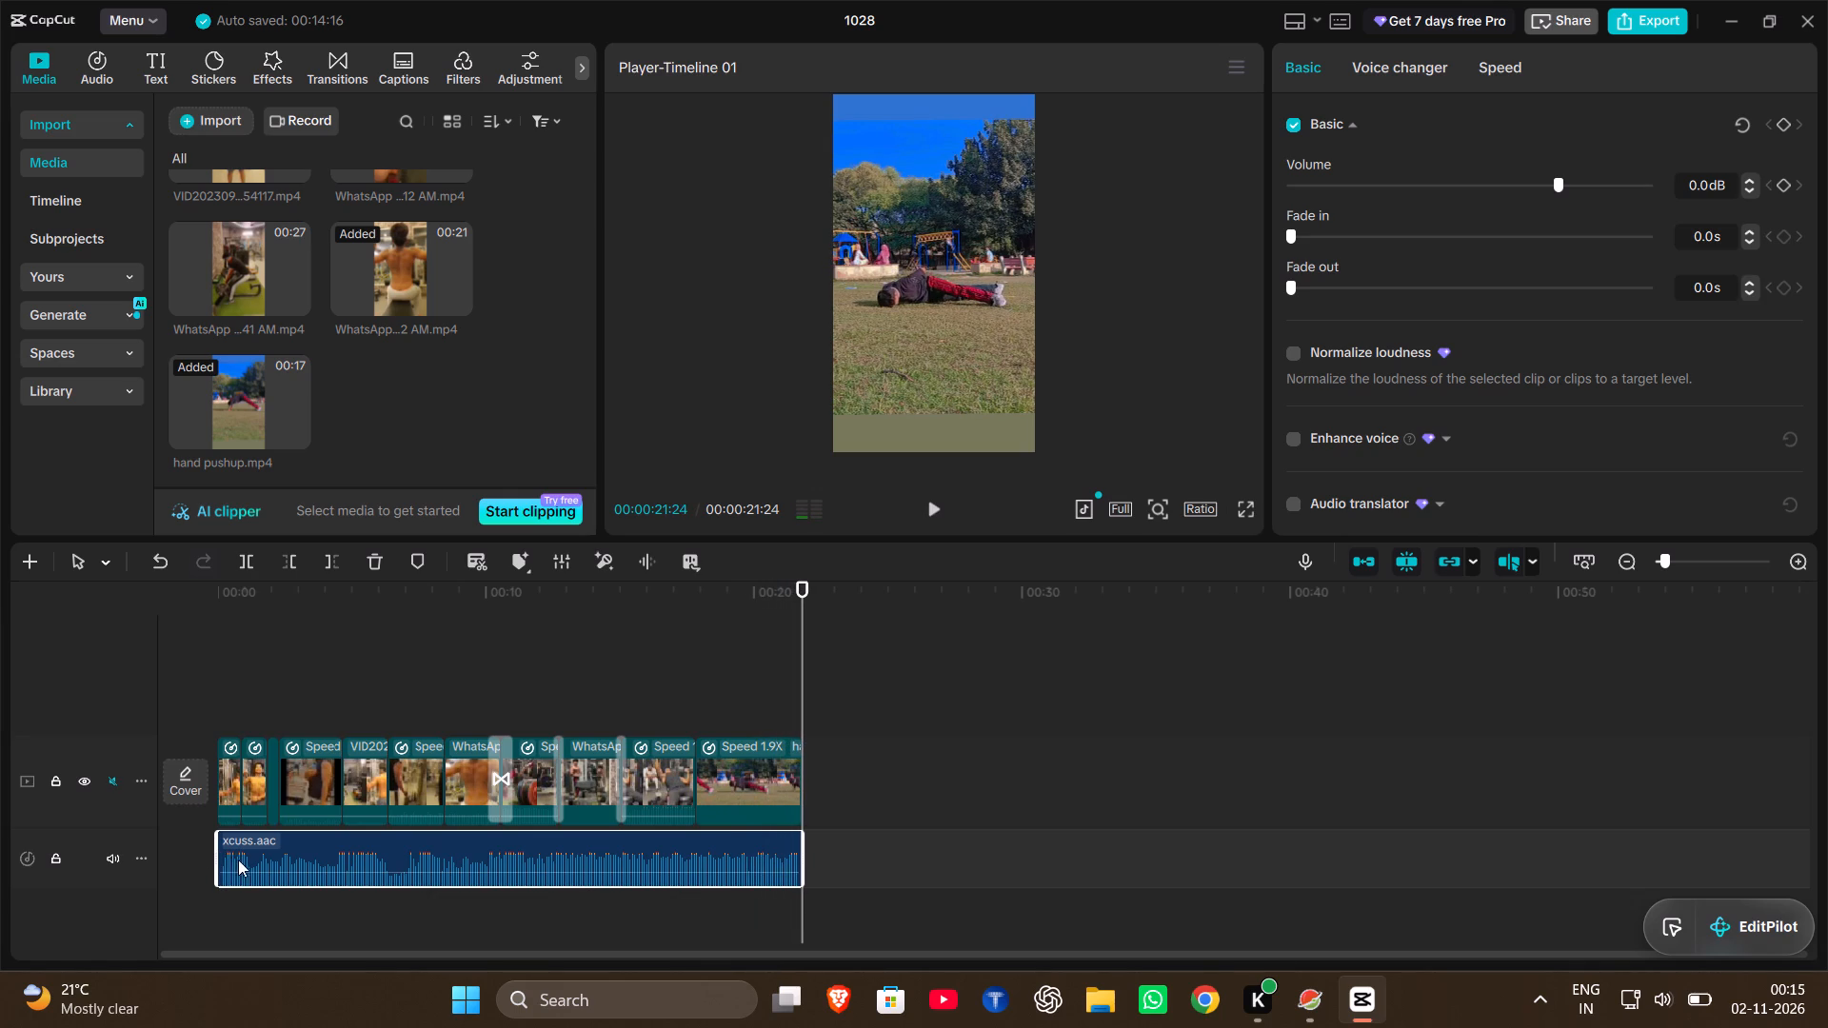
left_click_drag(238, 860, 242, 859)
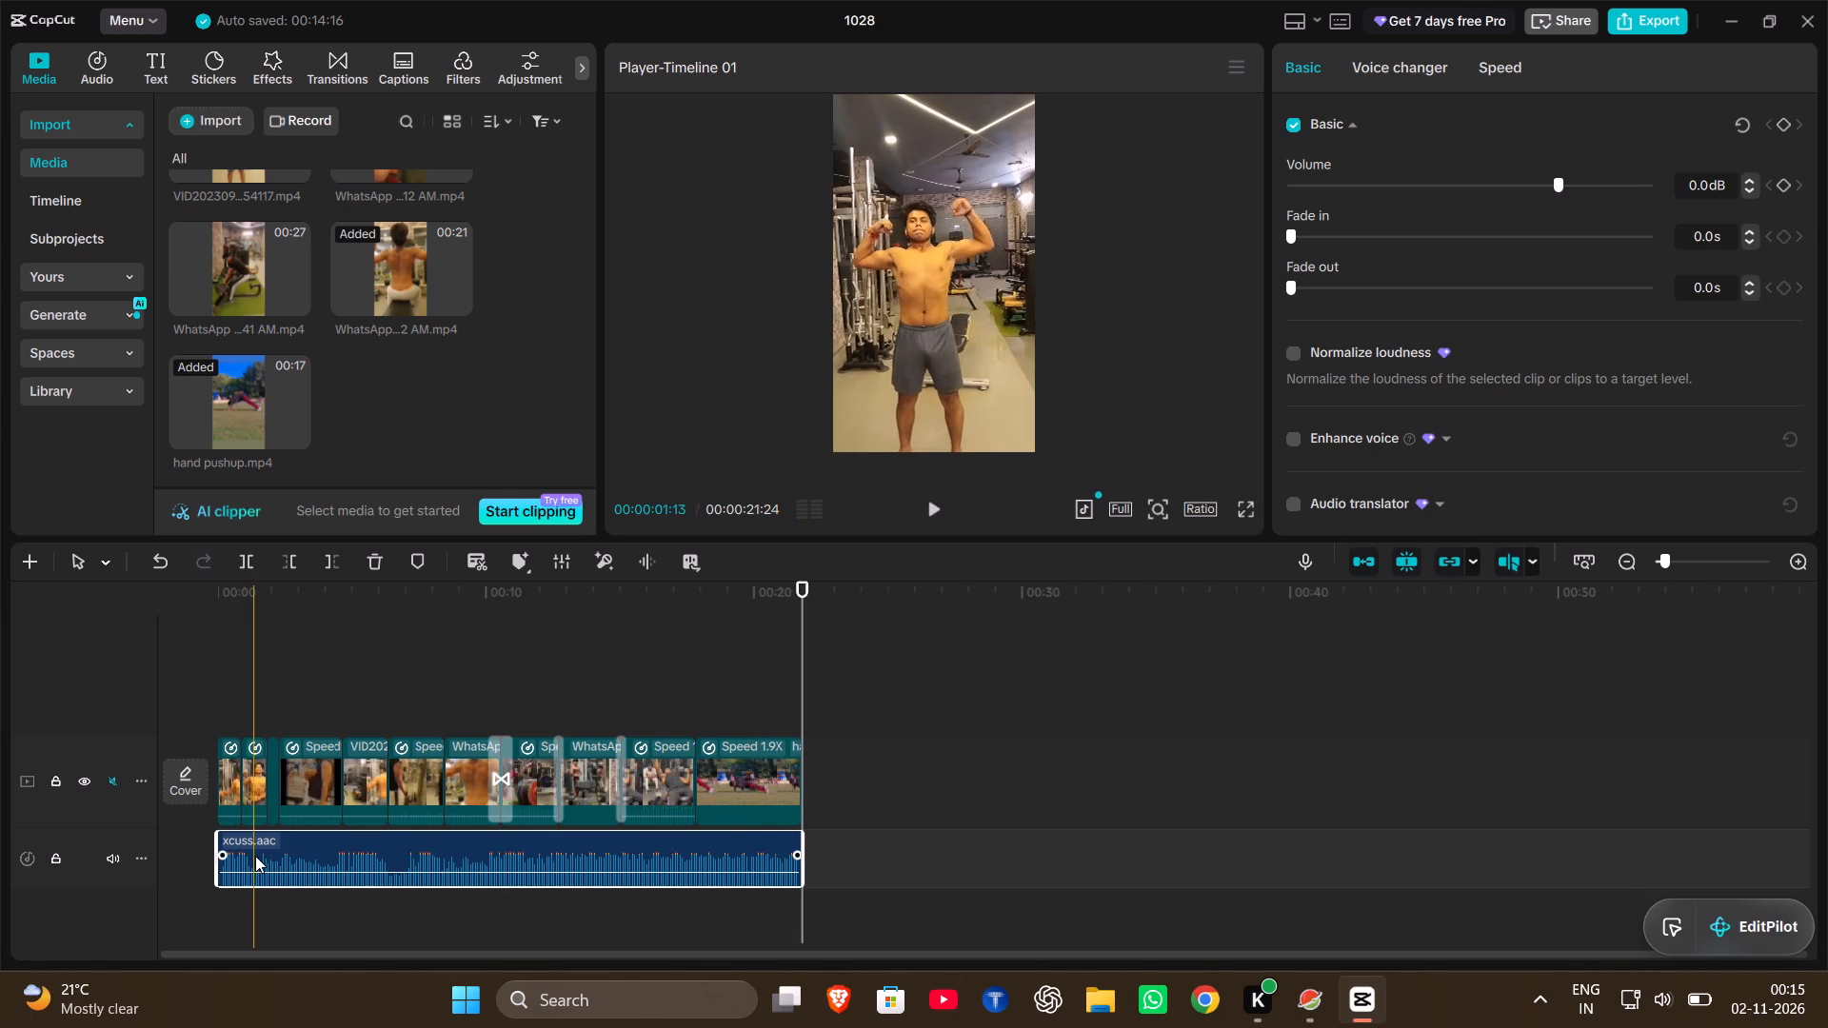
Split the xcuss.aac audio clip at 00:00:00:27 and delete its first part.
left_click(244, 859)
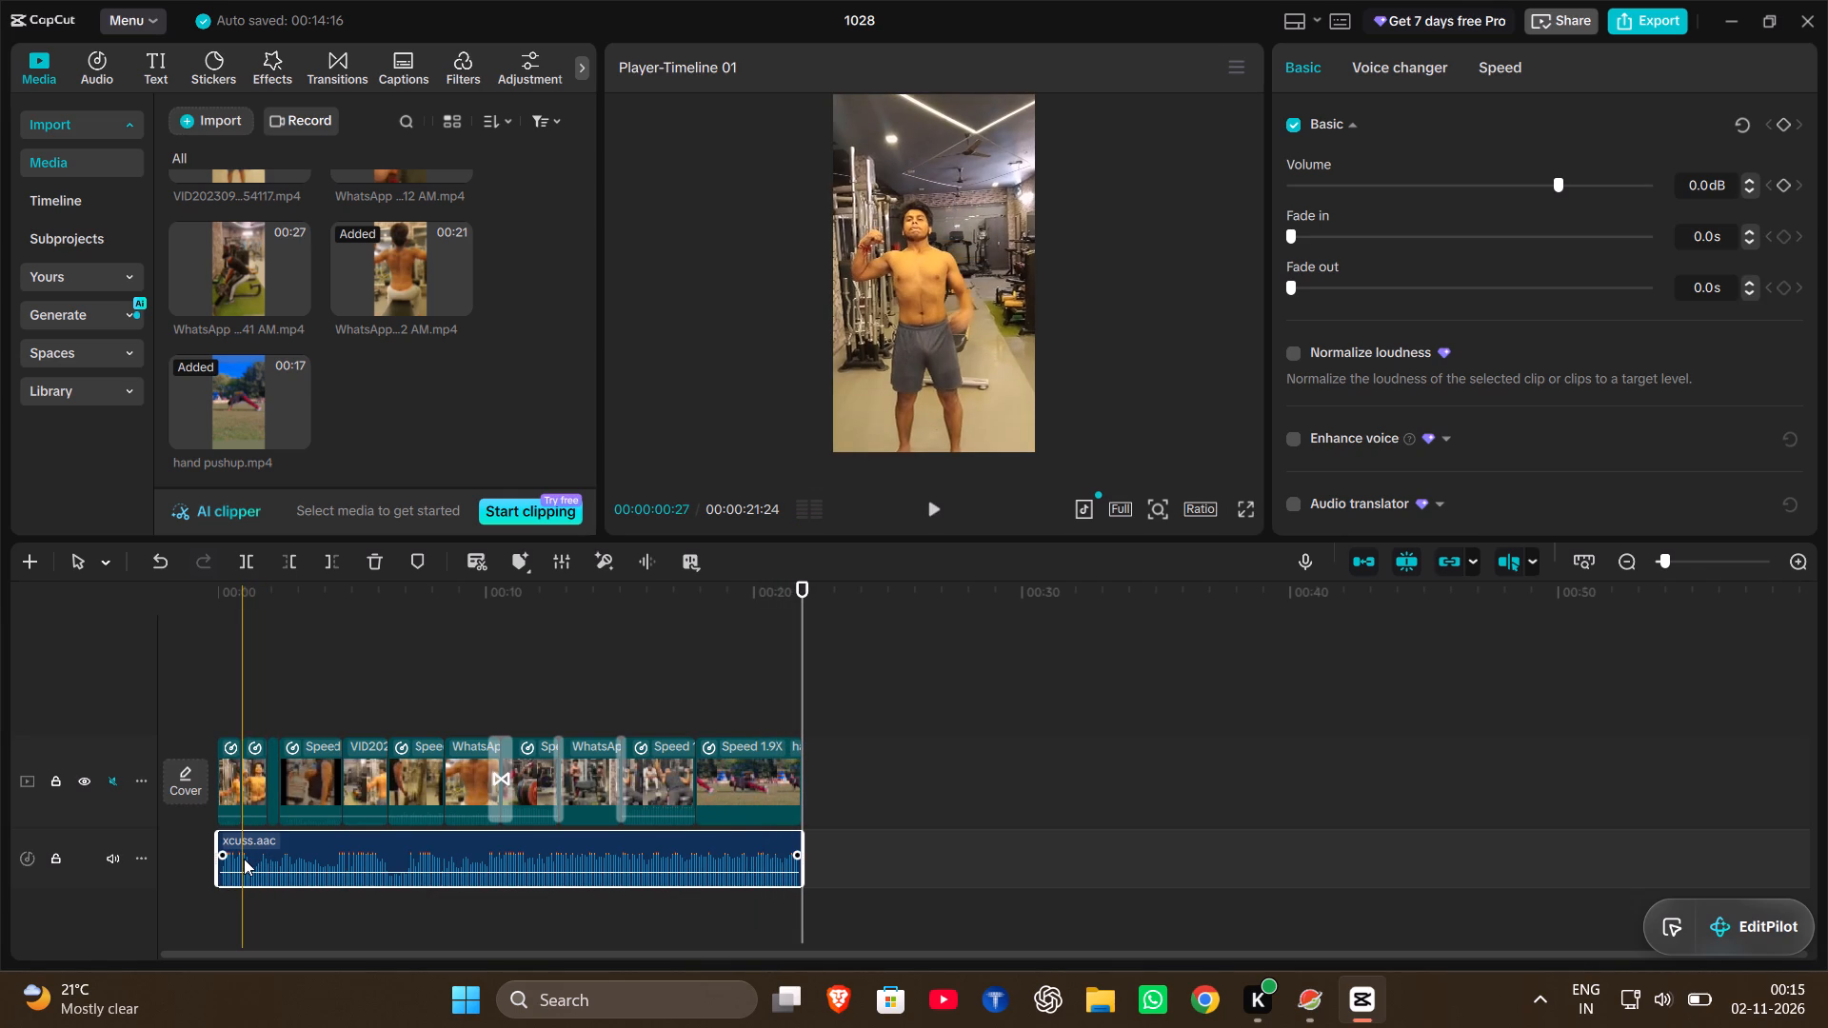
left_click(244, 859)
left_click(240, 904)
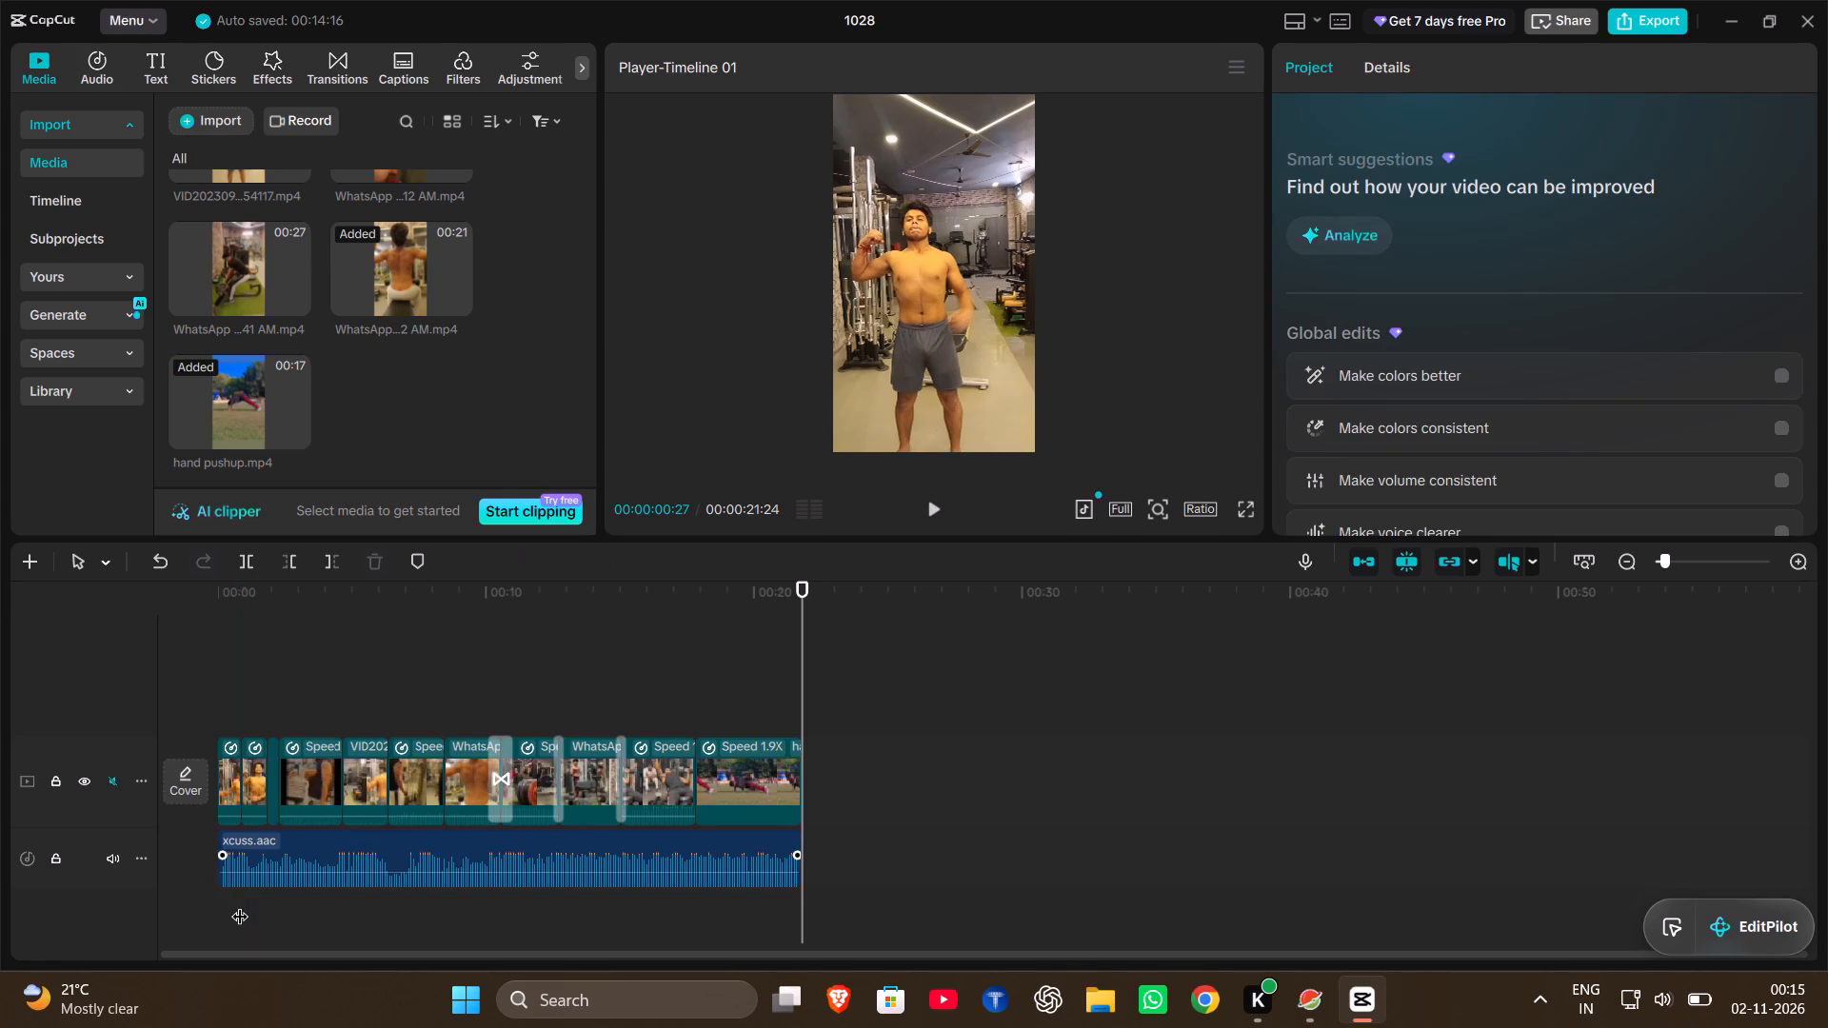
left_click(234, 870)
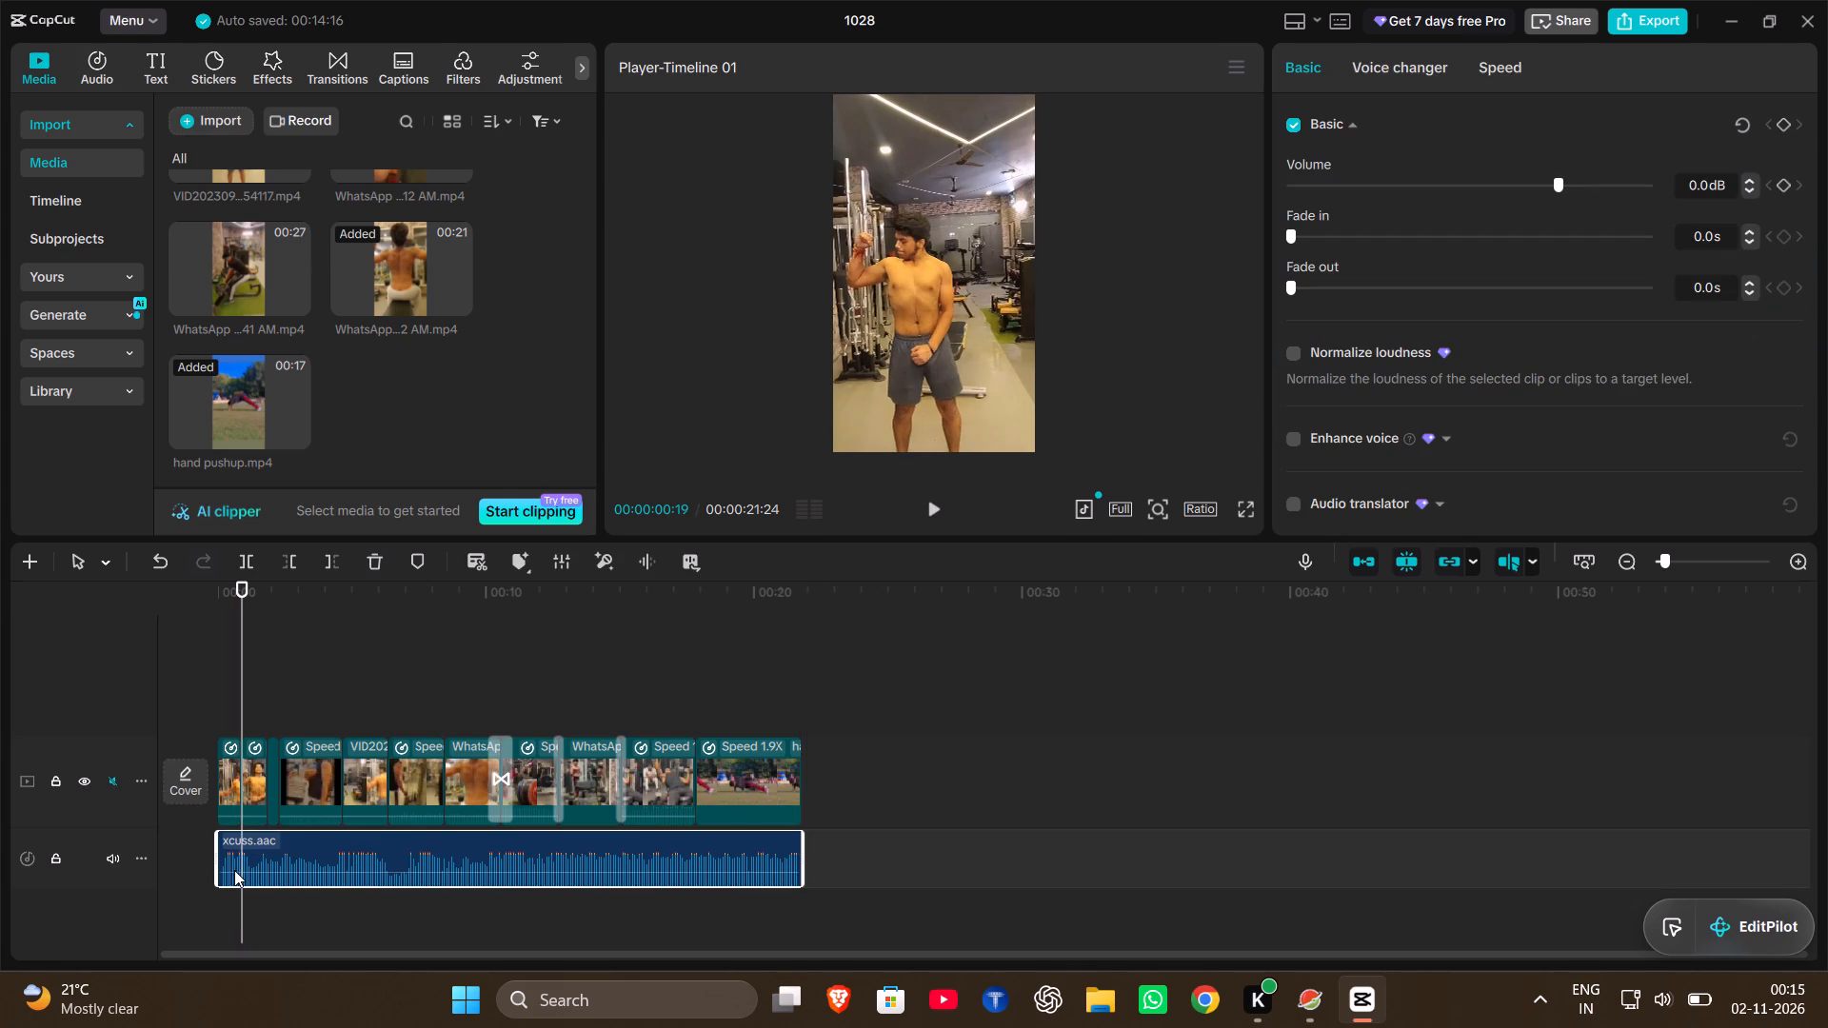
left_click(243, 555)
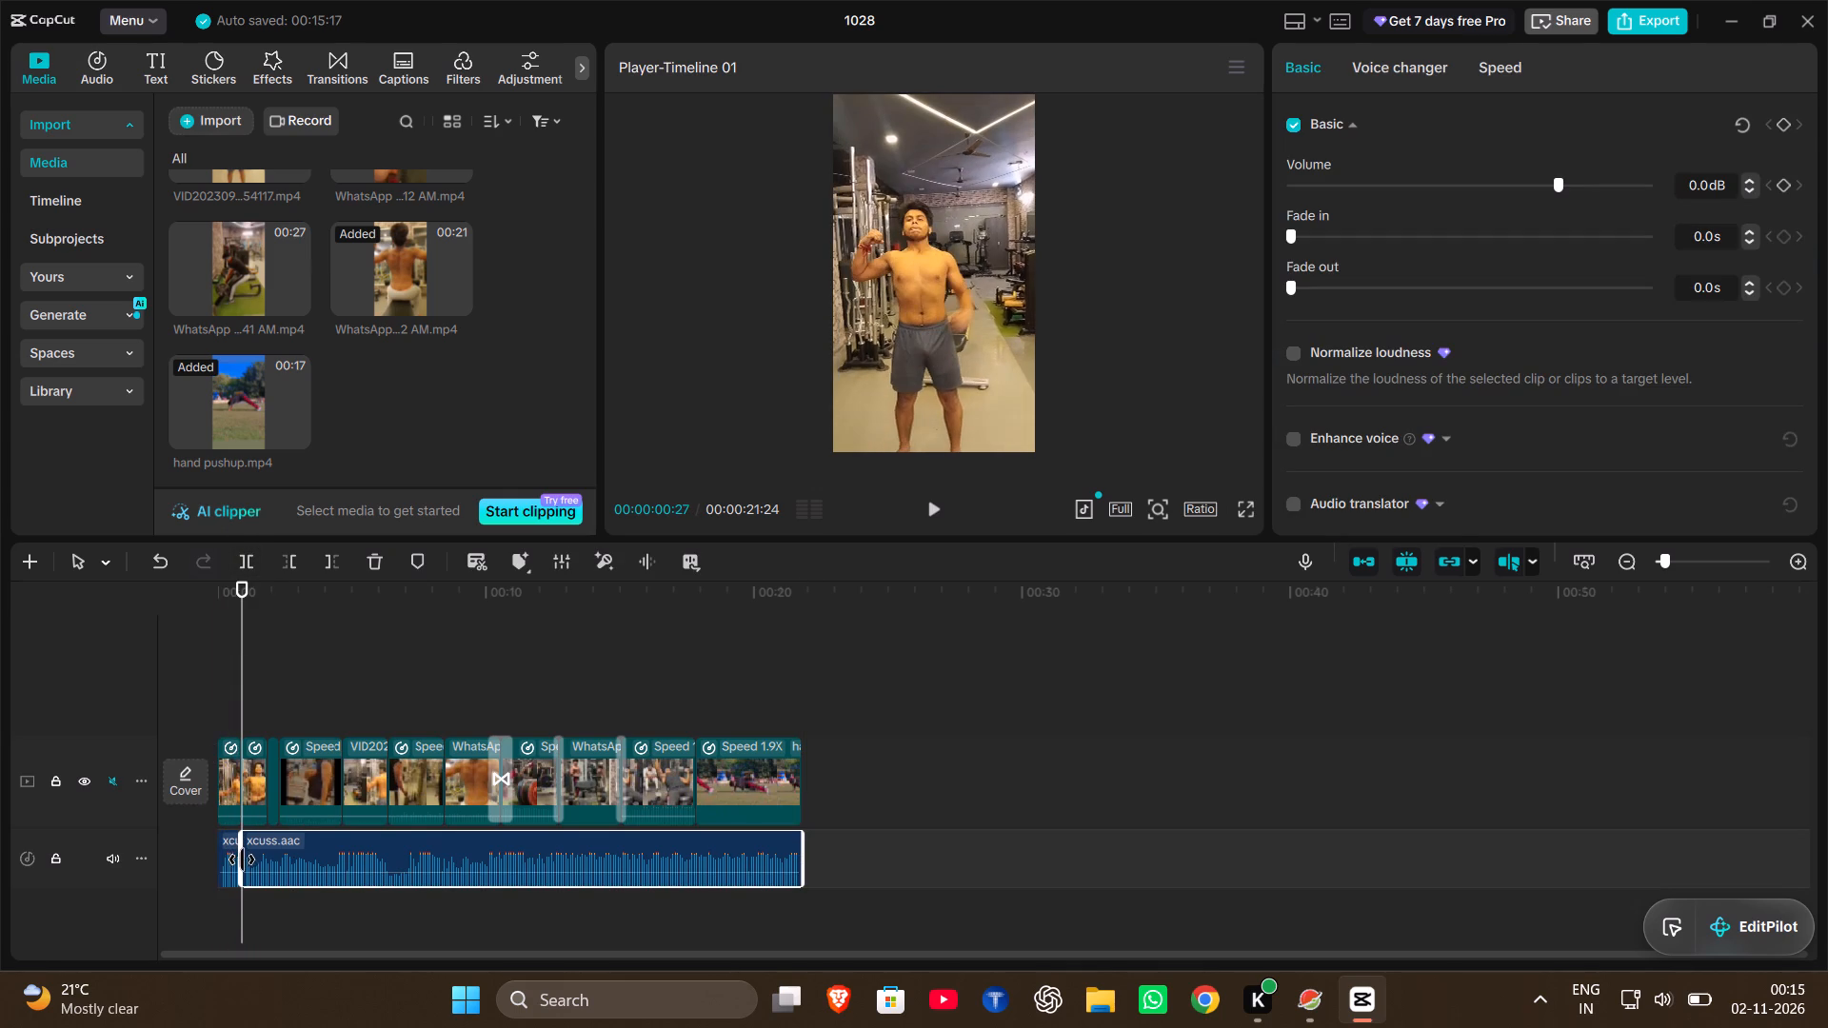
left_click(230, 862)
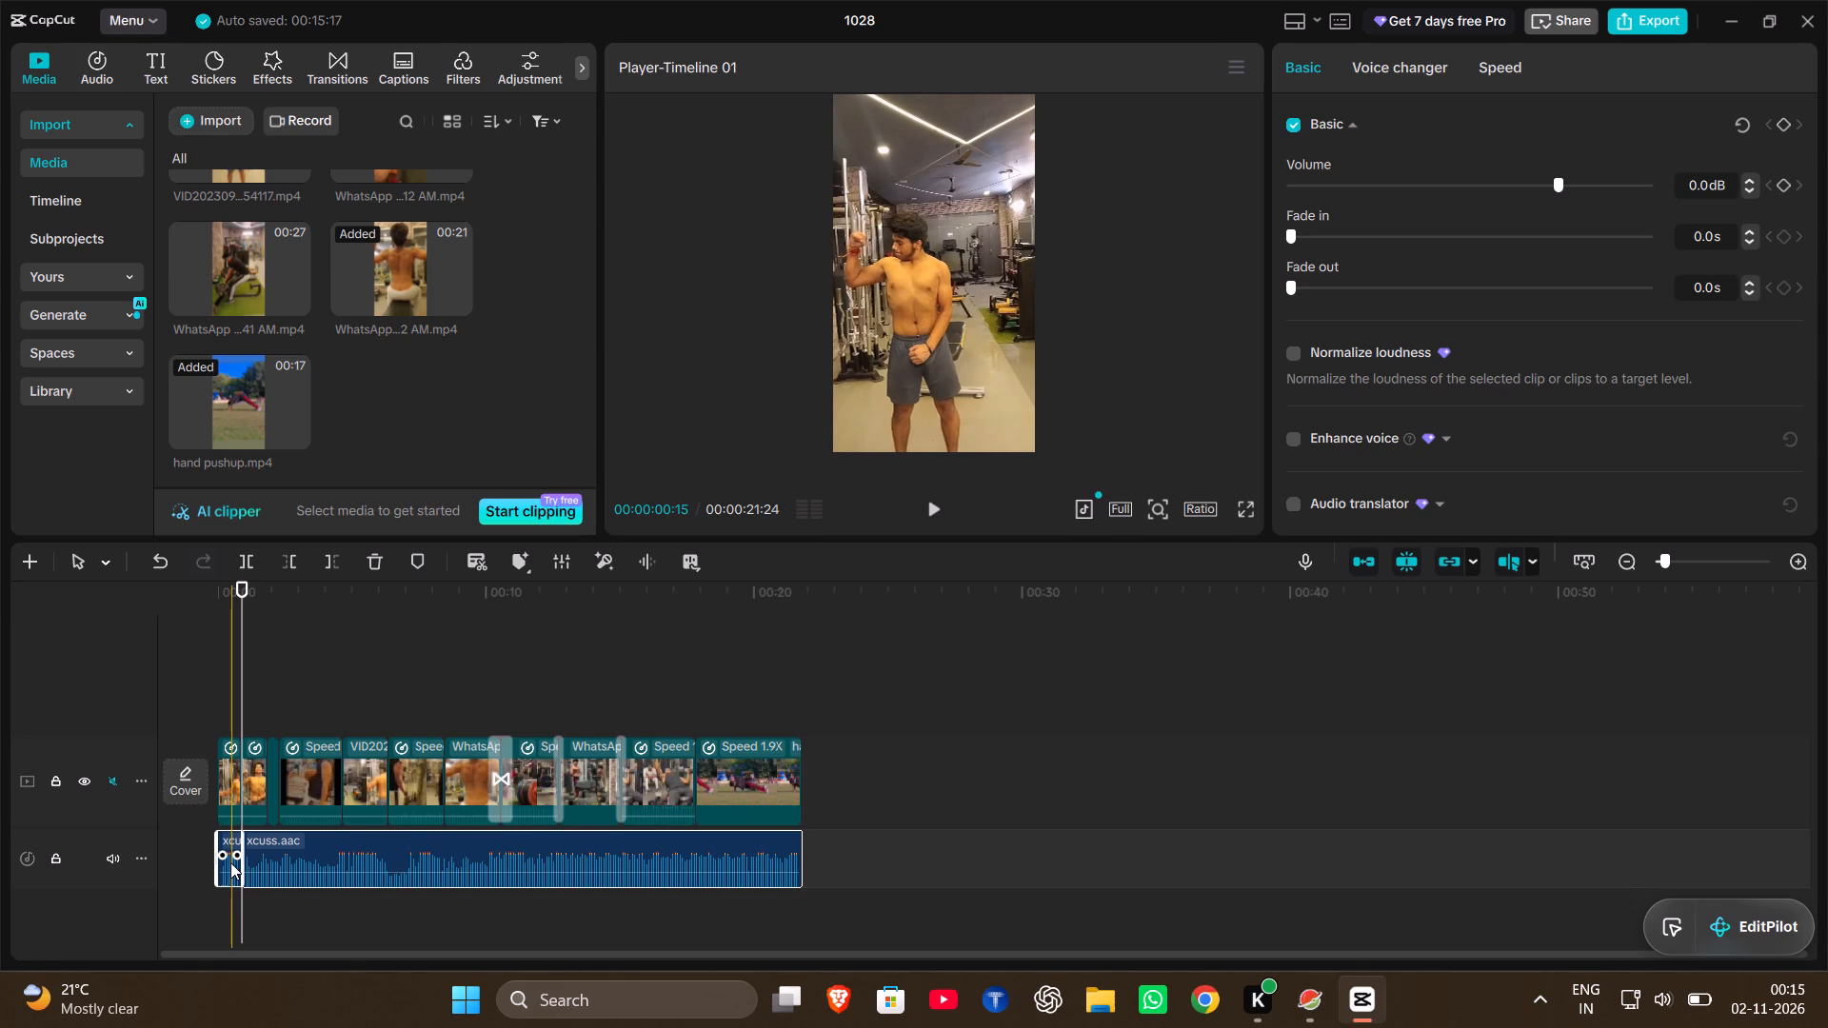
key("BackSpace")
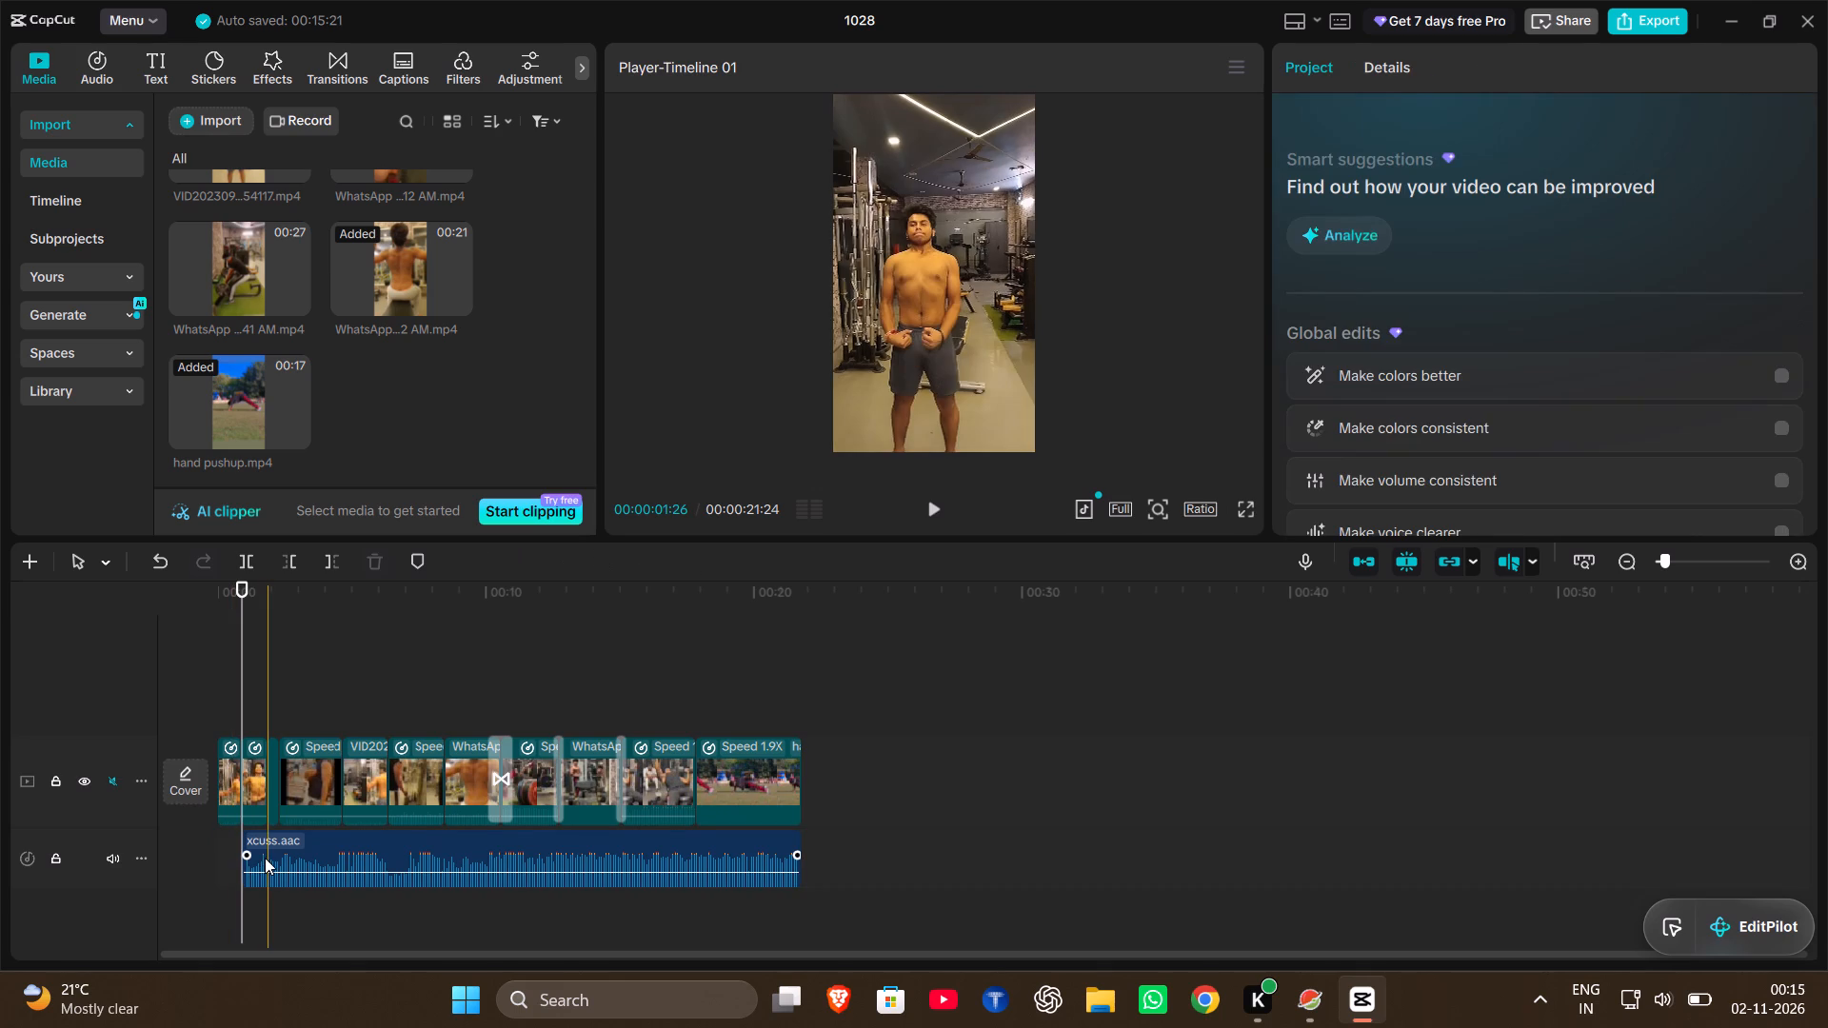
Move the remaining xcuss.aac audio clip to the very start of the timeline.
left_click_drag(265, 858, 239, 851)
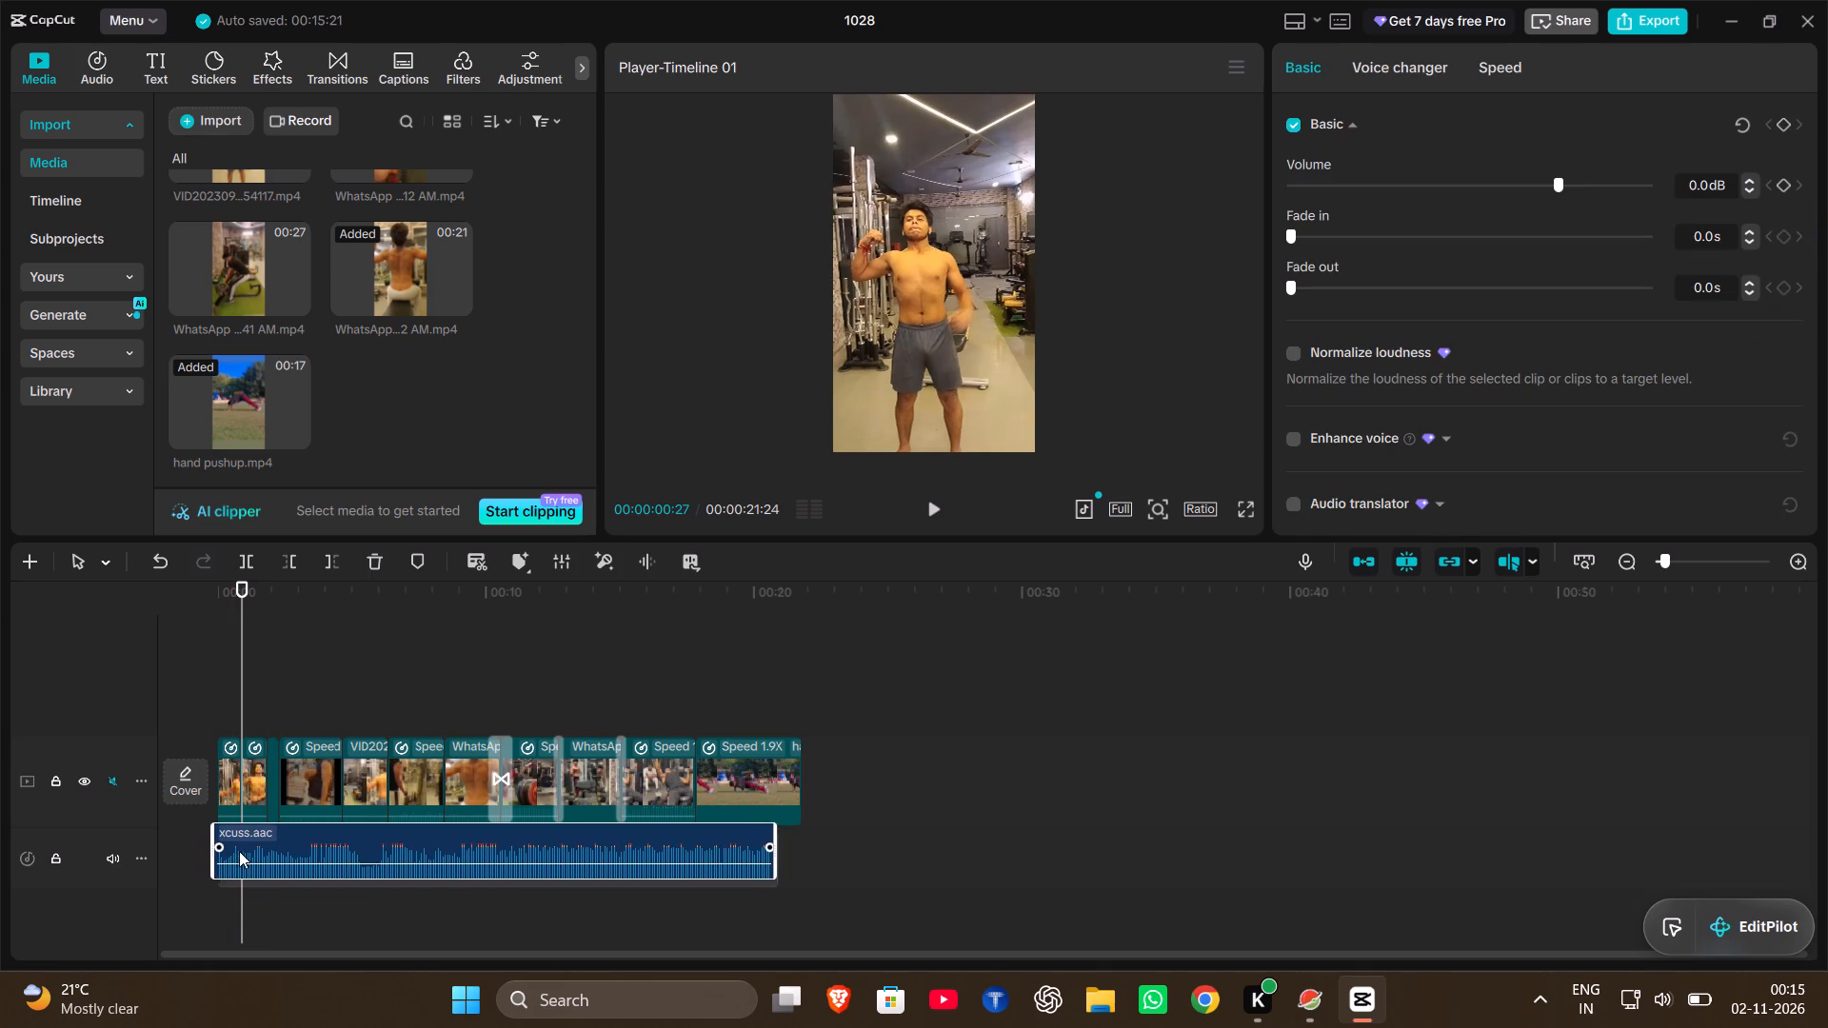
left_click_drag(239, 851, 235, 856)
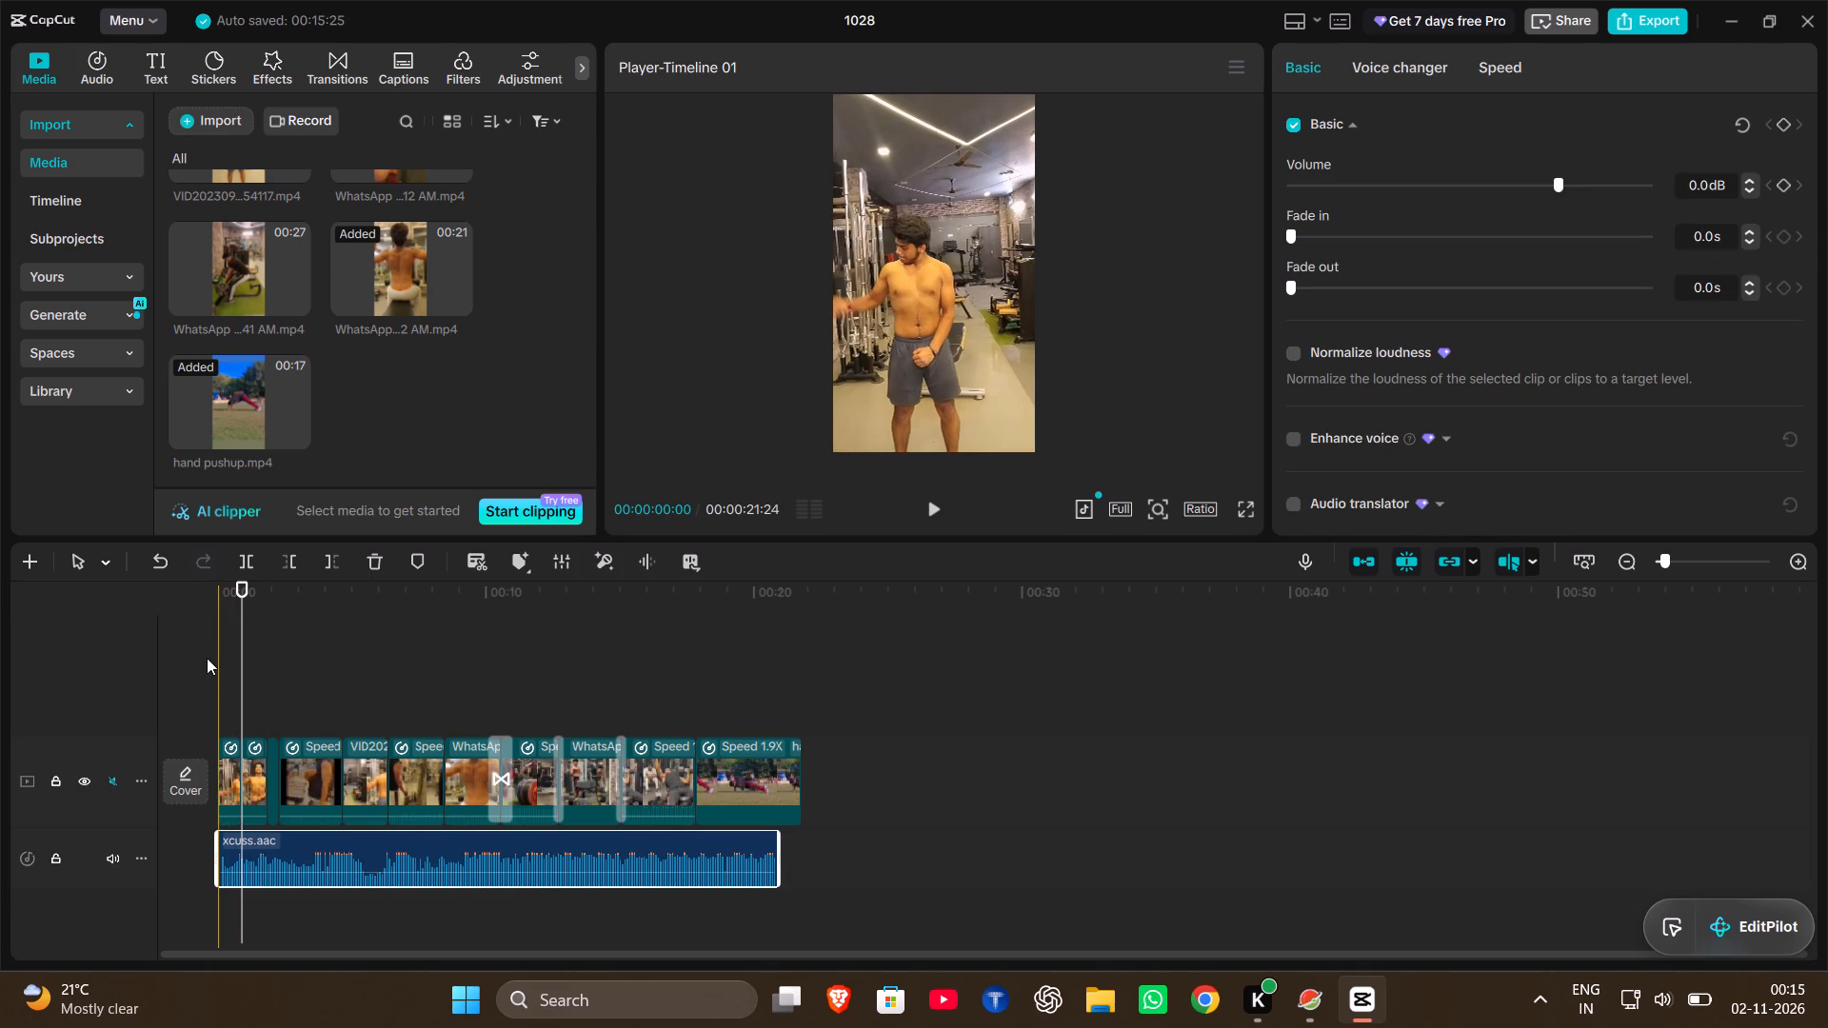
Play the edited video from the beginning to review the clips against the repositioned audio.
left_click(213, 667)
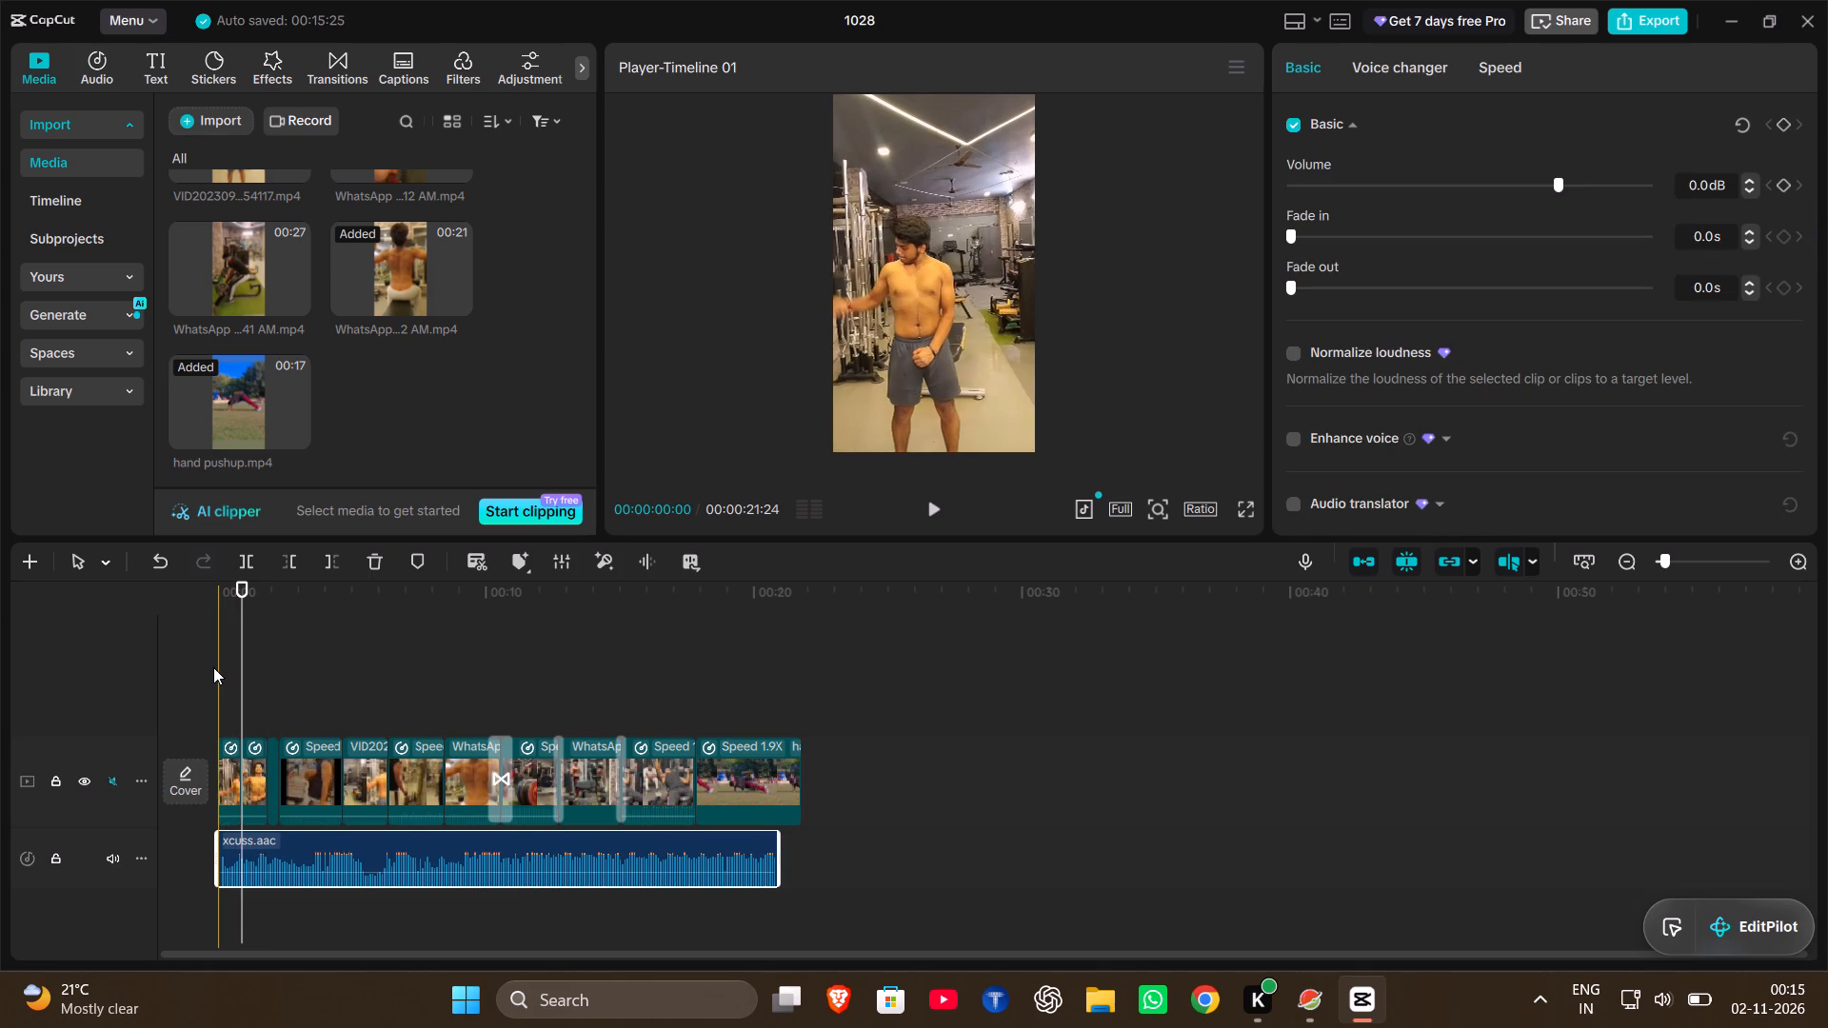
left_click(218, 669)
key("space")
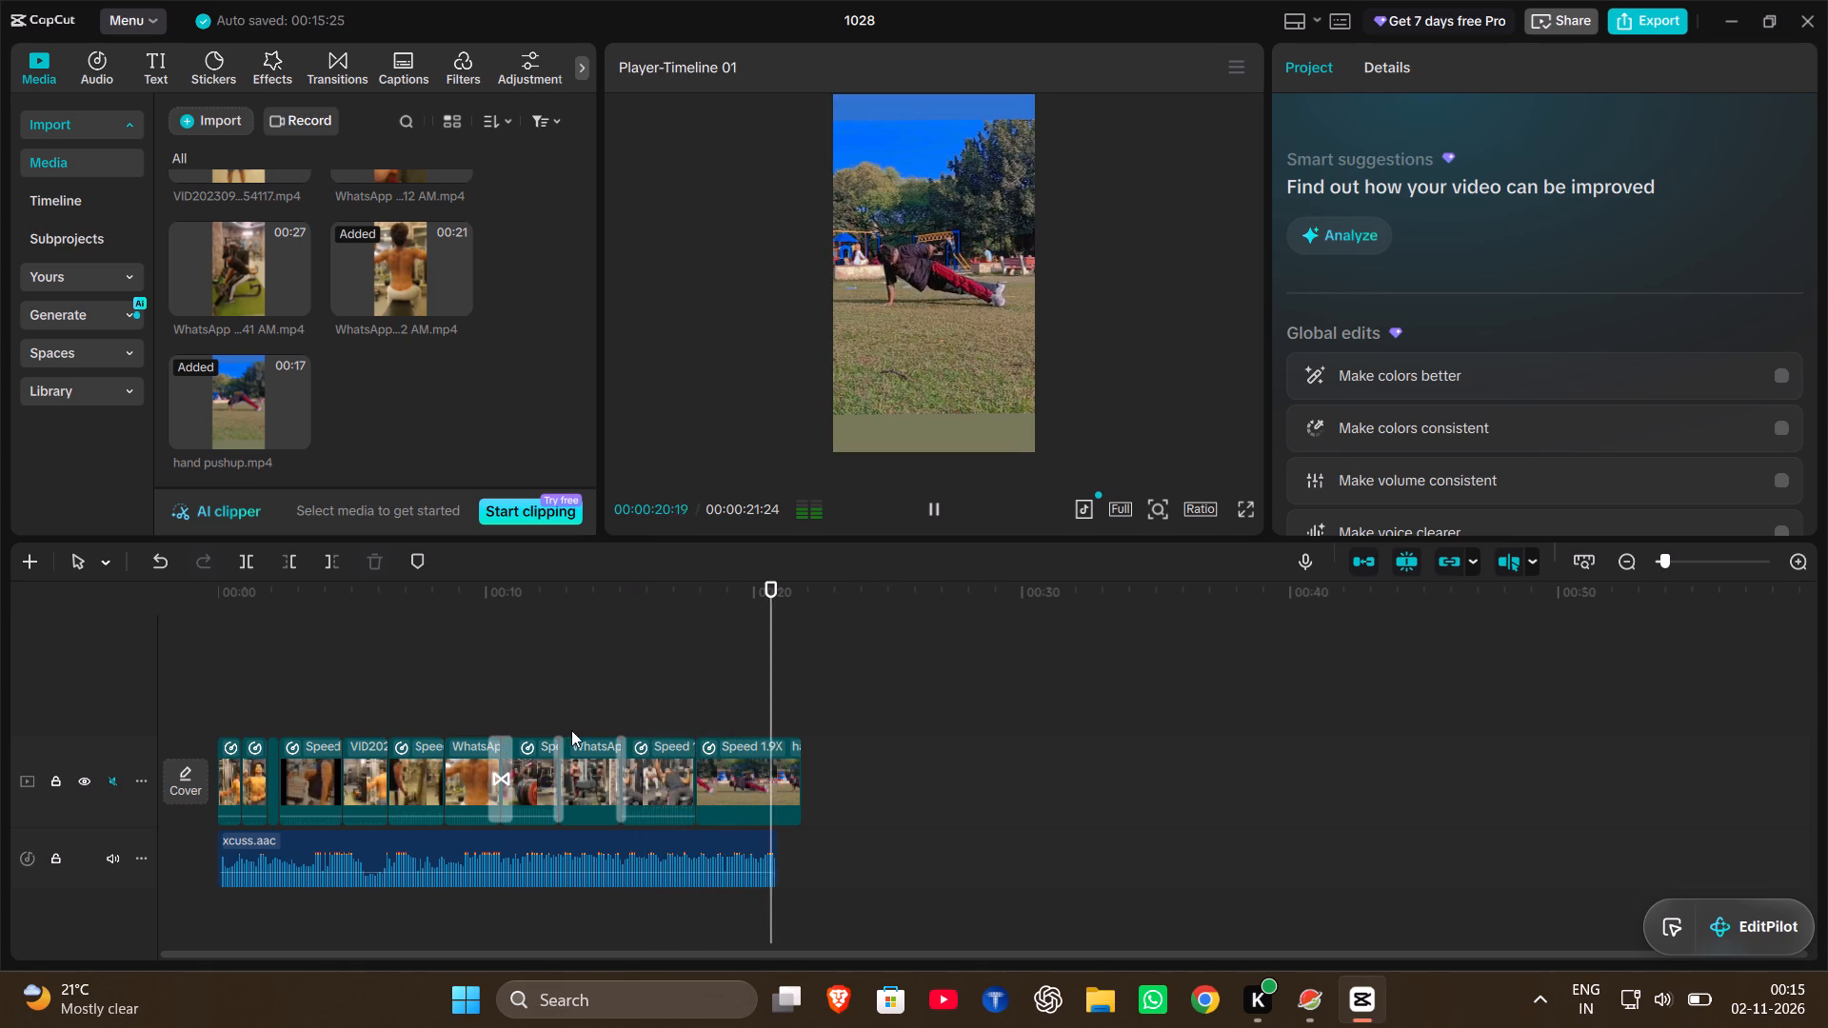
Extend the closing hand pushup.mp4 clip's end to its footage limit and set its speed to 4.61x so it ends with the audio.
left_click(725, 764)
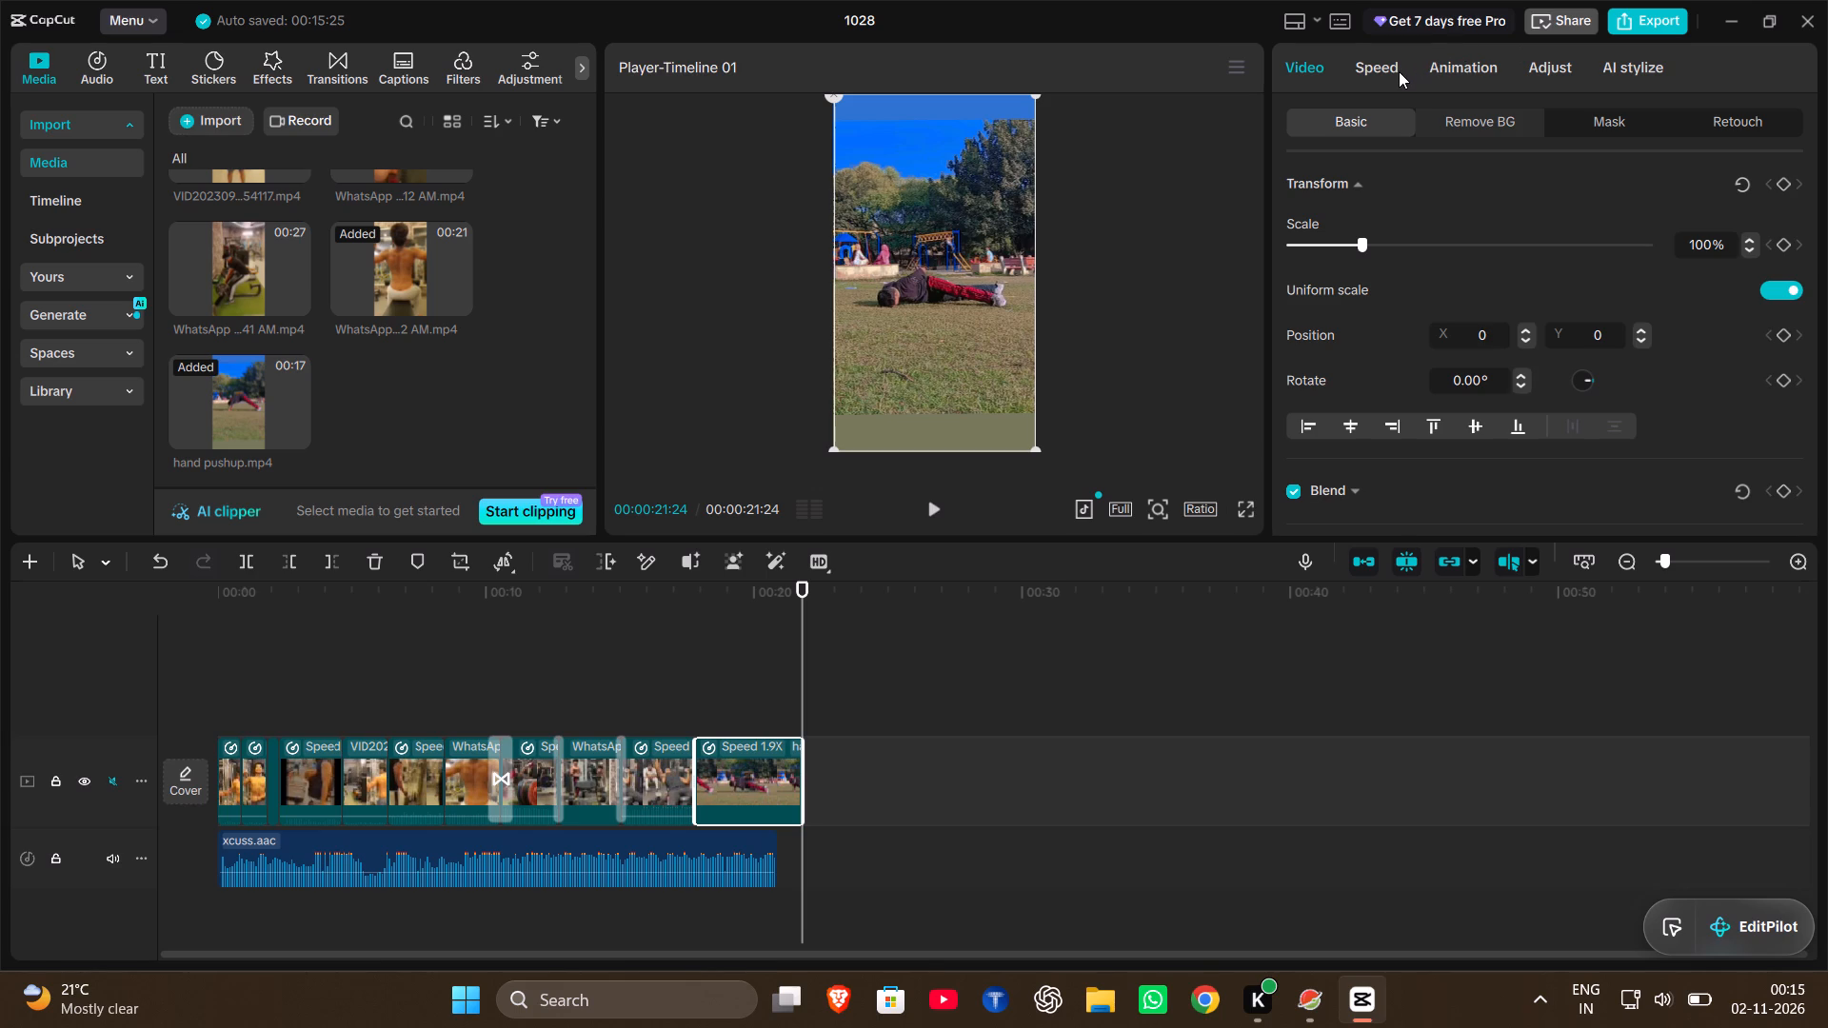
left_click(1399, 71)
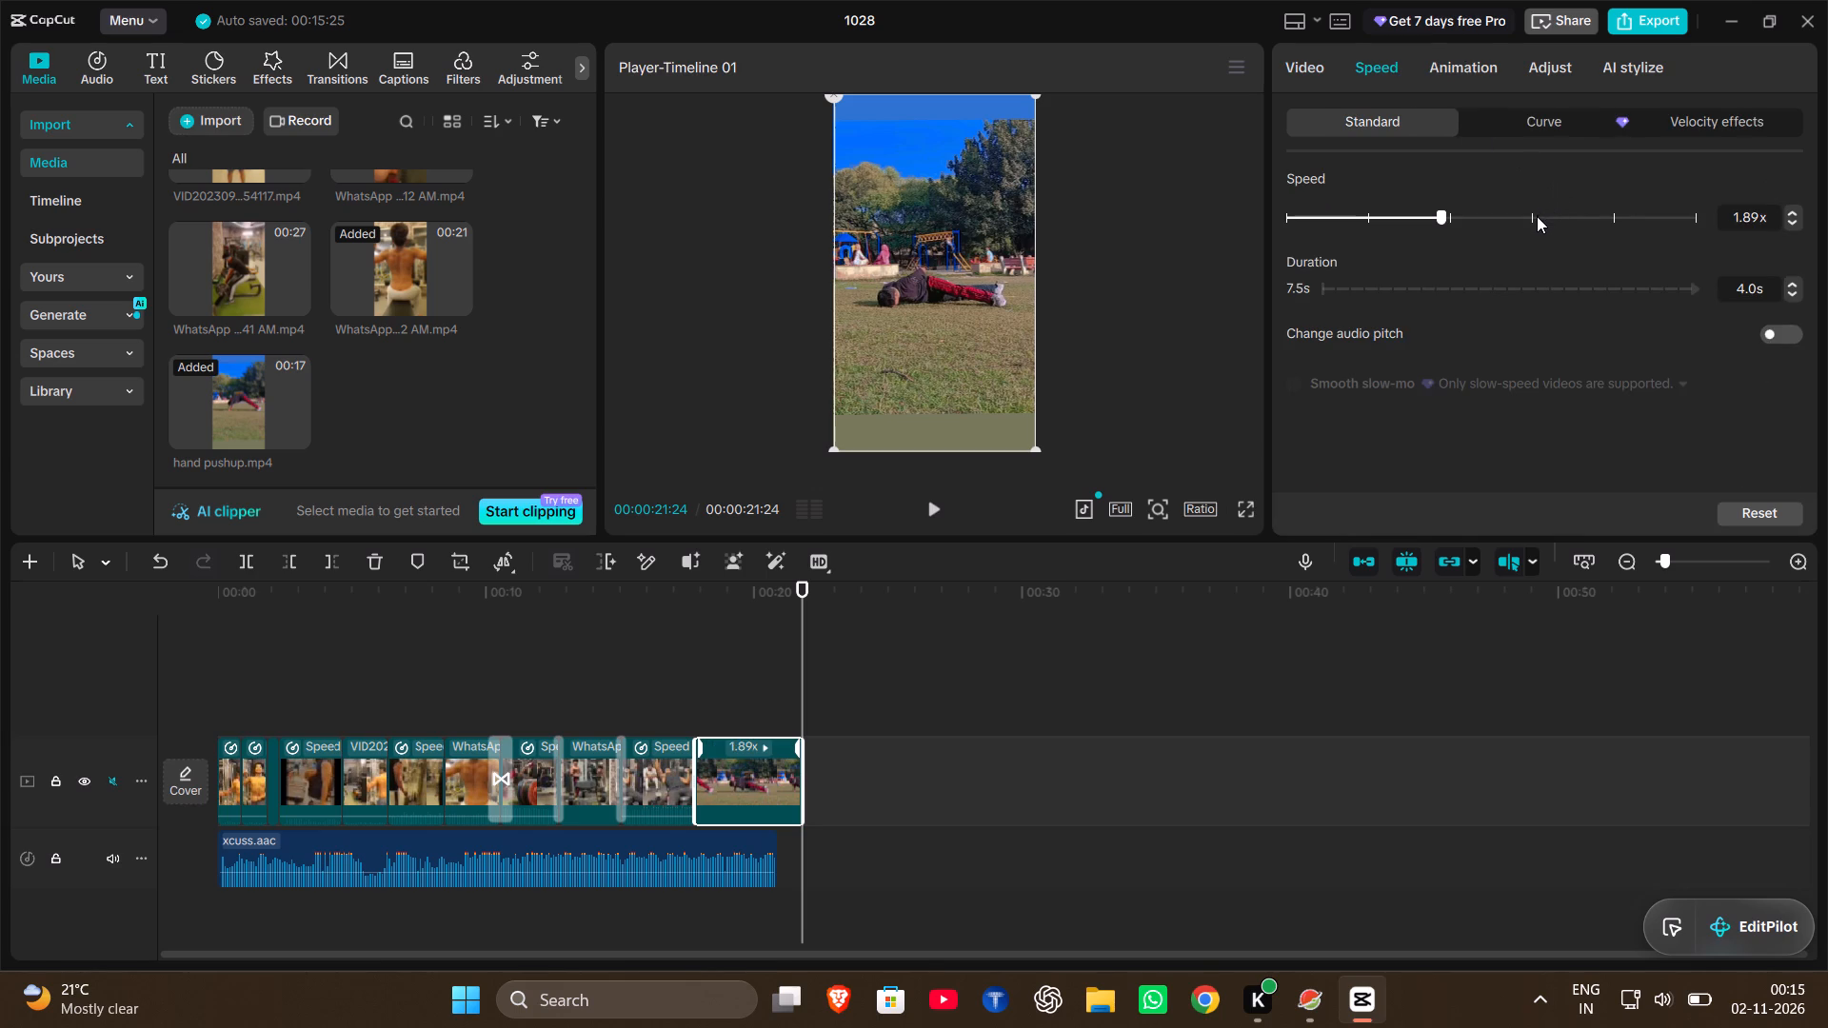
left_click(1535, 216)
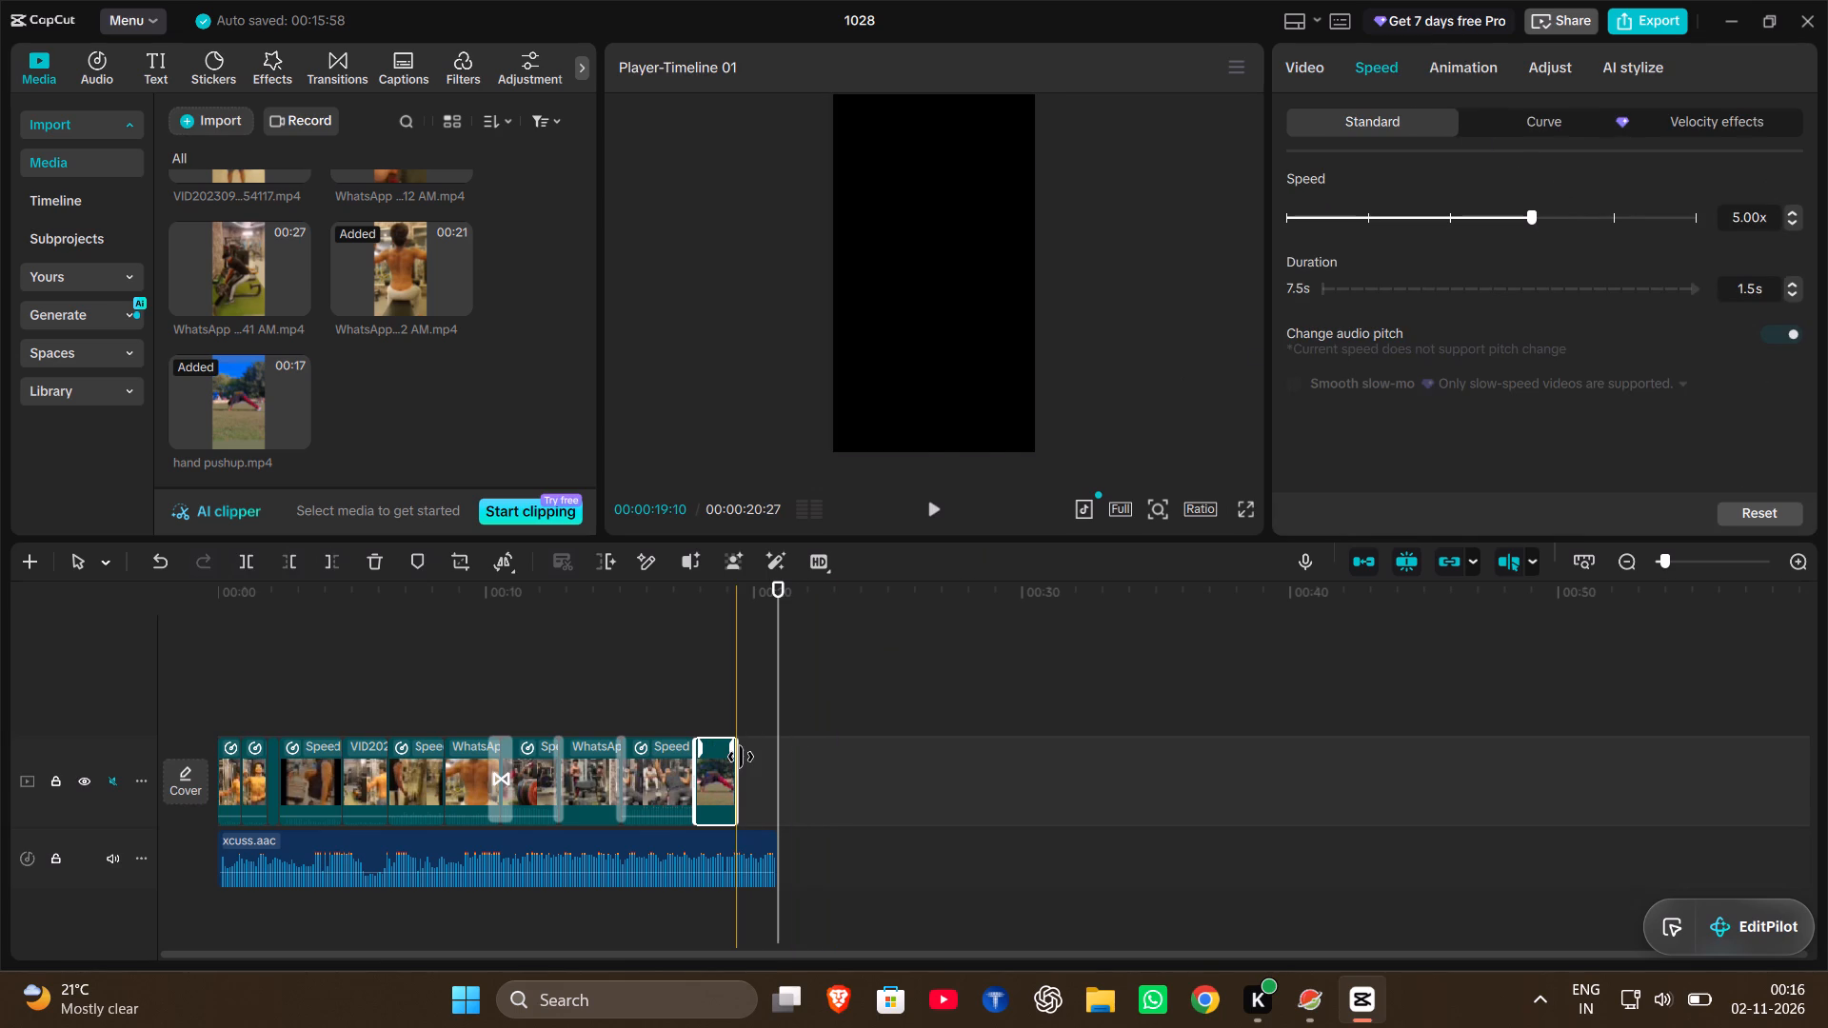
left_click_drag(741, 757, 812, 737)
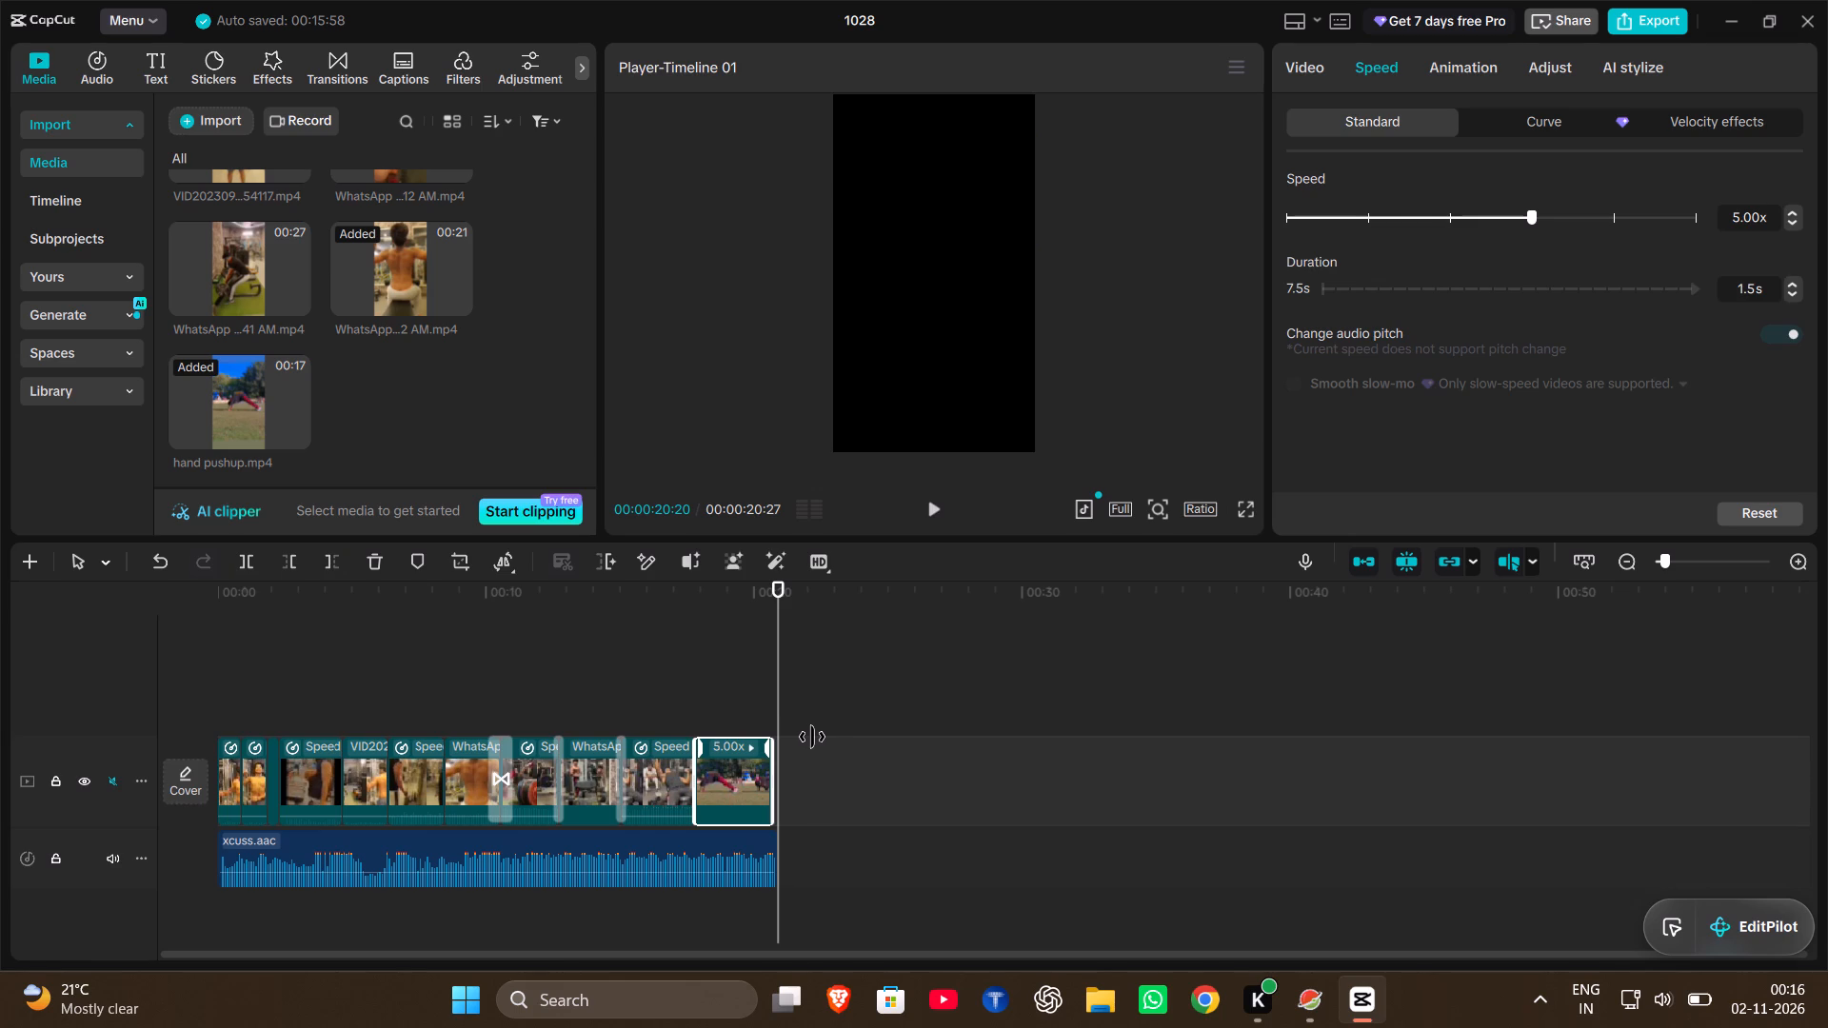
left_click_drag(812, 737, 830, 732)
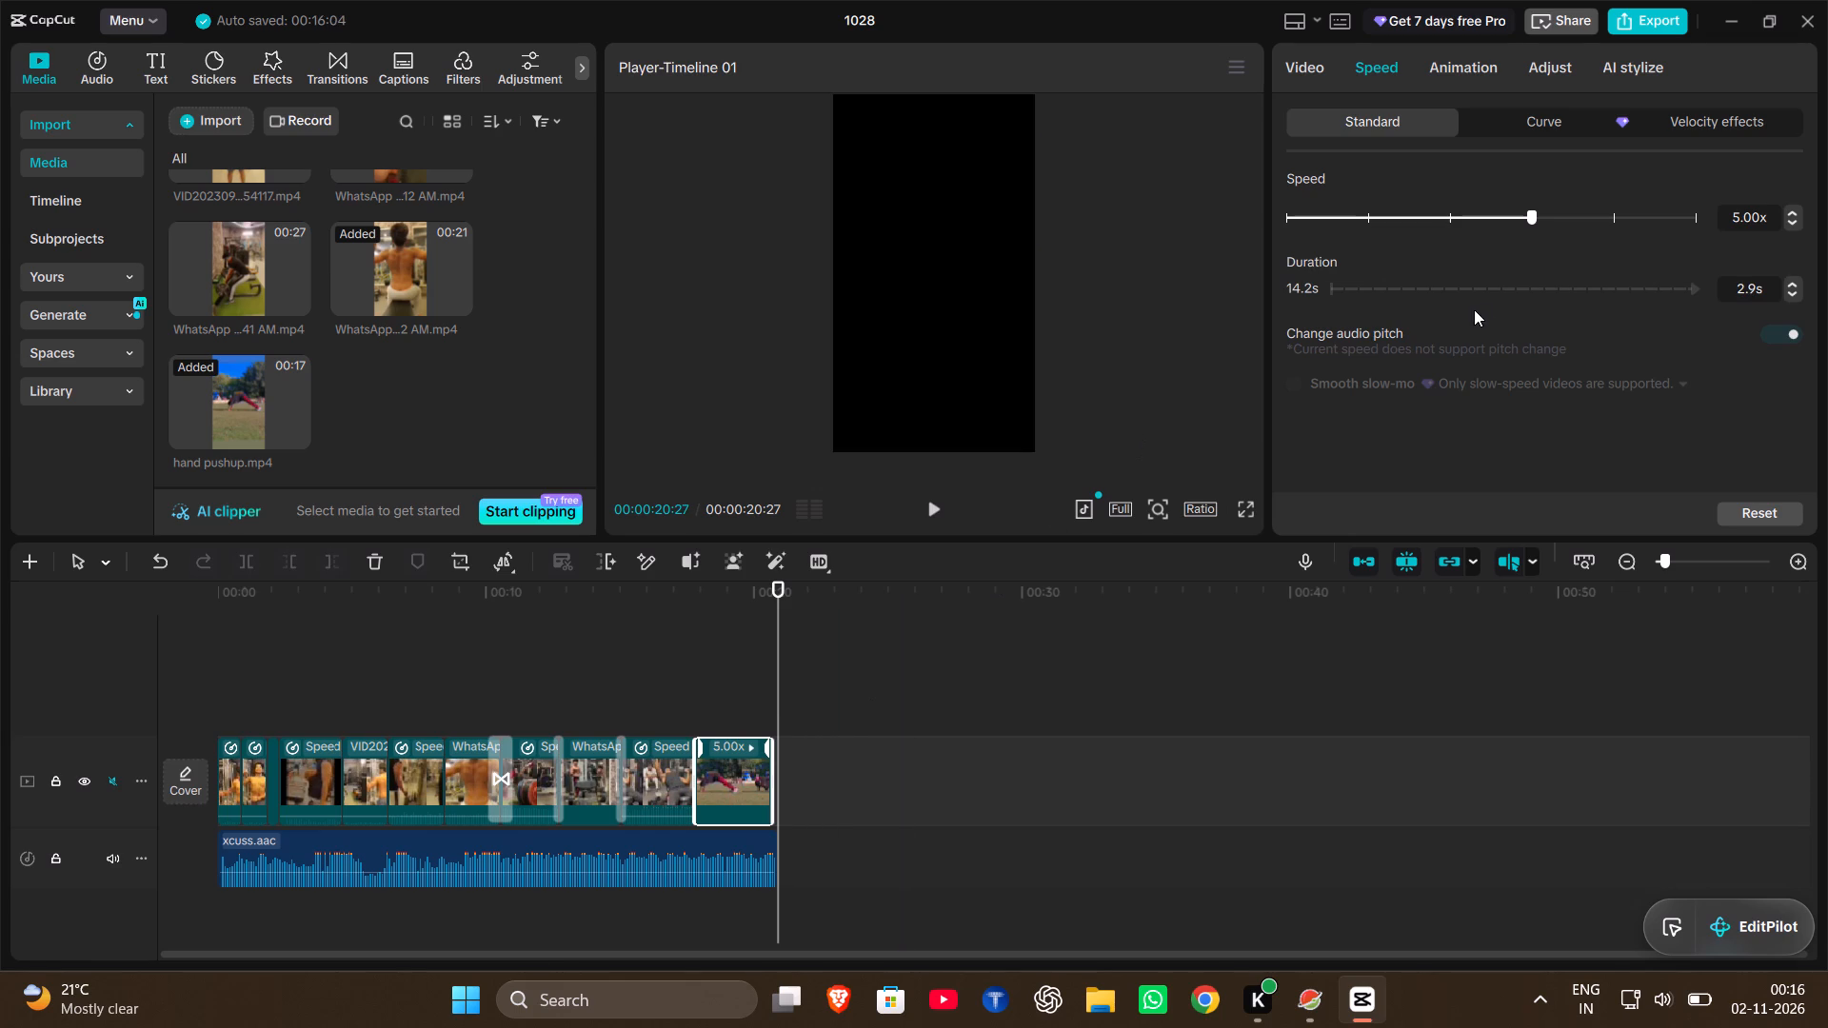
left_click(1521, 217)
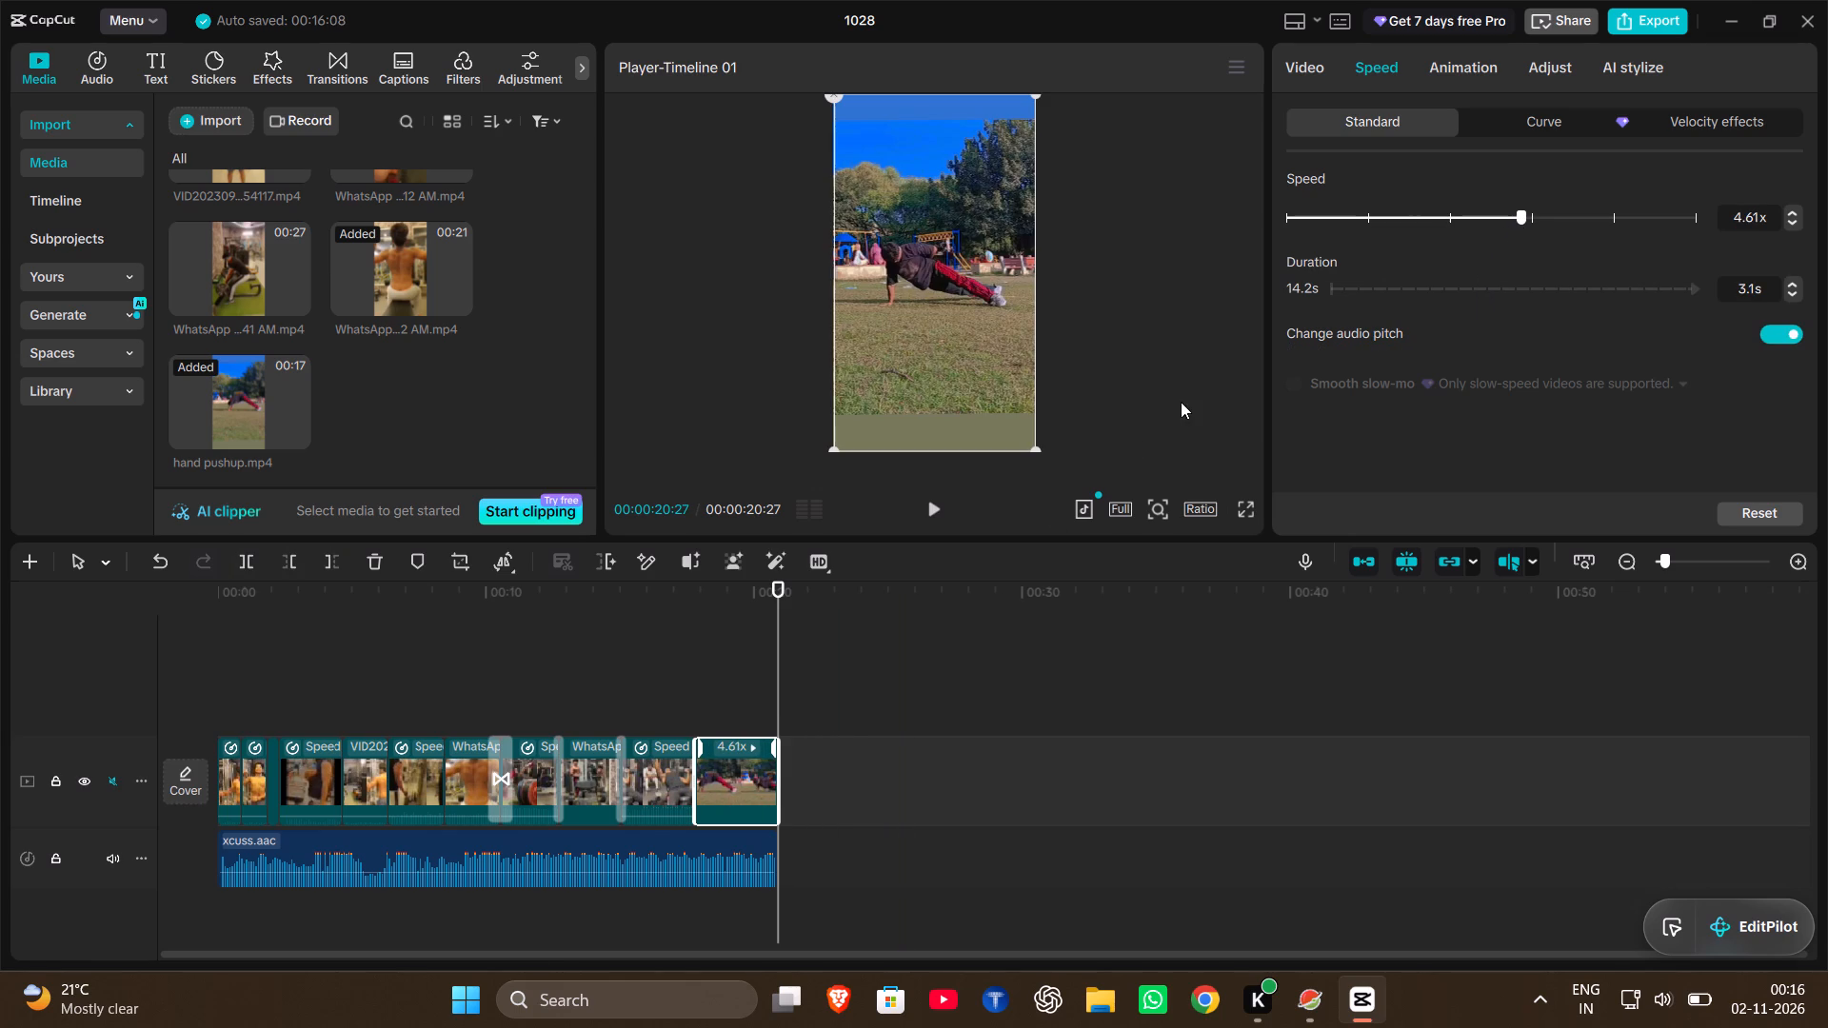
Play the video from near its start through to the sped-up hand pushup.mp4 ending.
left_click(263, 665)
key("space")
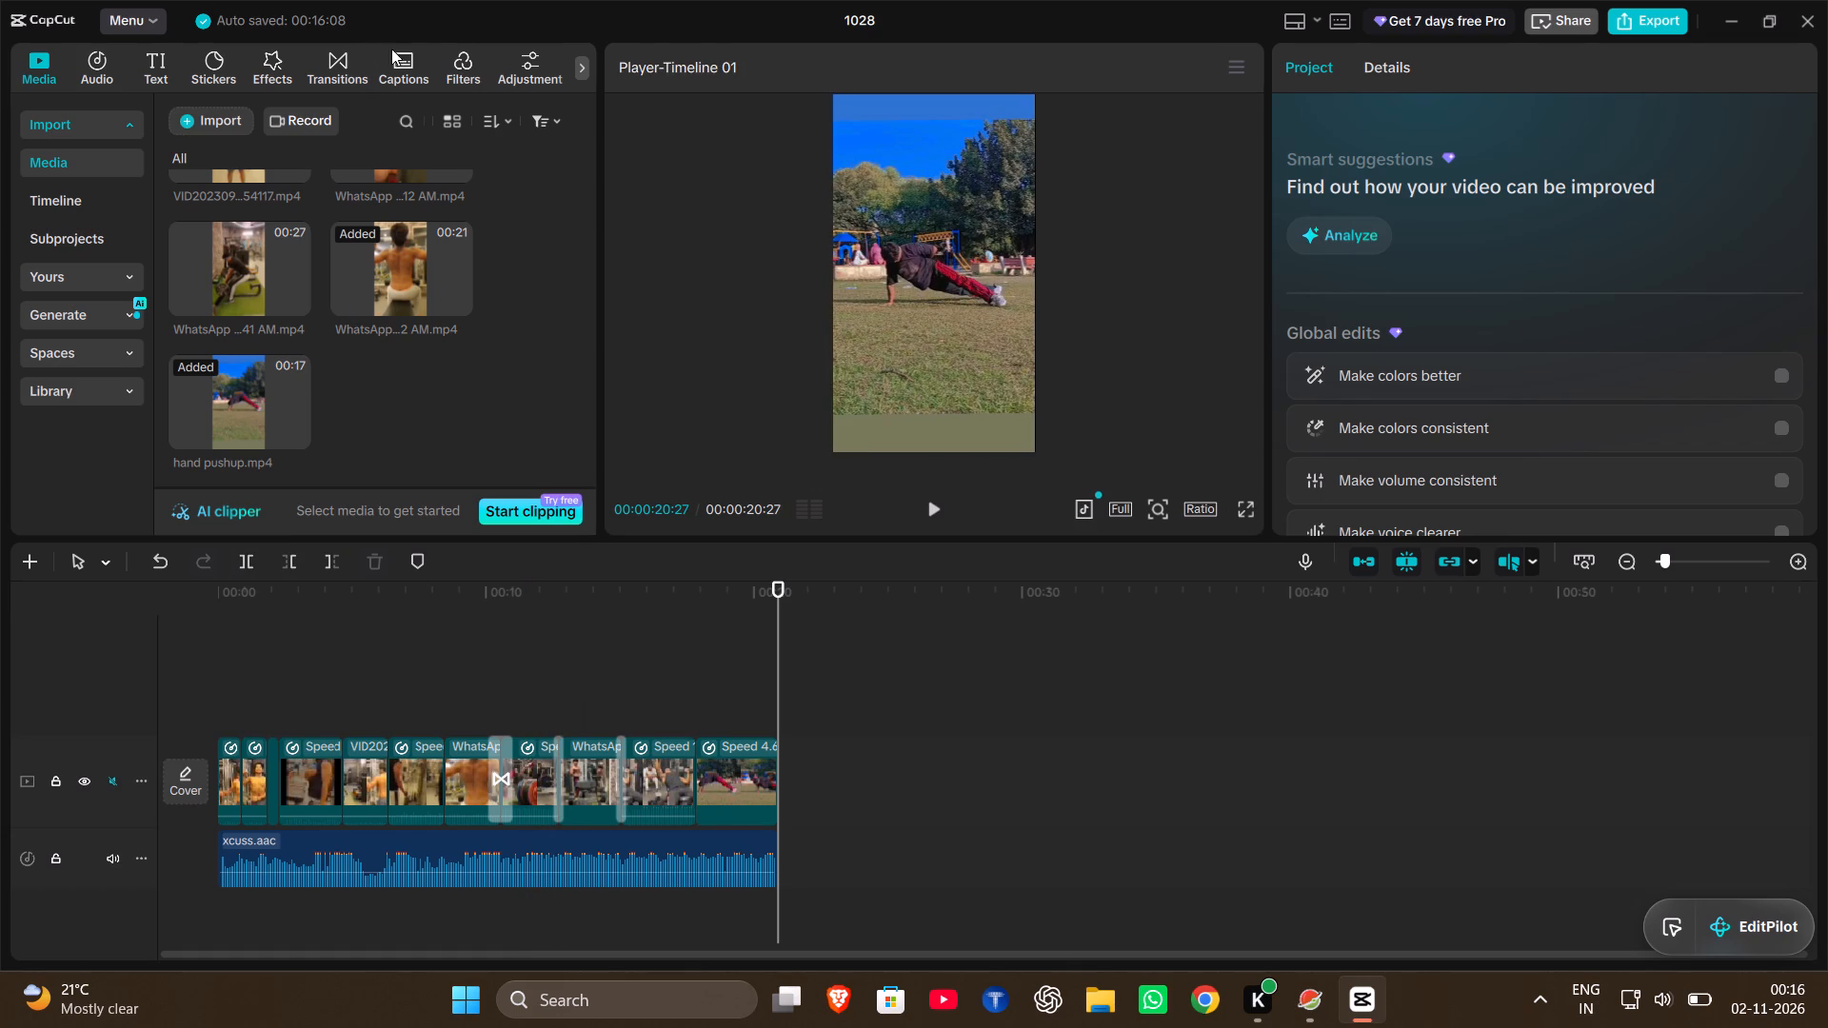
Add the Tremble Zoom transition at the cut before the closing hand pushup.mp4 clip.
left_click(448, 60)
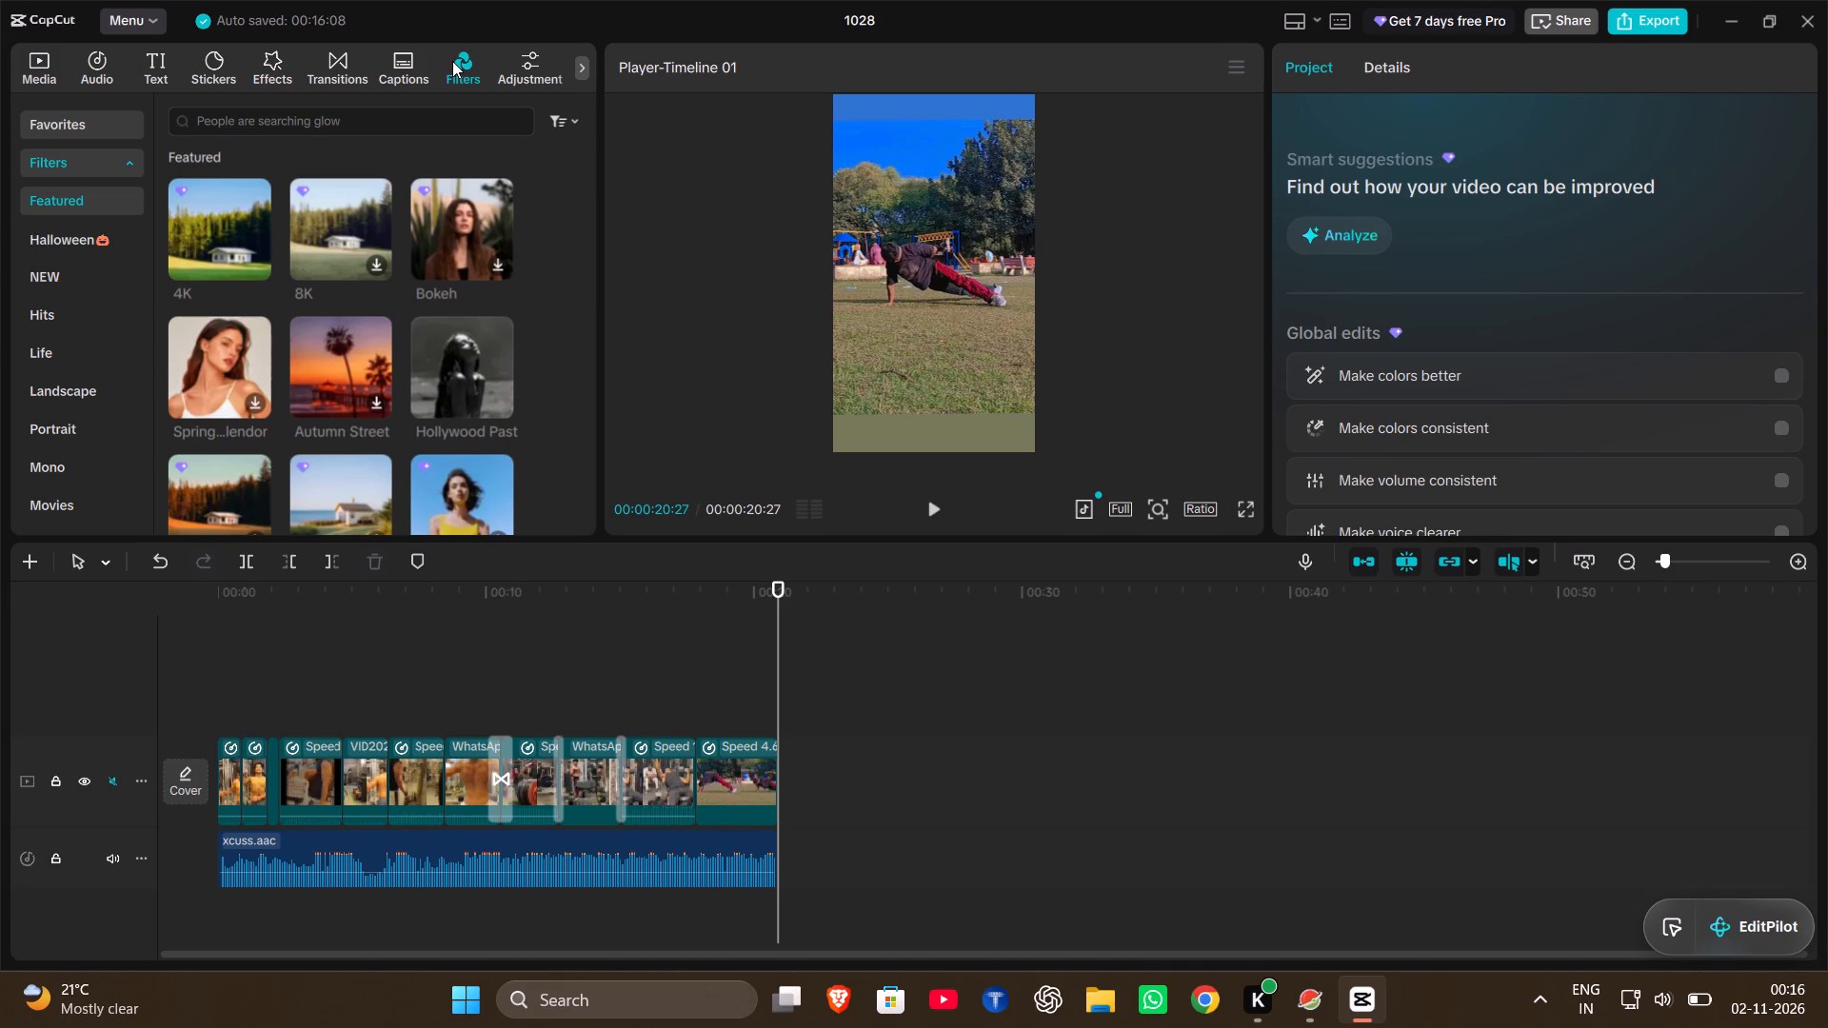
left_click(333, 82)
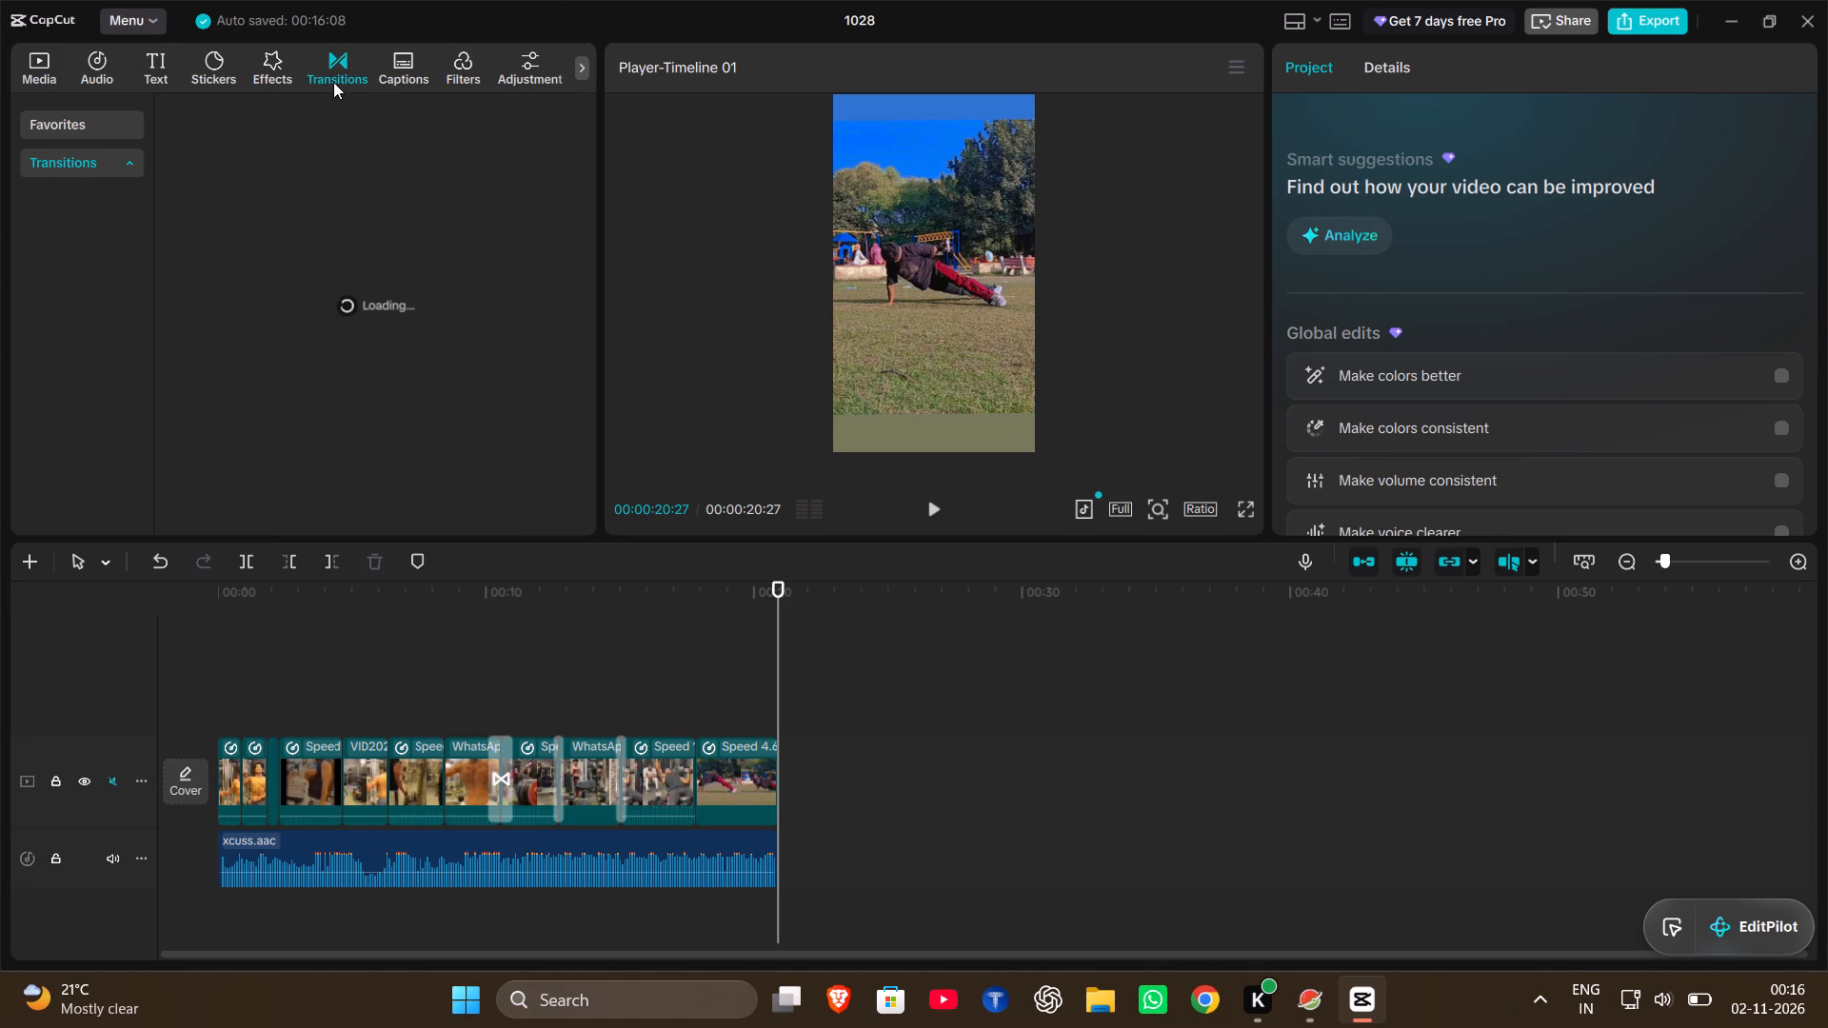
left_click(697, 673)
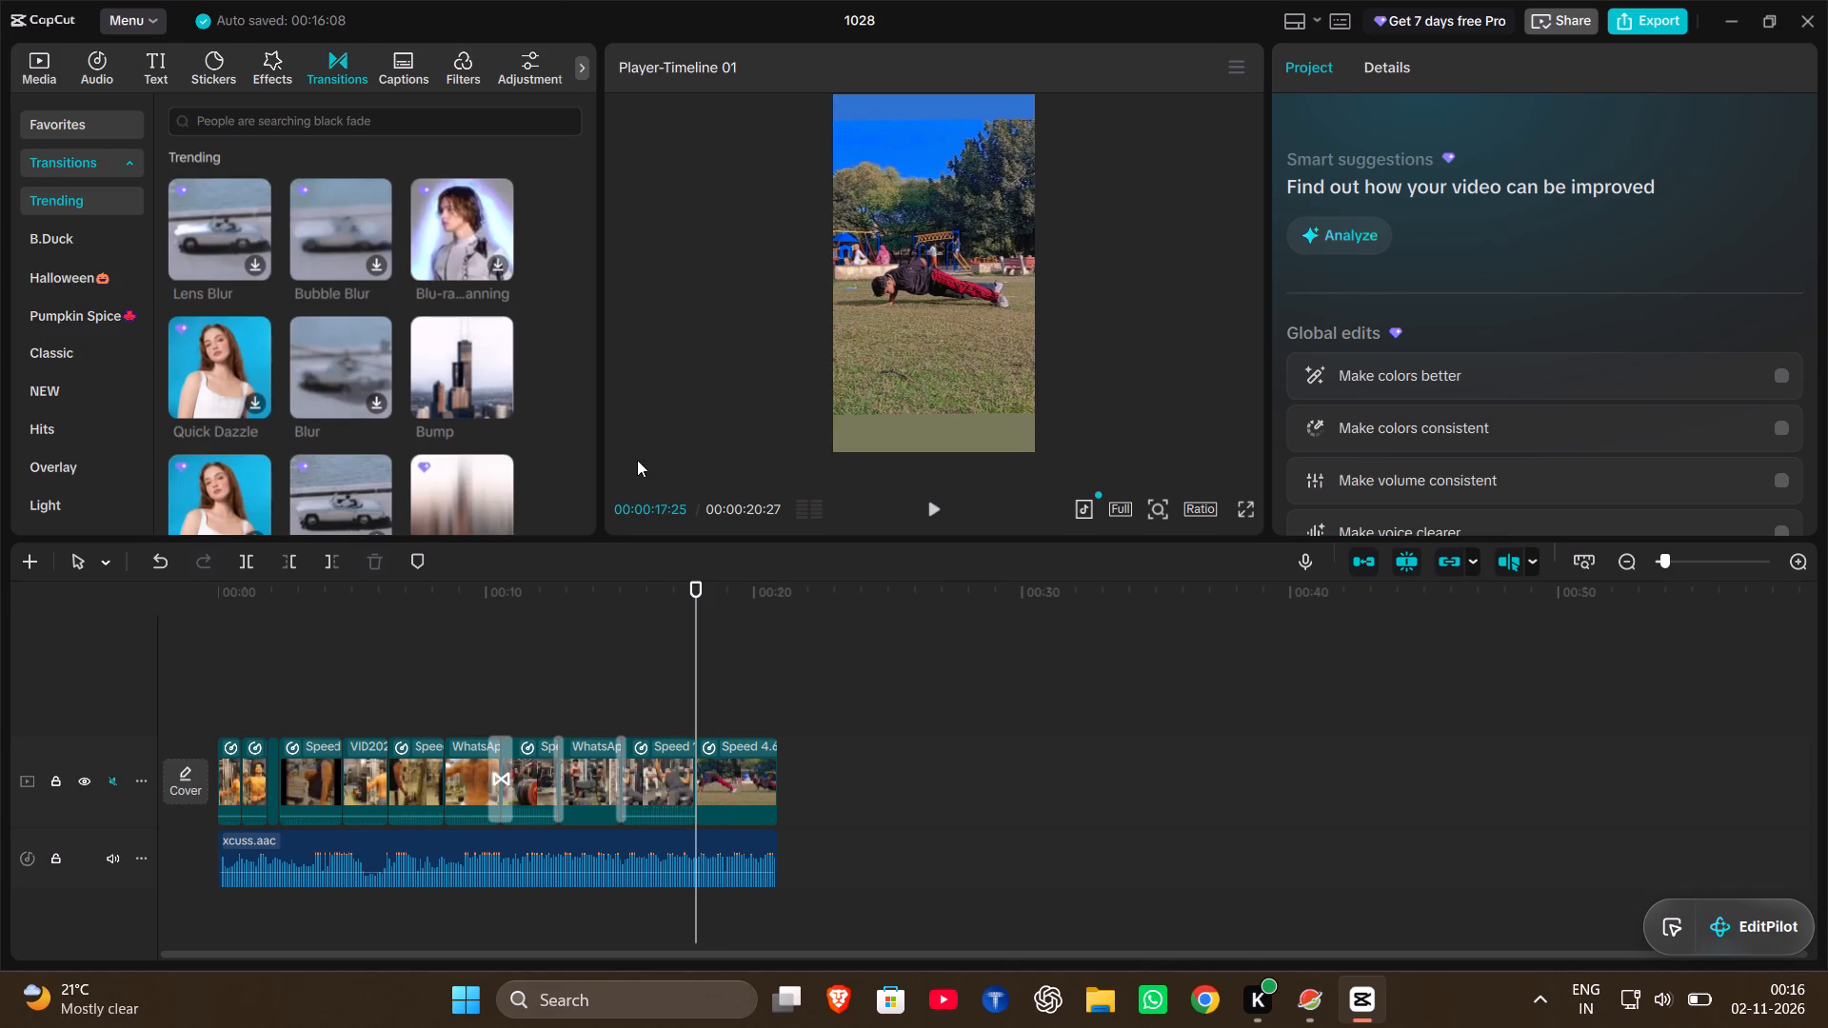
scroll(323, 376, "down", 1)
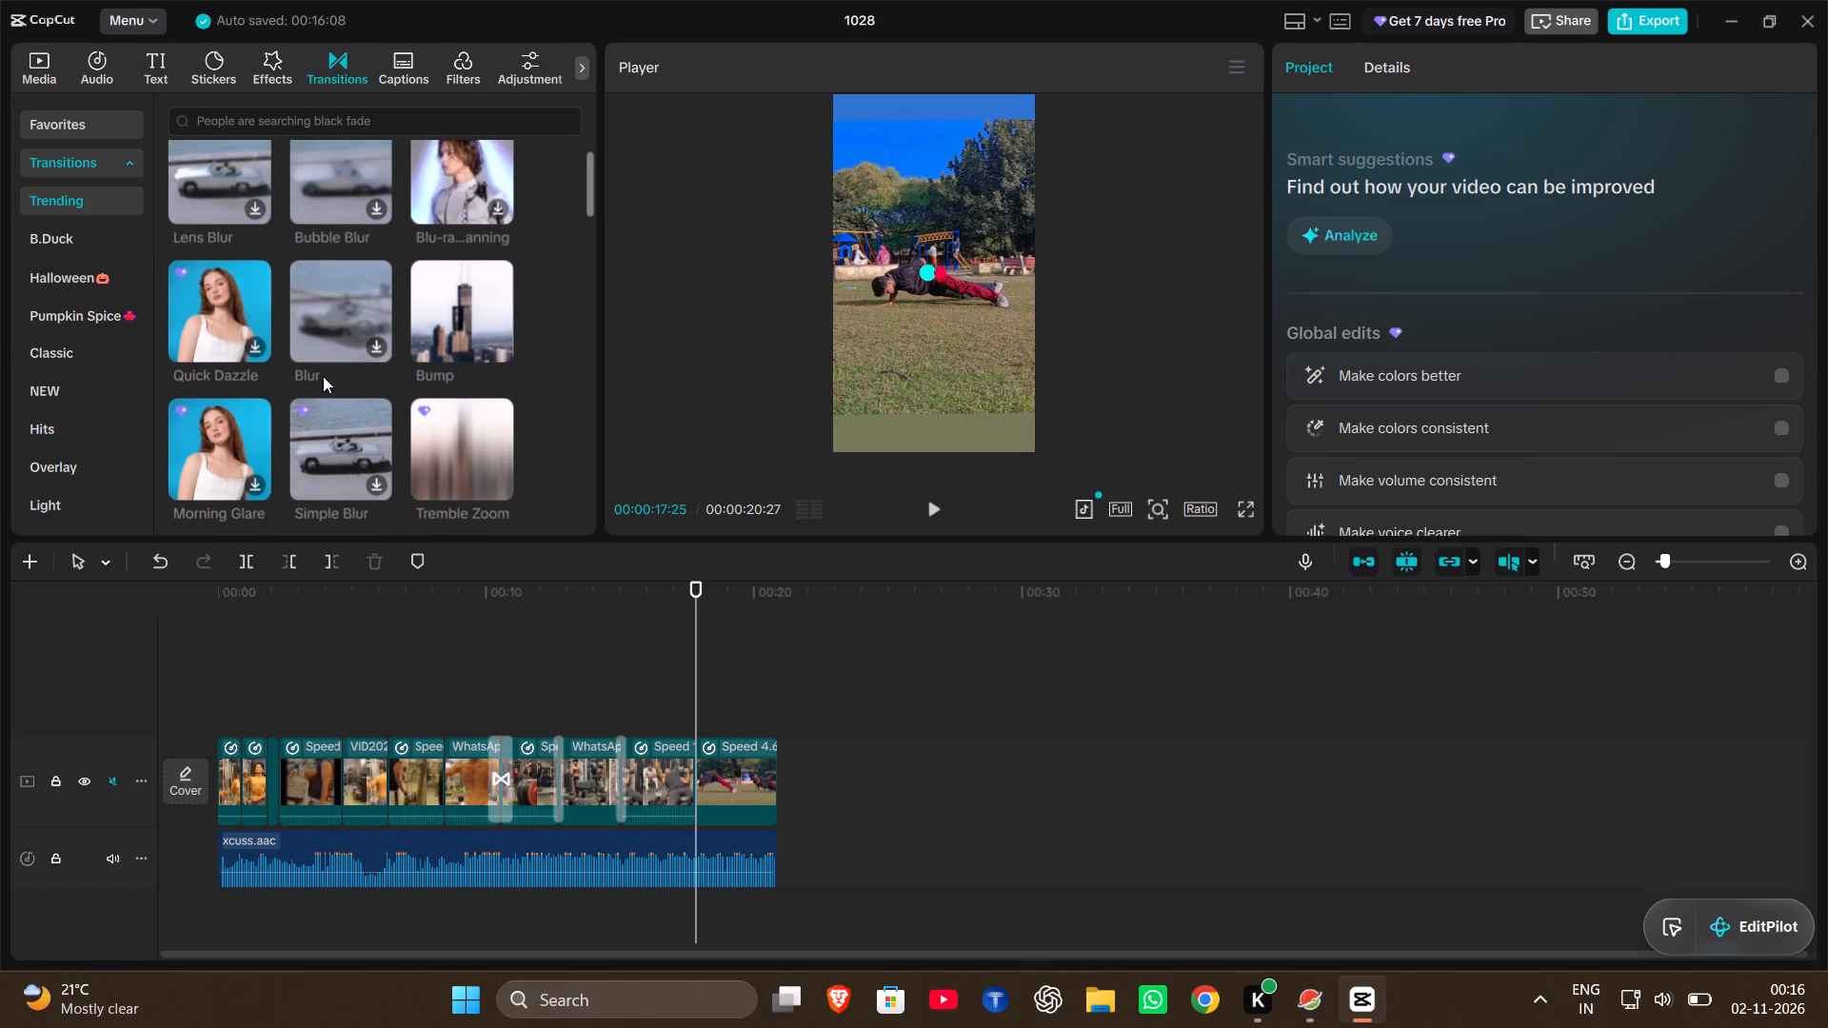
scroll(323, 376, "down", 1)
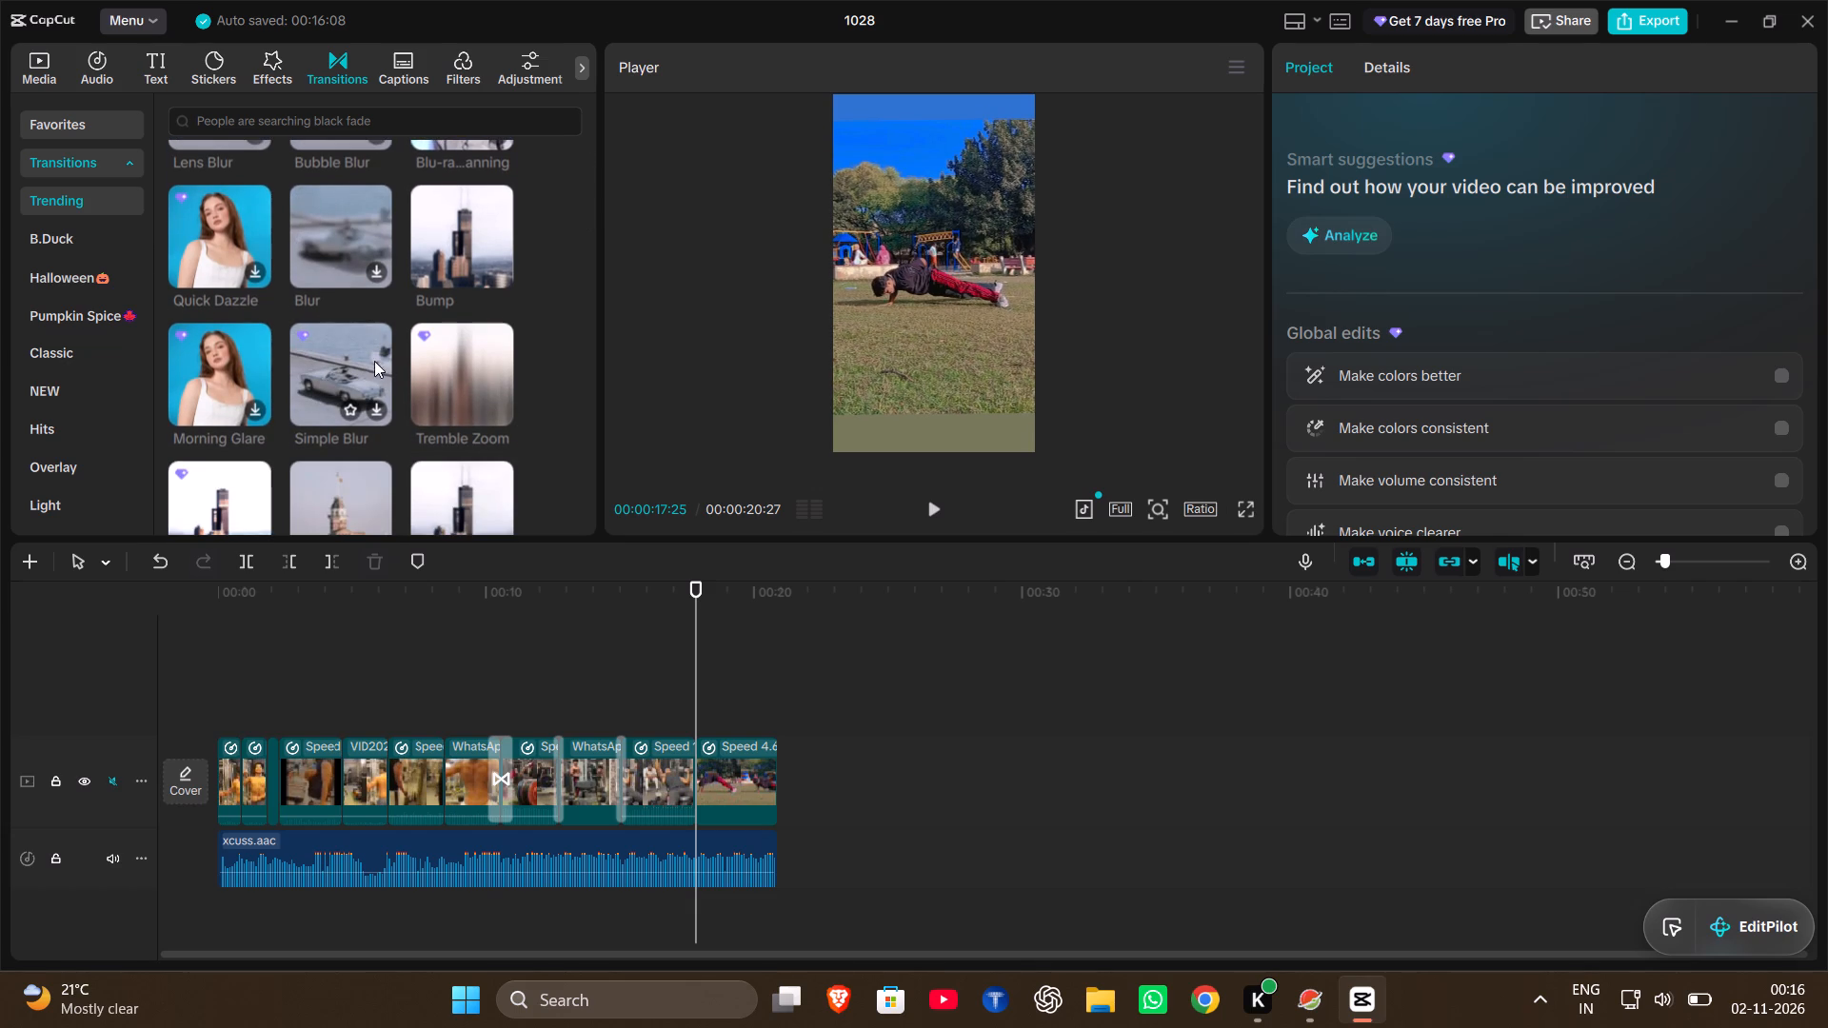
left_click(442, 368)
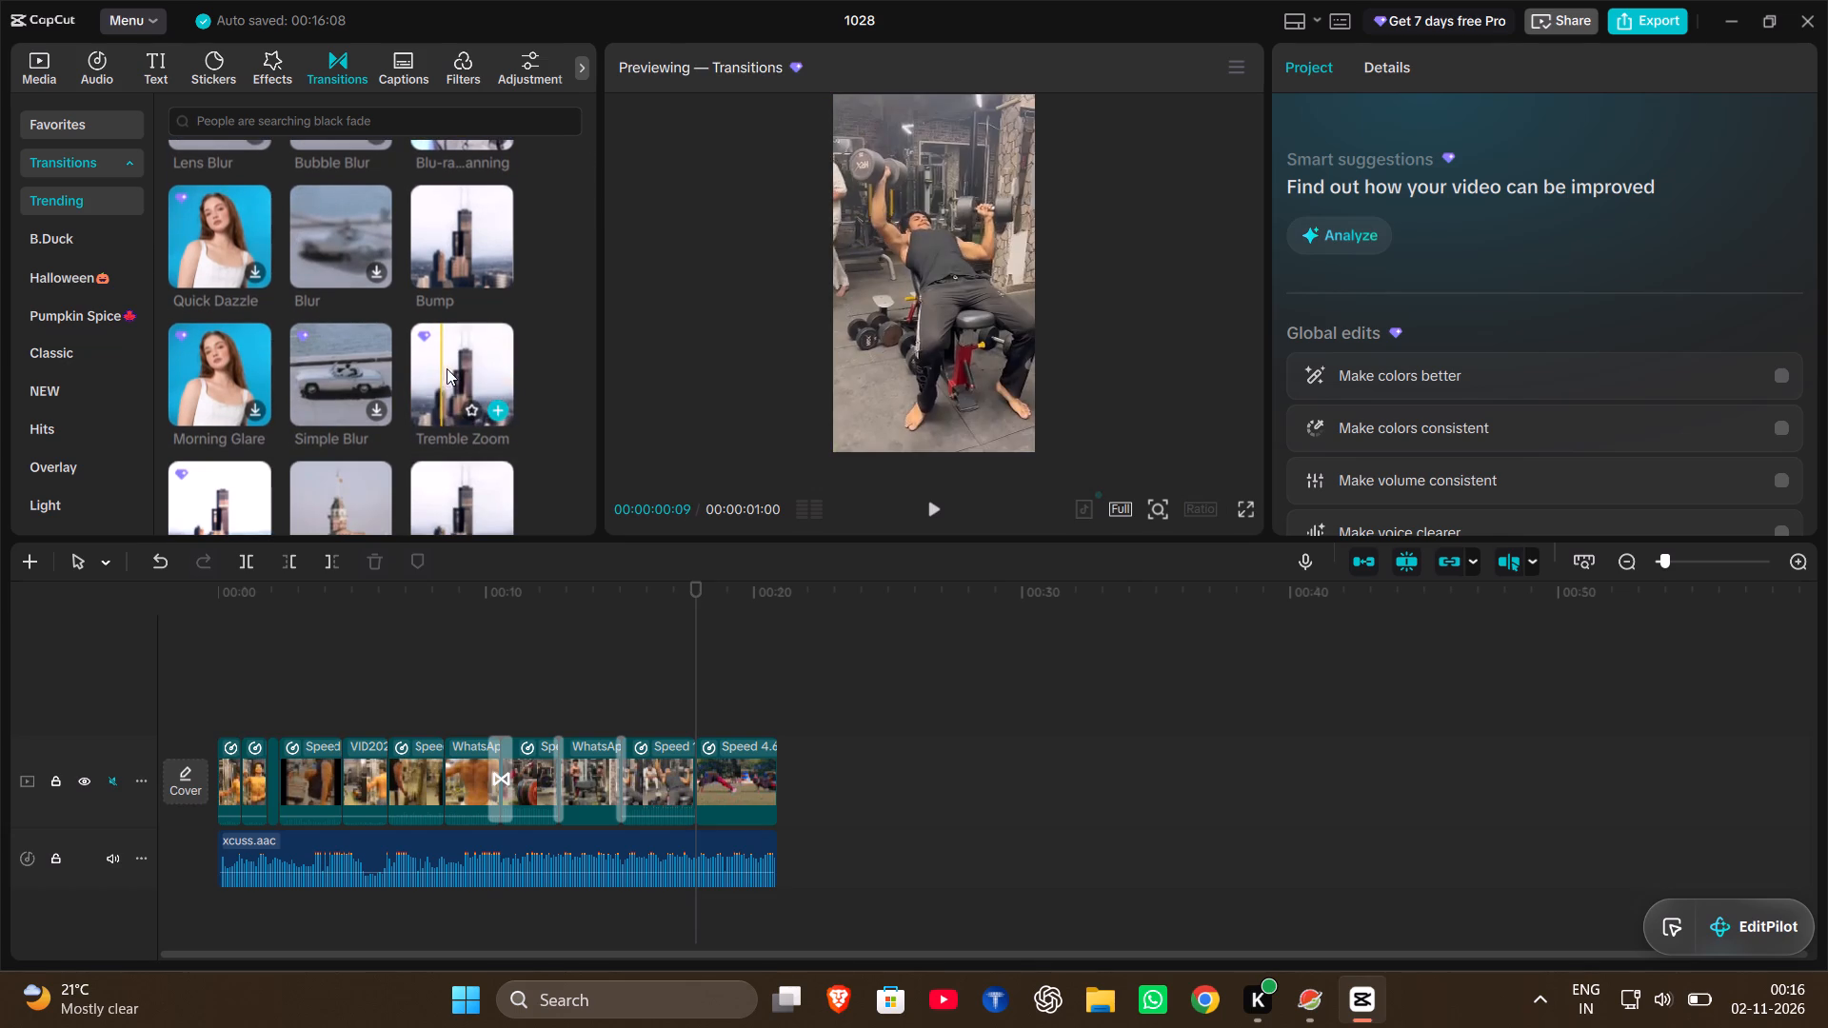
left_click(495, 406)
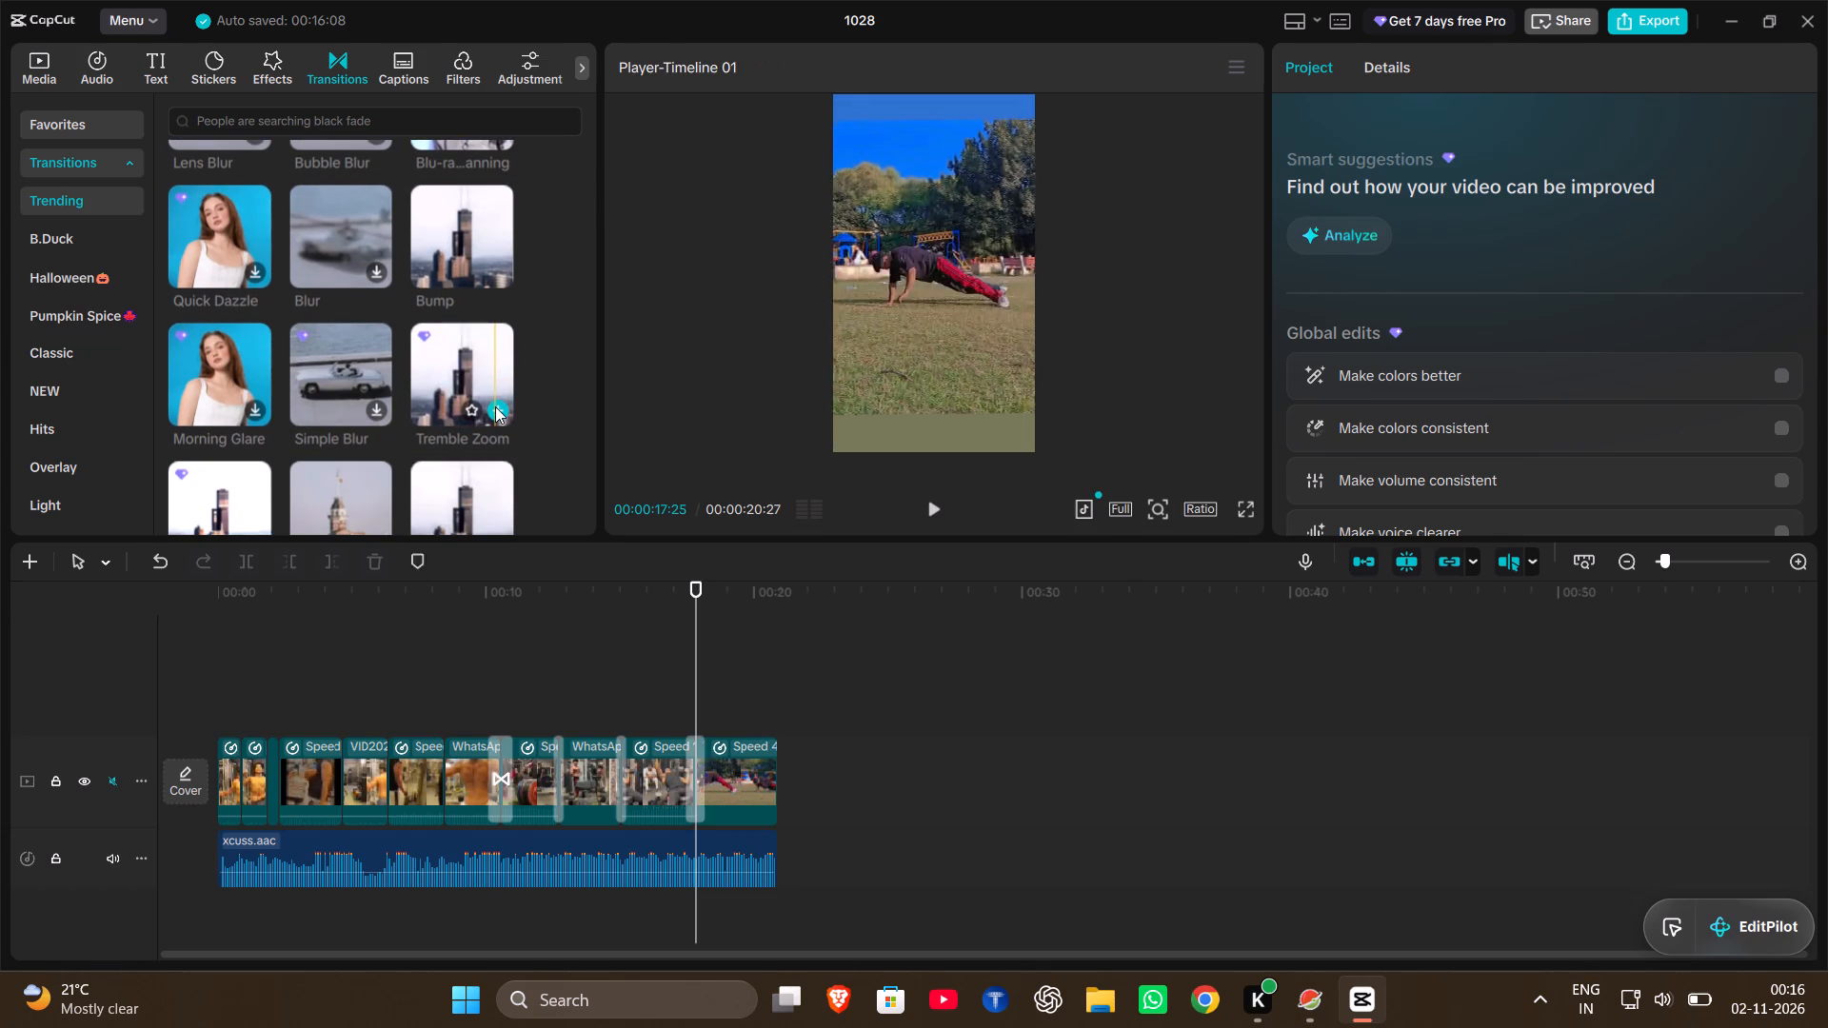
Play the video from about 00:00:14:25 to the end to review the Tremble Zoom transition.
left_click(612, 655)
key("space")
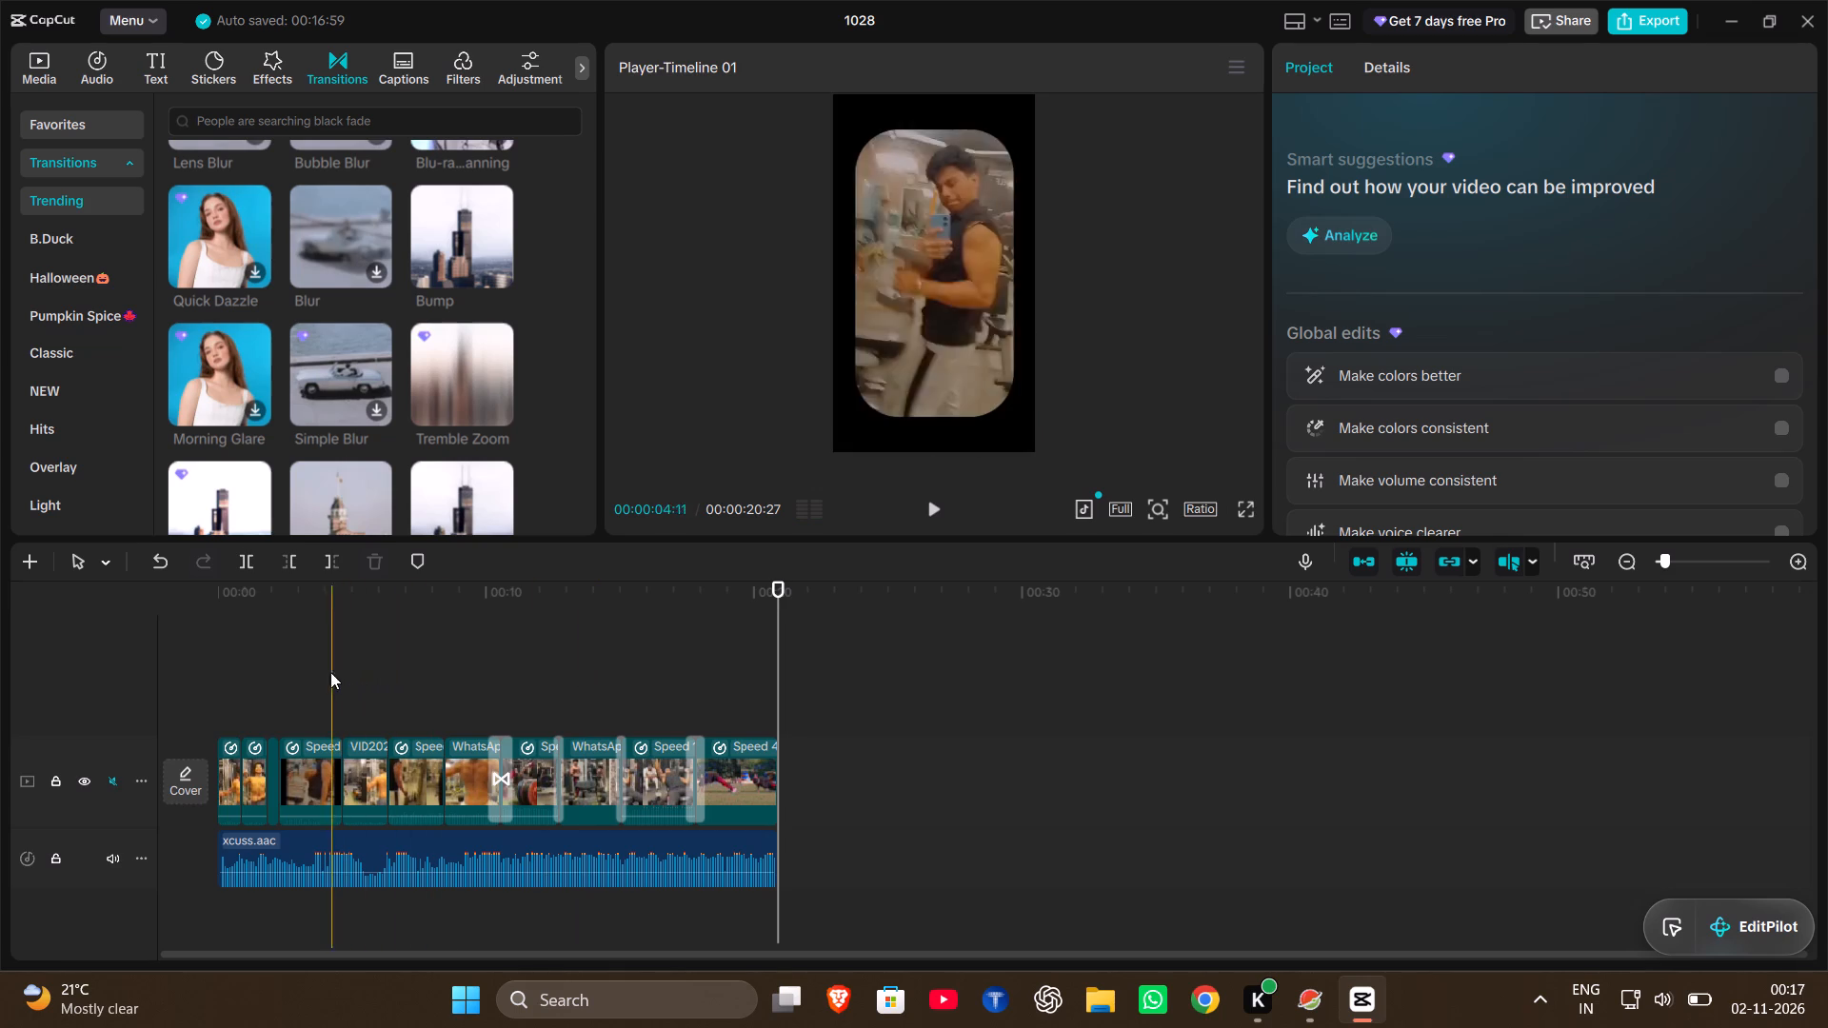
Open the featured filters collection.
left_click(449, 65)
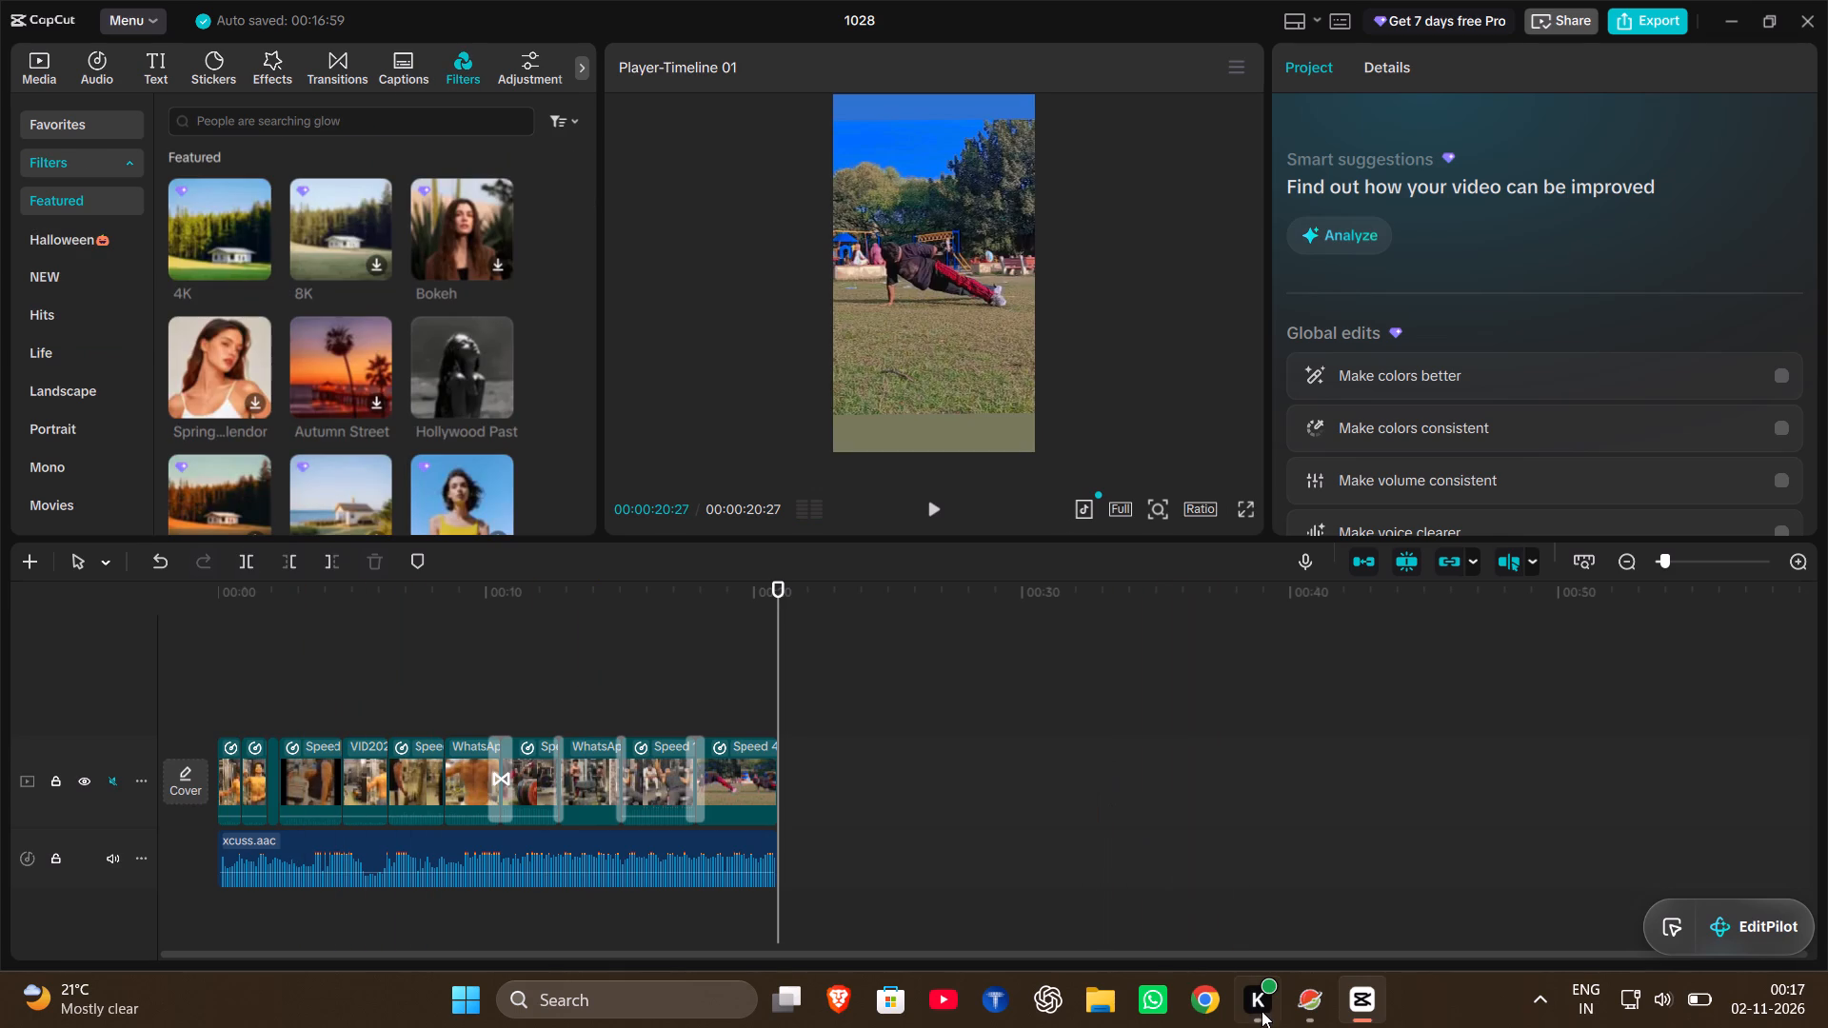
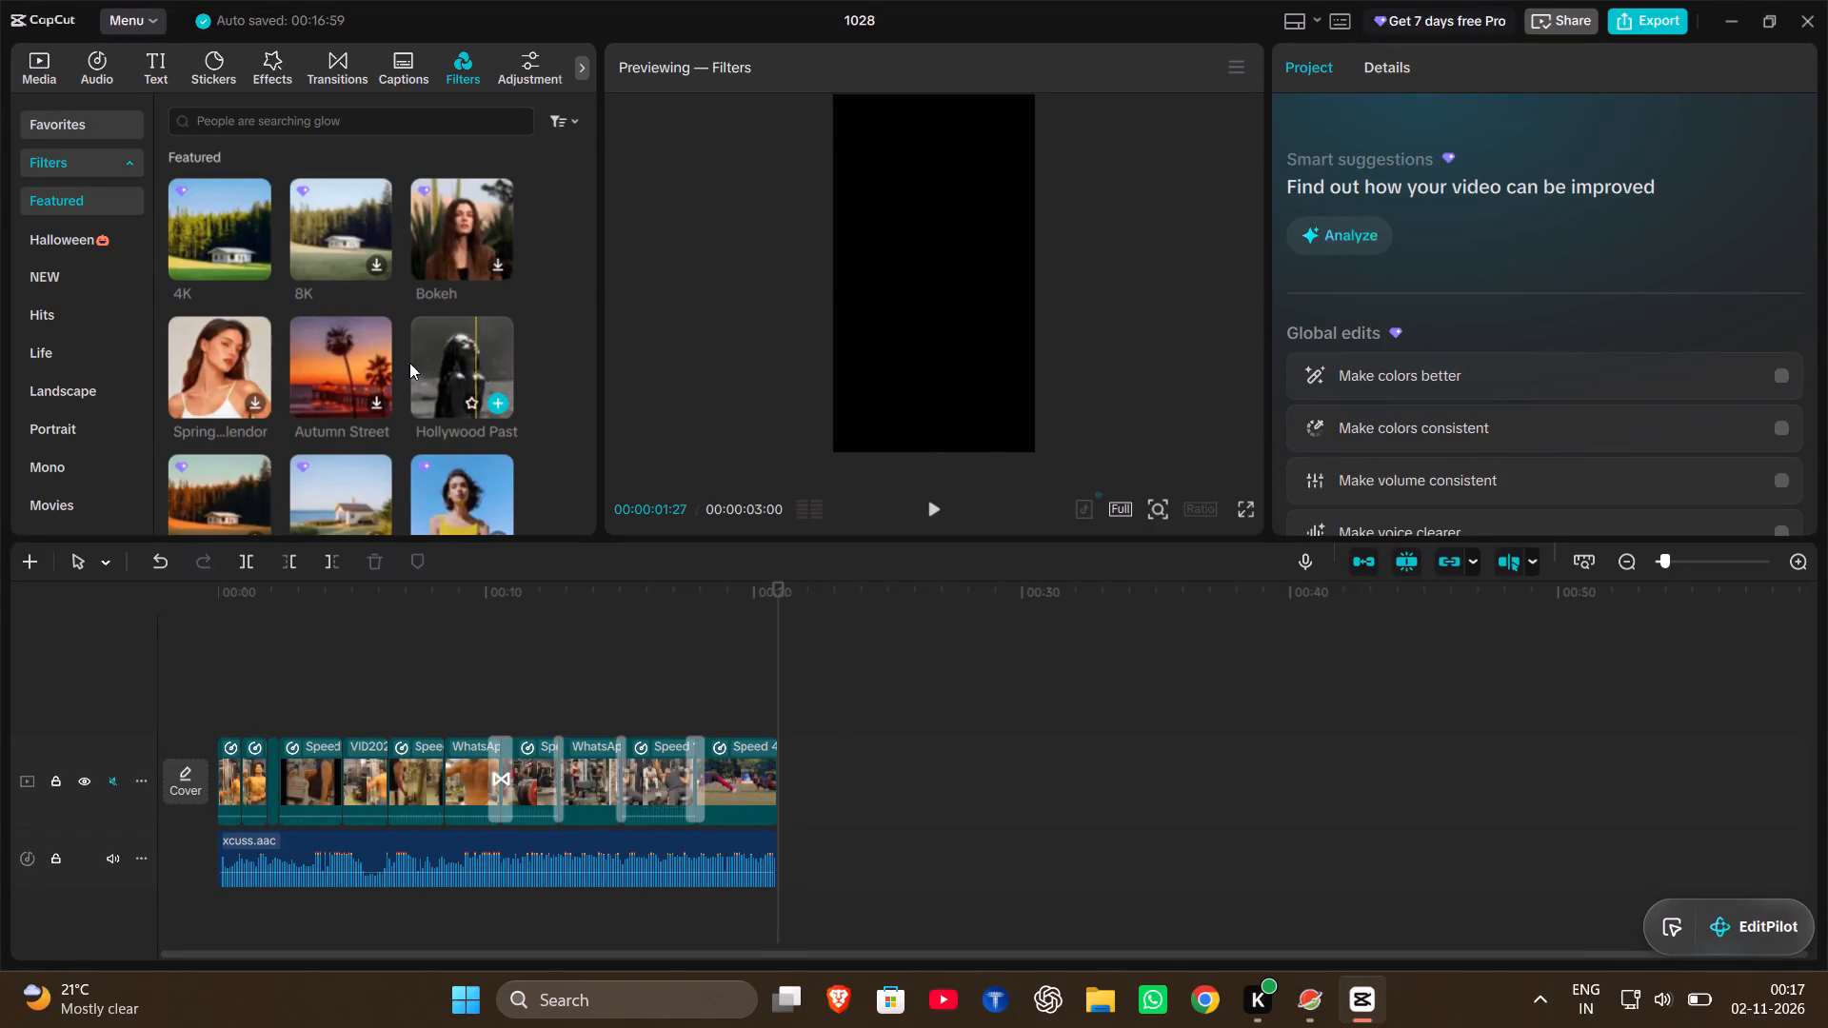
Find the Chilly Film filter among the featured filters and add it to the timeline.
scroll(399, 363, "down", 1)
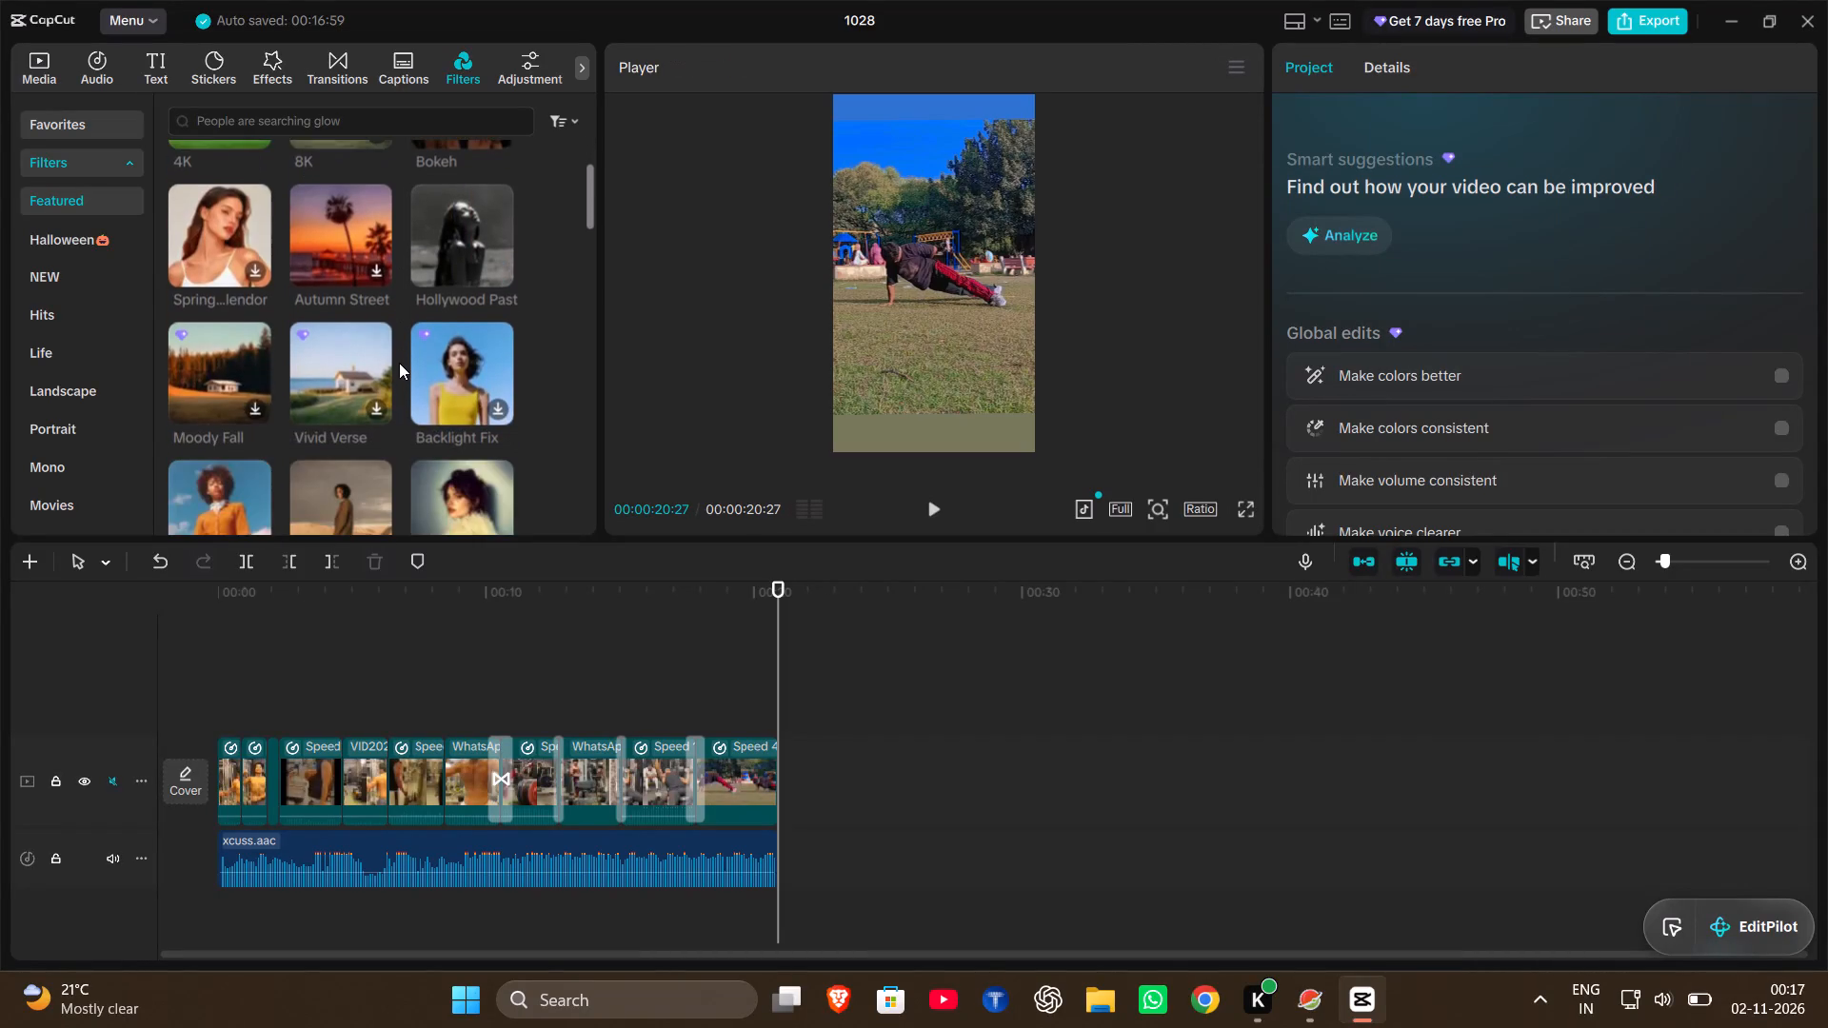
scroll(399, 363, "down", 3)
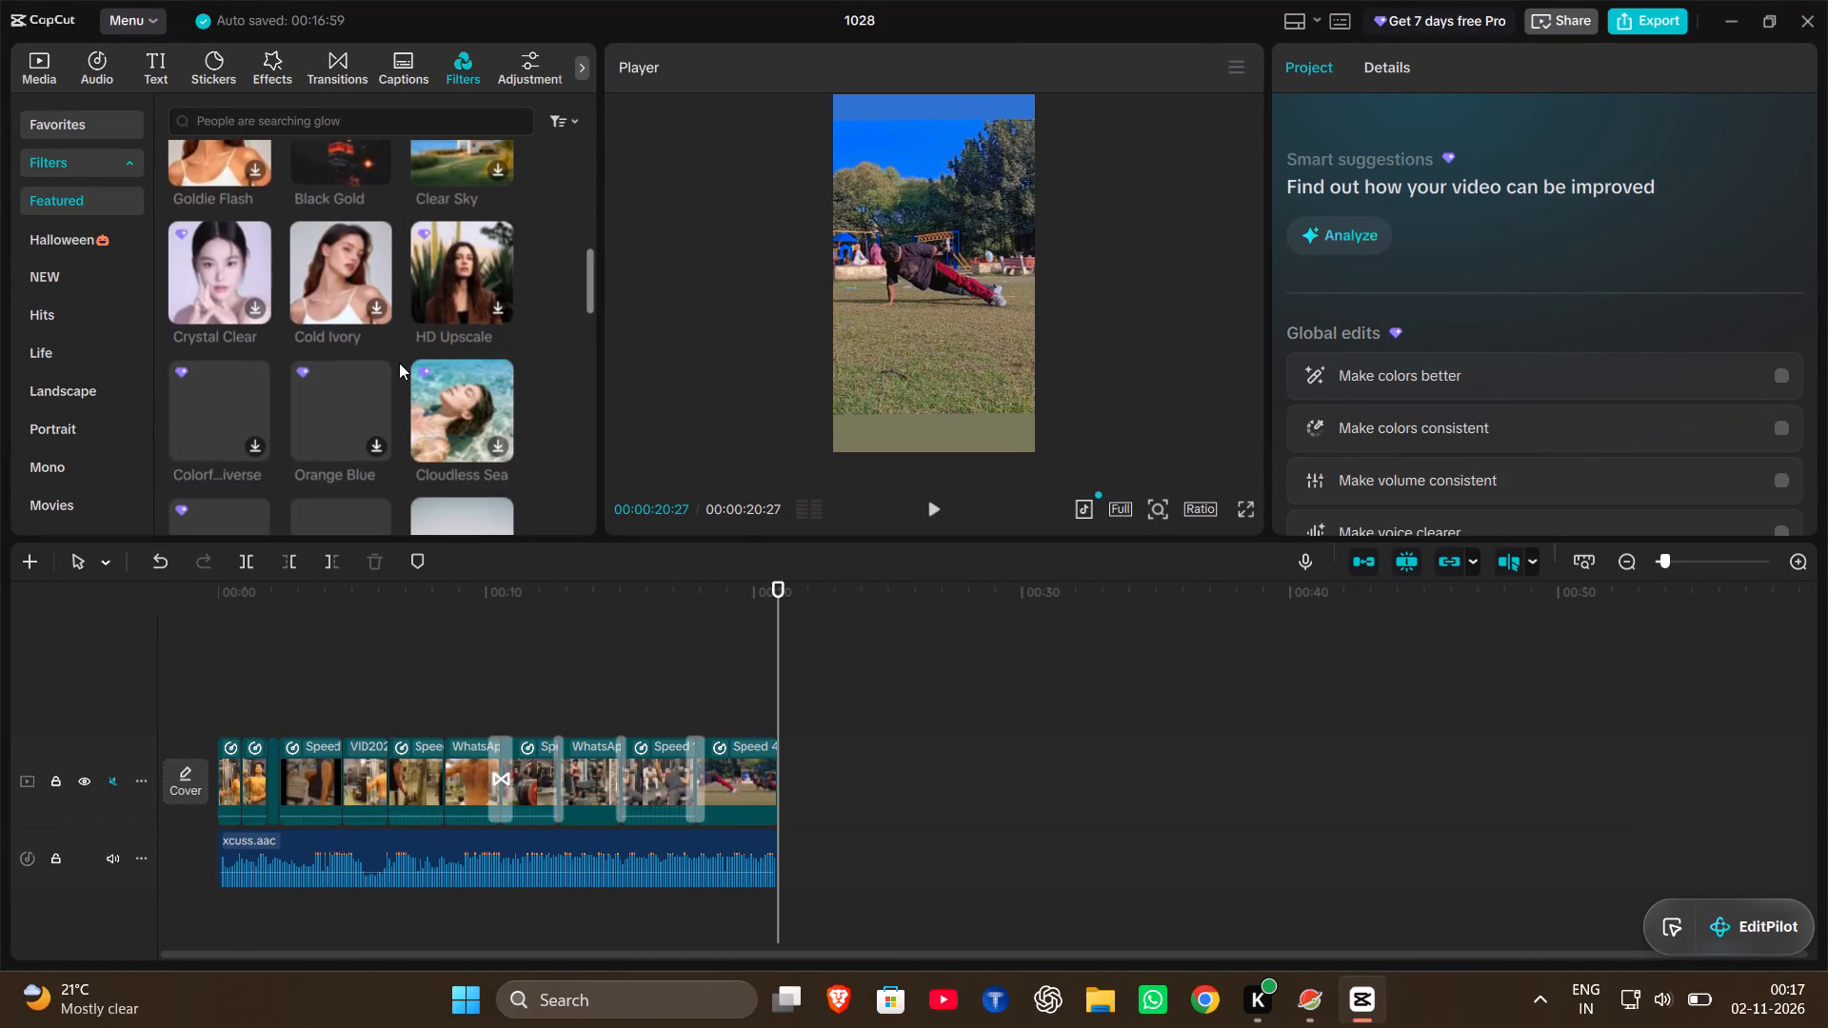
scroll(399, 363, "down", 3)
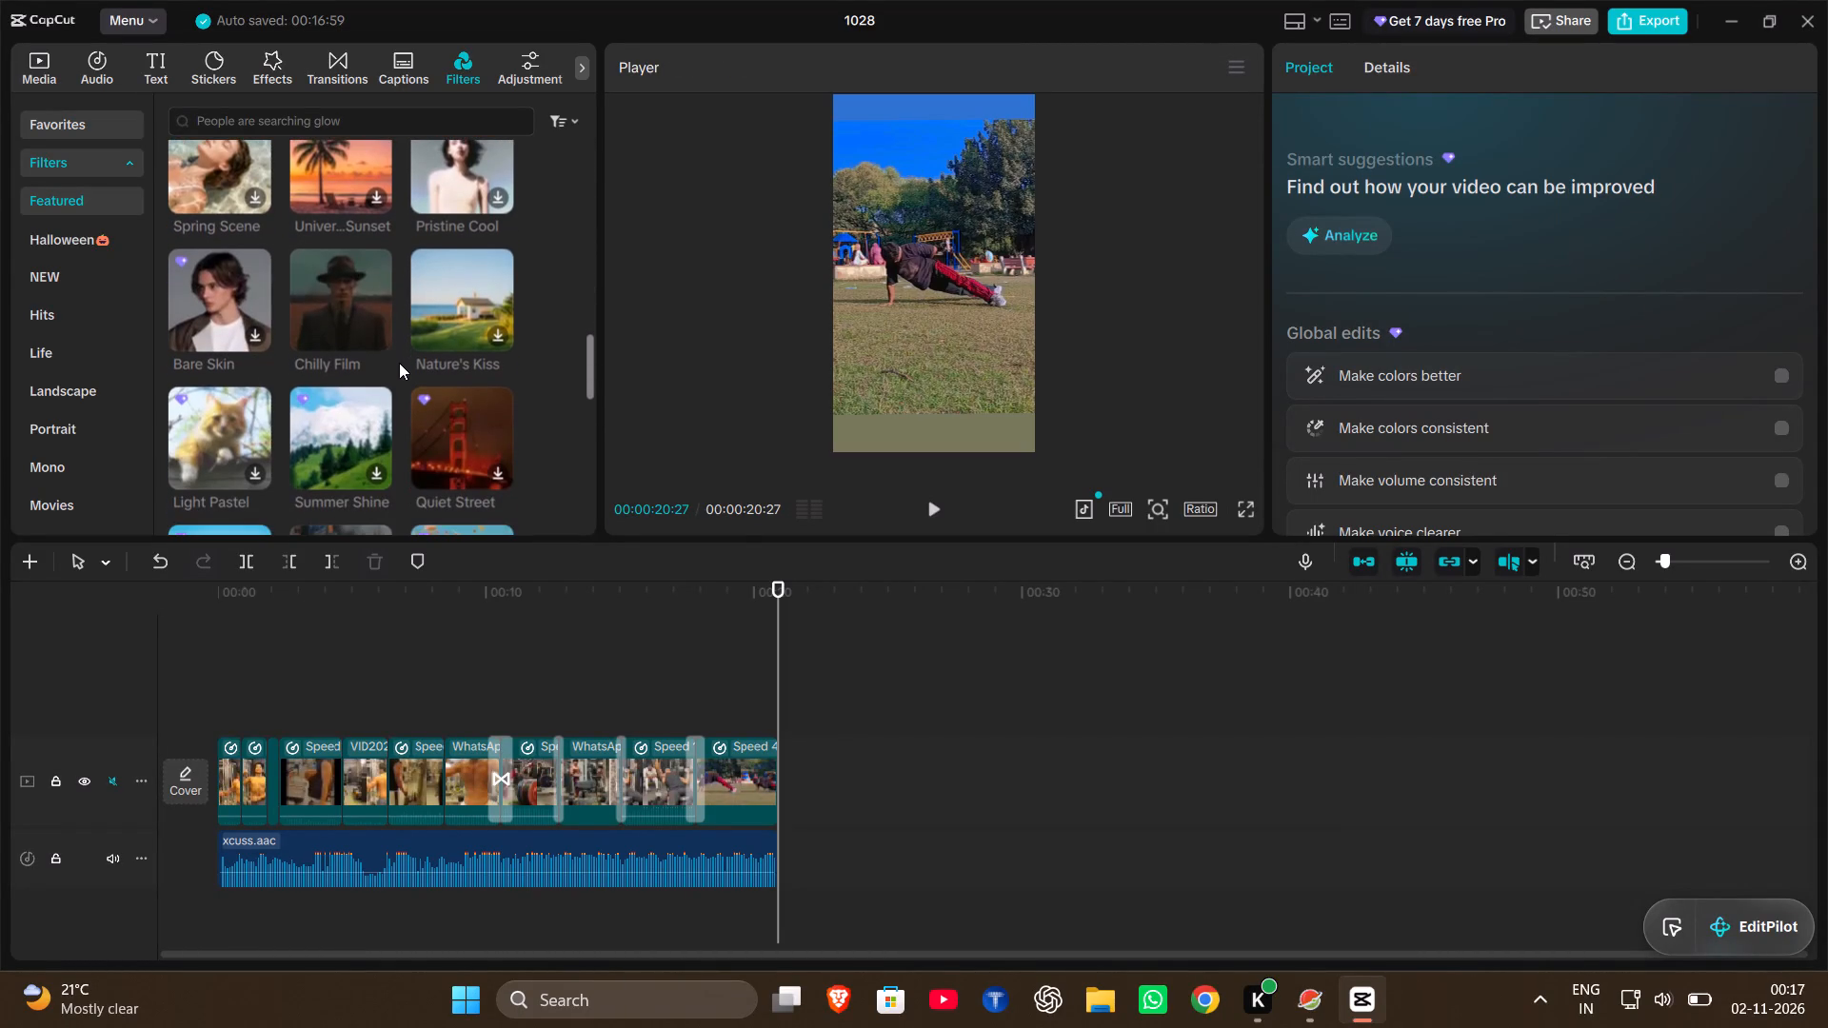
double_click(348, 321)
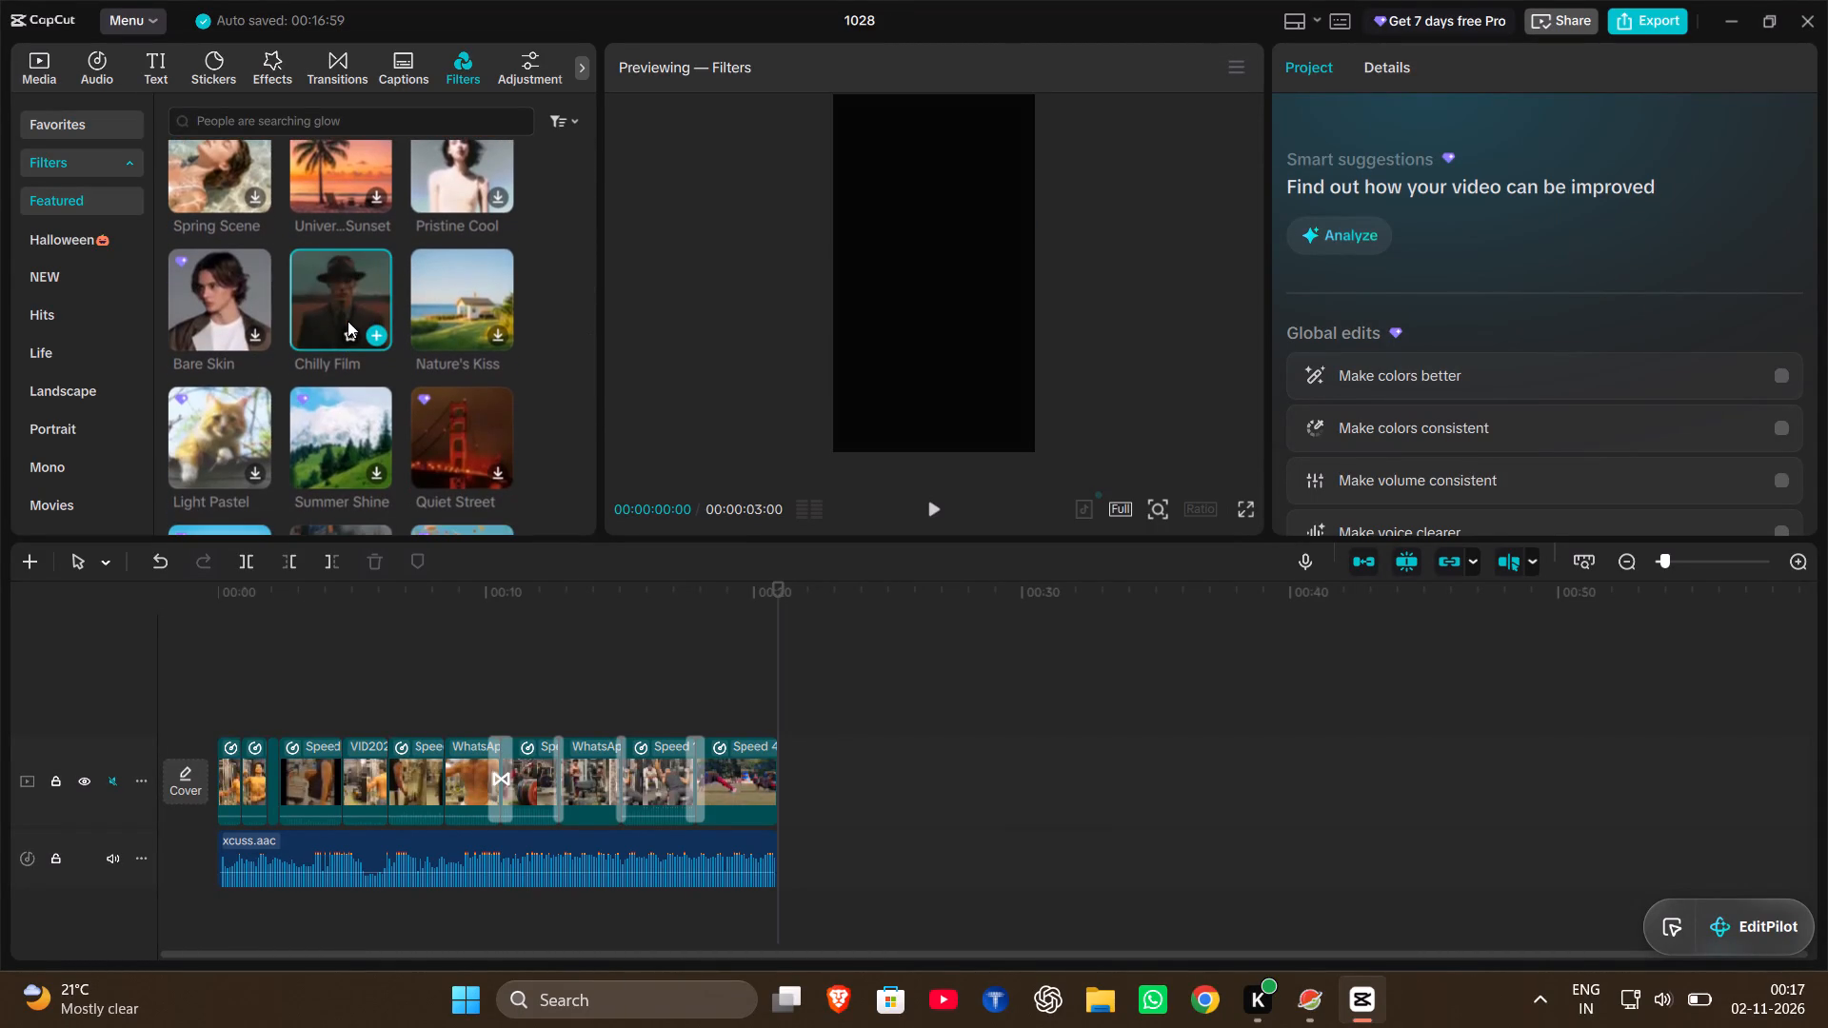
left_click(346, 329)
left_click(375, 337)
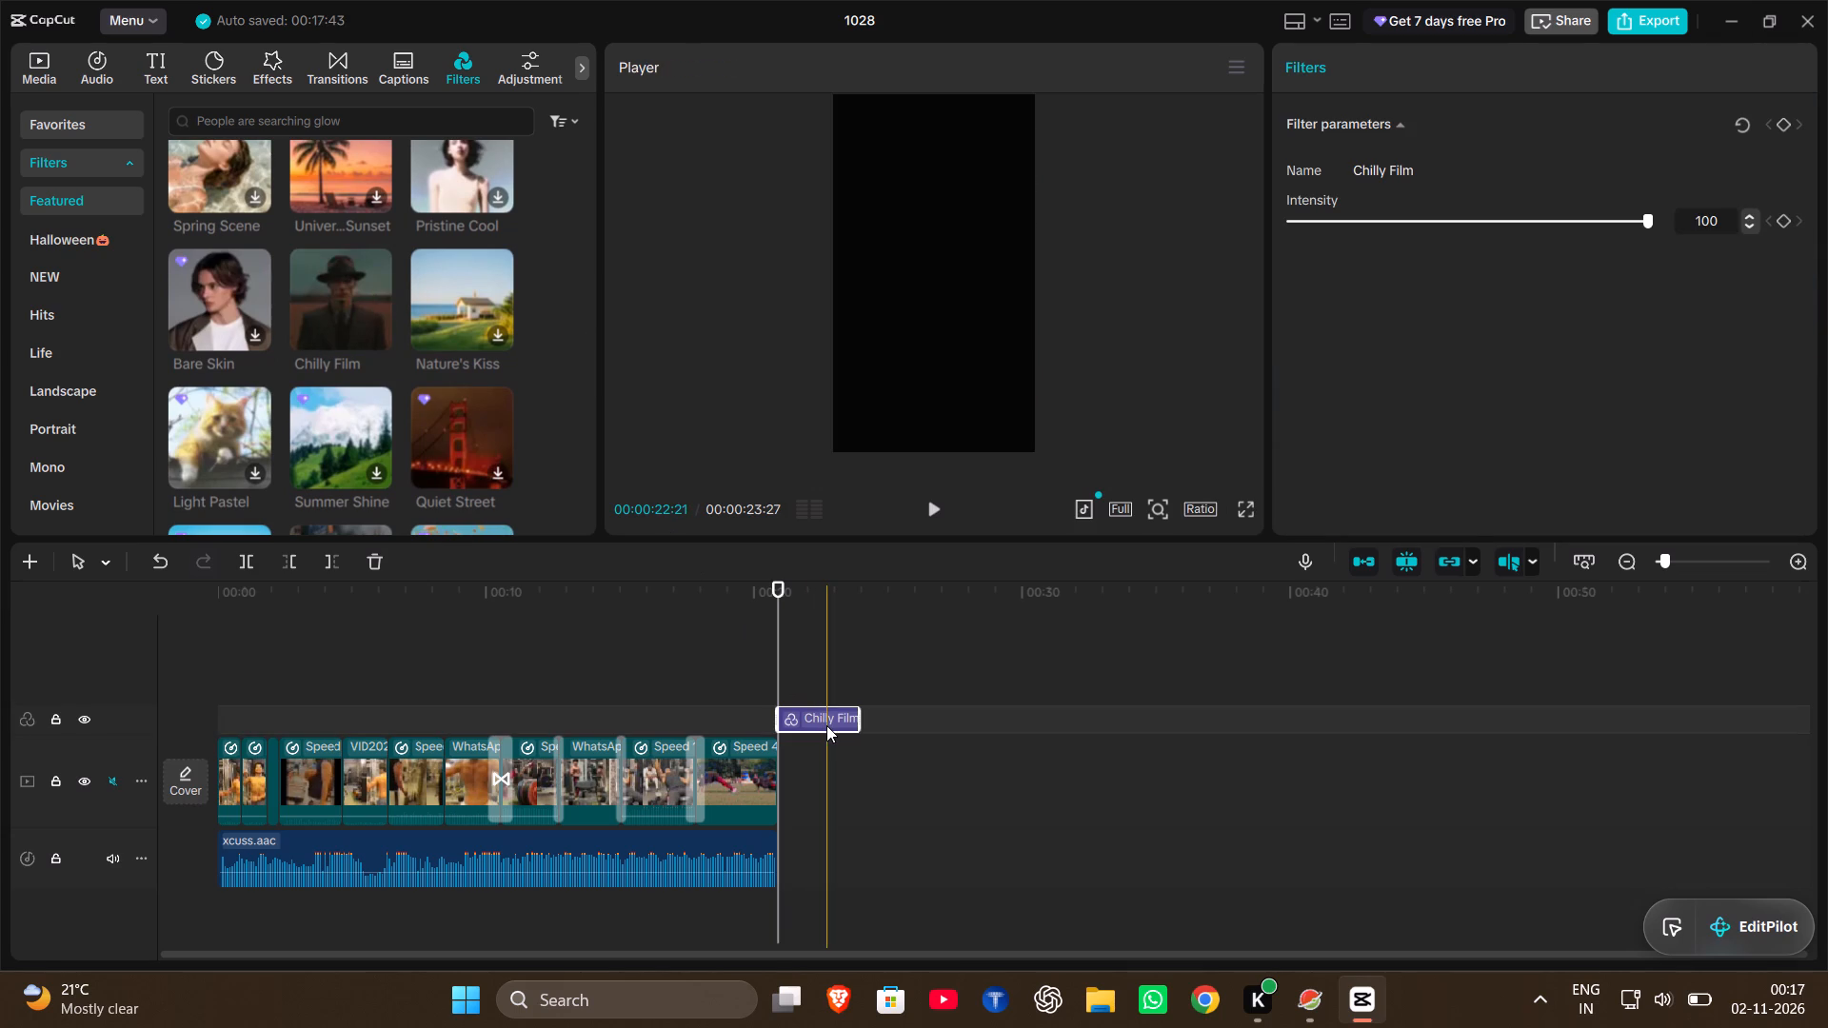
Move the Chilly Film filter back to end with the video and extend its start to about 10.5 s, near the WhatsApp clip's transition.
left_click_drag(826, 725, 740, 720)
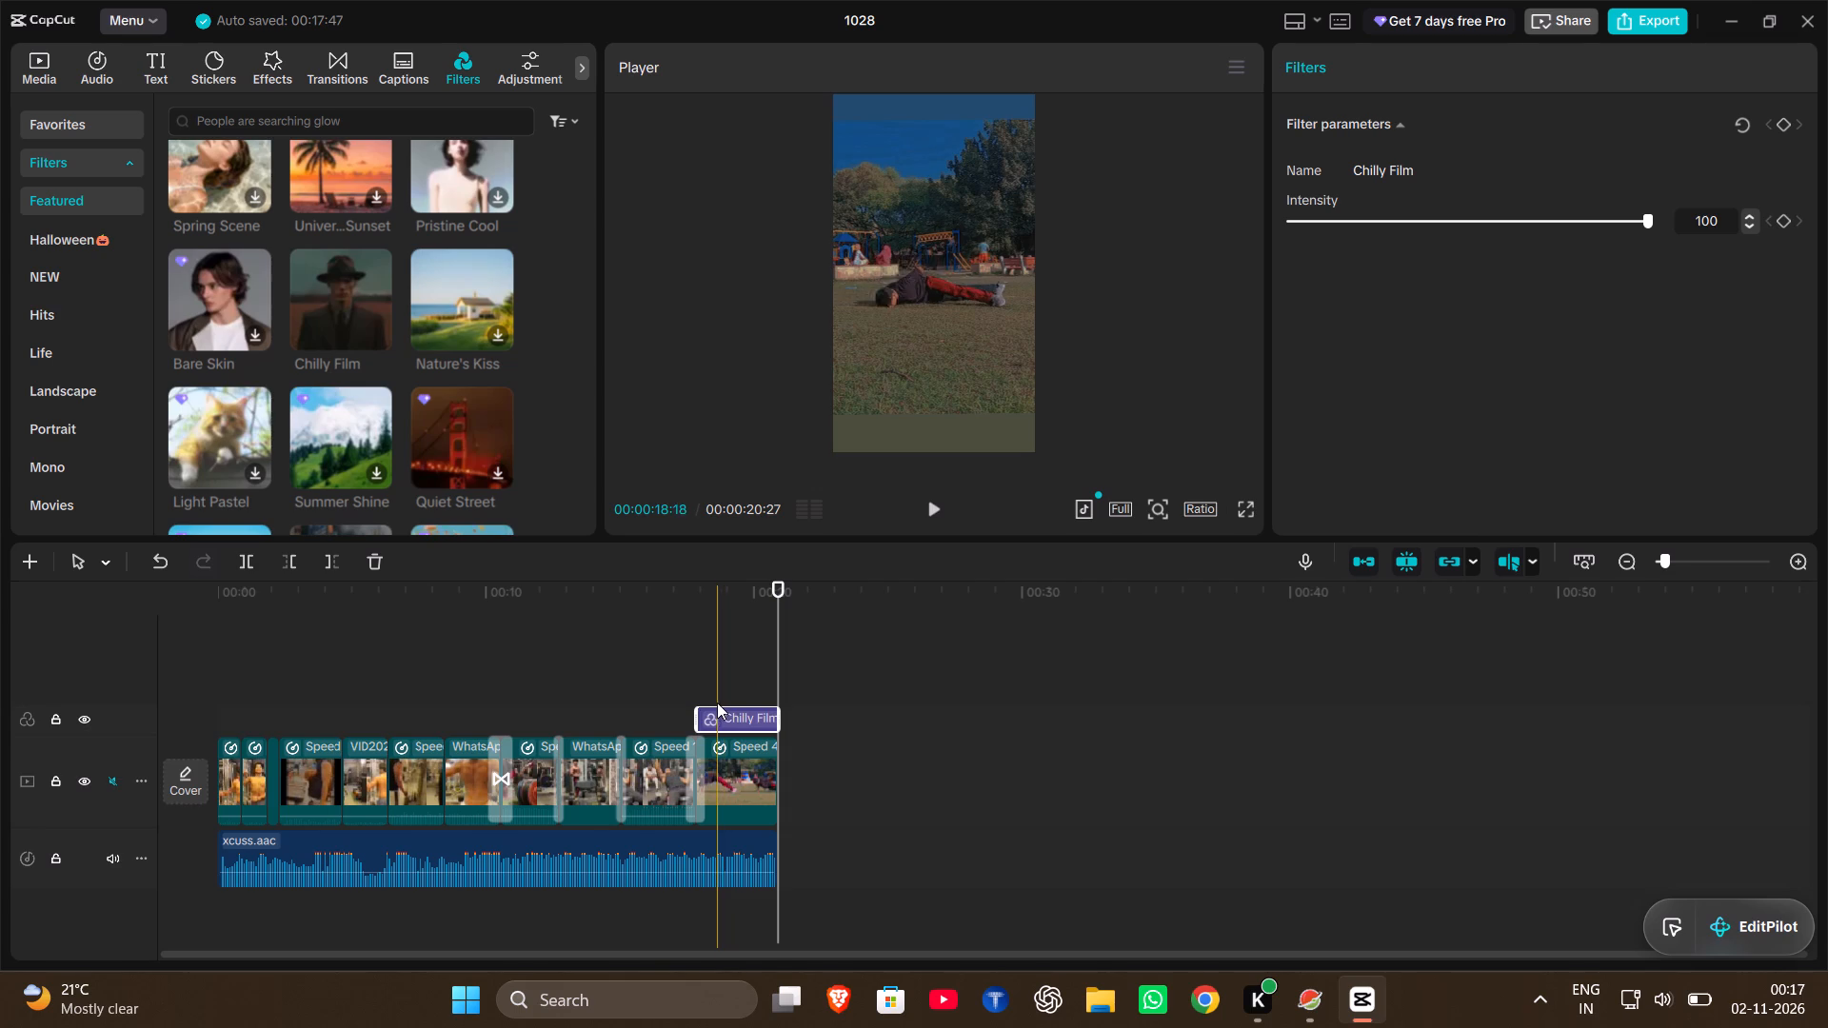
left_click_drag(700, 709, 702, 706)
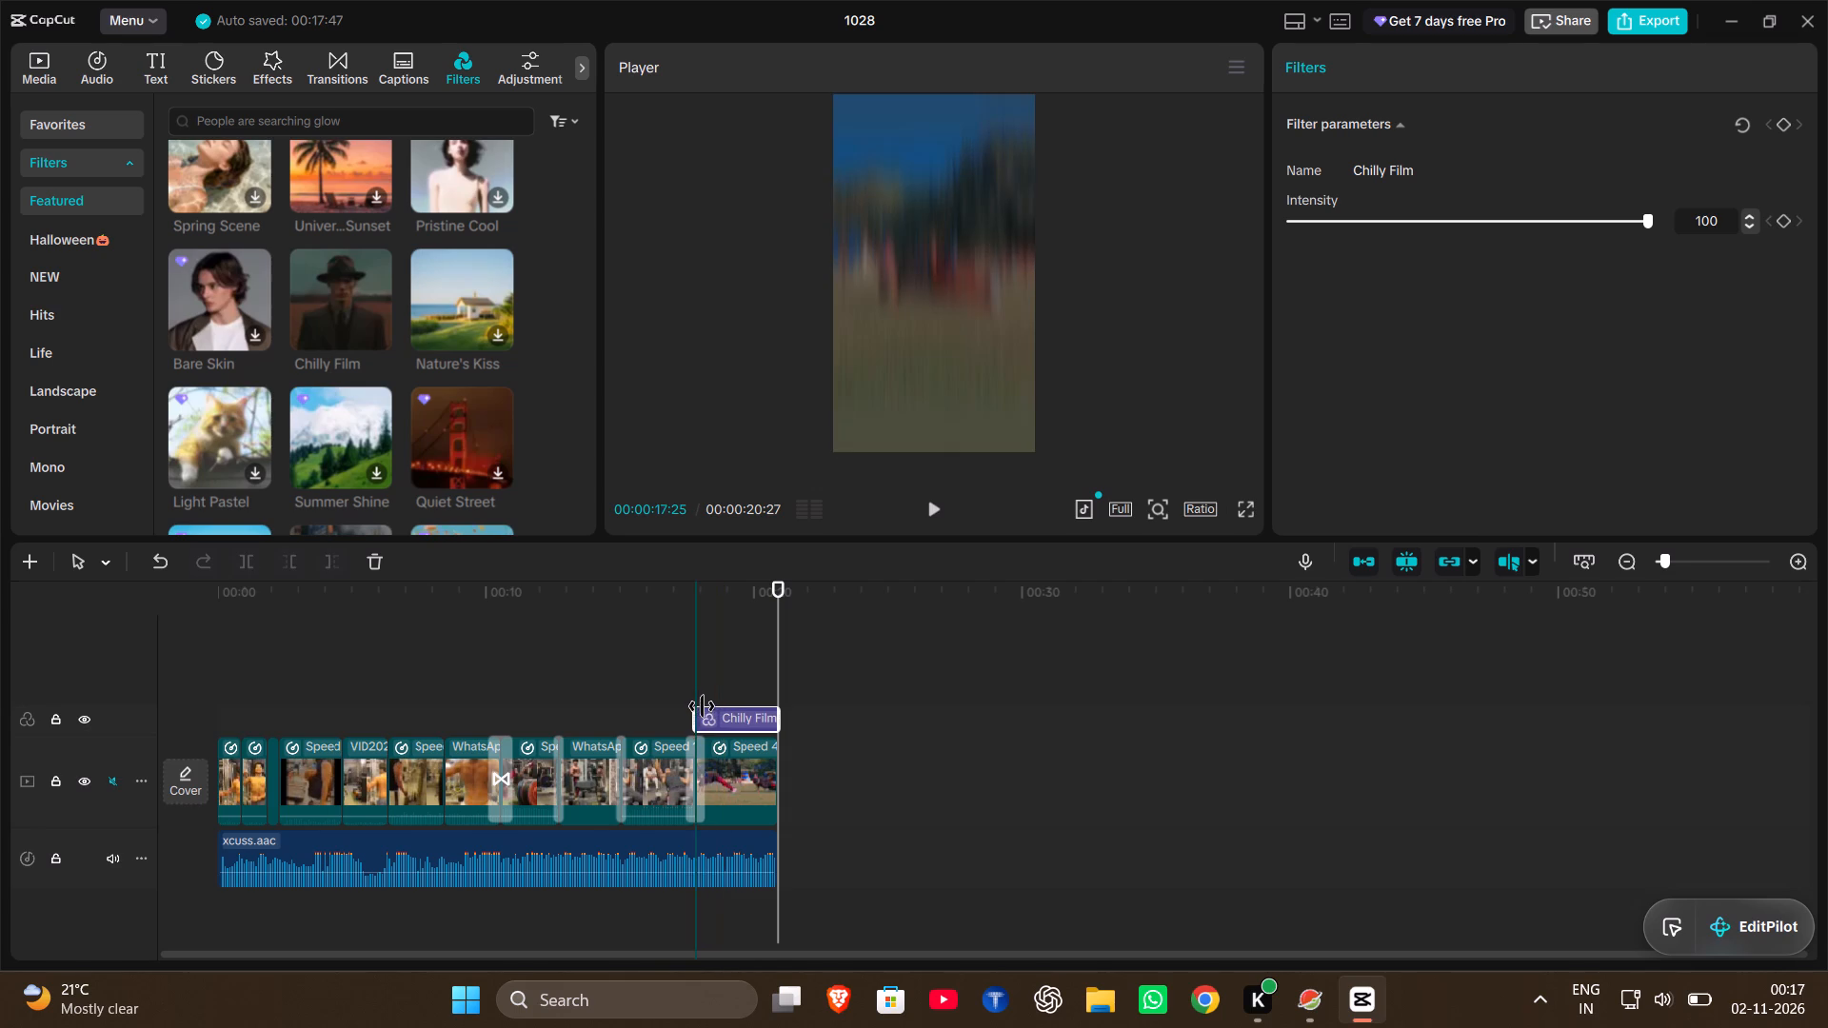
left_click_drag(702, 706, 506, 704)
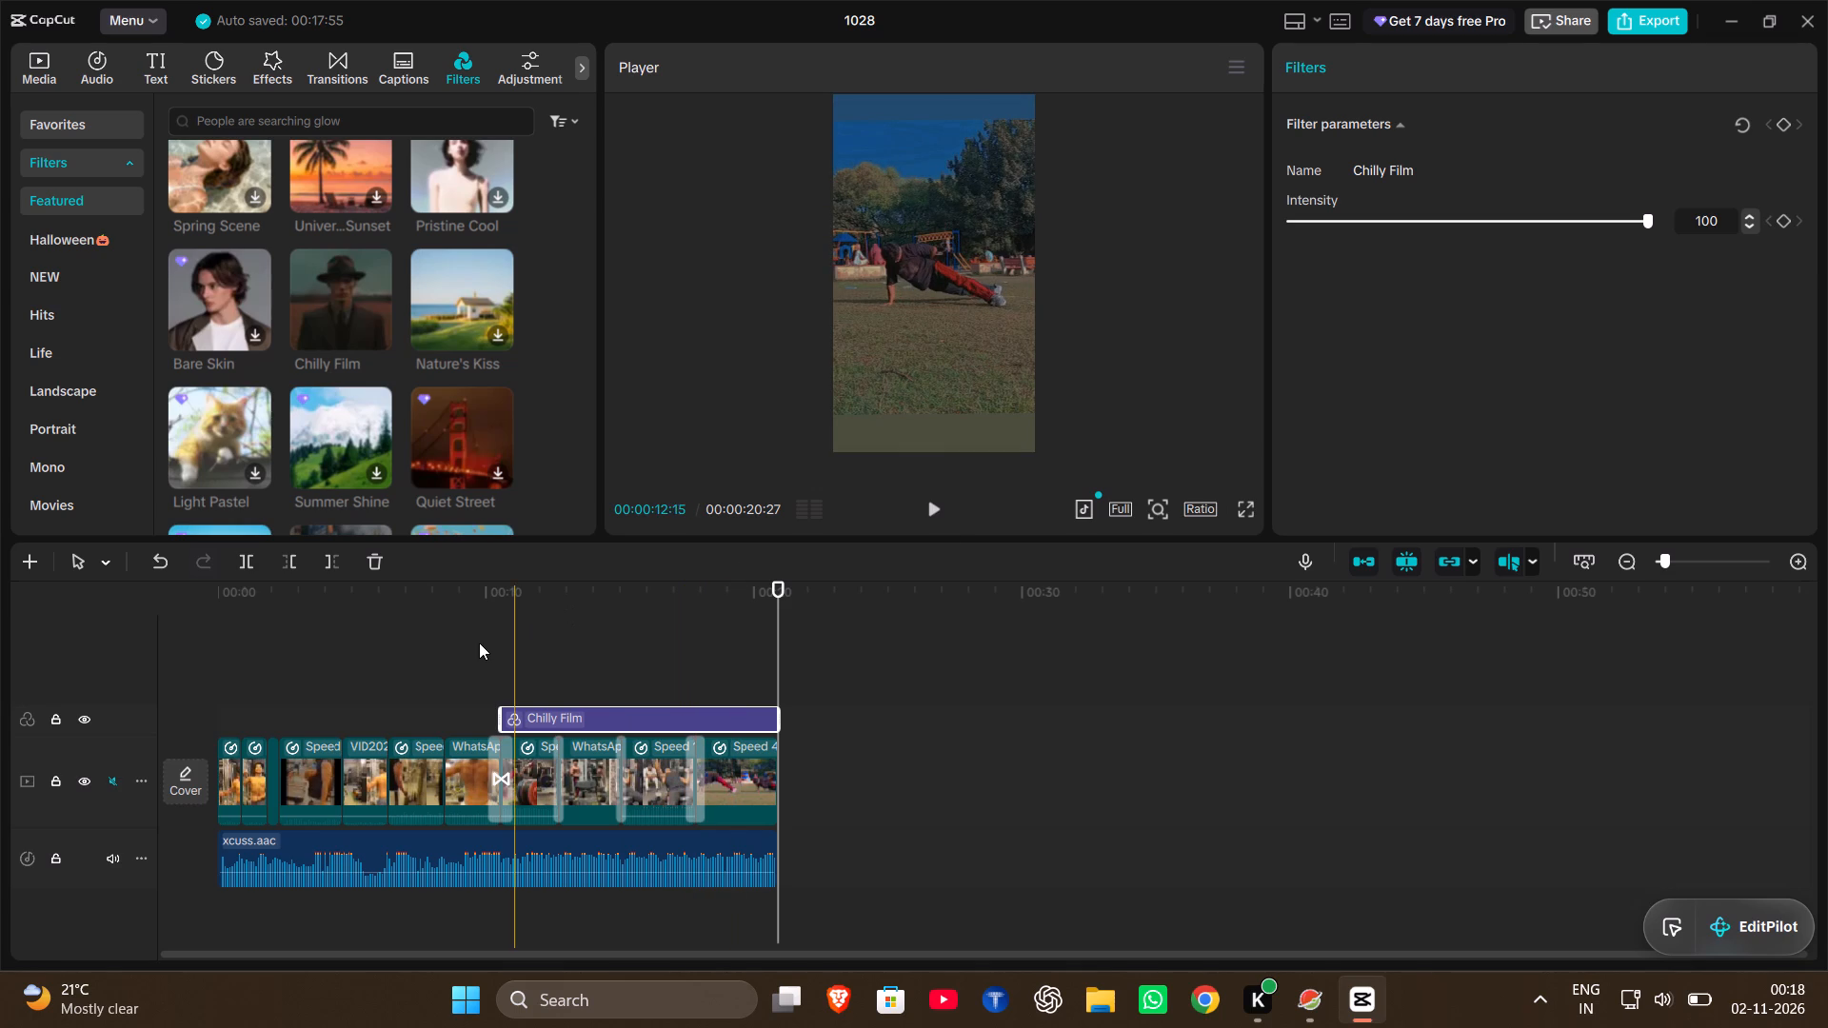
Play the video from about 6 s and again from the start to review the Chilly Film filter.
left_click(387, 650)
key("space")
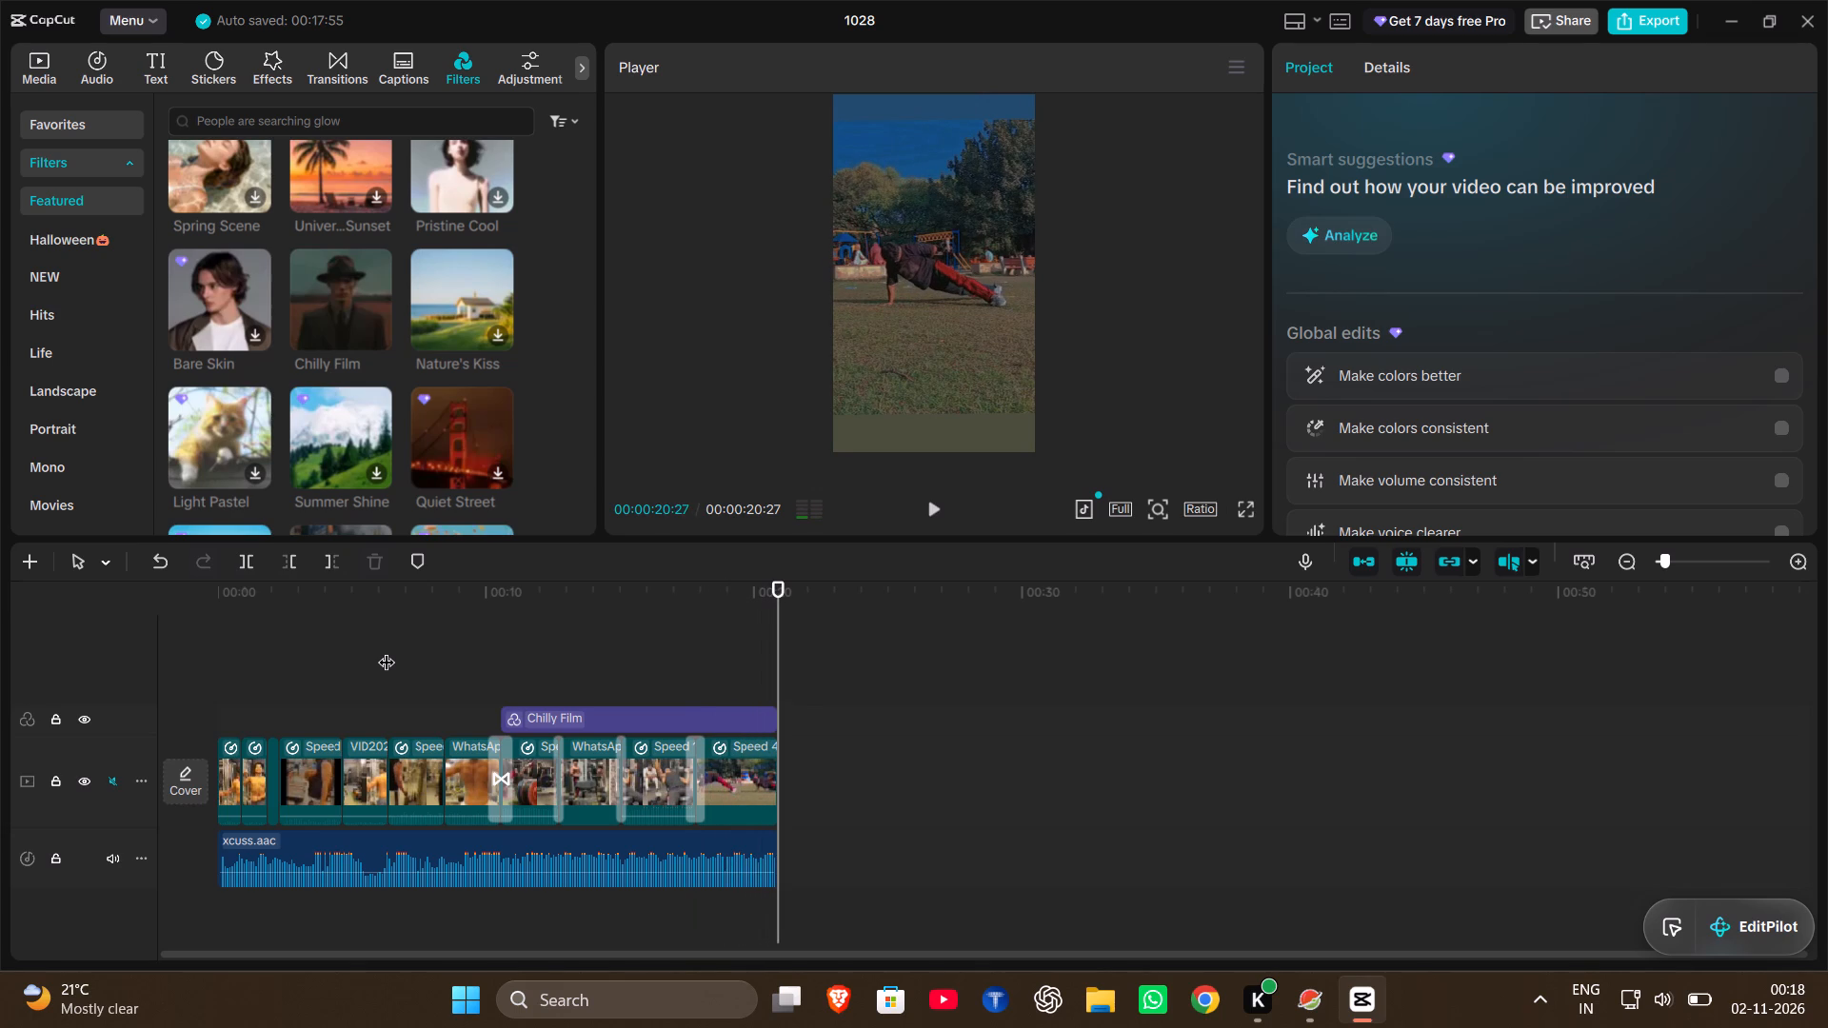
left_click(225, 664)
key("space")
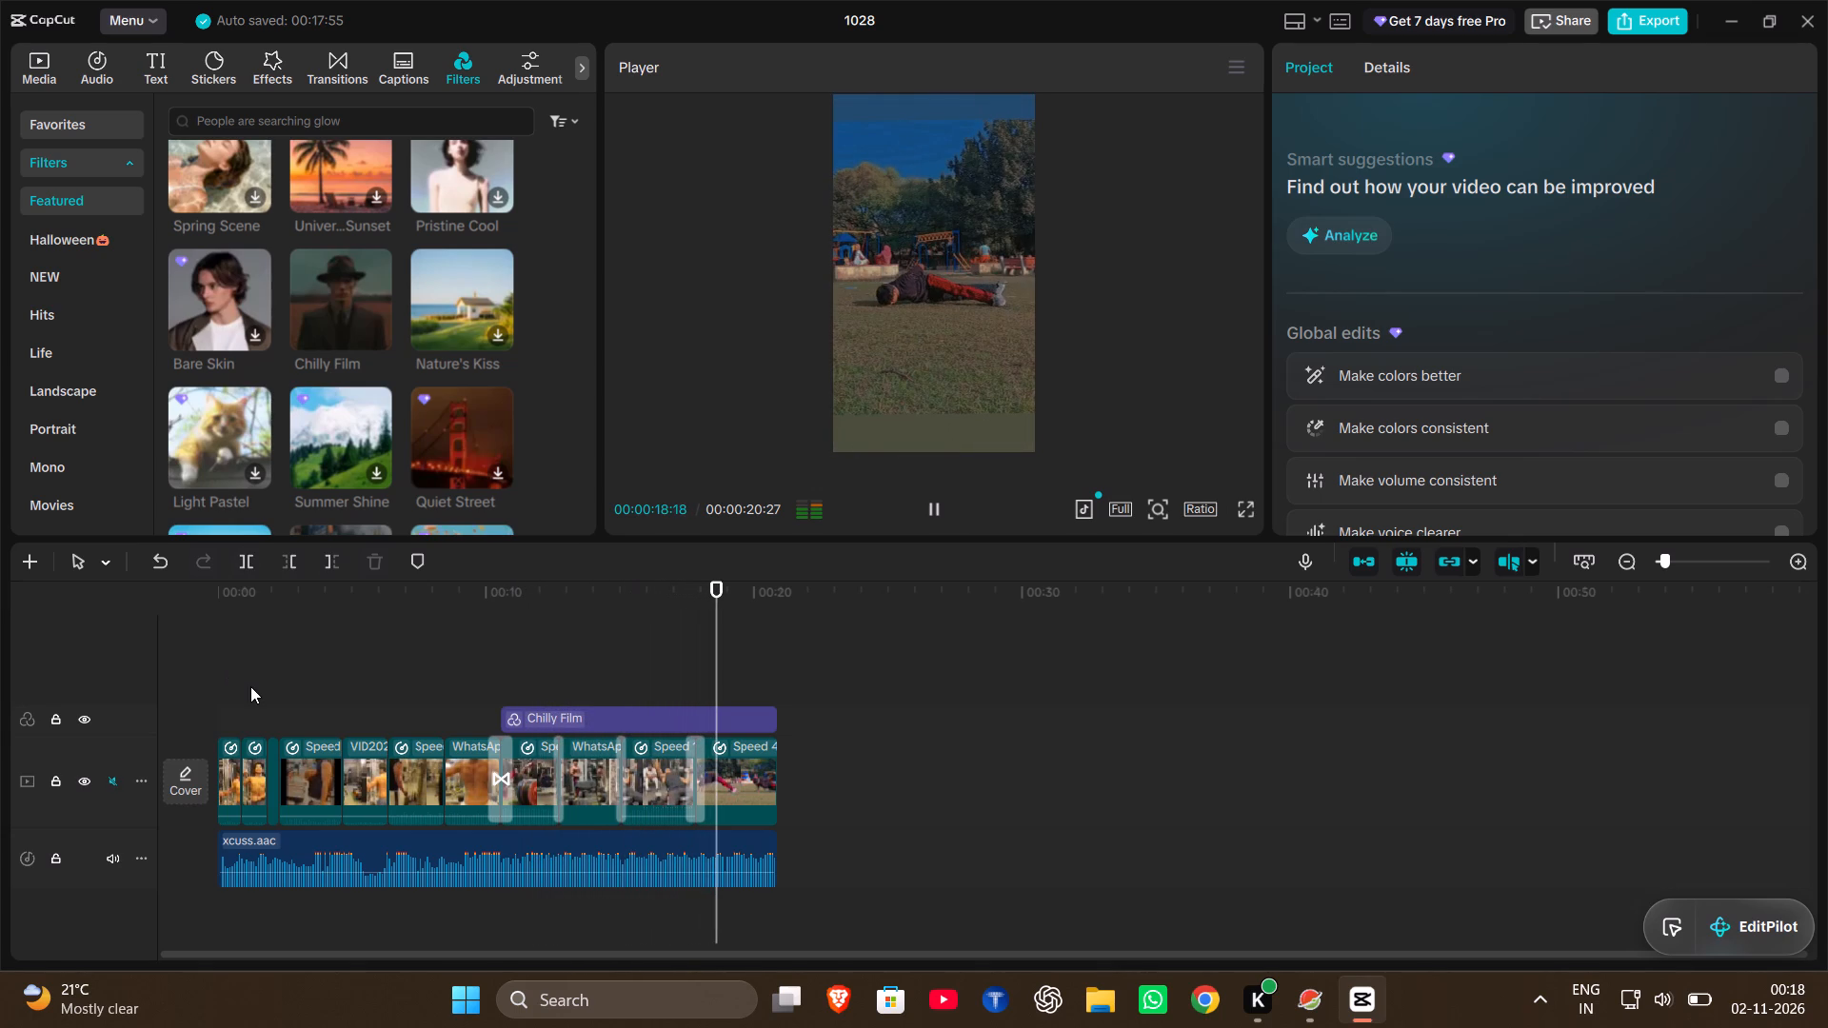
Set the speed of the clip before the closing pushup clip to 3.46x and extend its end to a duration of about 2.9 s.
left_click(648, 770)
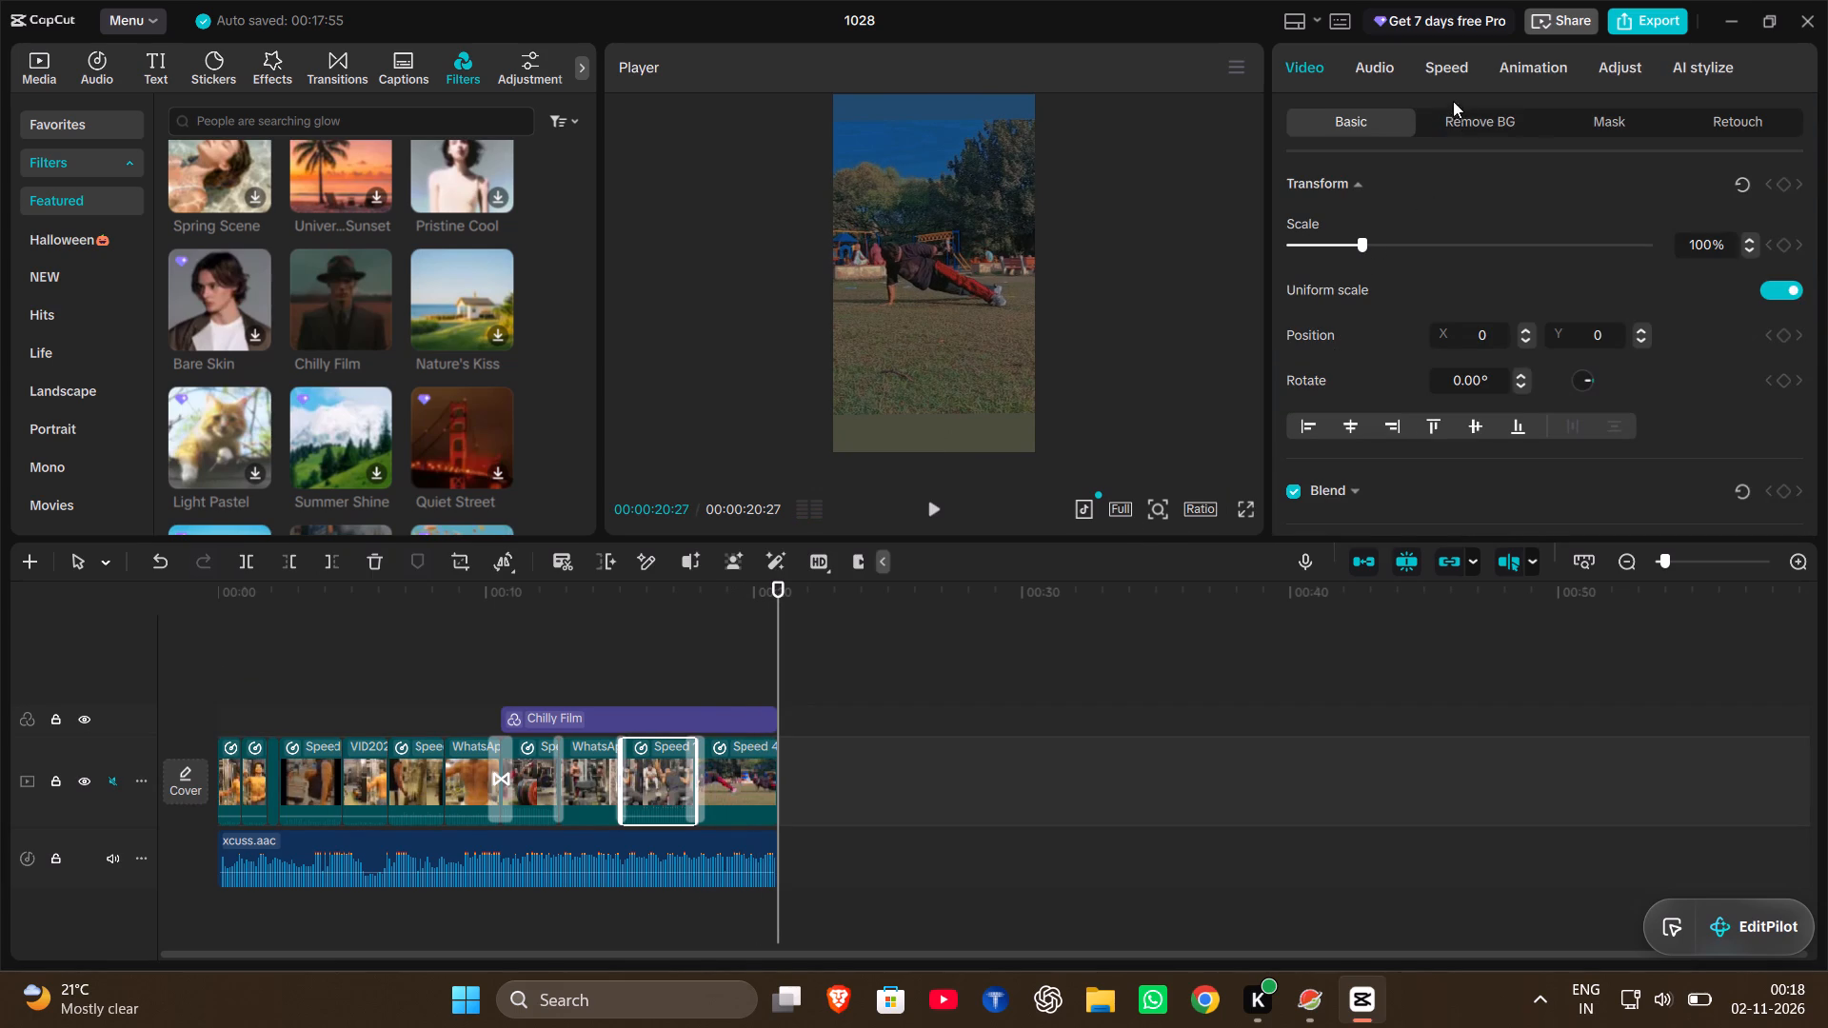
left_click(1437, 71)
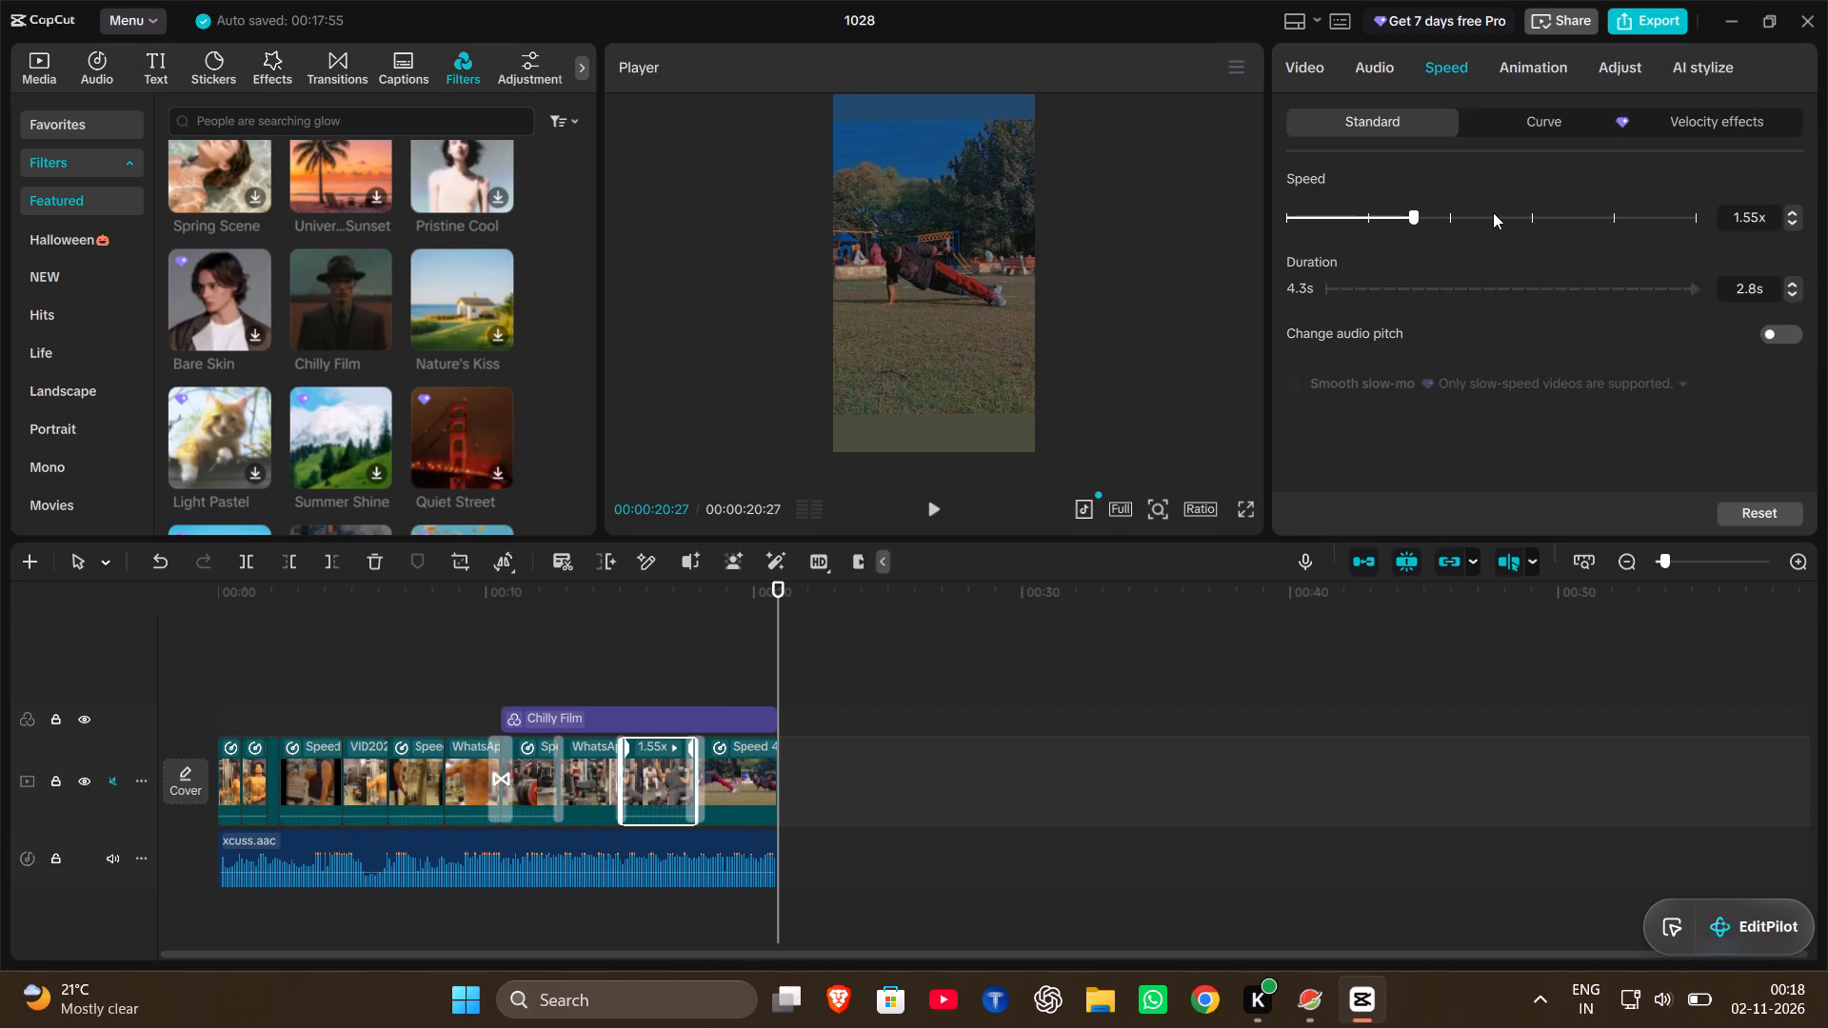
left_click(1490, 212)
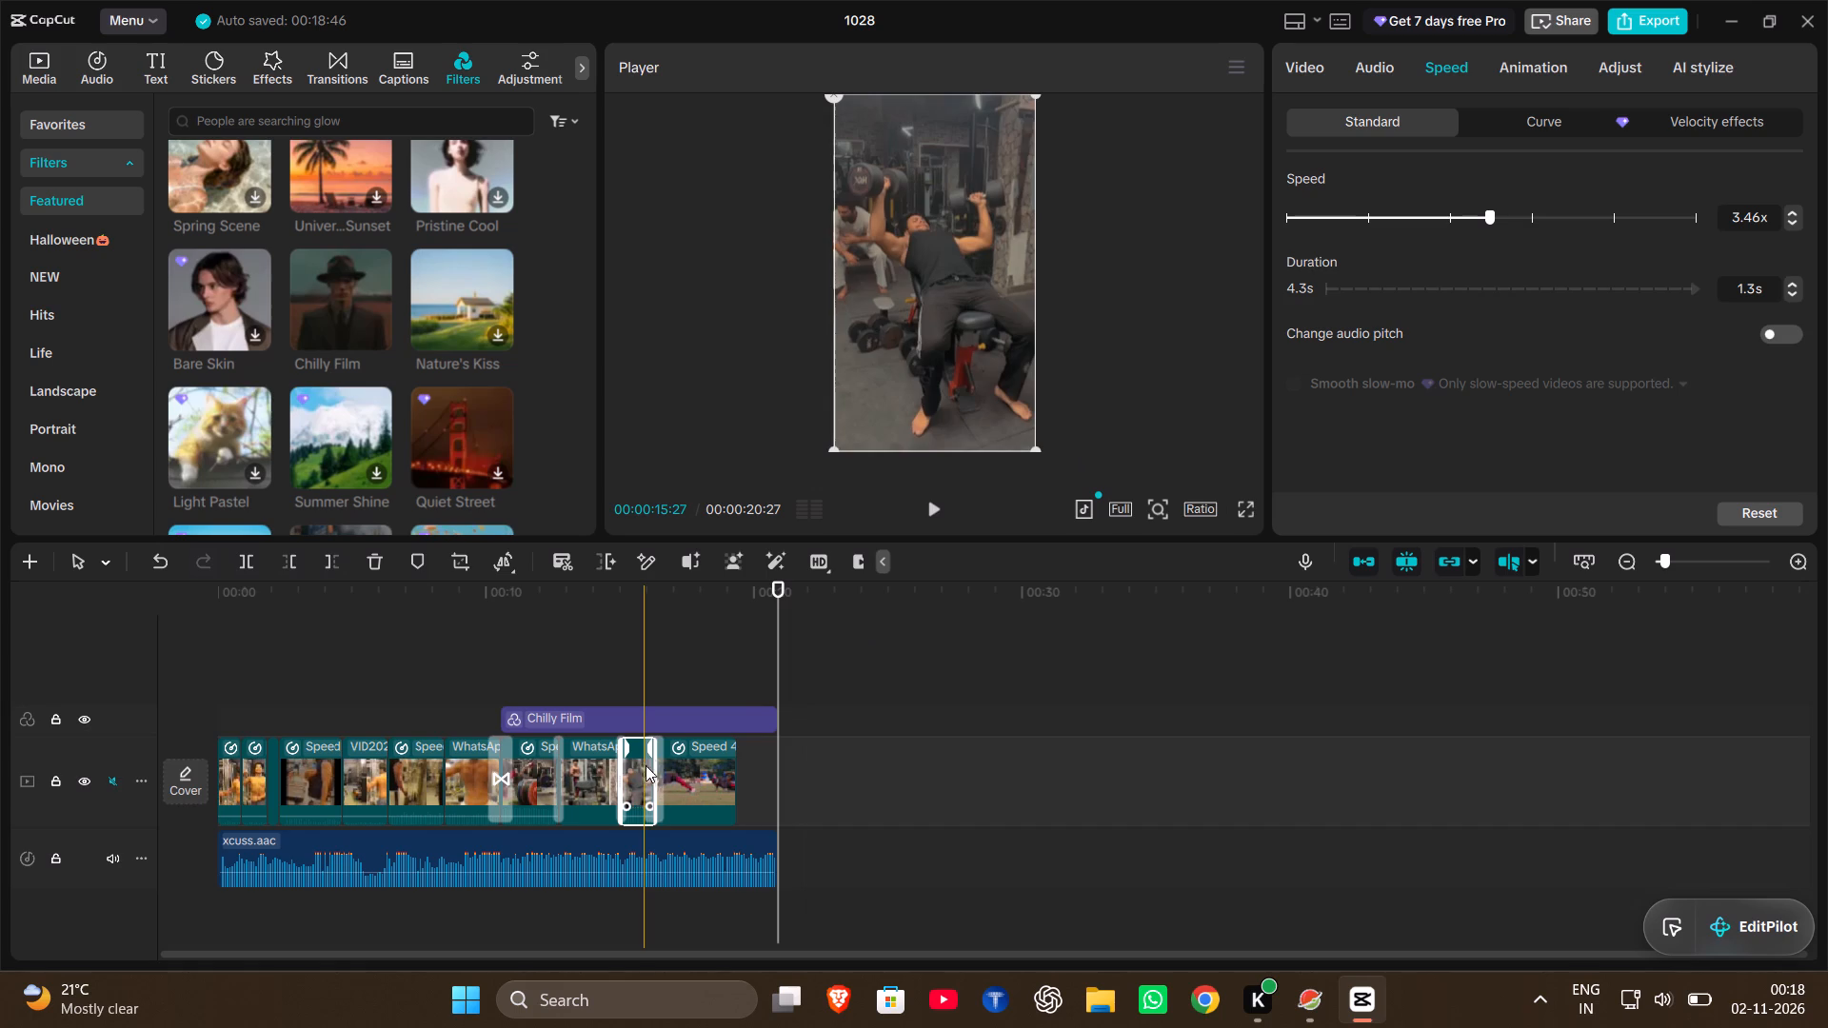
left_click_drag(651, 767, 694, 766)
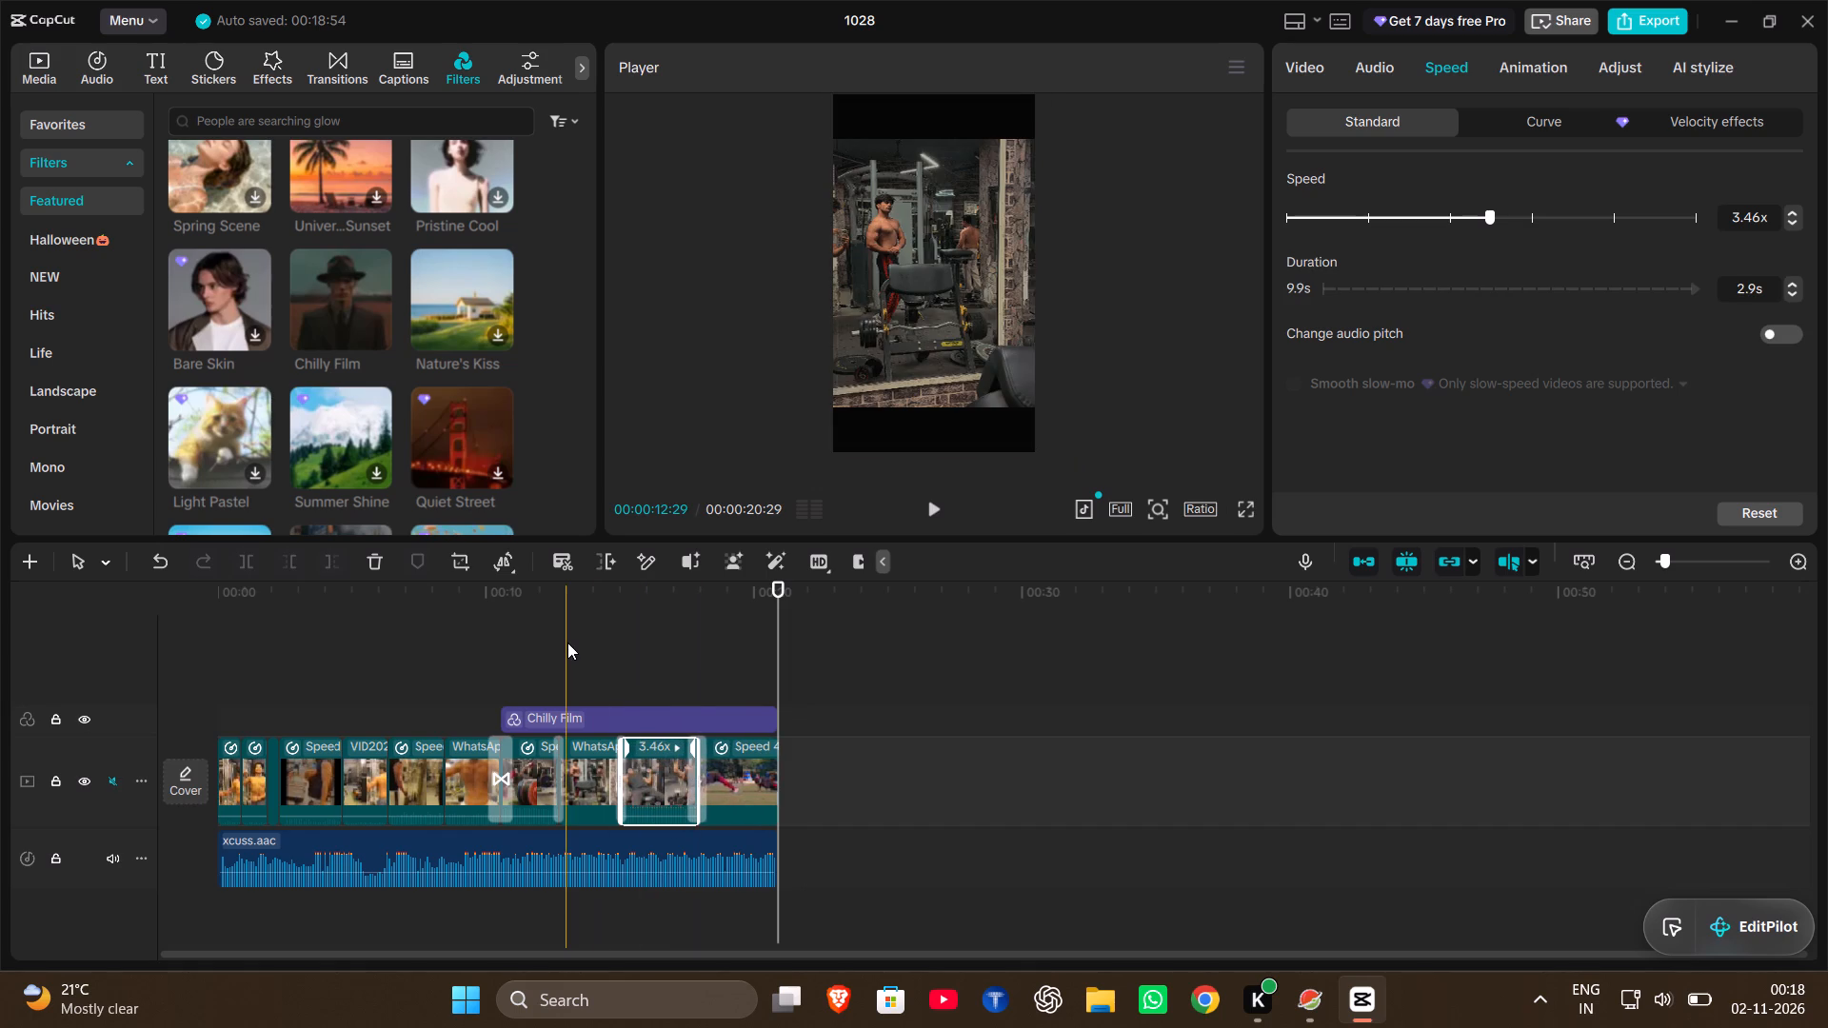
Play the video from about 00:00:12:29 to the end to review the faster clip.
key("space")
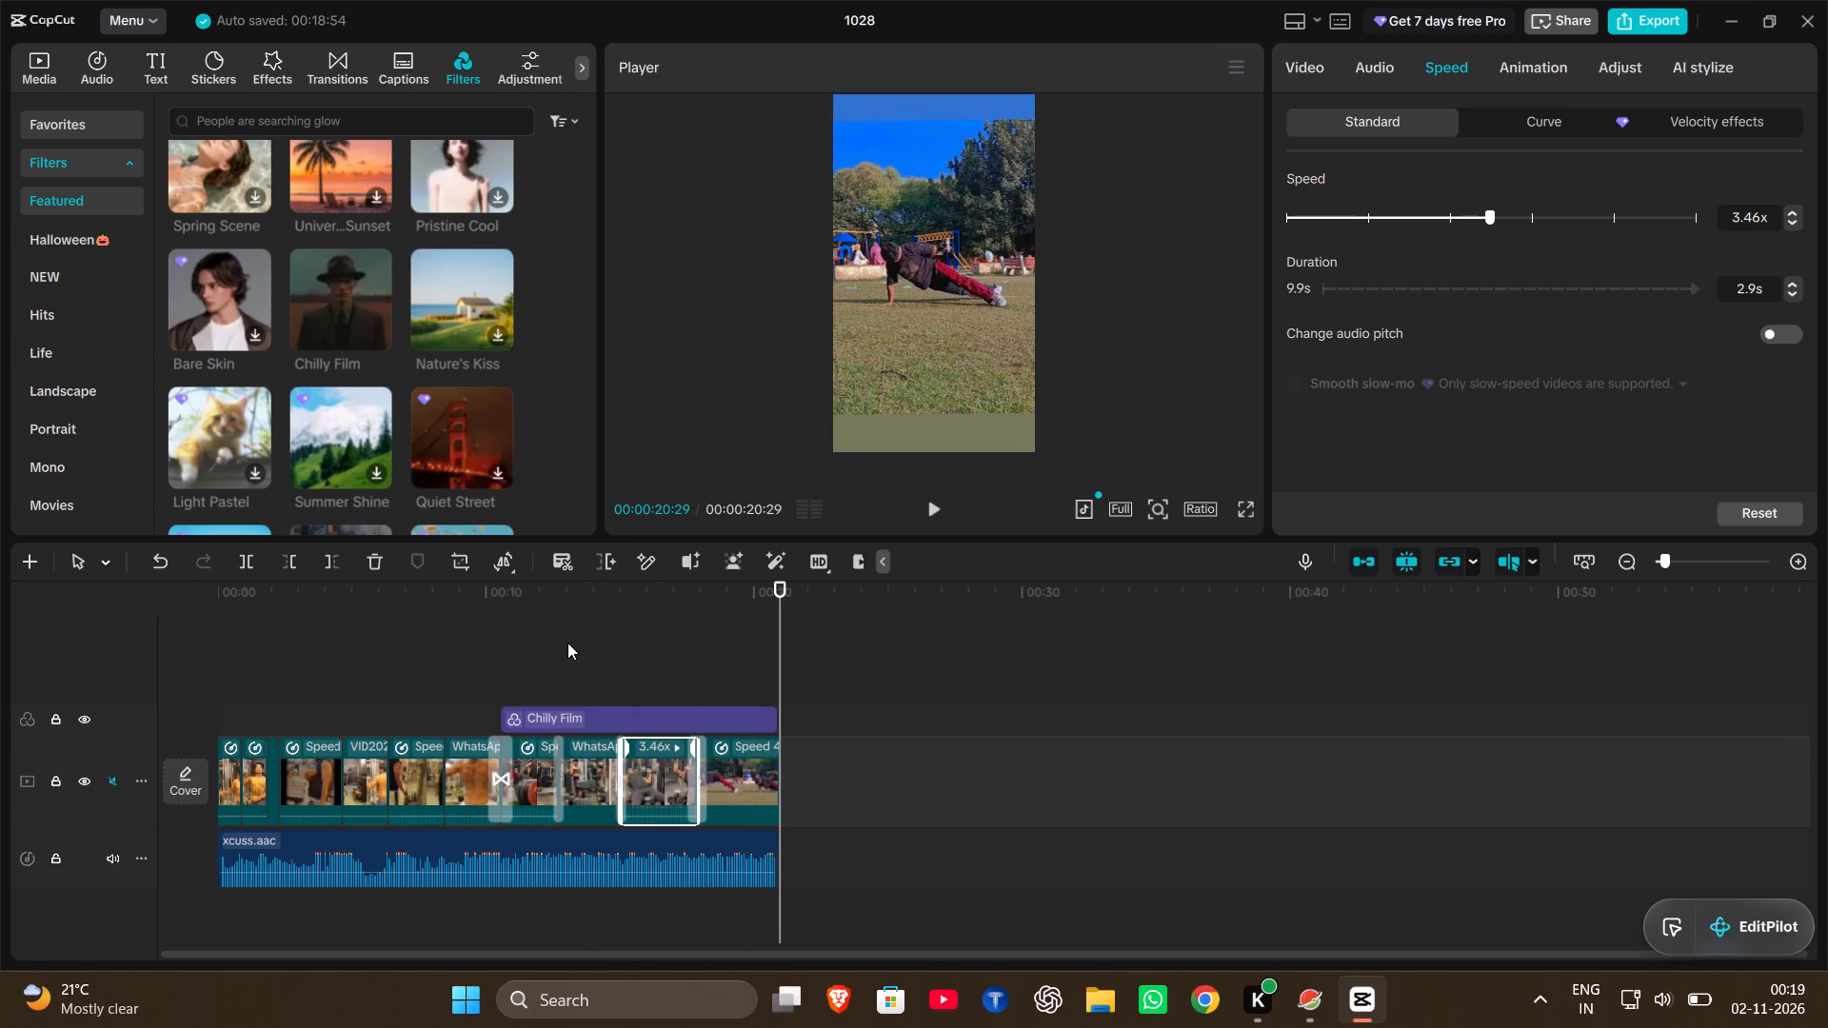
Extend the end of the Chilly Film filter to the end of the video at about 00:00:20:29.
left_click(757, 710)
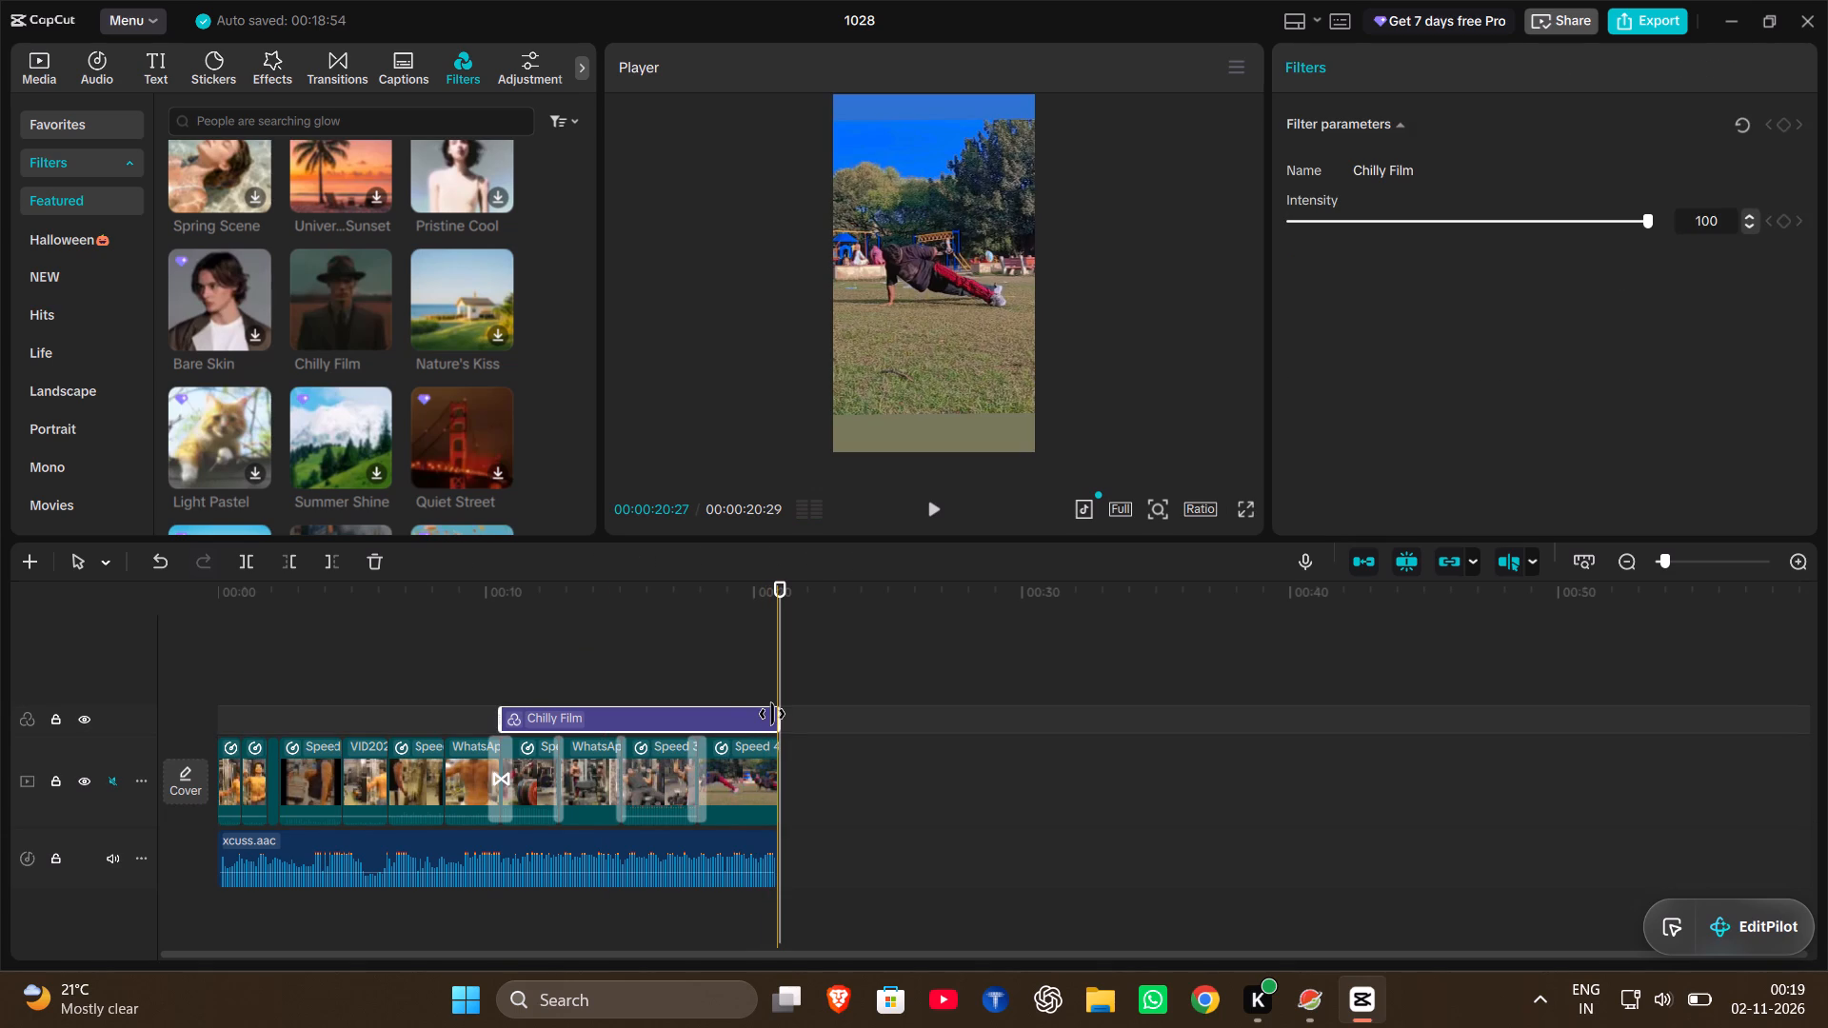
left_click(772, 714)
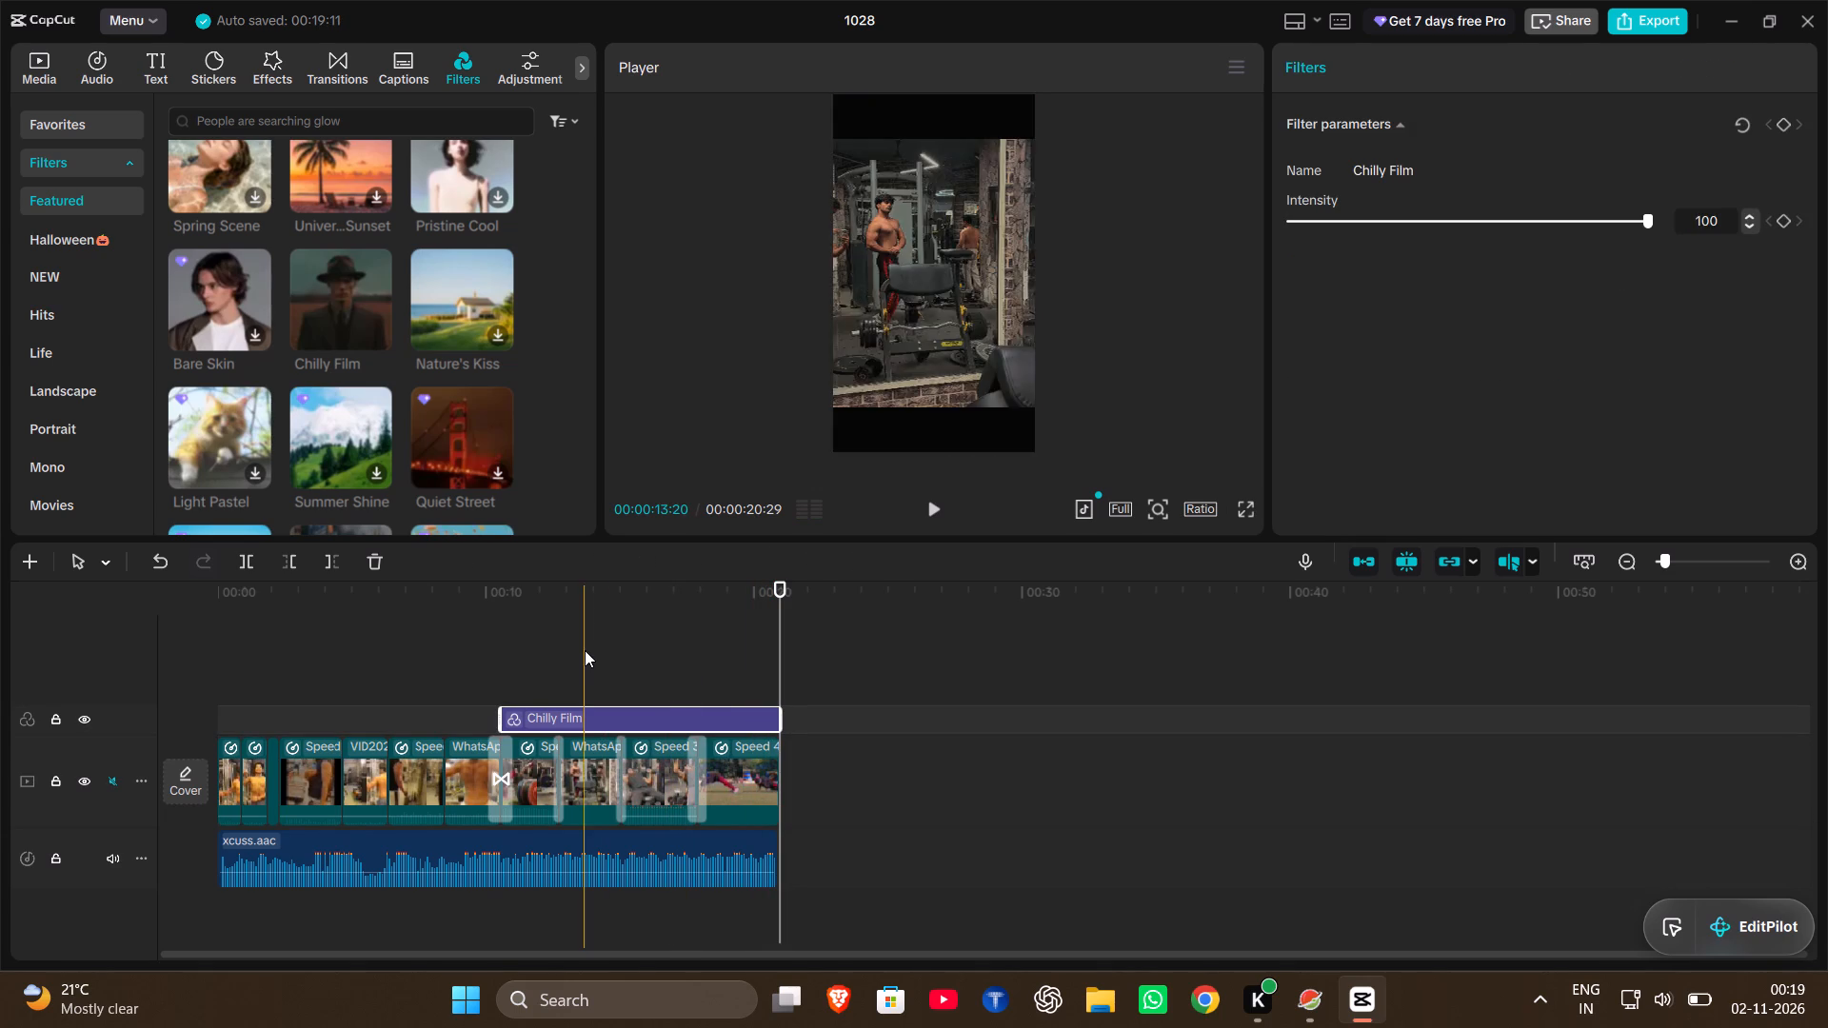
Play the whole video from the start to review the edit.
left_click(383, 642)
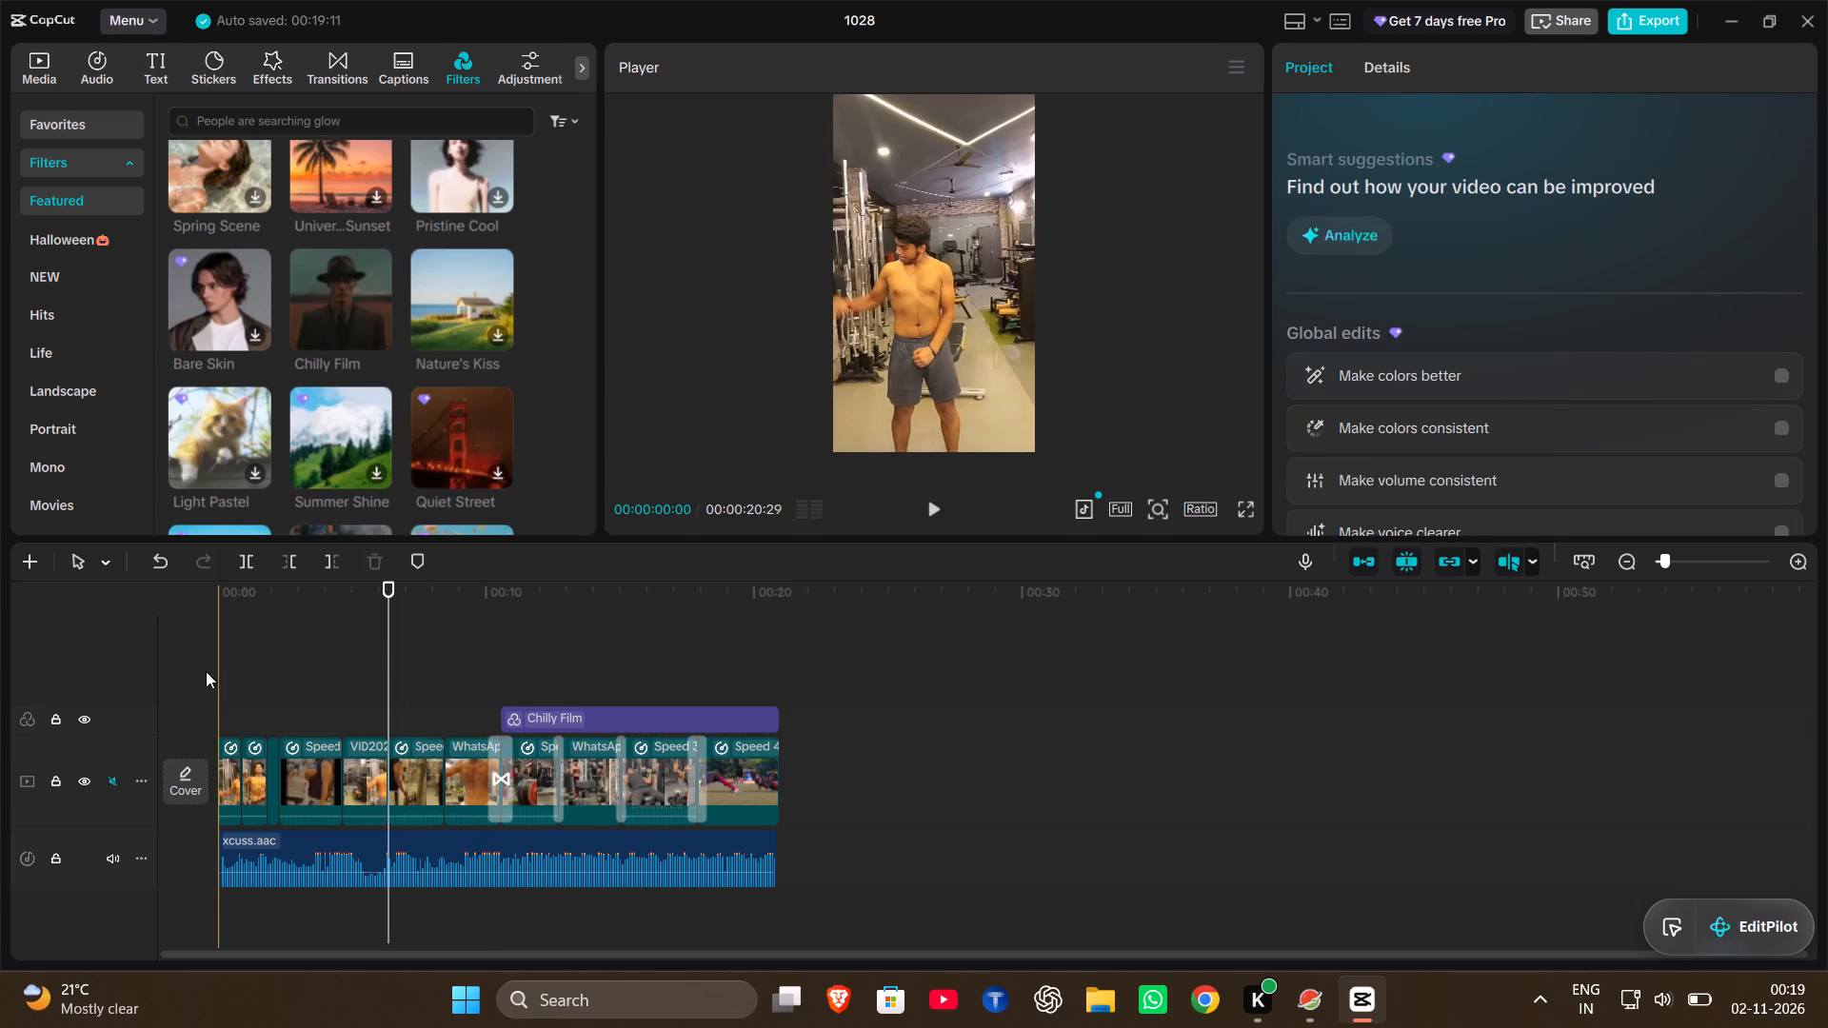
left_click(219, 662)
key("space")
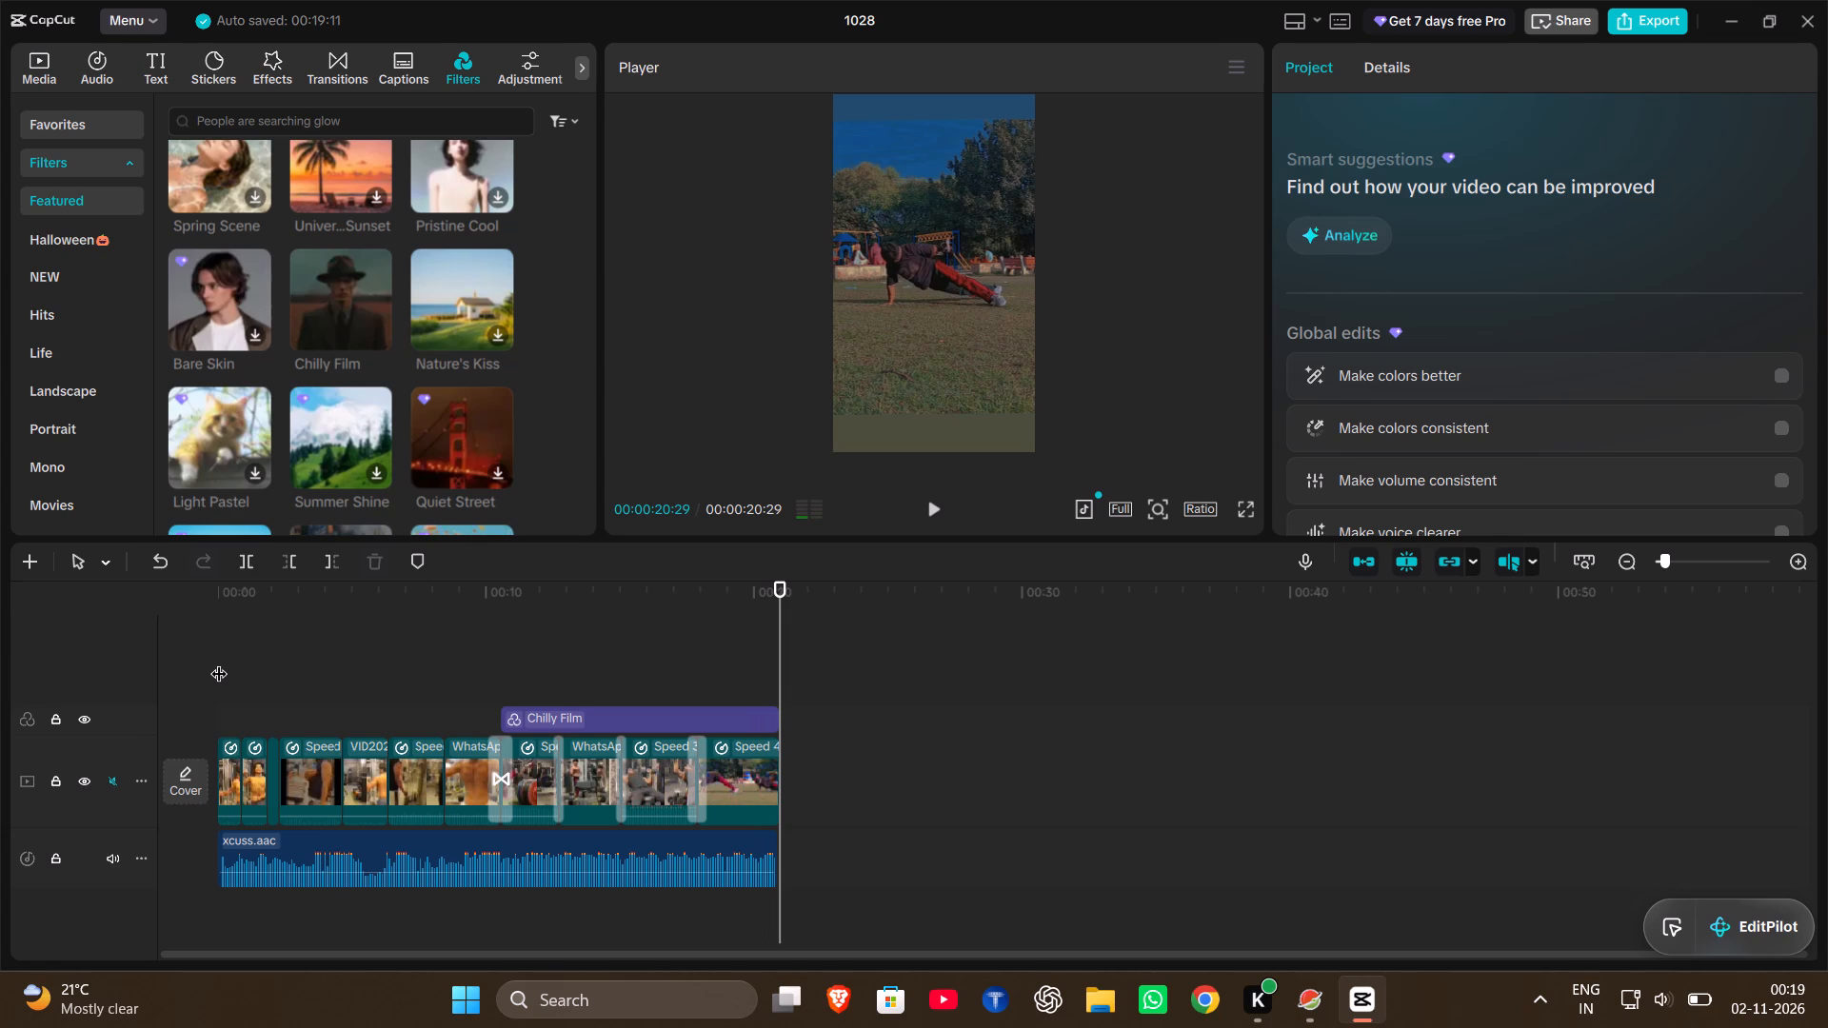
Browse the remaining featured filters and the adjustment options, including brand presets and LUT.
scroll(434, 411, "down", 2)
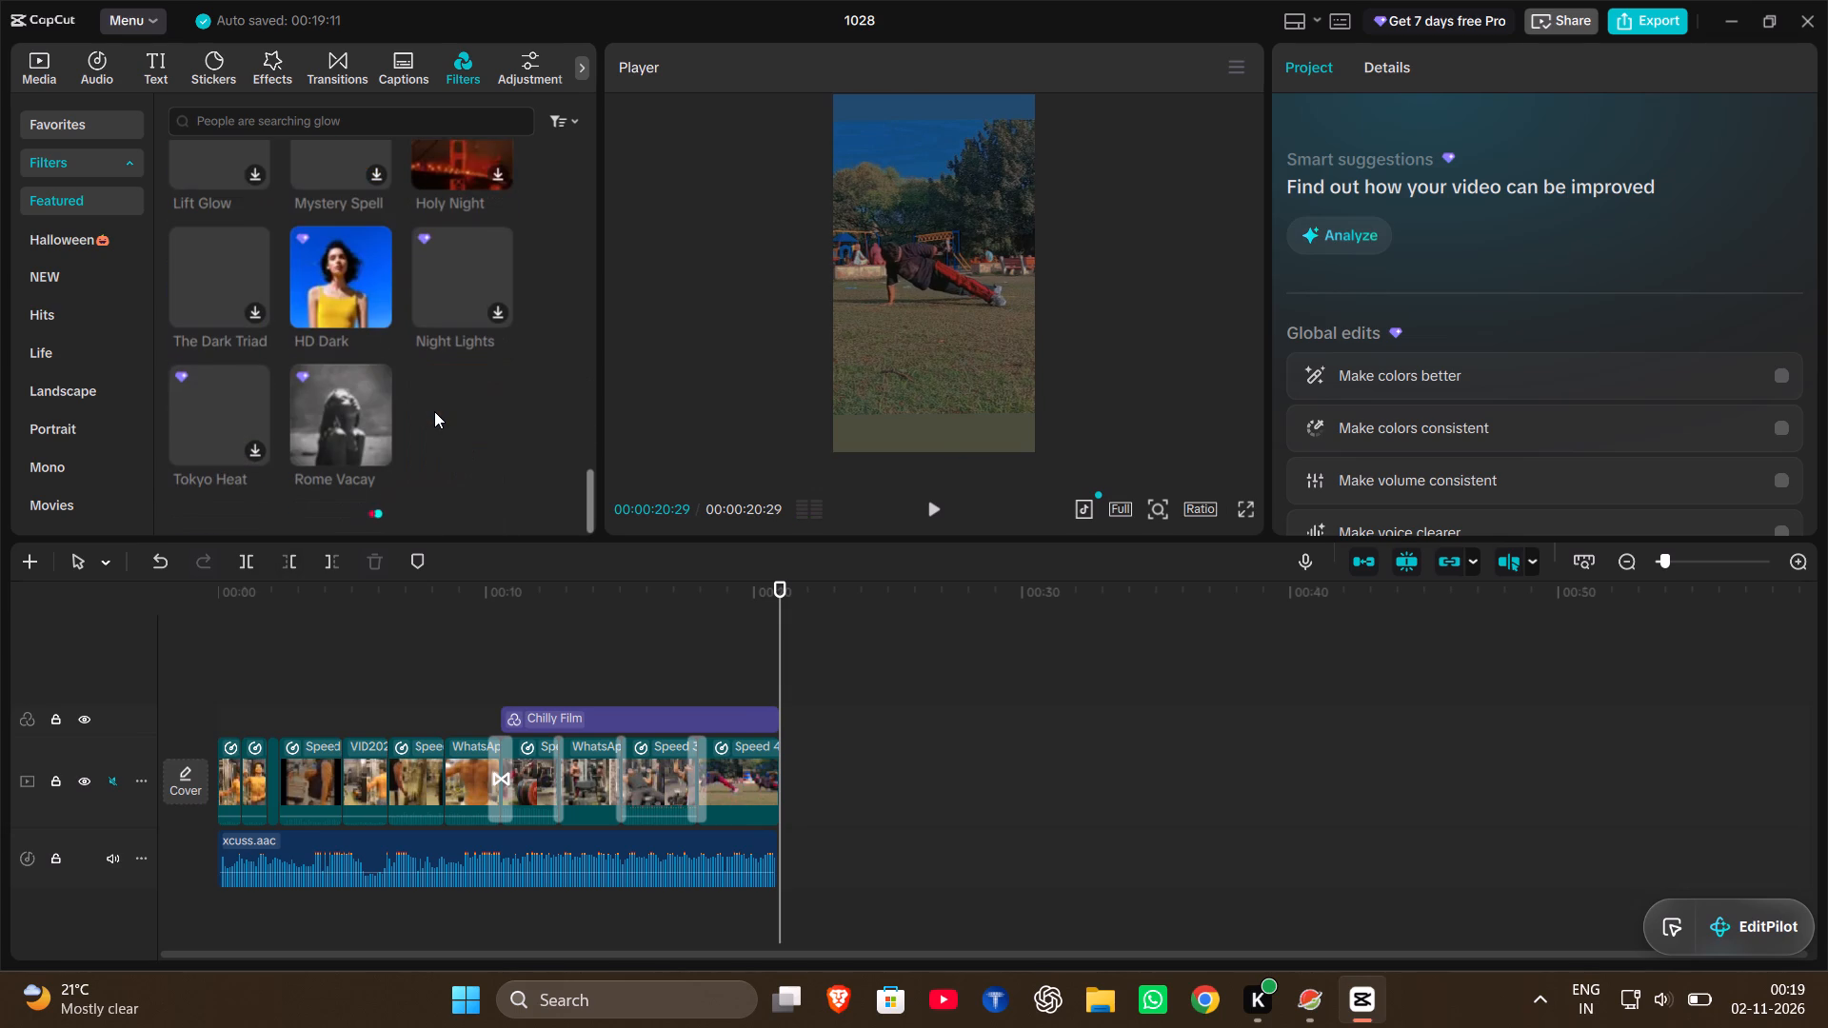
scroll(434, 411, "down", 1)
scroll(434, 411, "up", 3)
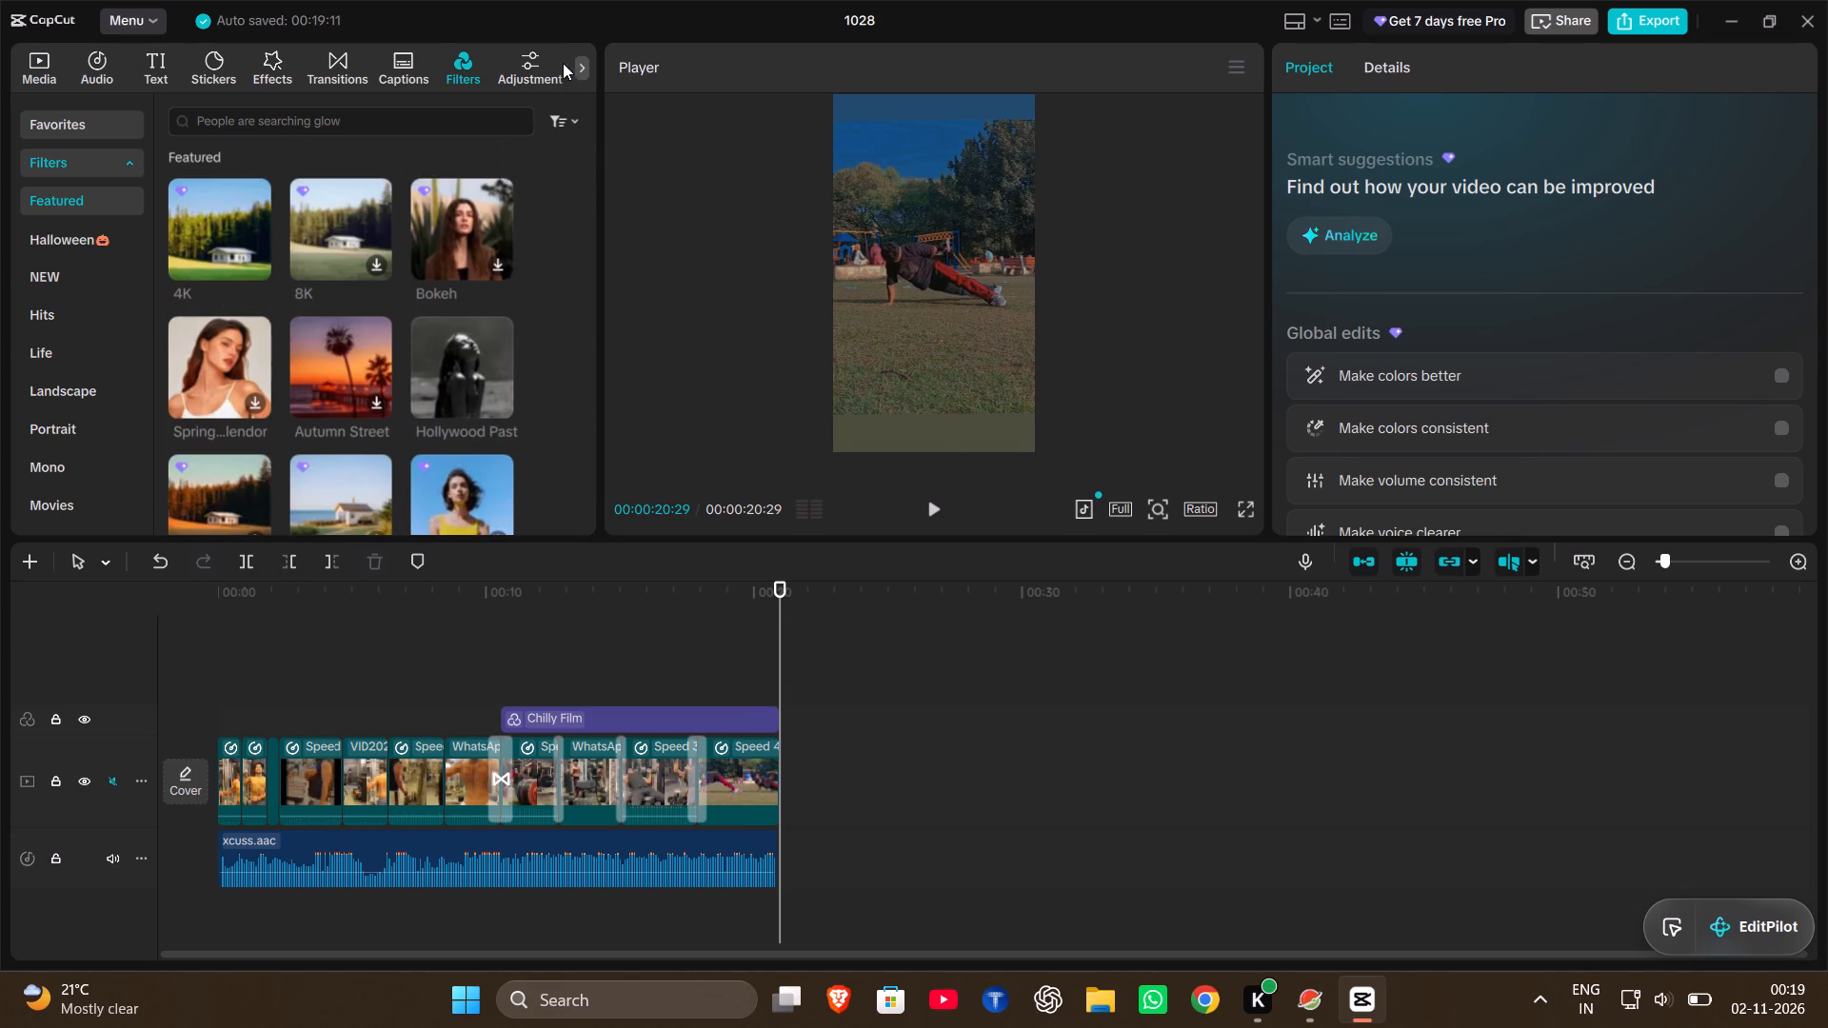
left_click(535, 71)
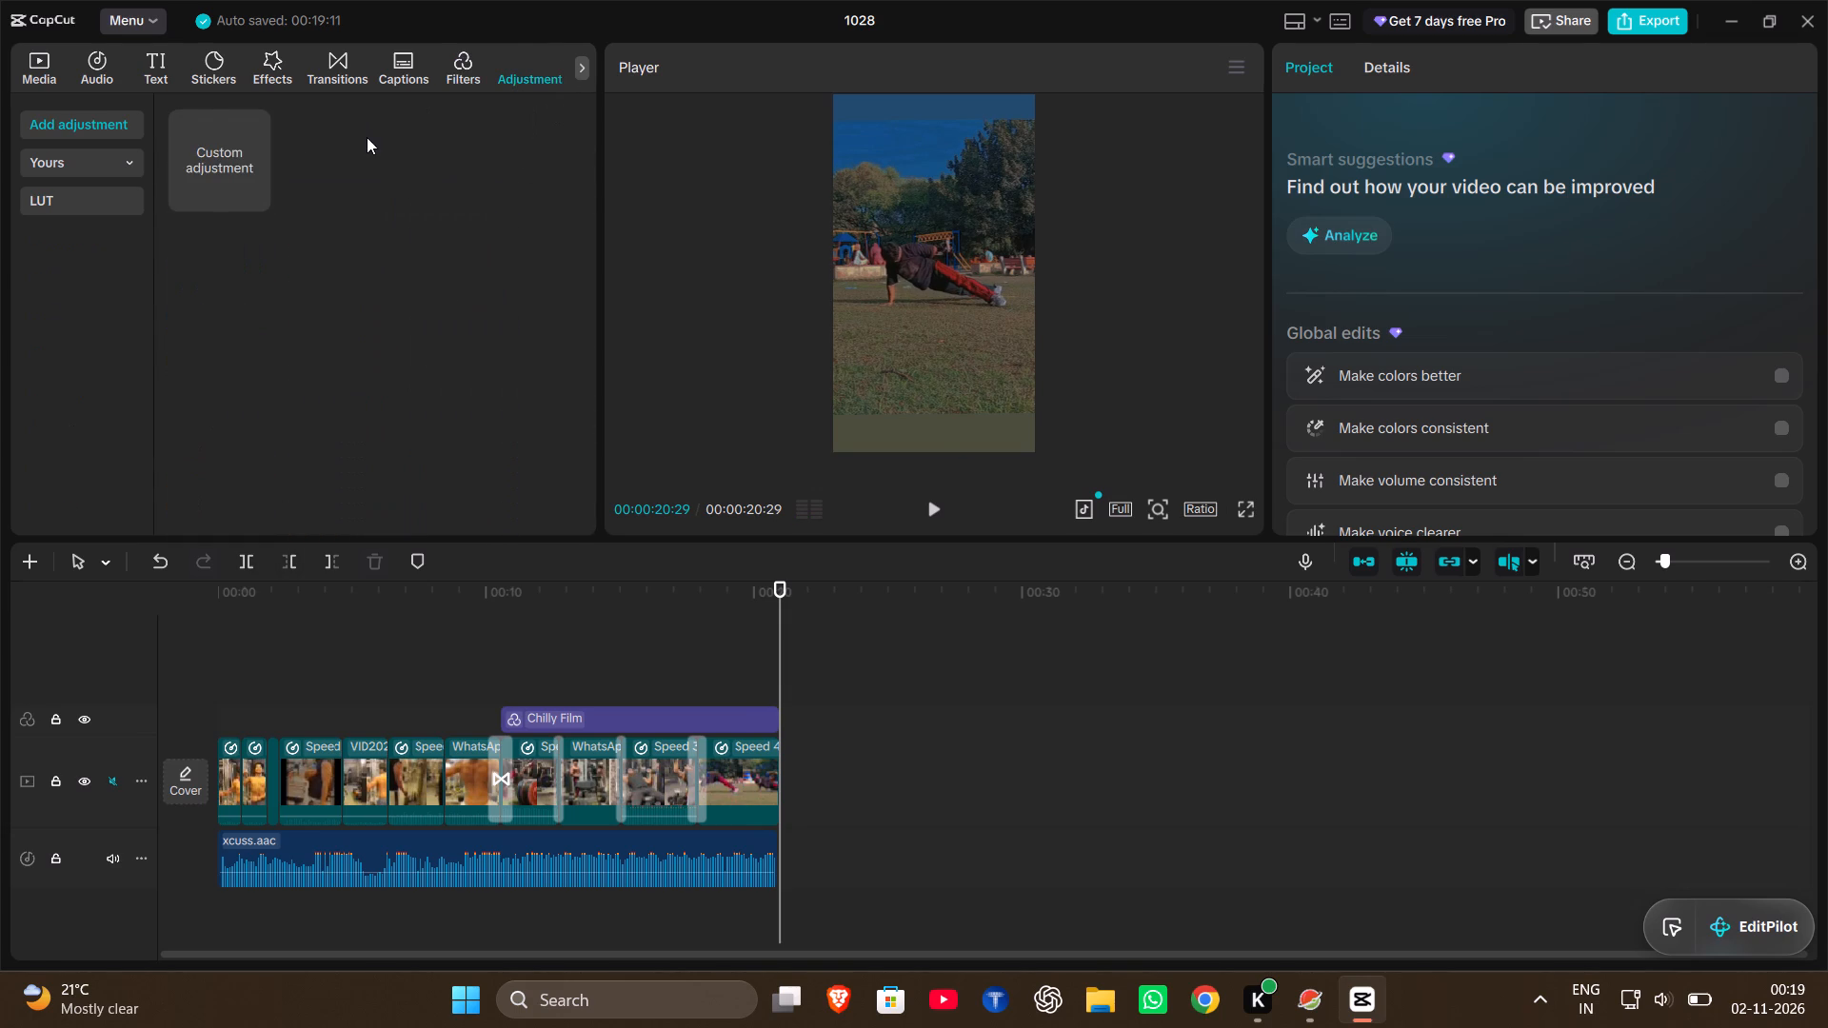
left_click(77, 152)
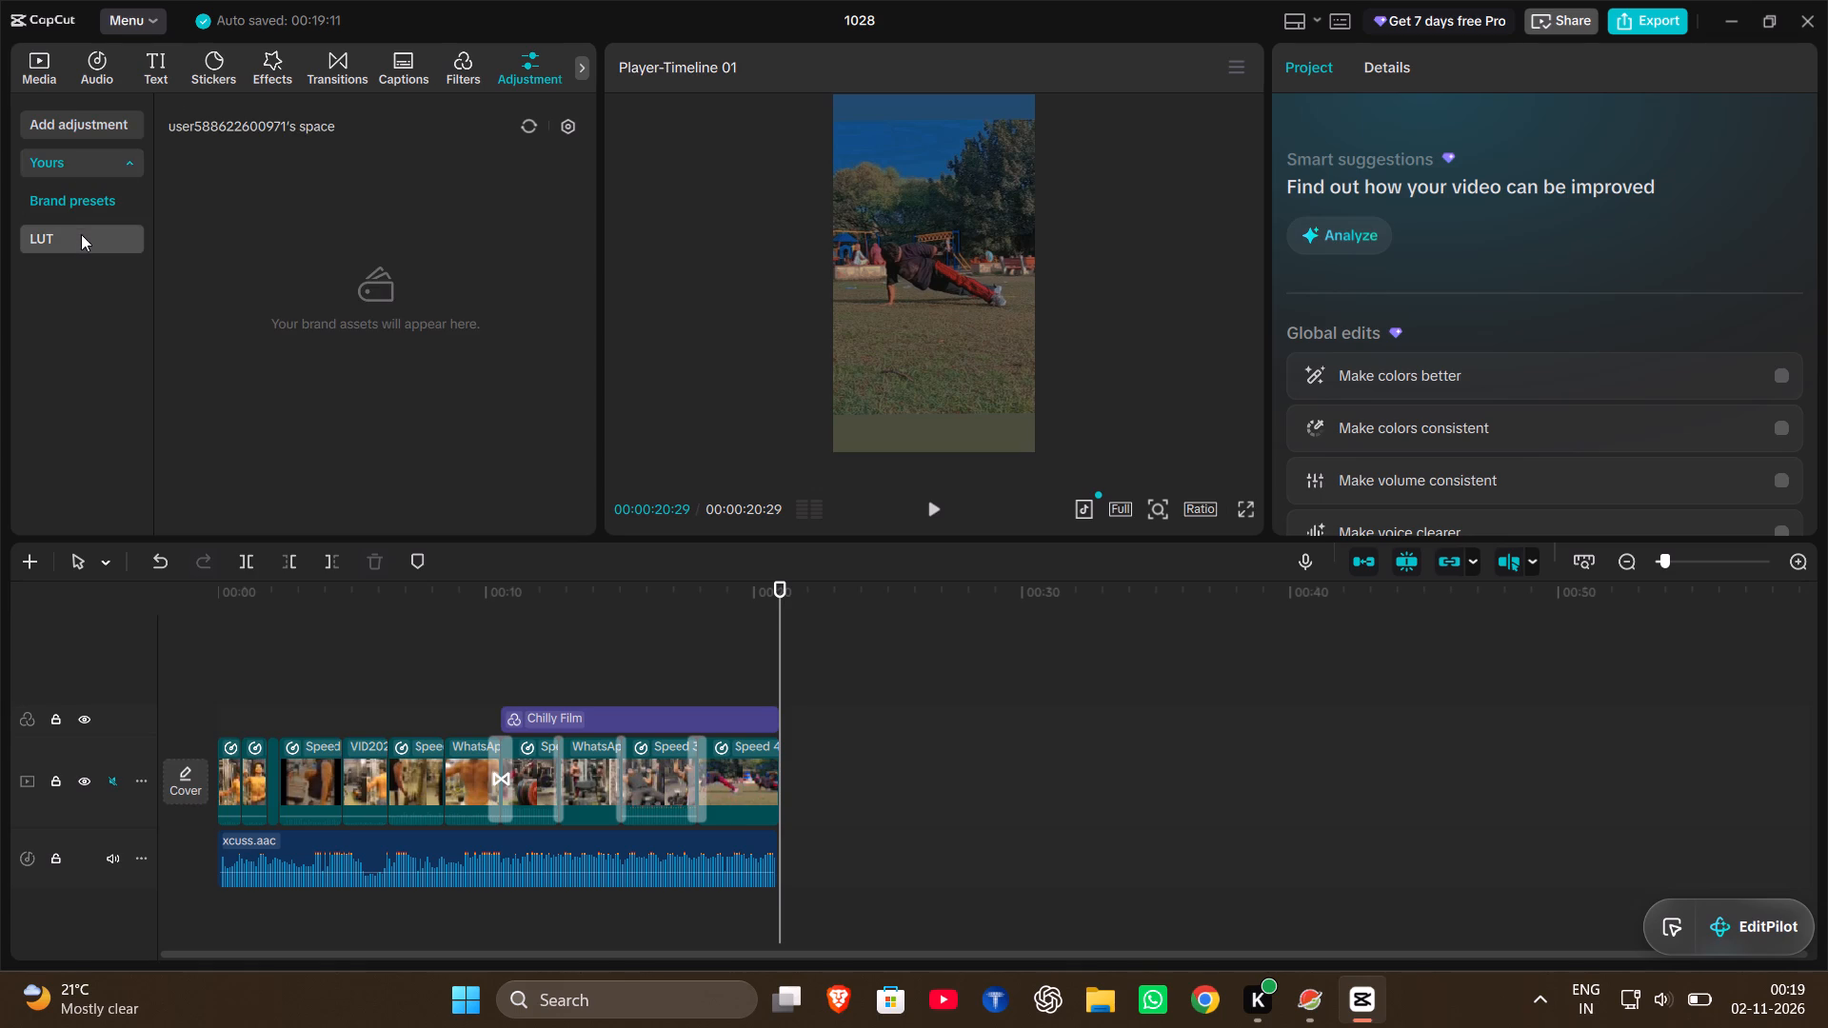
left_click(81, 234)
left_click(95, 132)
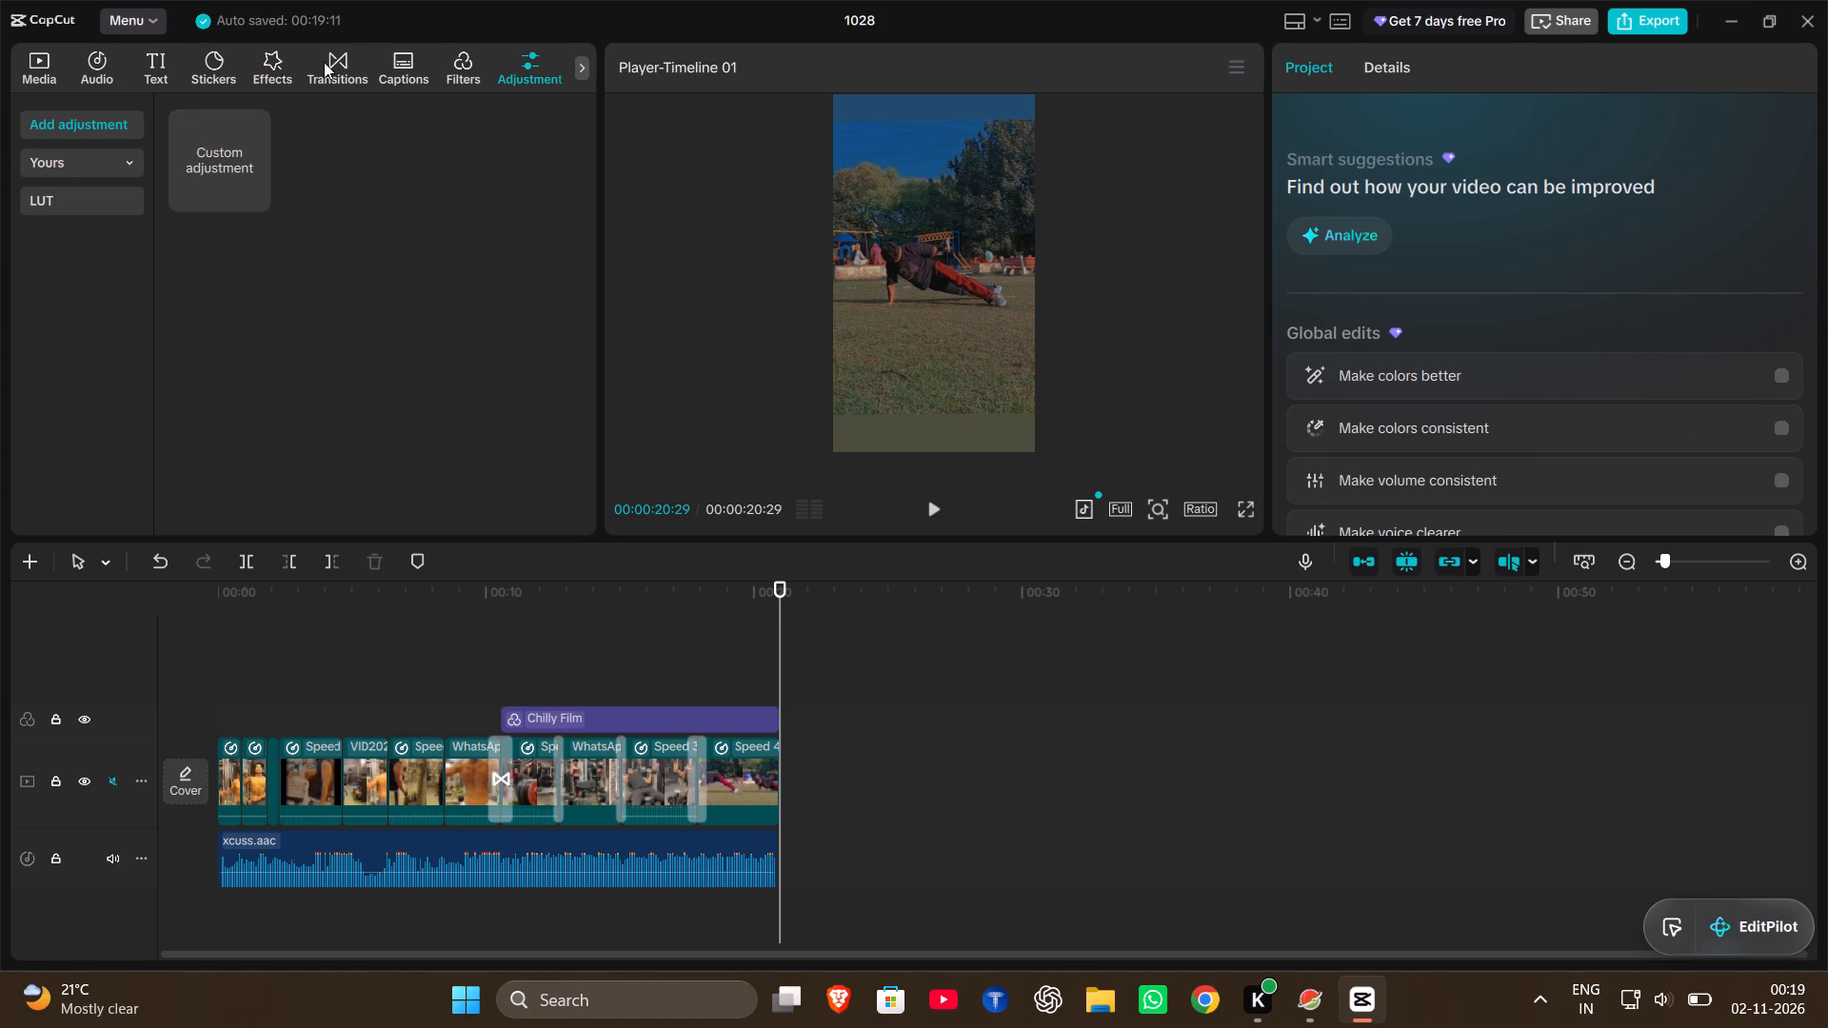
Open the templates collection and add the "charlay charlay waal" template to the favorites.
left_click(578, 72)
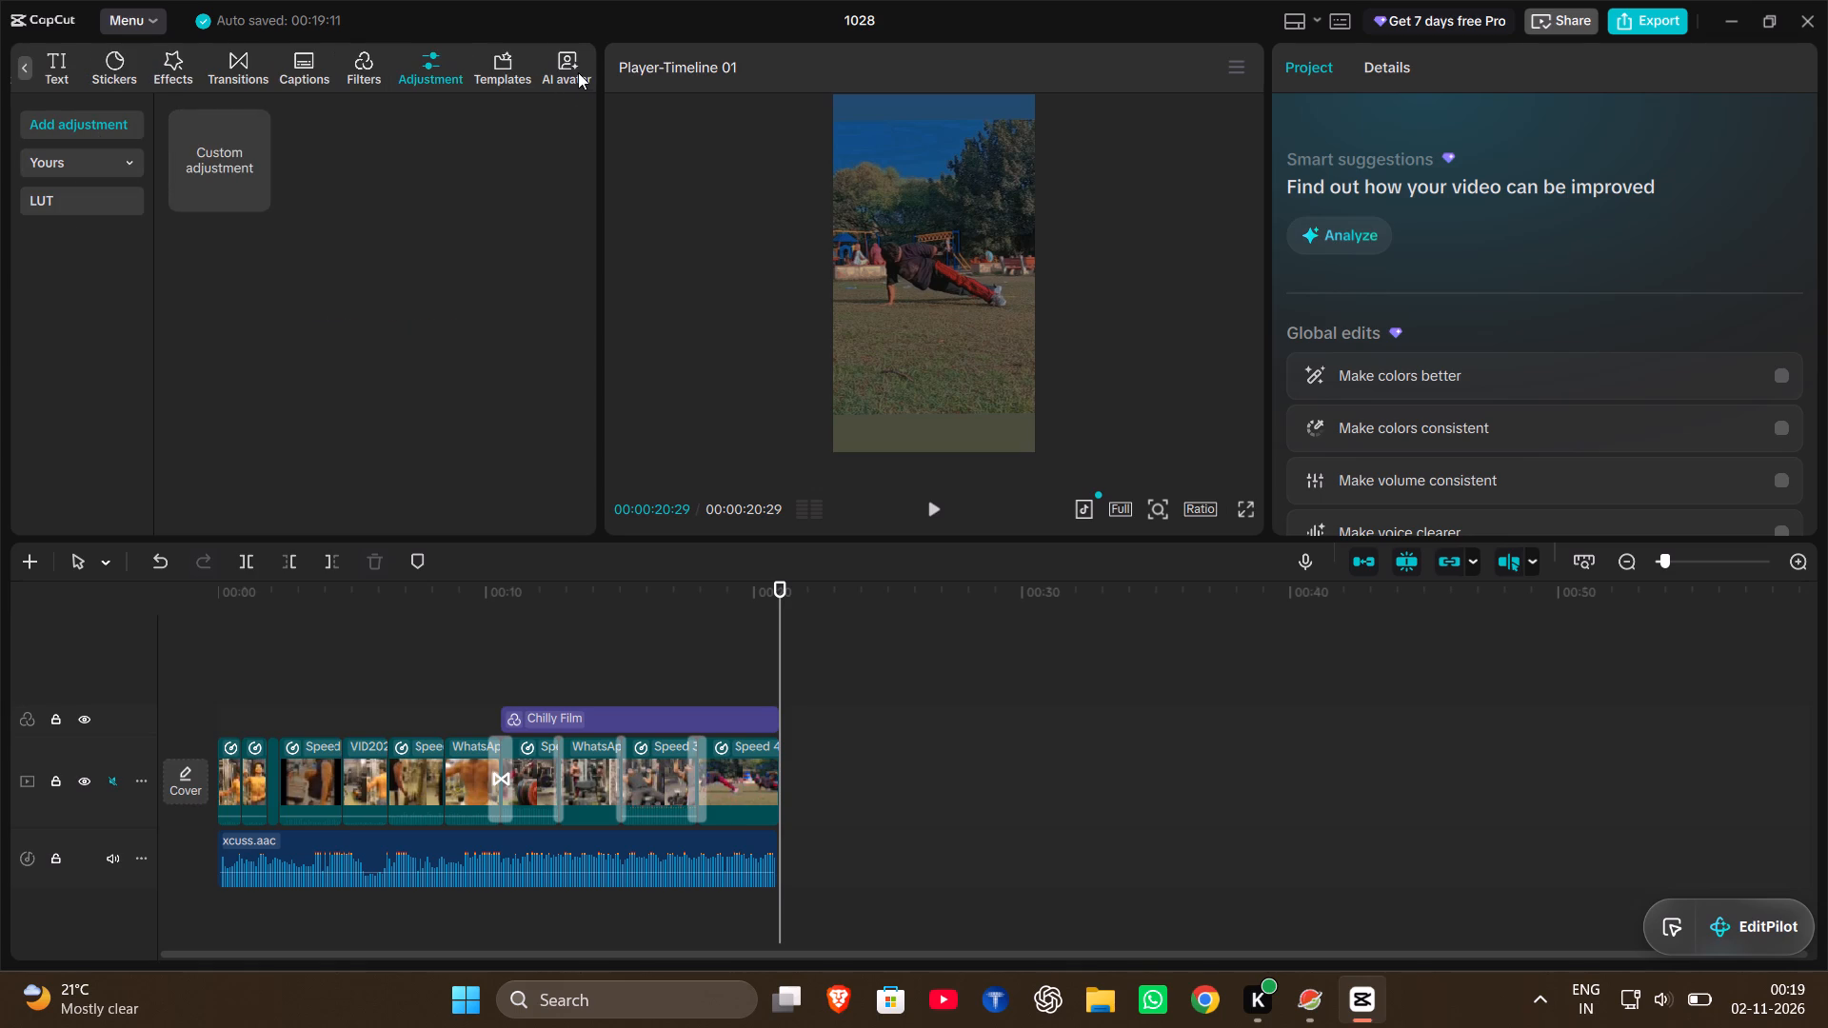
left_click(517, 71)
left_click(499, 67)
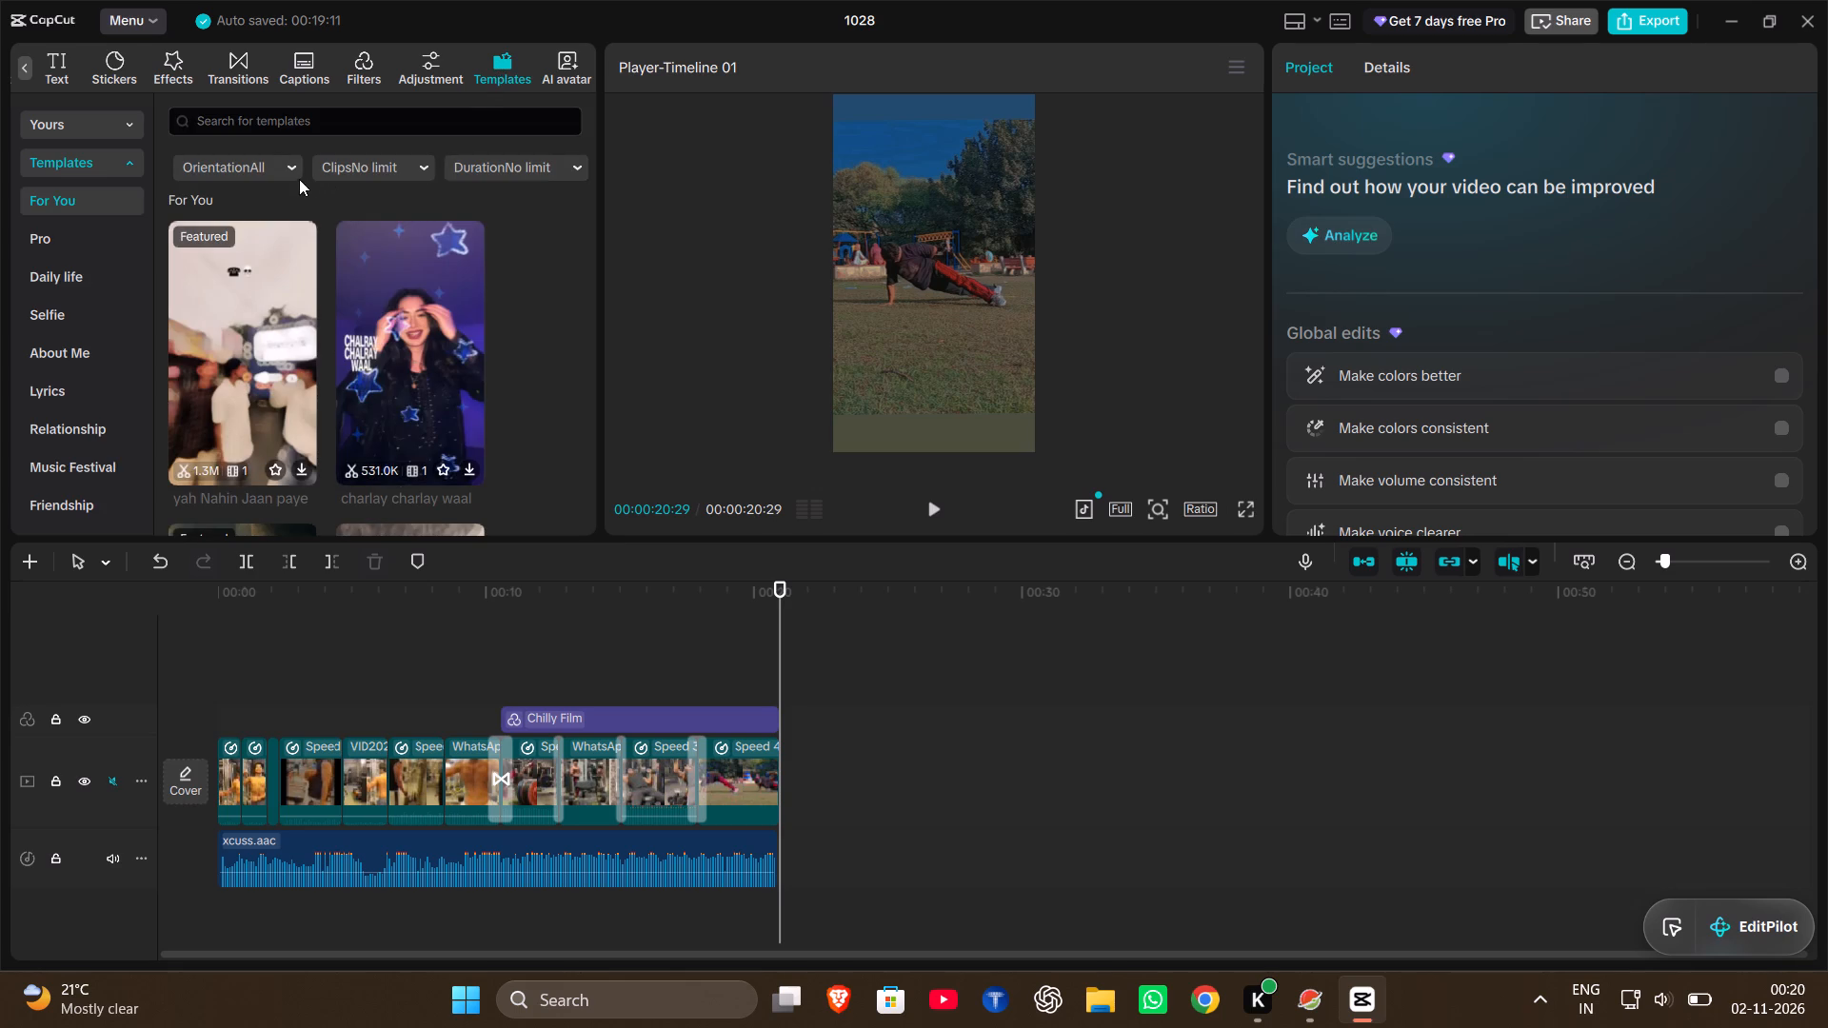
left_click(447, 464)
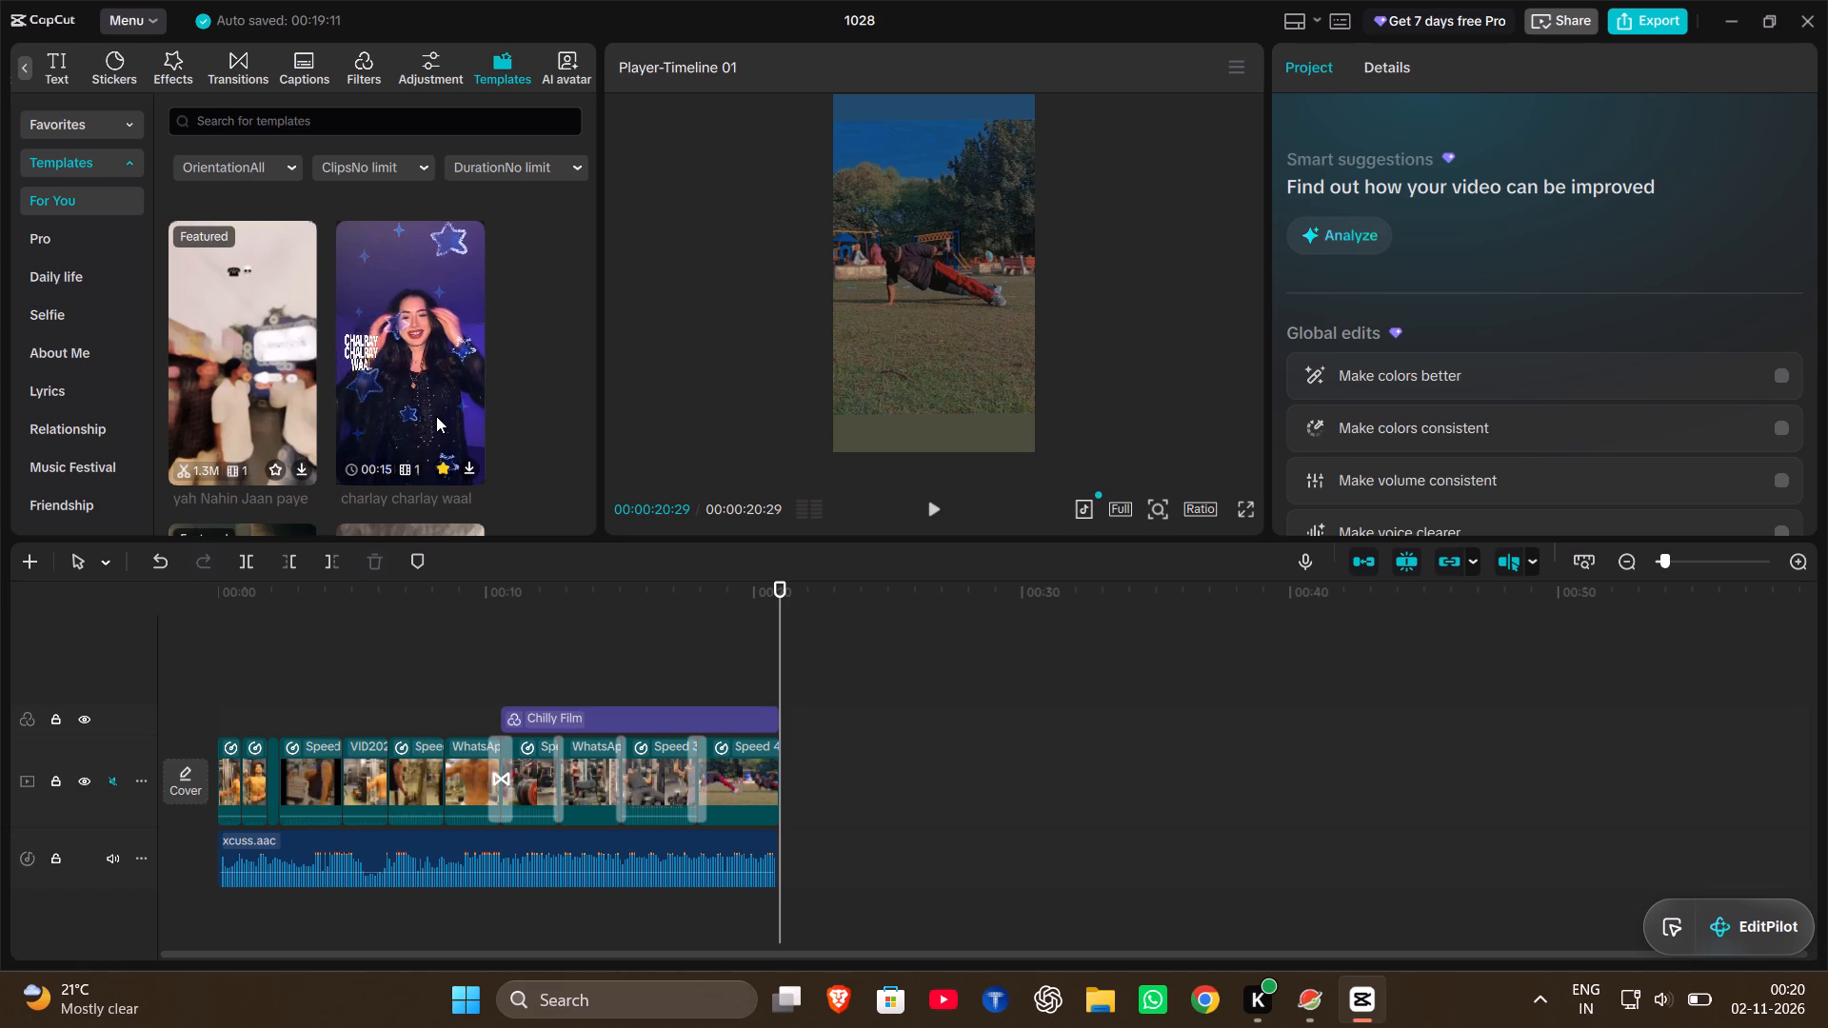
Preview the "New viral tamplate" template and look further through the For You templates.
scroll(436, 416, "down", 1)
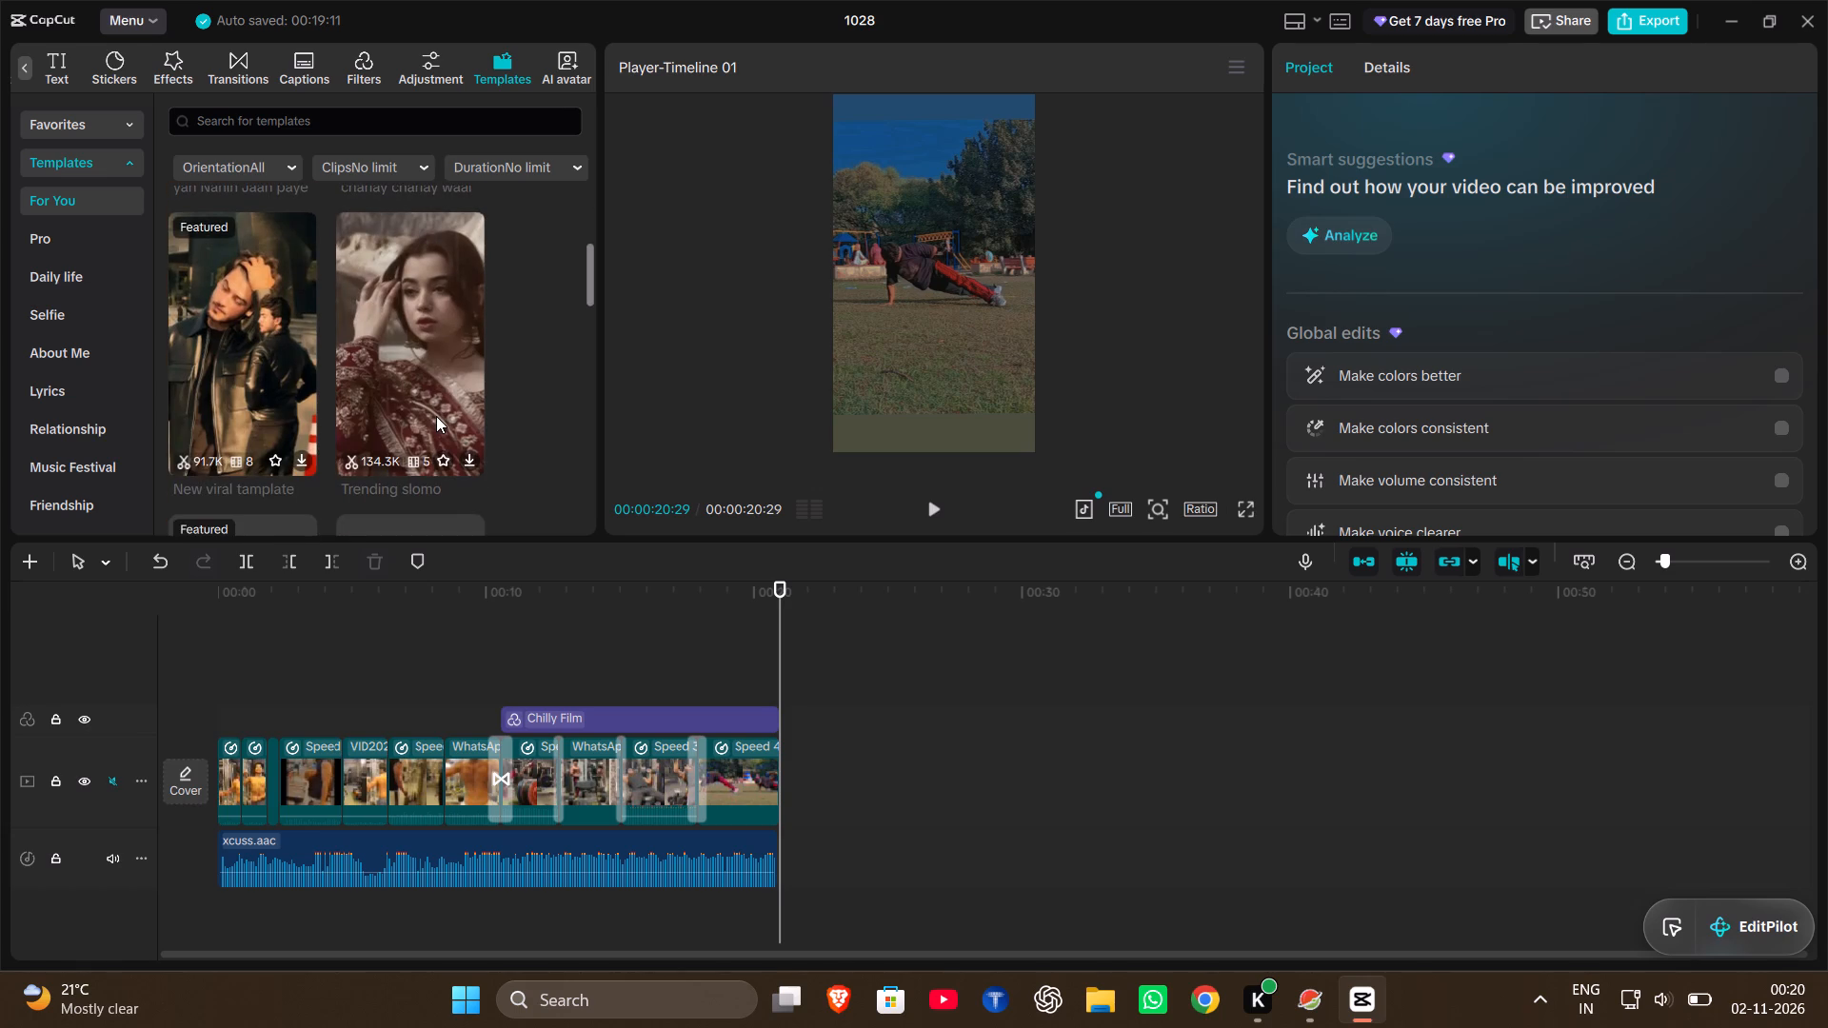
left_click(236, 347)
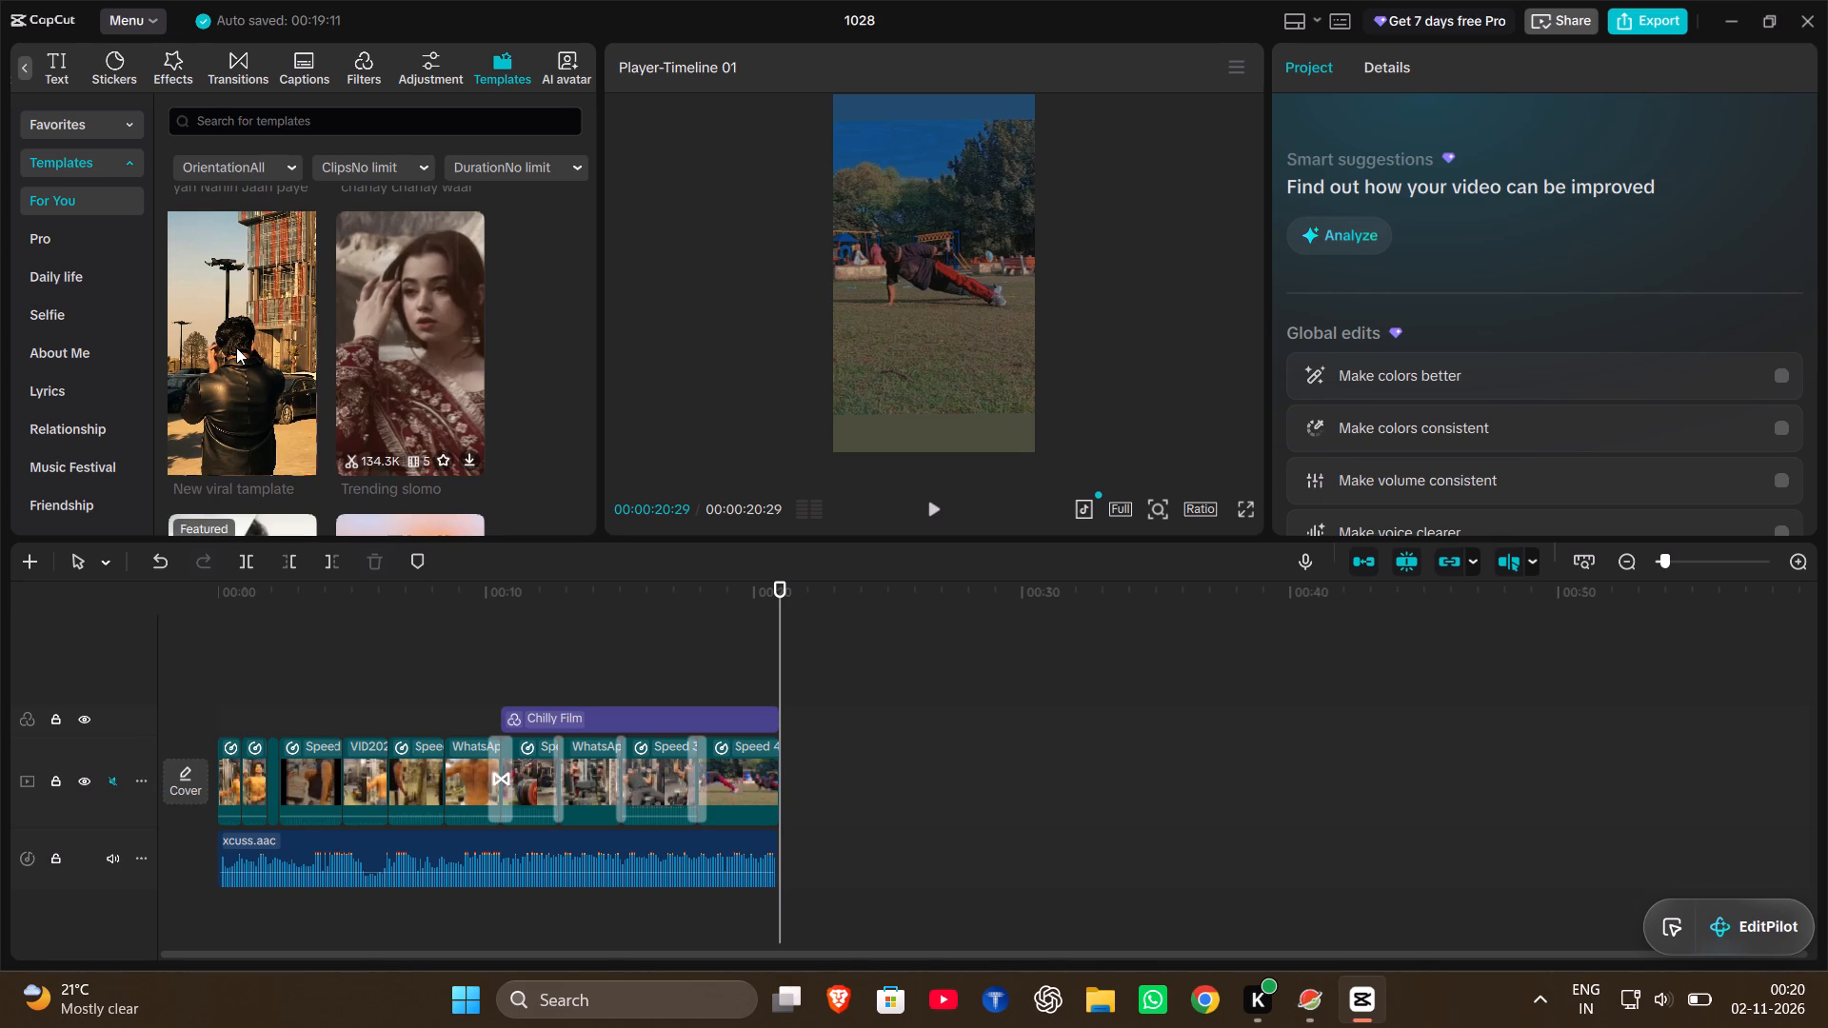
left_click(219, 353)
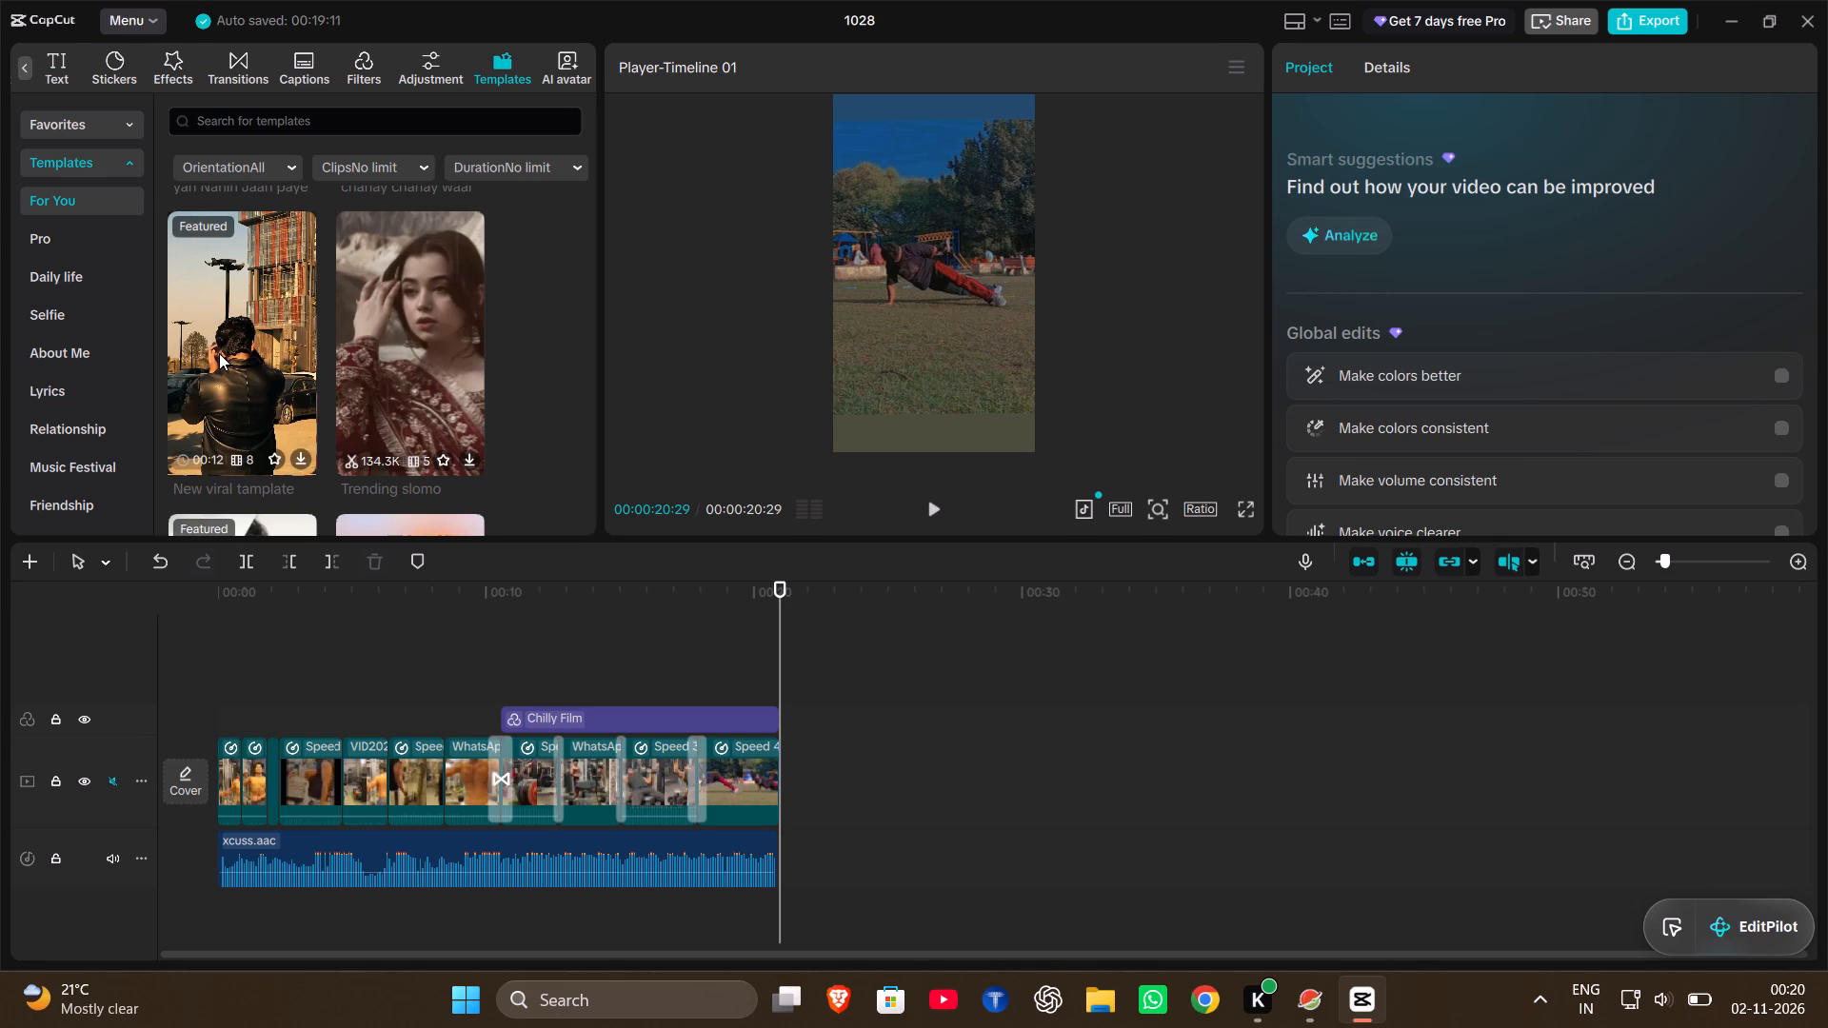
scroll(275, 423, "up", 1)
scroll(275, 423, "down", 1)
left_click(275, 423)
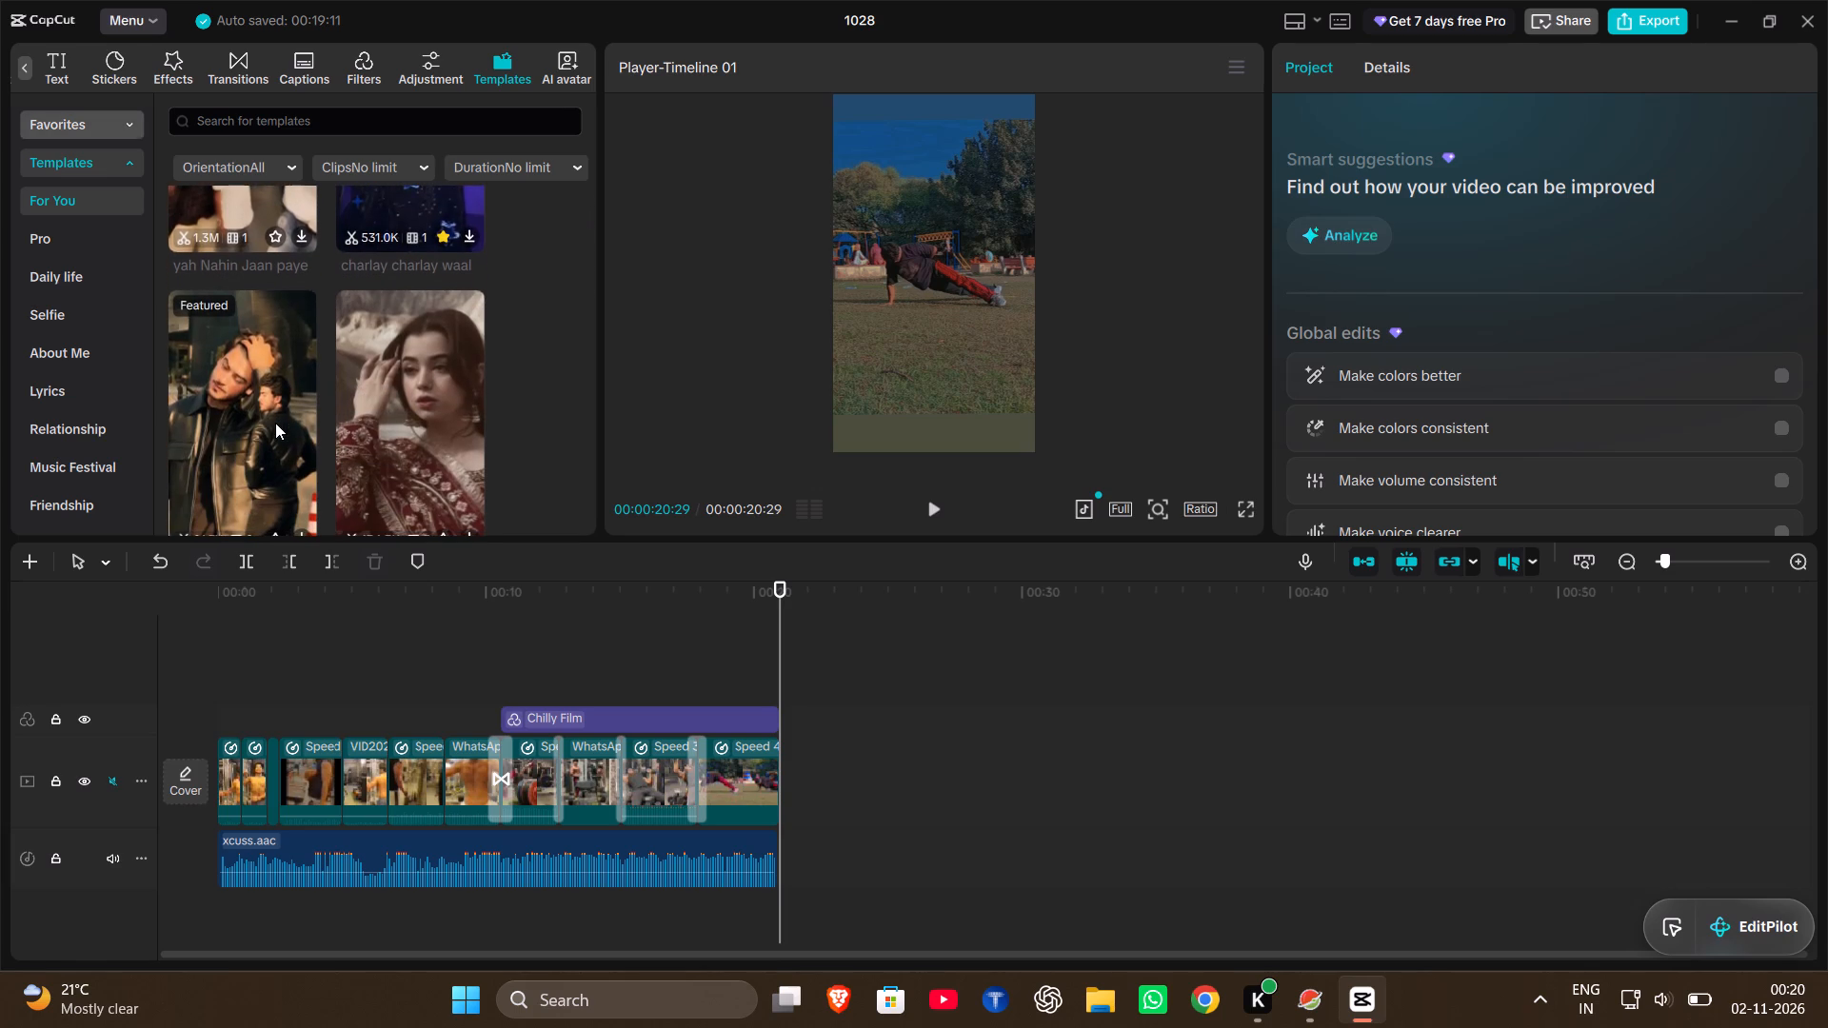
scroll(275, 423, "down", 1)
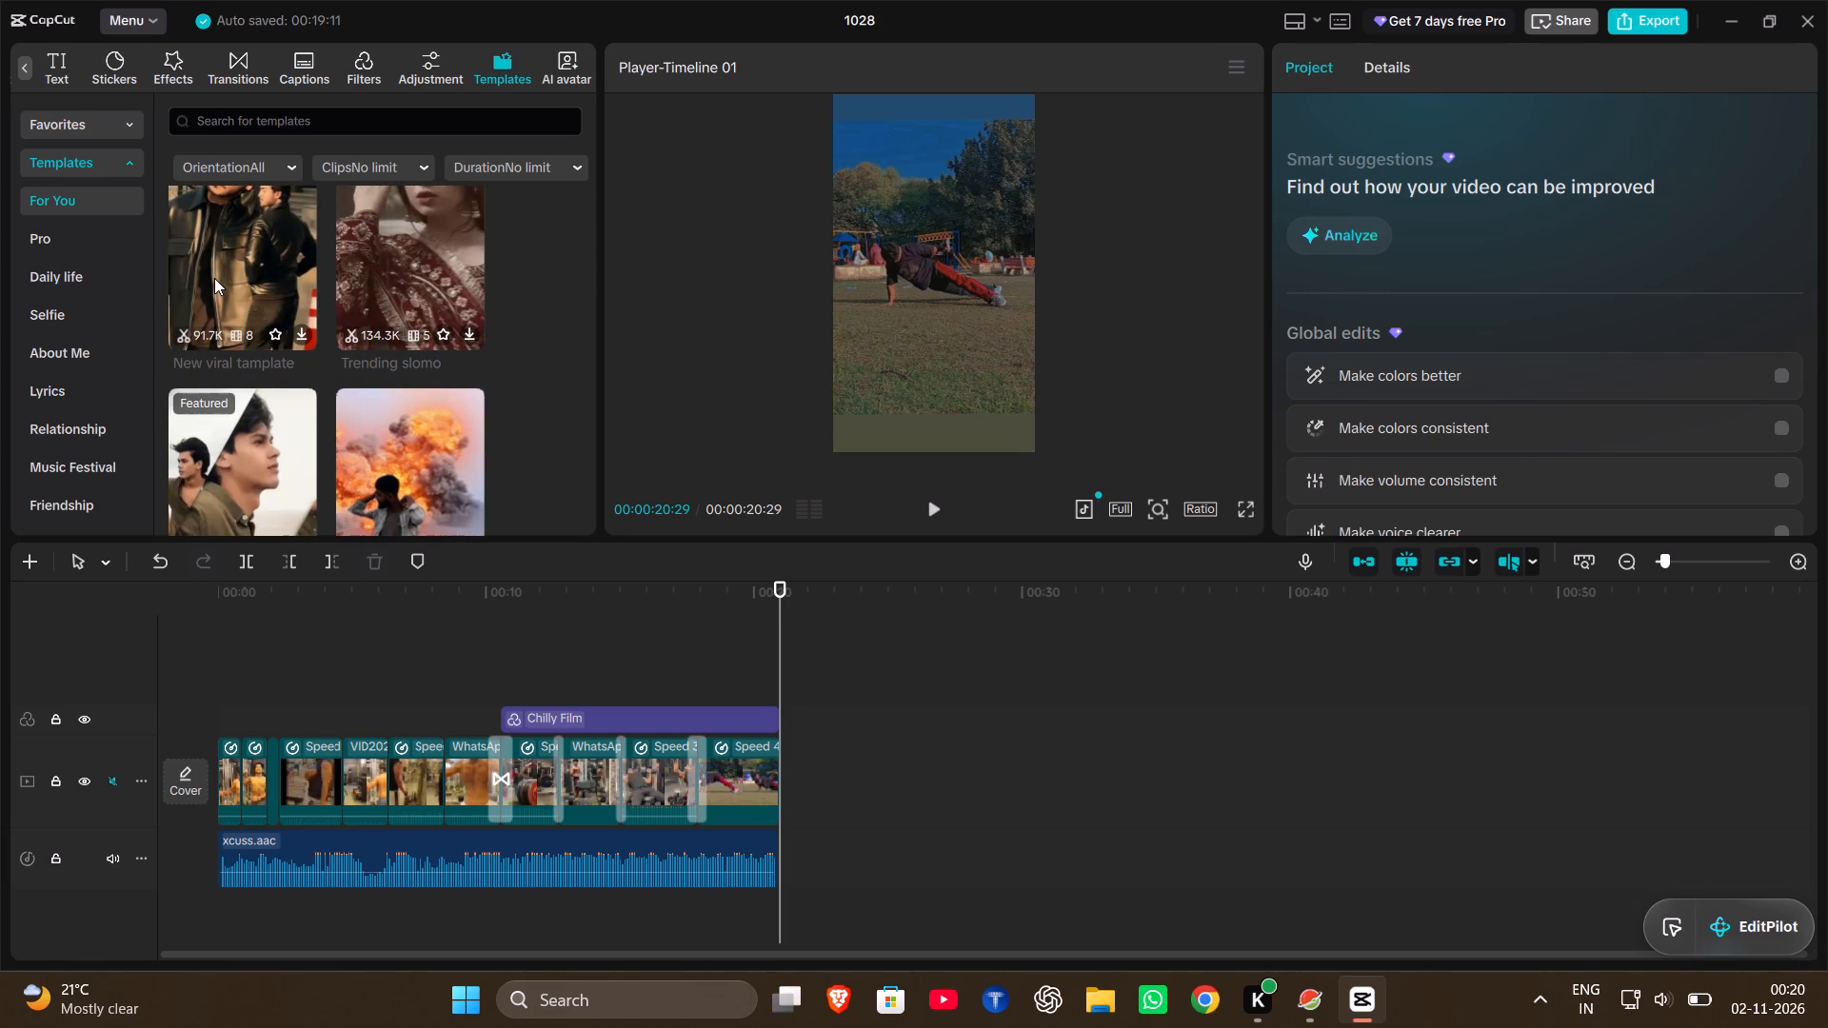
double_click(214, 278)
scroll(231, 310, "up", 1)
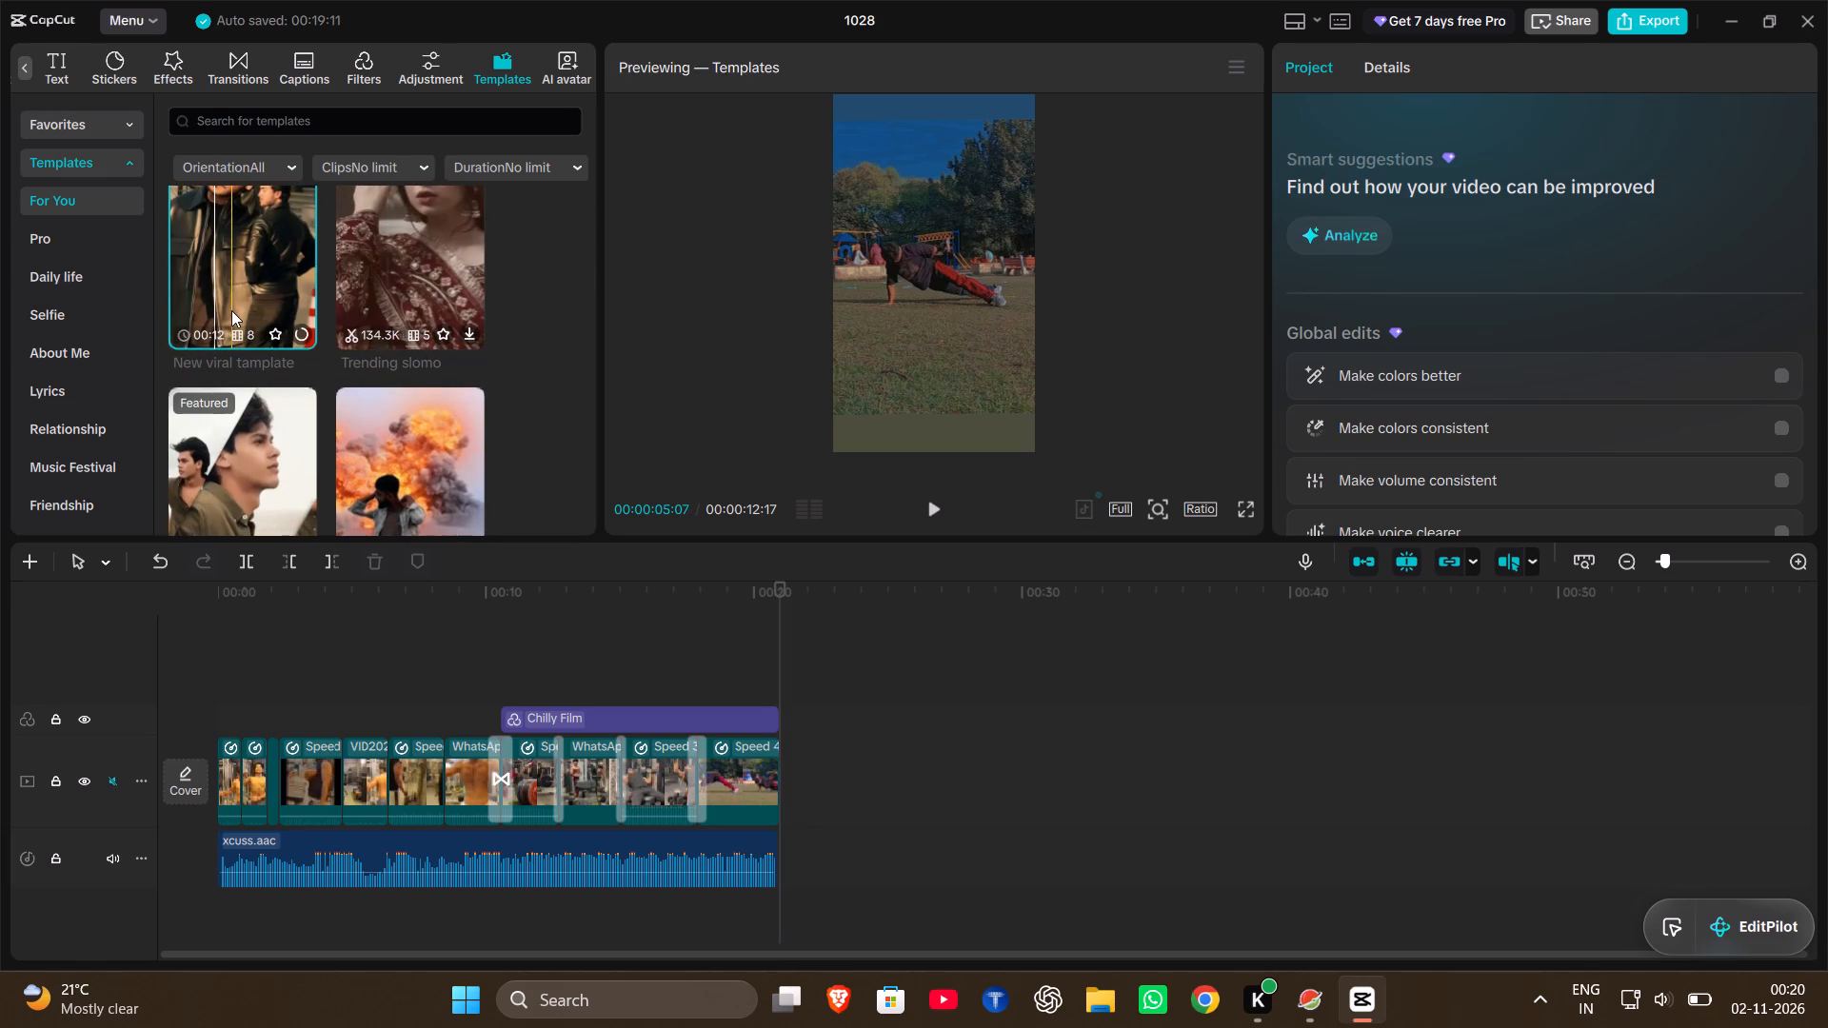
scroll(231, 310, "up", 1)
right_click(231, 310)
scroll(231, 310, "up", 1)
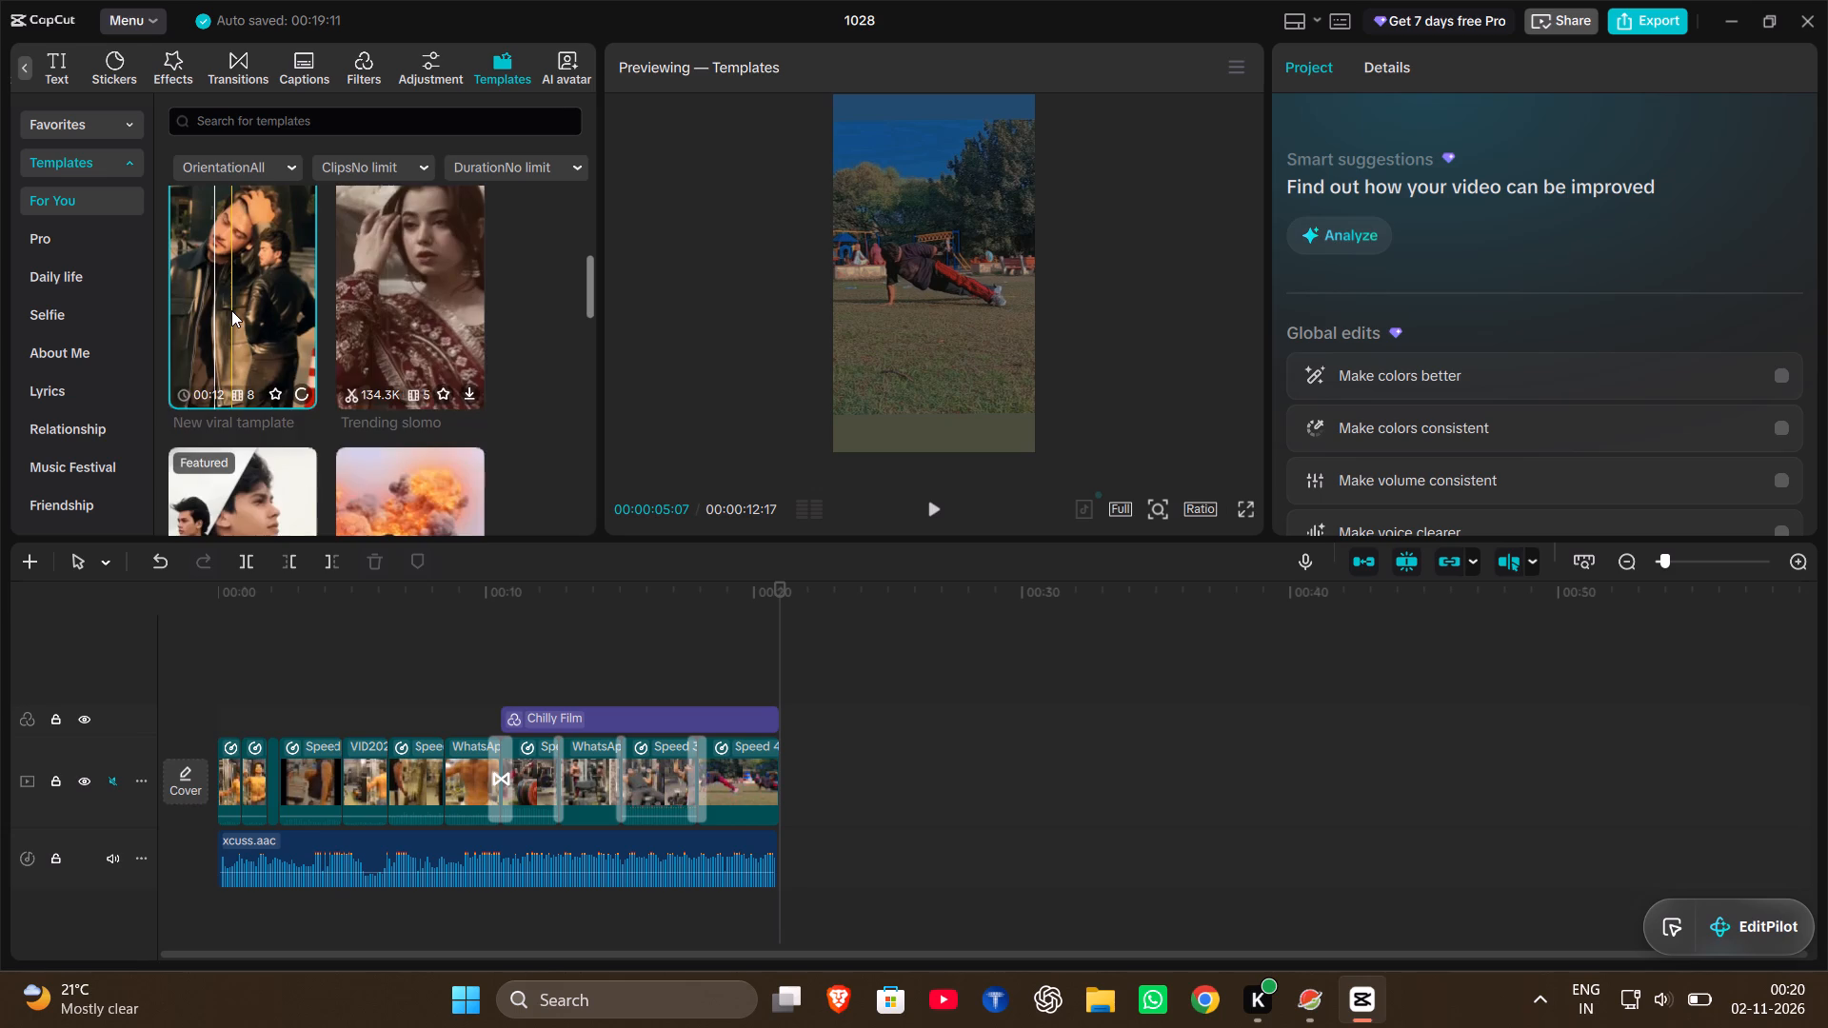
scroll(231, 310, "up", 1)
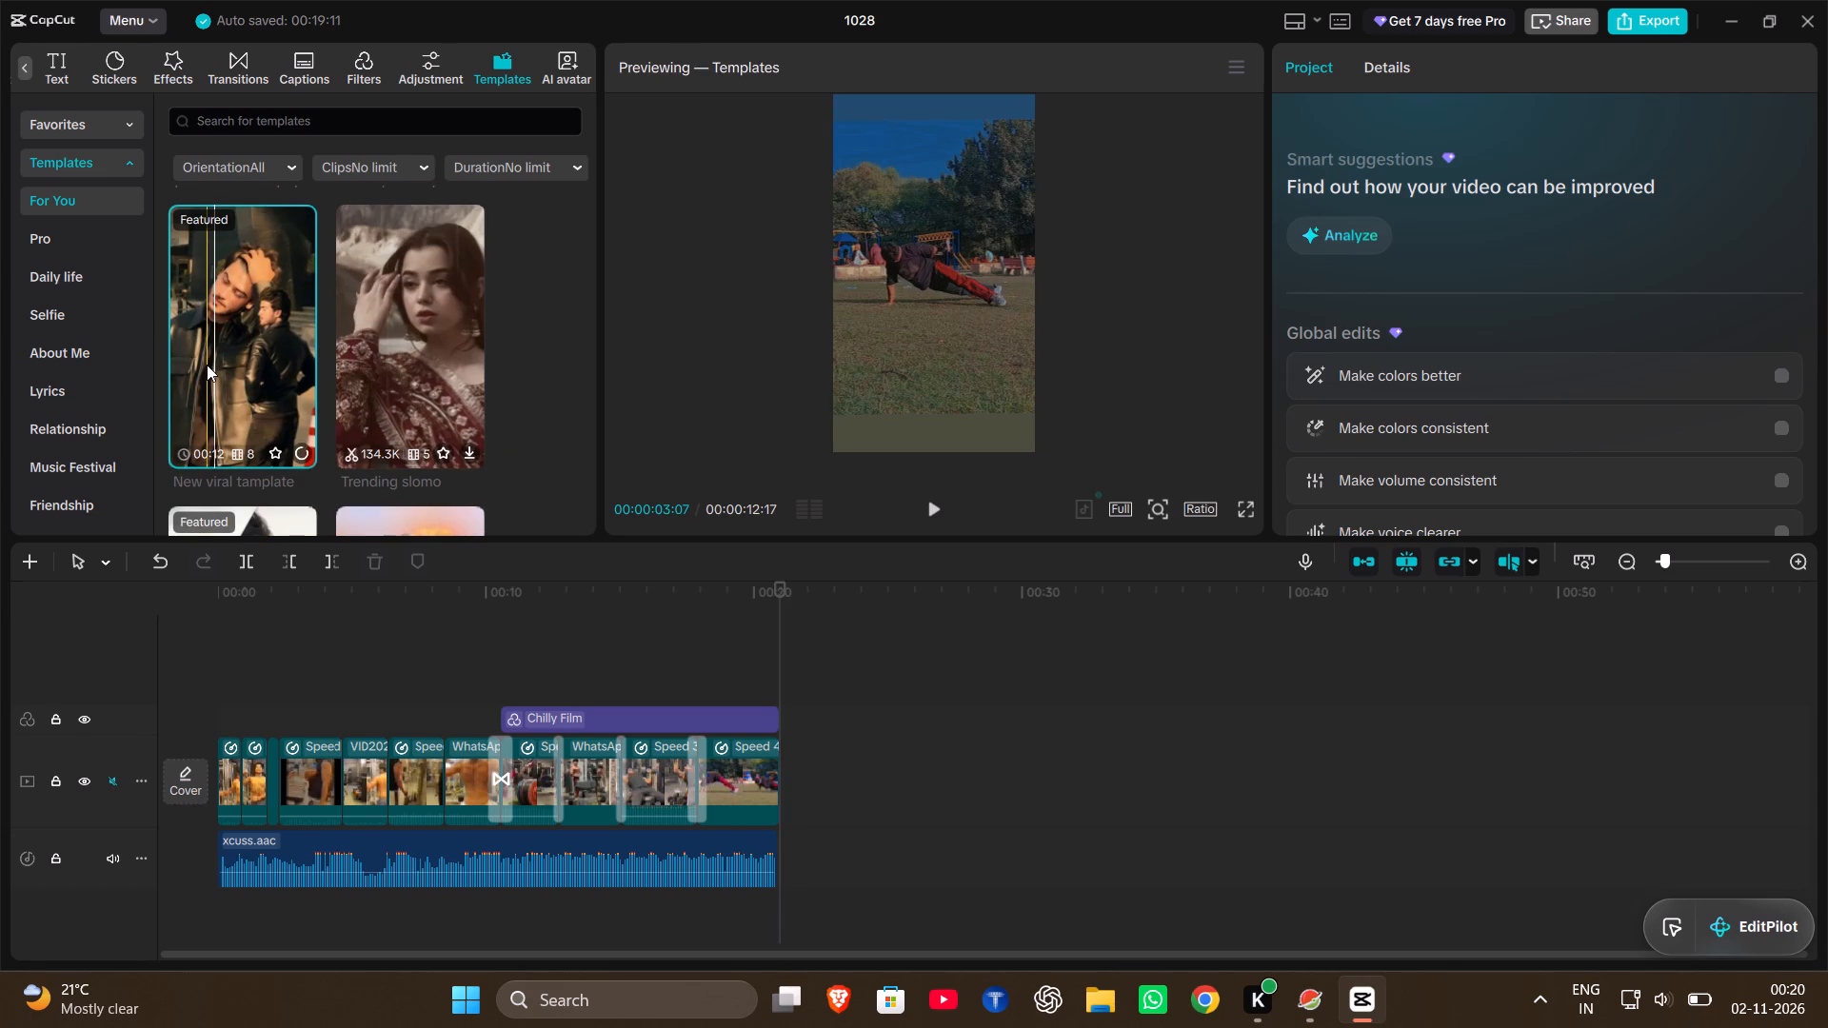
scroll(490, 457, "down", 2)
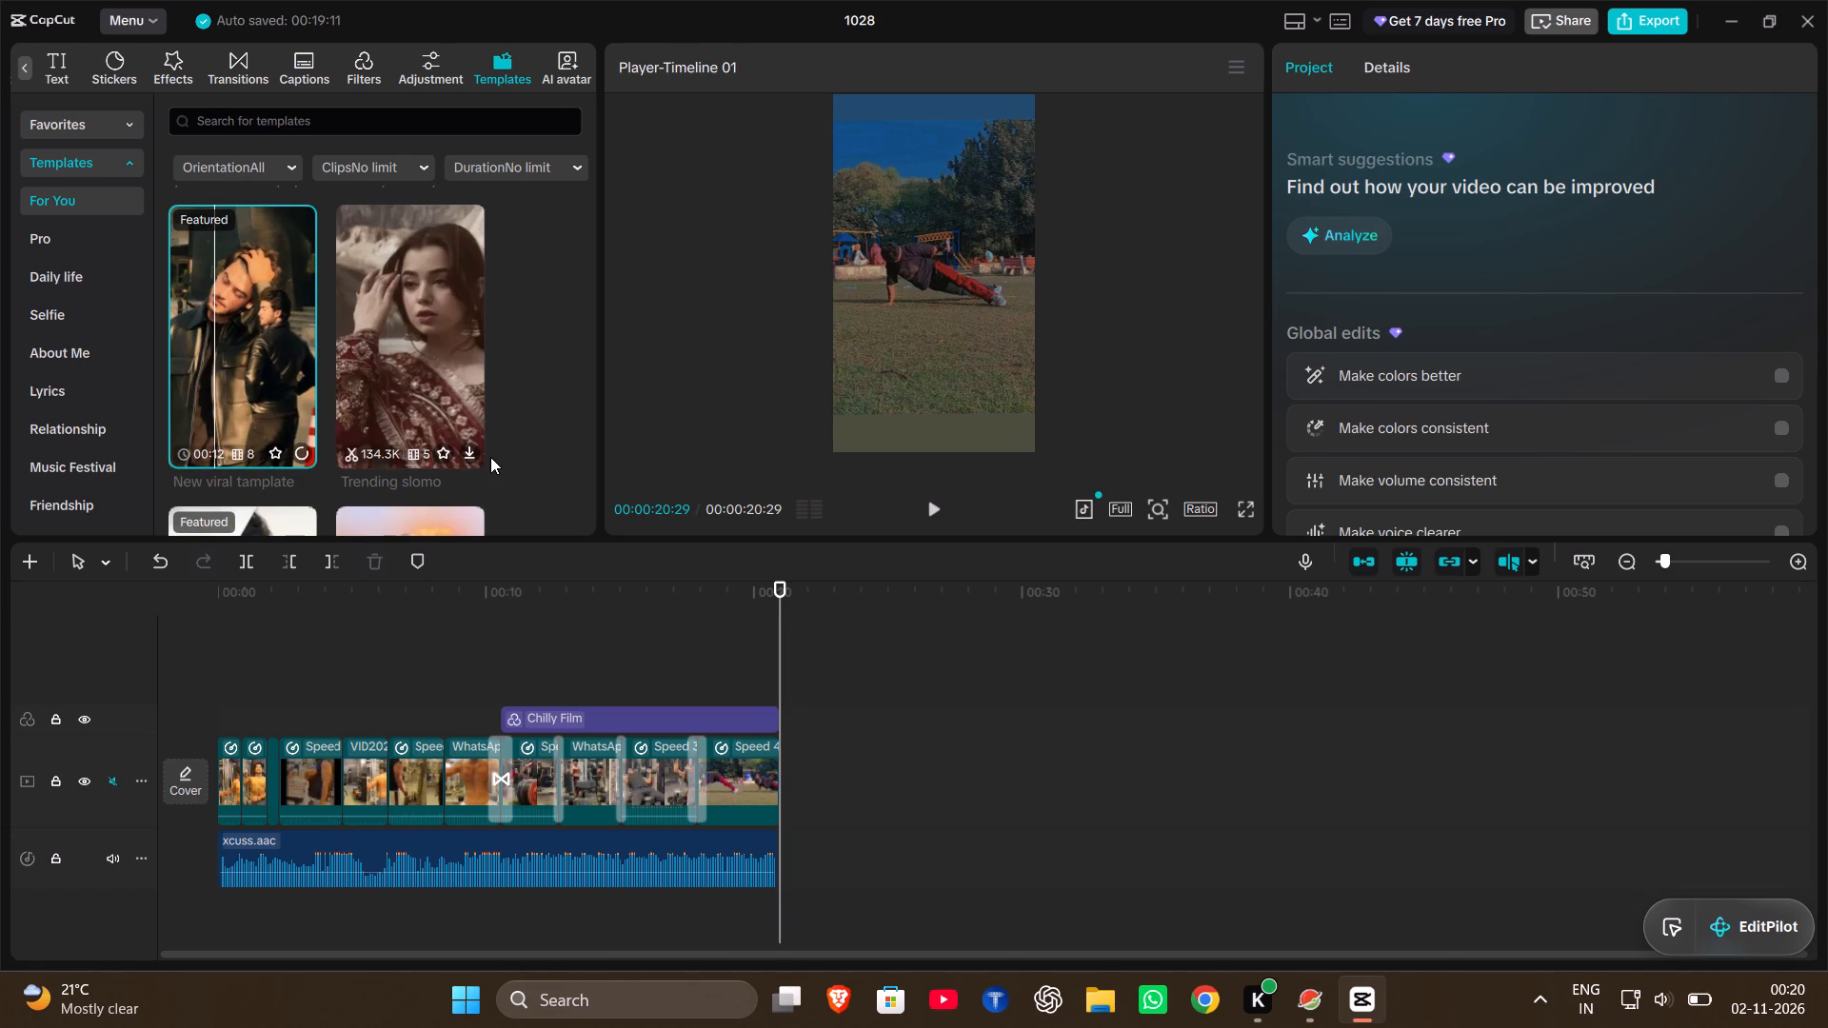
scroll(490, 457, "down", 3)
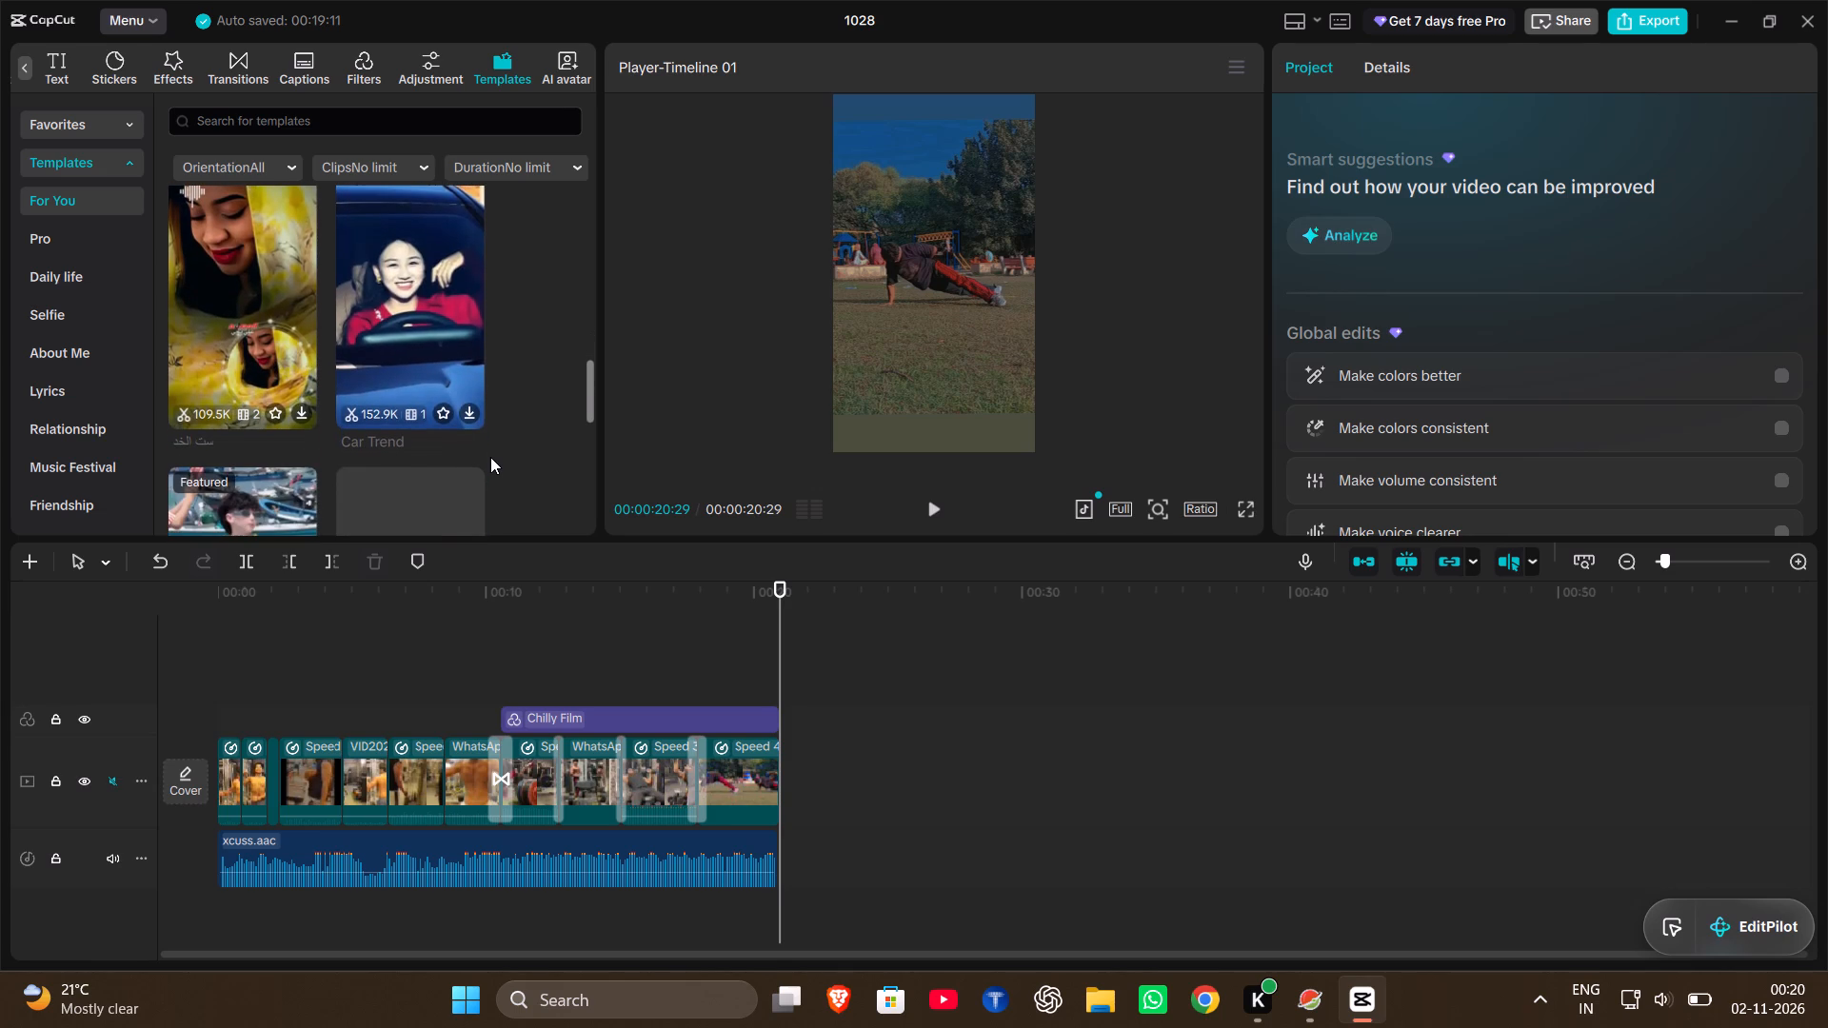
scroll(490, 457, "down", 1)
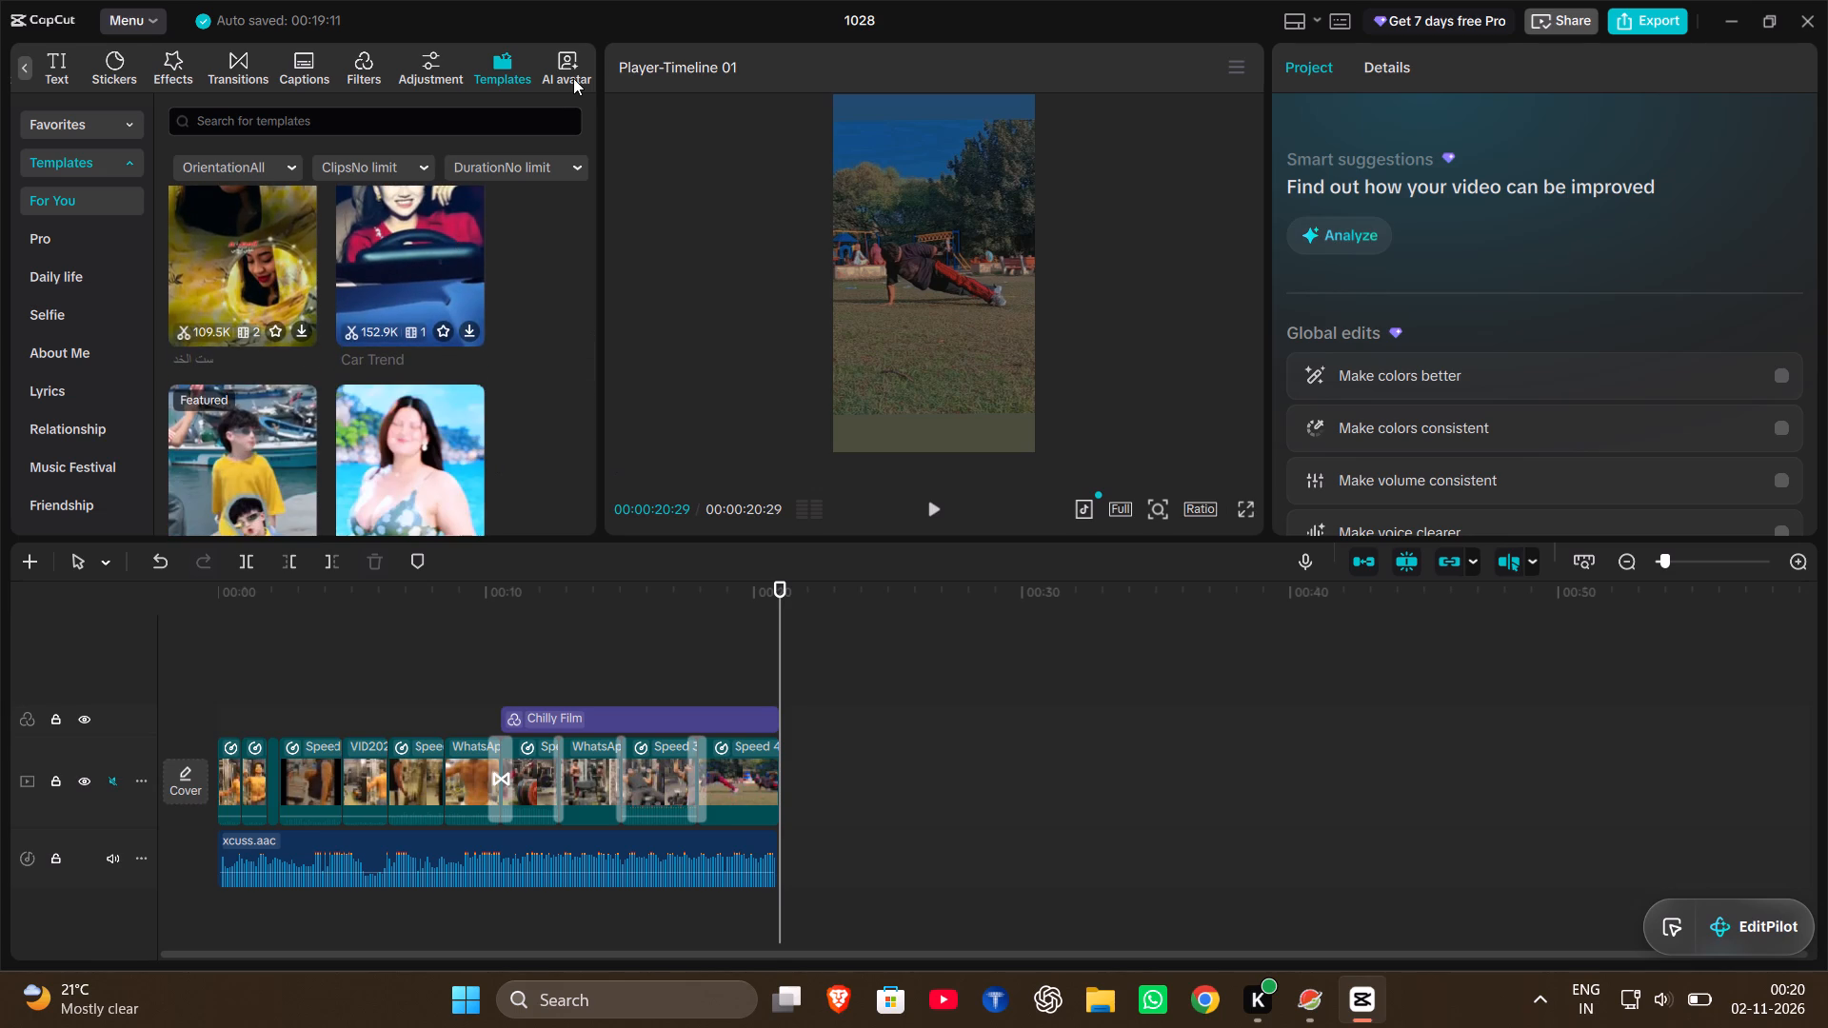
Browse the Trending avatars in the AI avatar library, previewing Brielle-Beauty-selfie and the Santa seated by the fireplace.
left_click(573, 75)
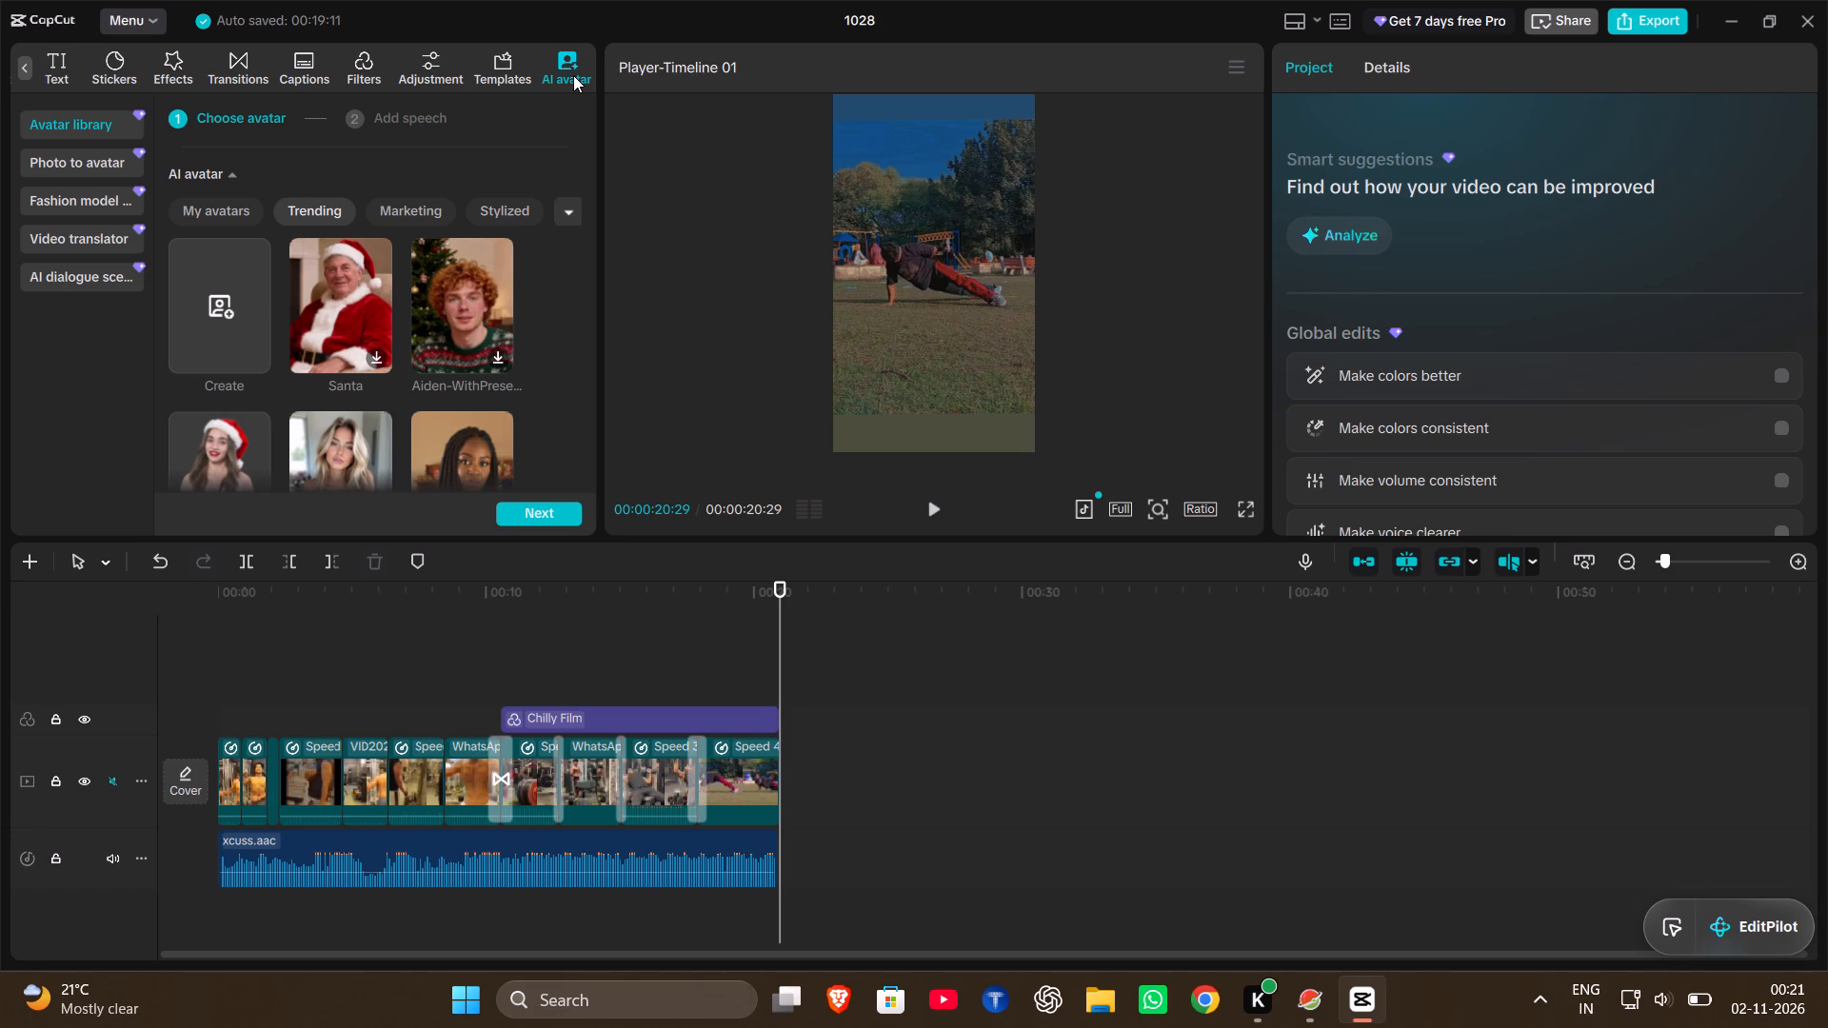
scroll(573, 75, "down", 2)
scroll(486, 293, "down", 2)
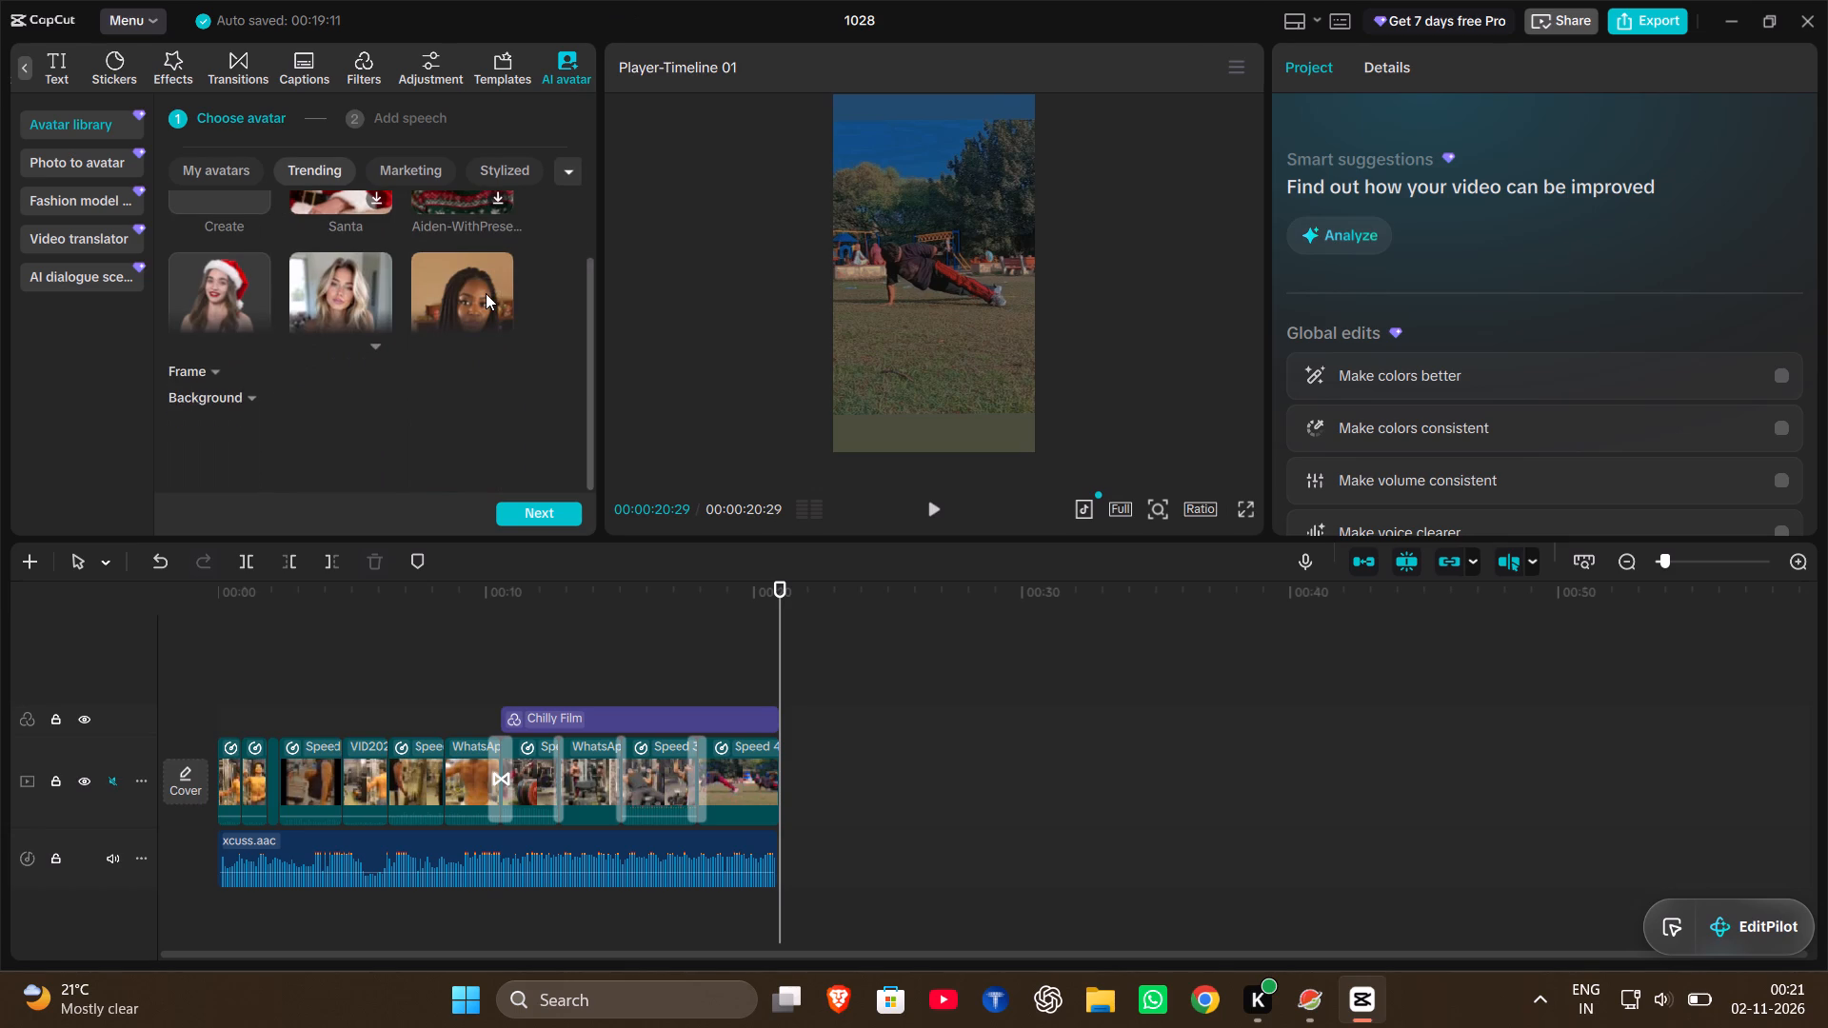
left_click(369, 346)
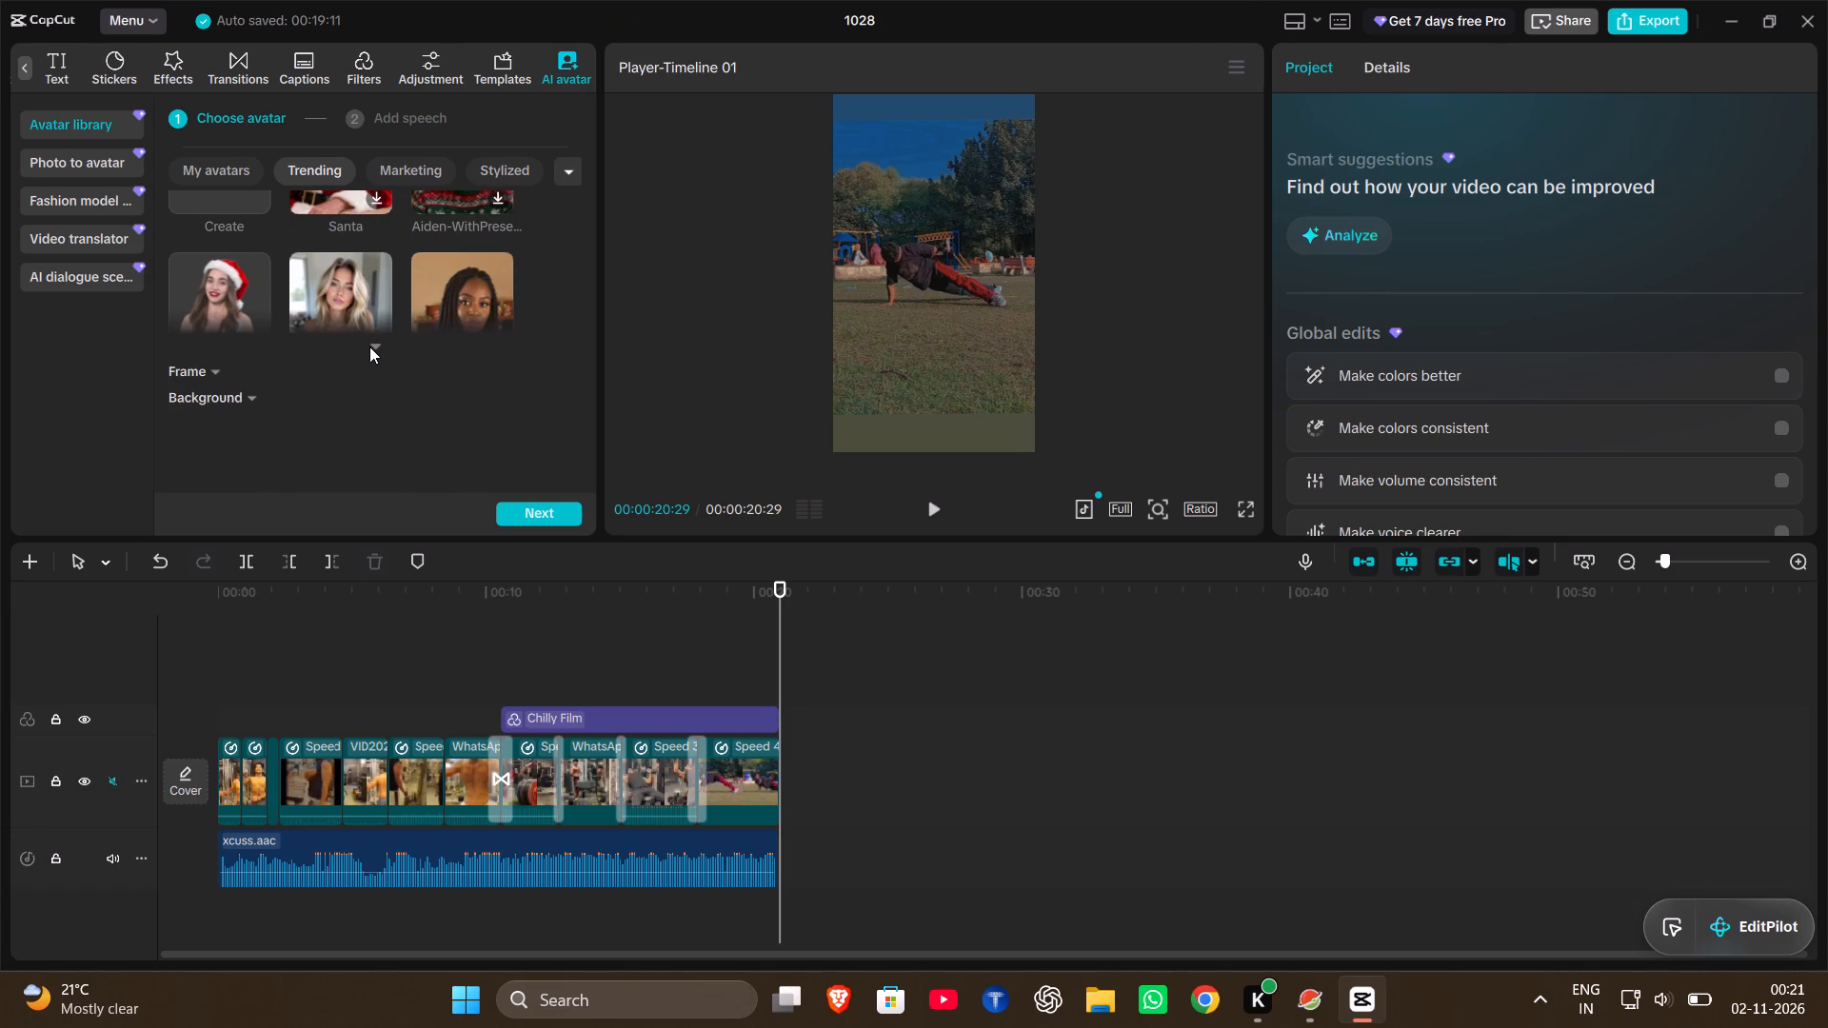
left_click(374, 346)
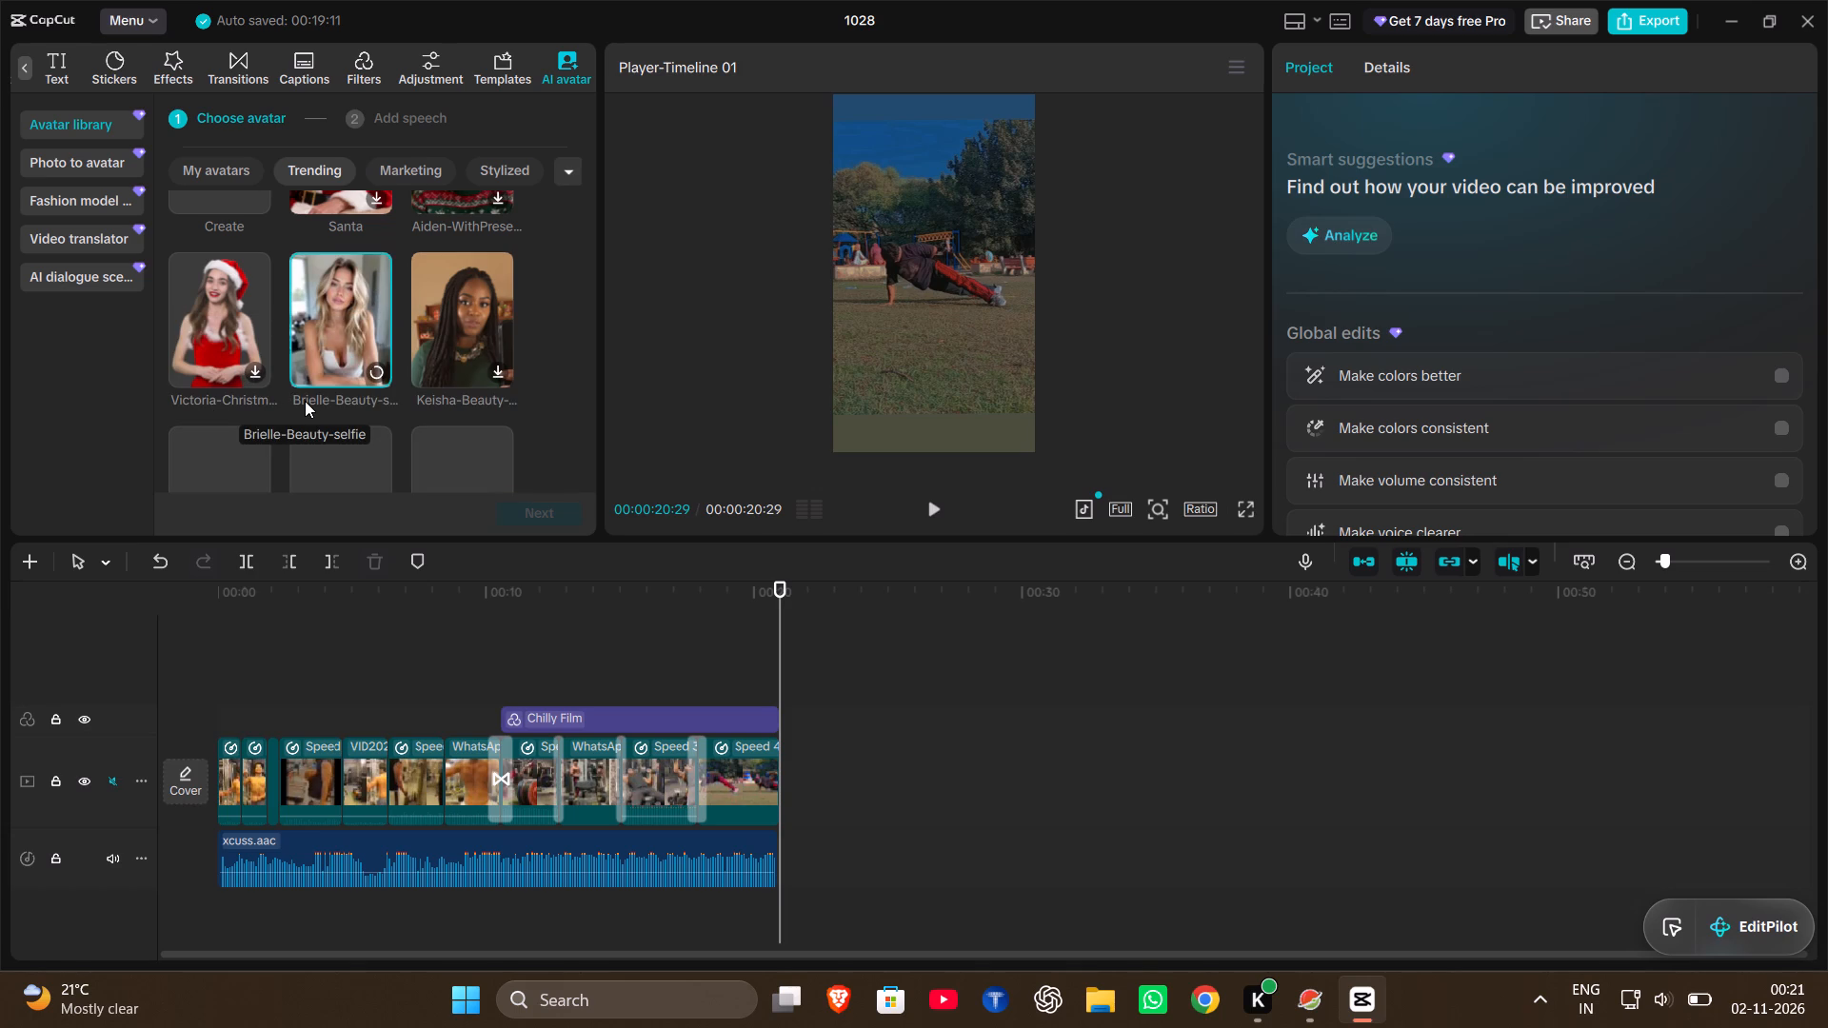
scroll(305, 401, "down", 2)
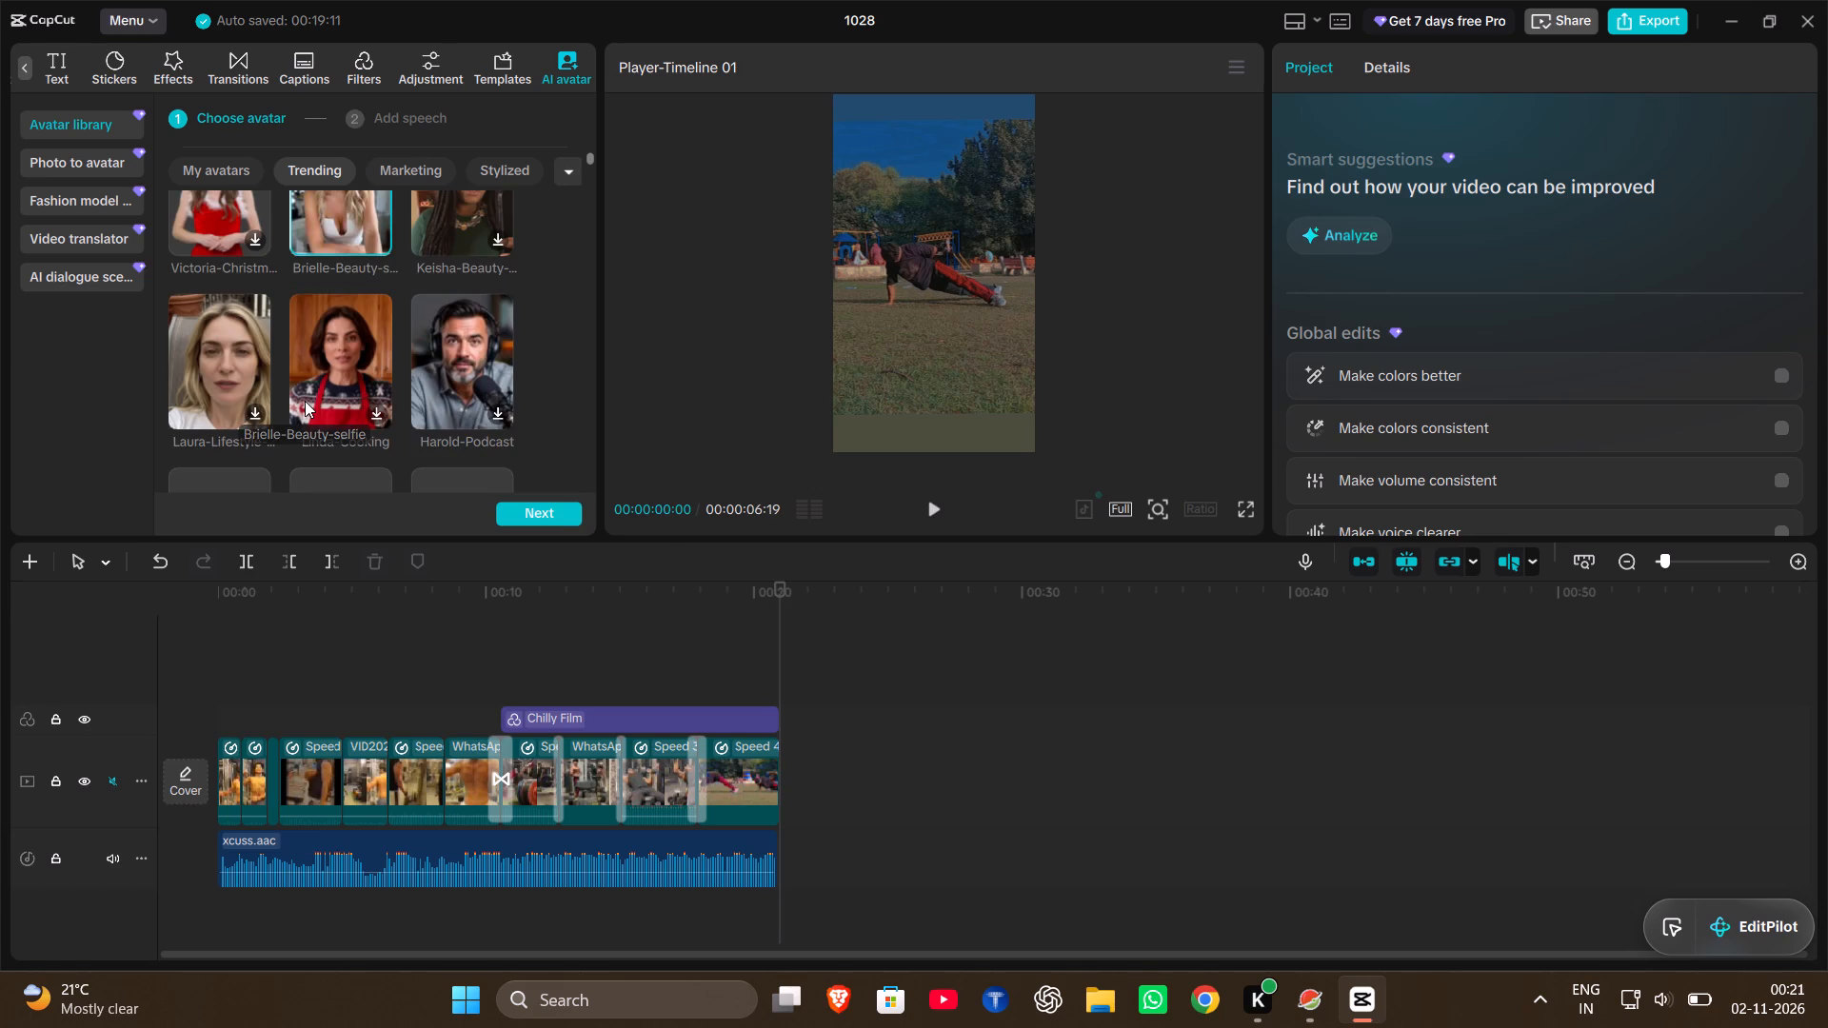
scroll(305, 401, "down", 1)
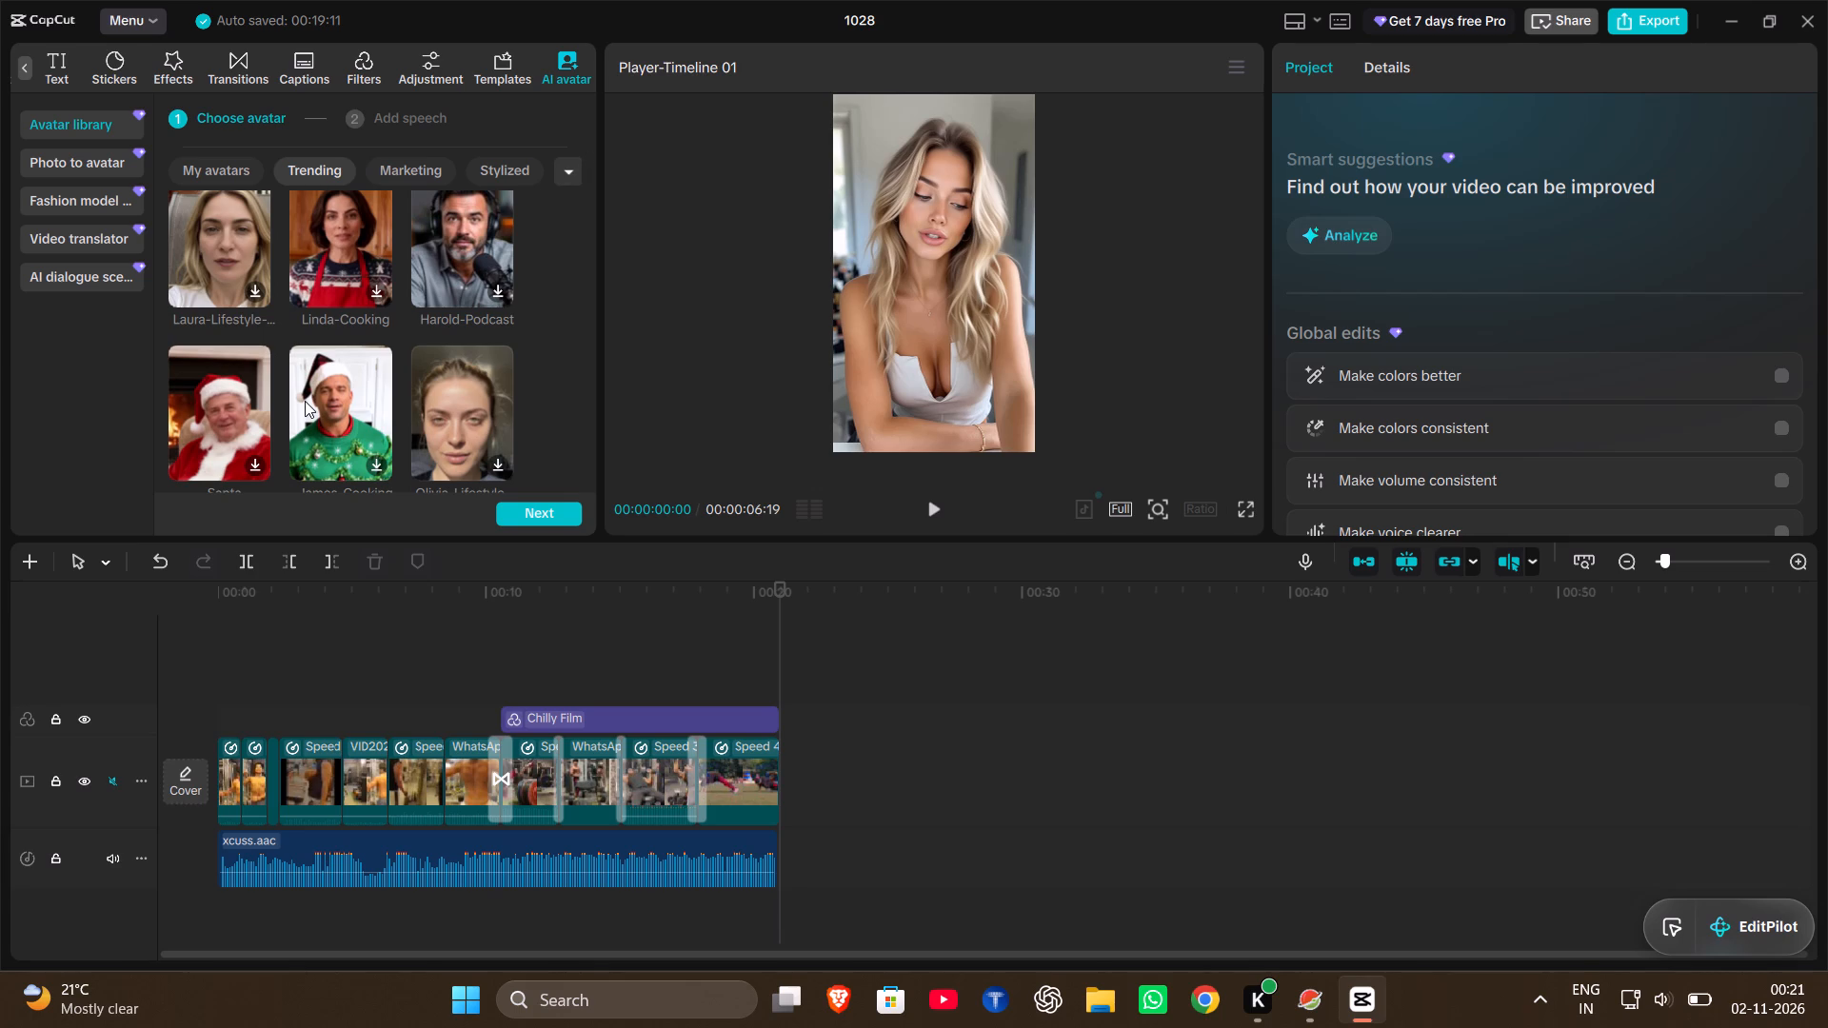
scroll(305, 401, "down", 1)
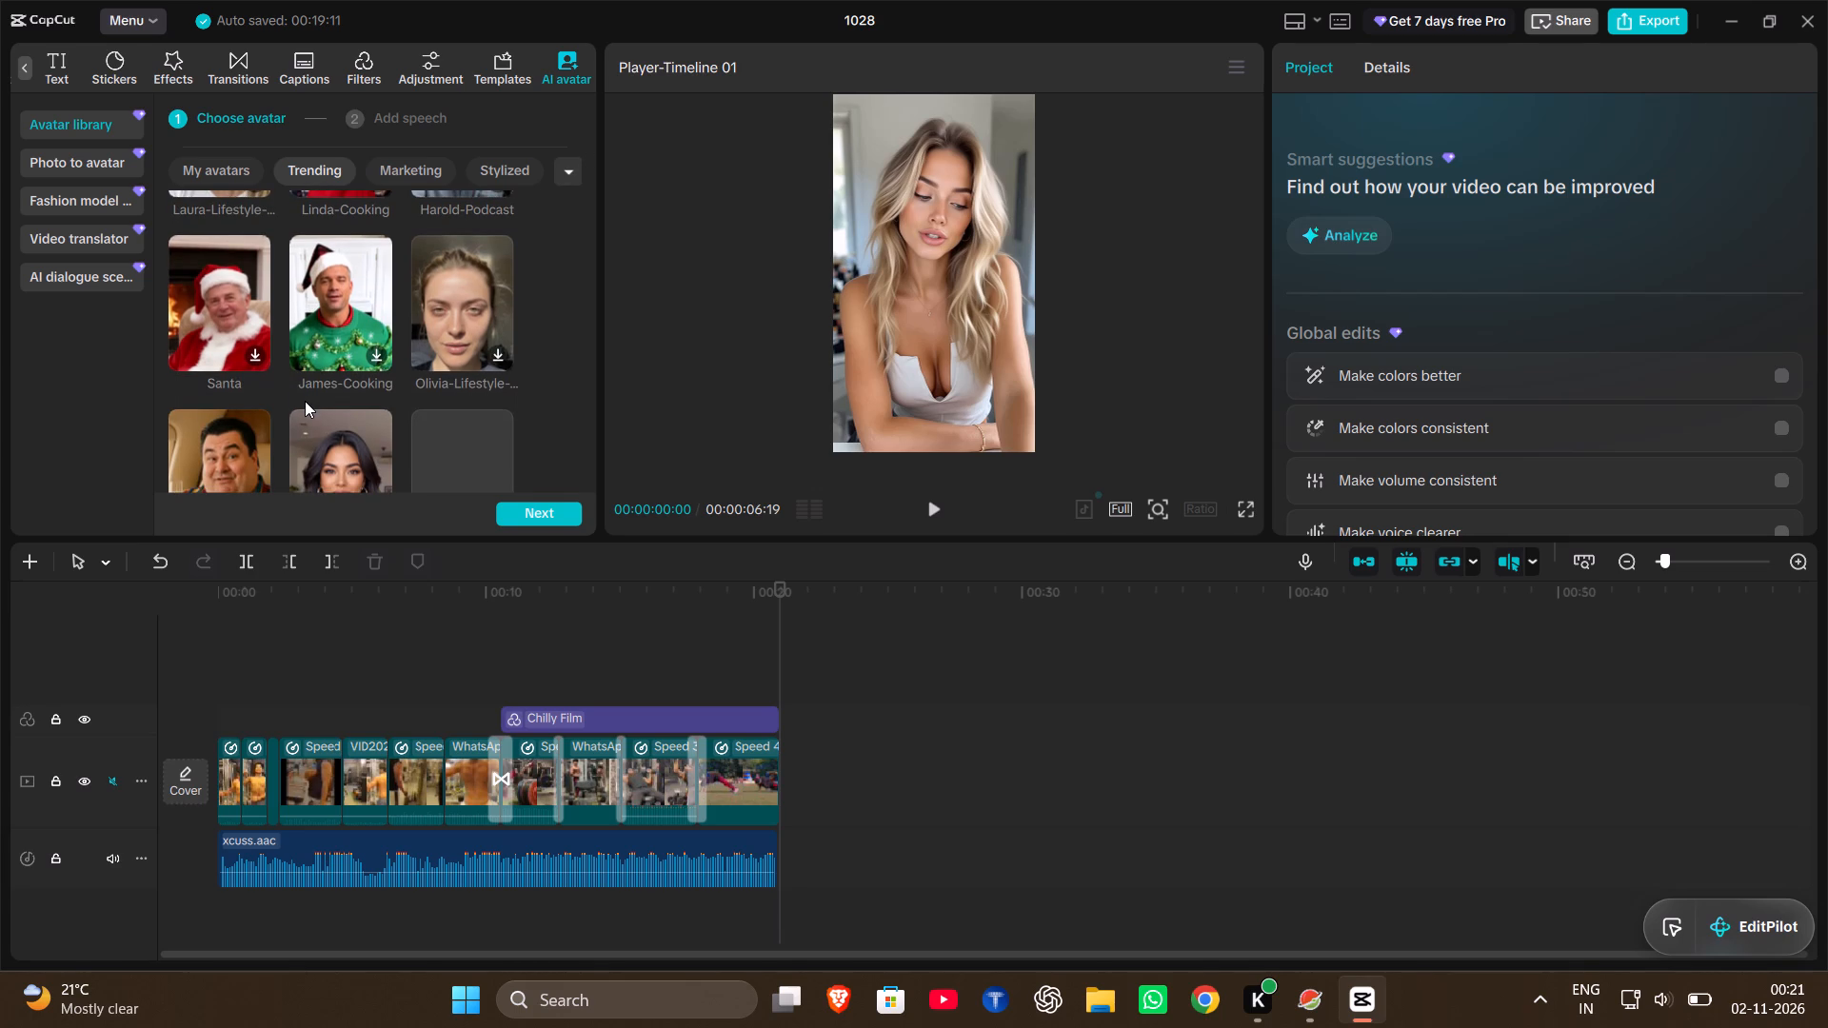
double_click(229, 324)
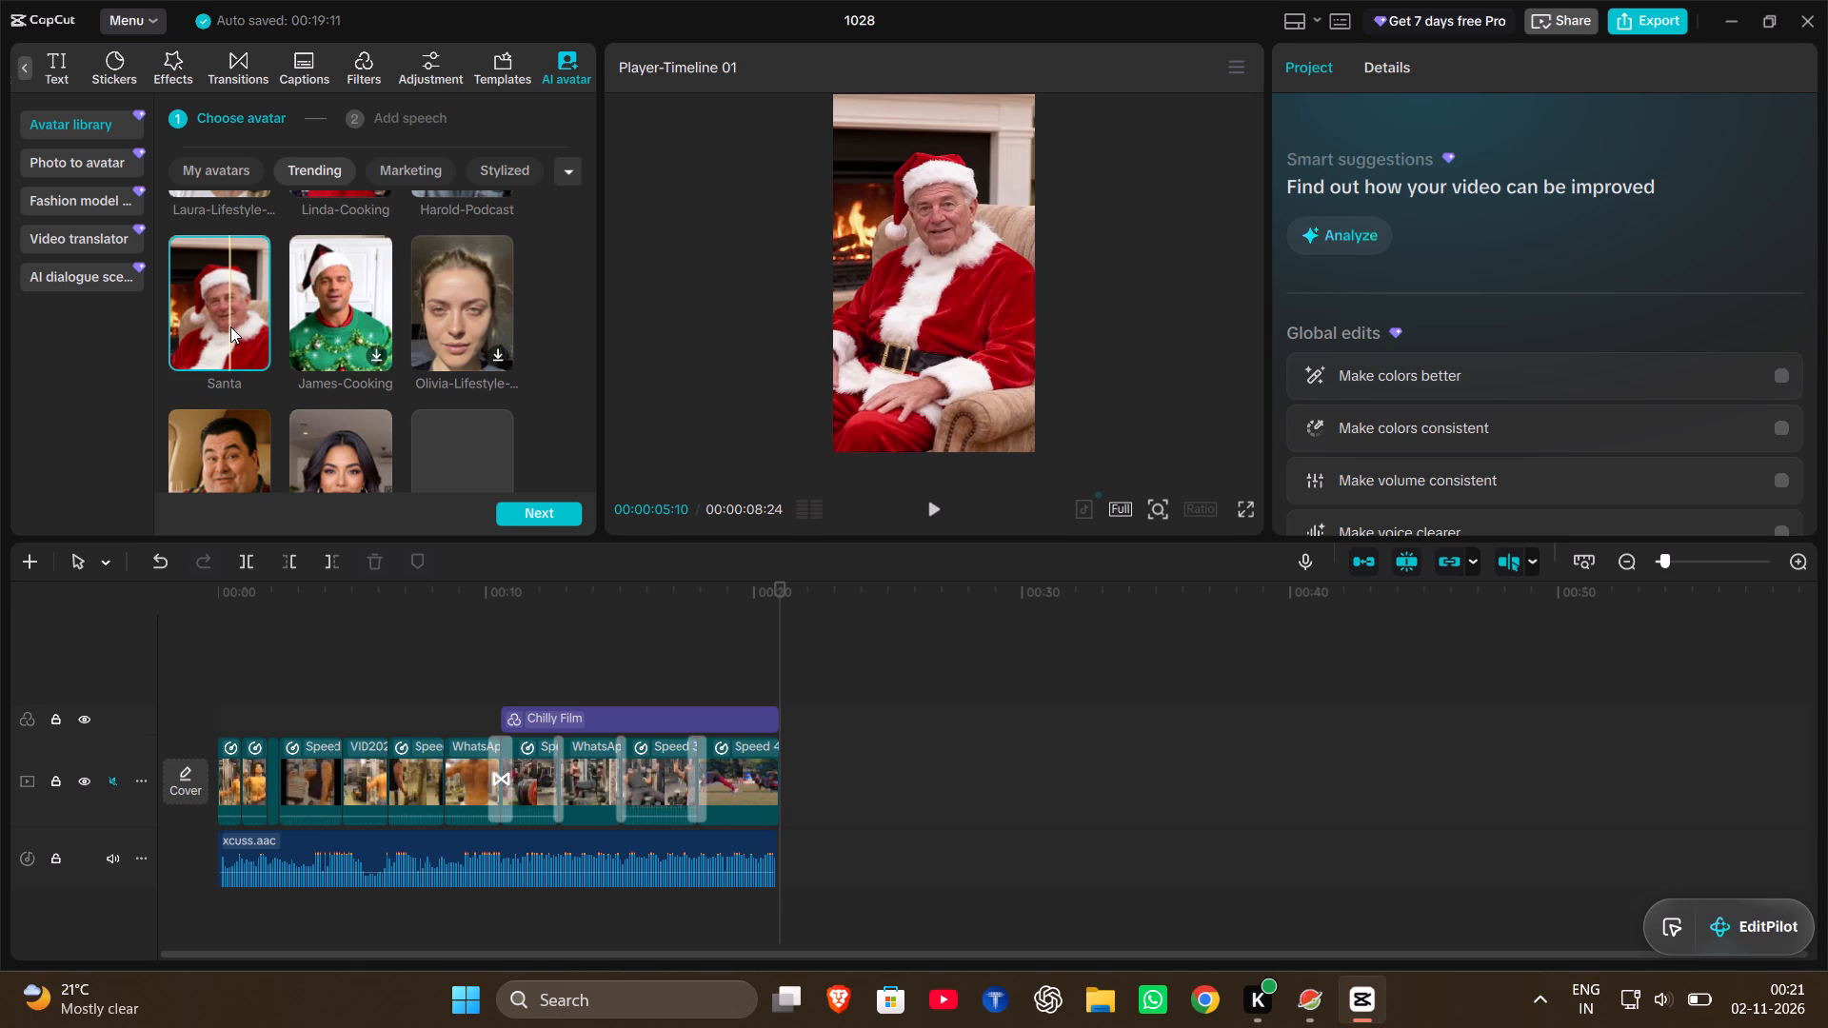
scroll(230, 326, "up", 1)
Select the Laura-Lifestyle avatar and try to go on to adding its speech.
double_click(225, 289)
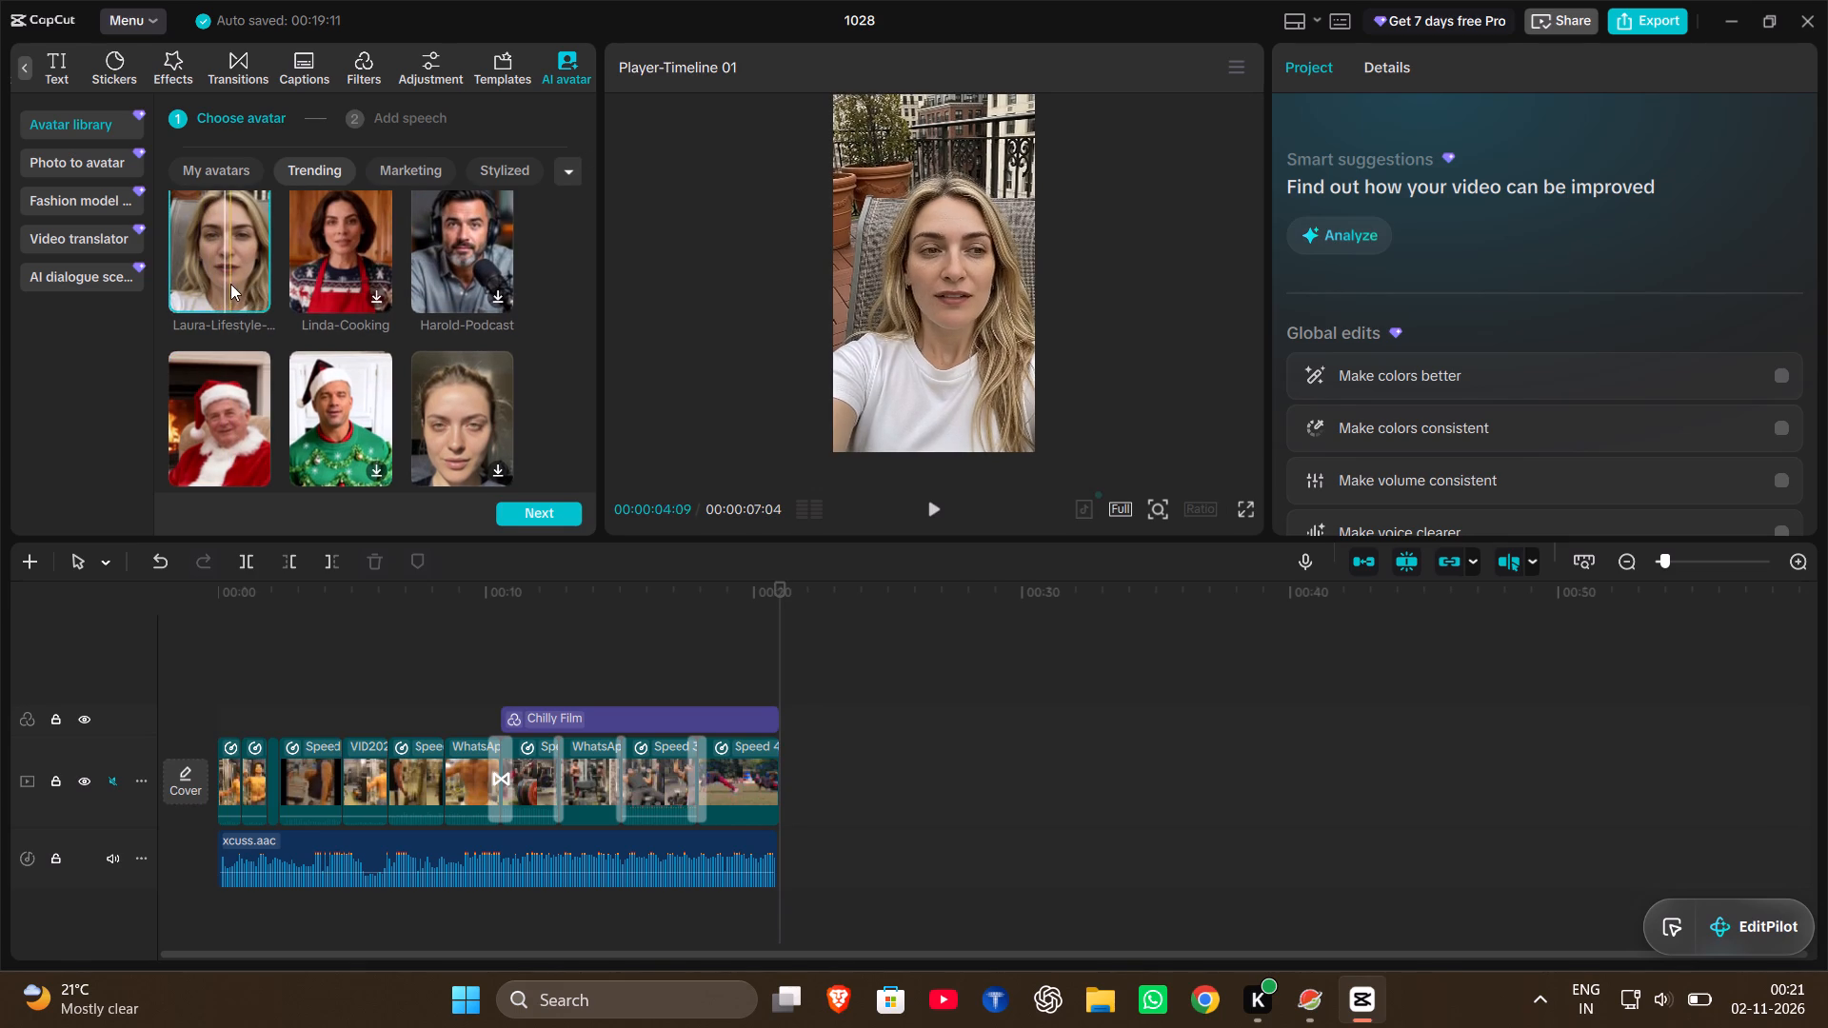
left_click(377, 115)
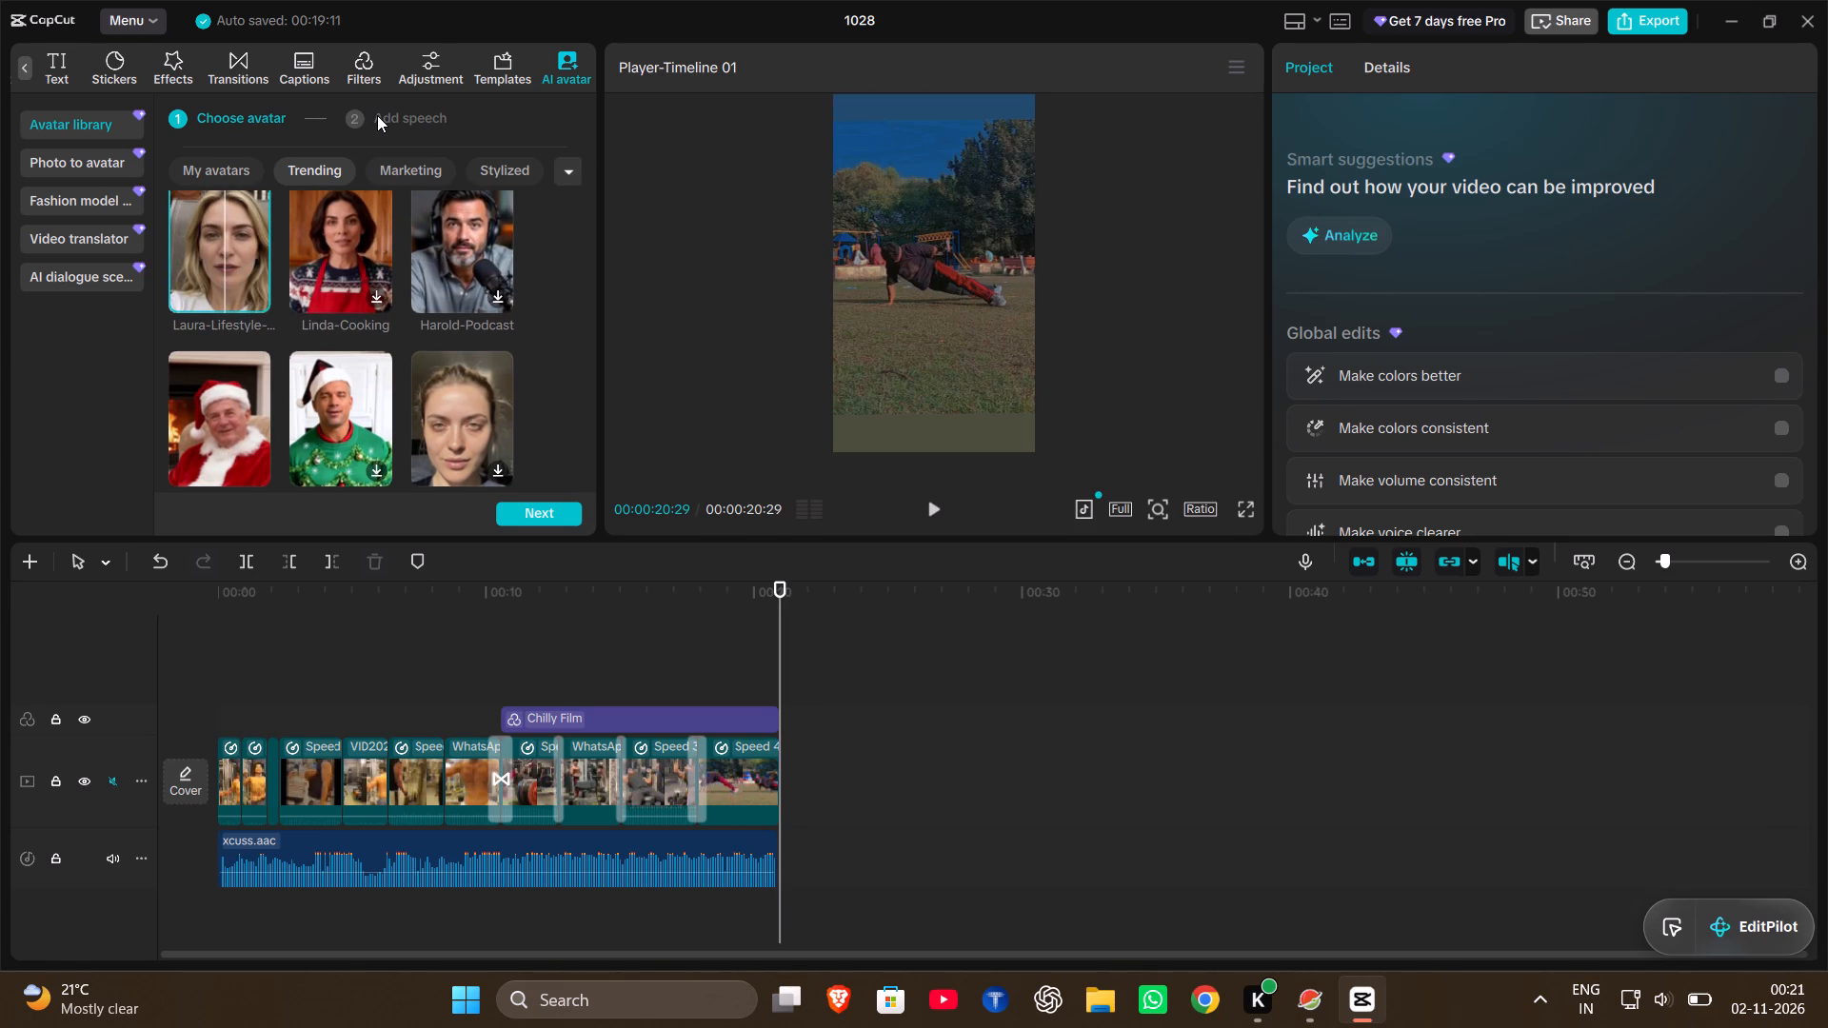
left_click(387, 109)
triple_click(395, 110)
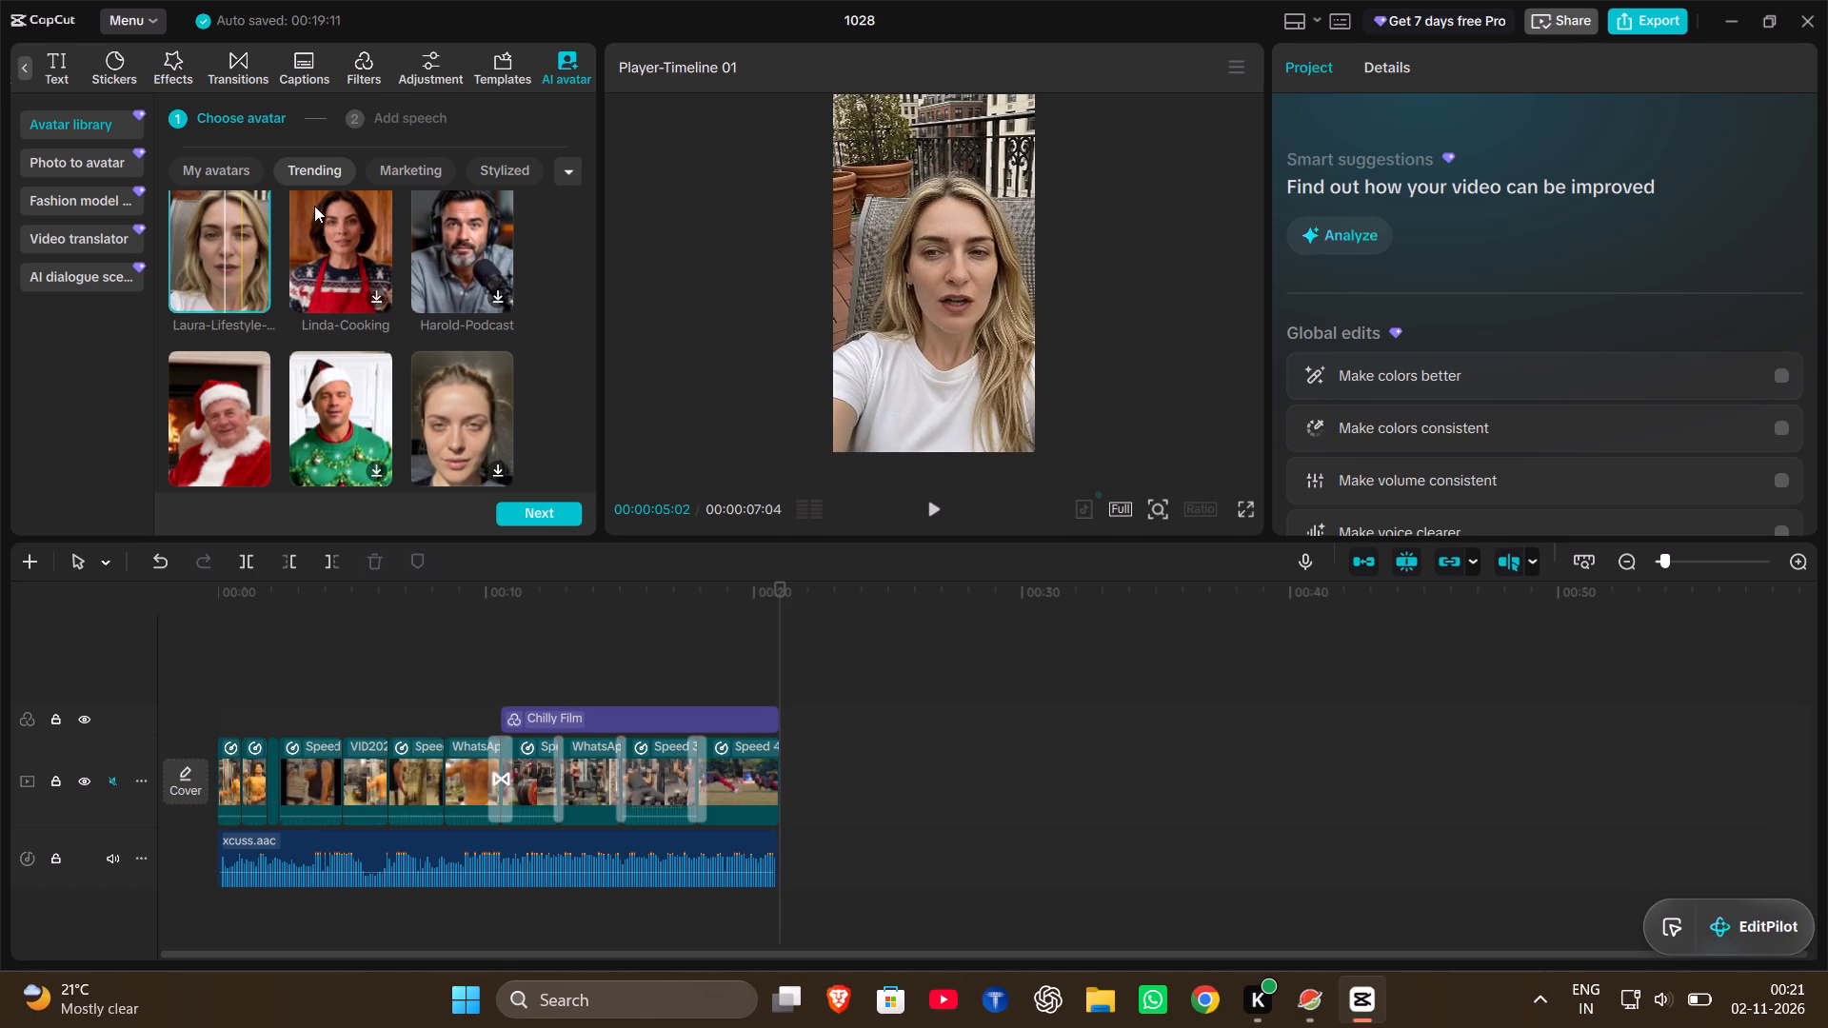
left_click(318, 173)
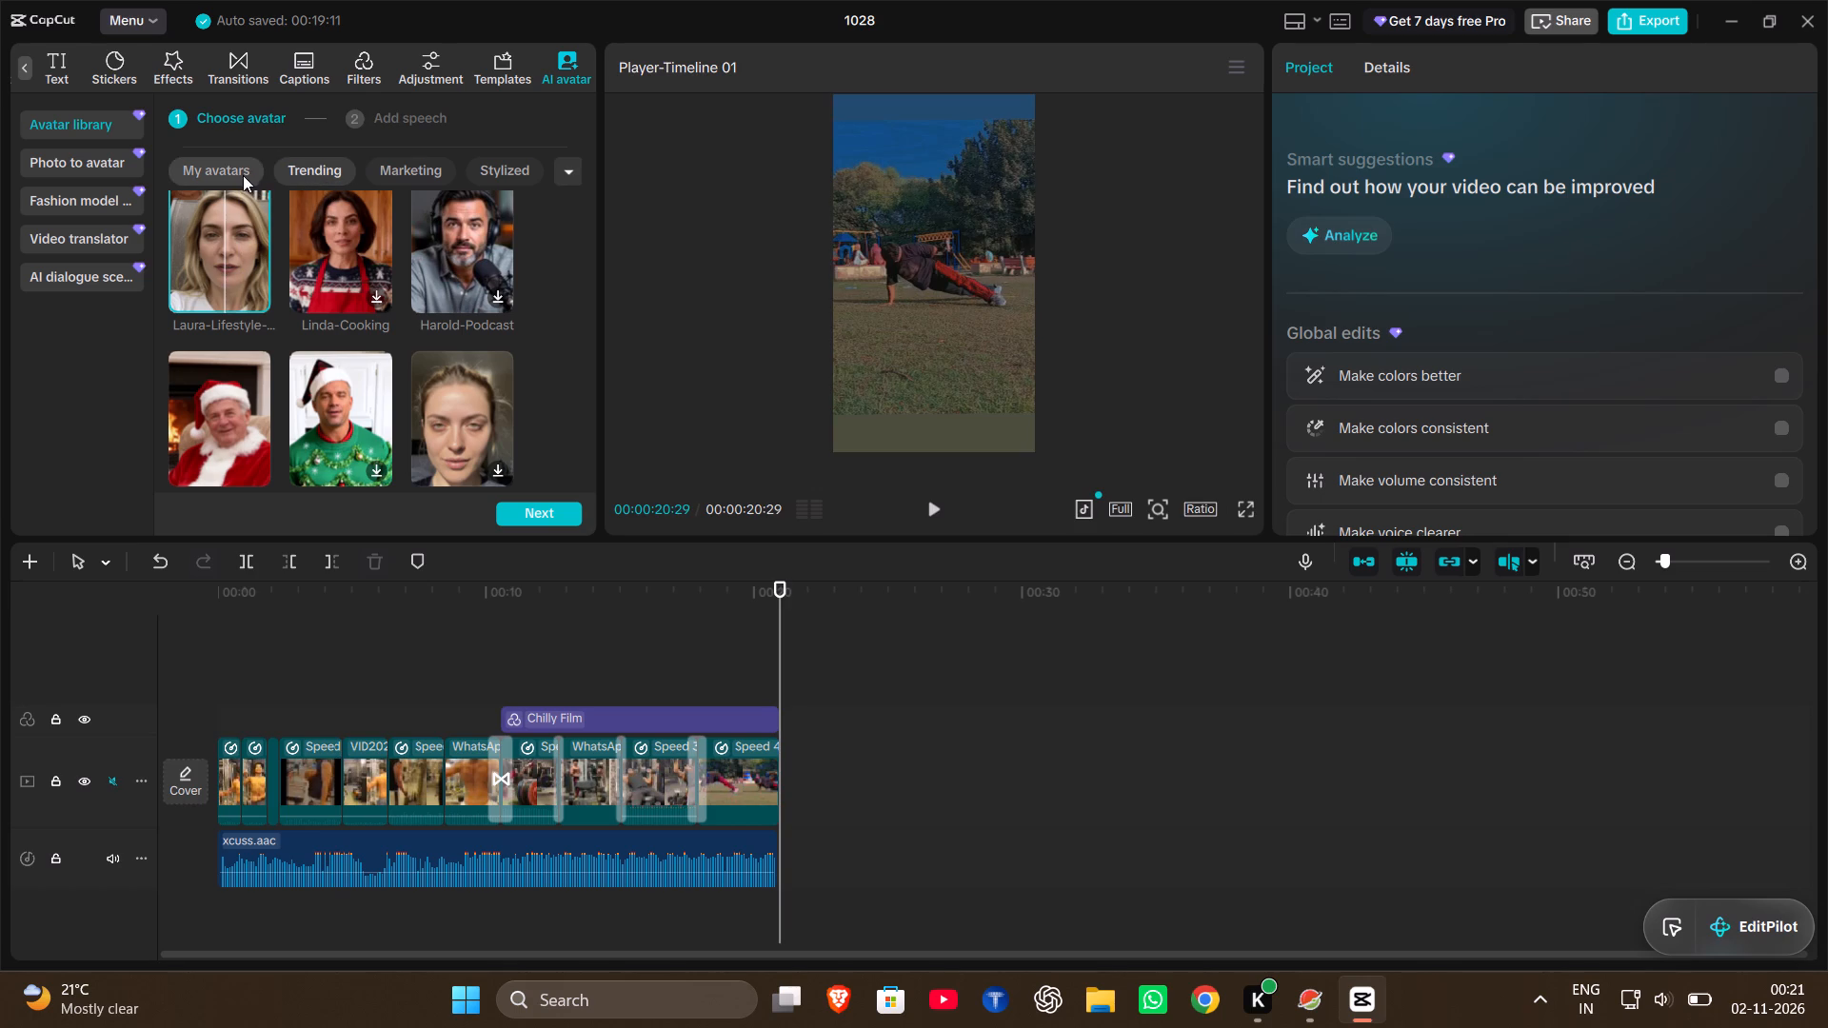
Create a custom avatar from the photo "WhatsApp Image 2026-10-29 at 5.03.57 PM.jpeg", accepting the usage notice.
left_click(241, 174)
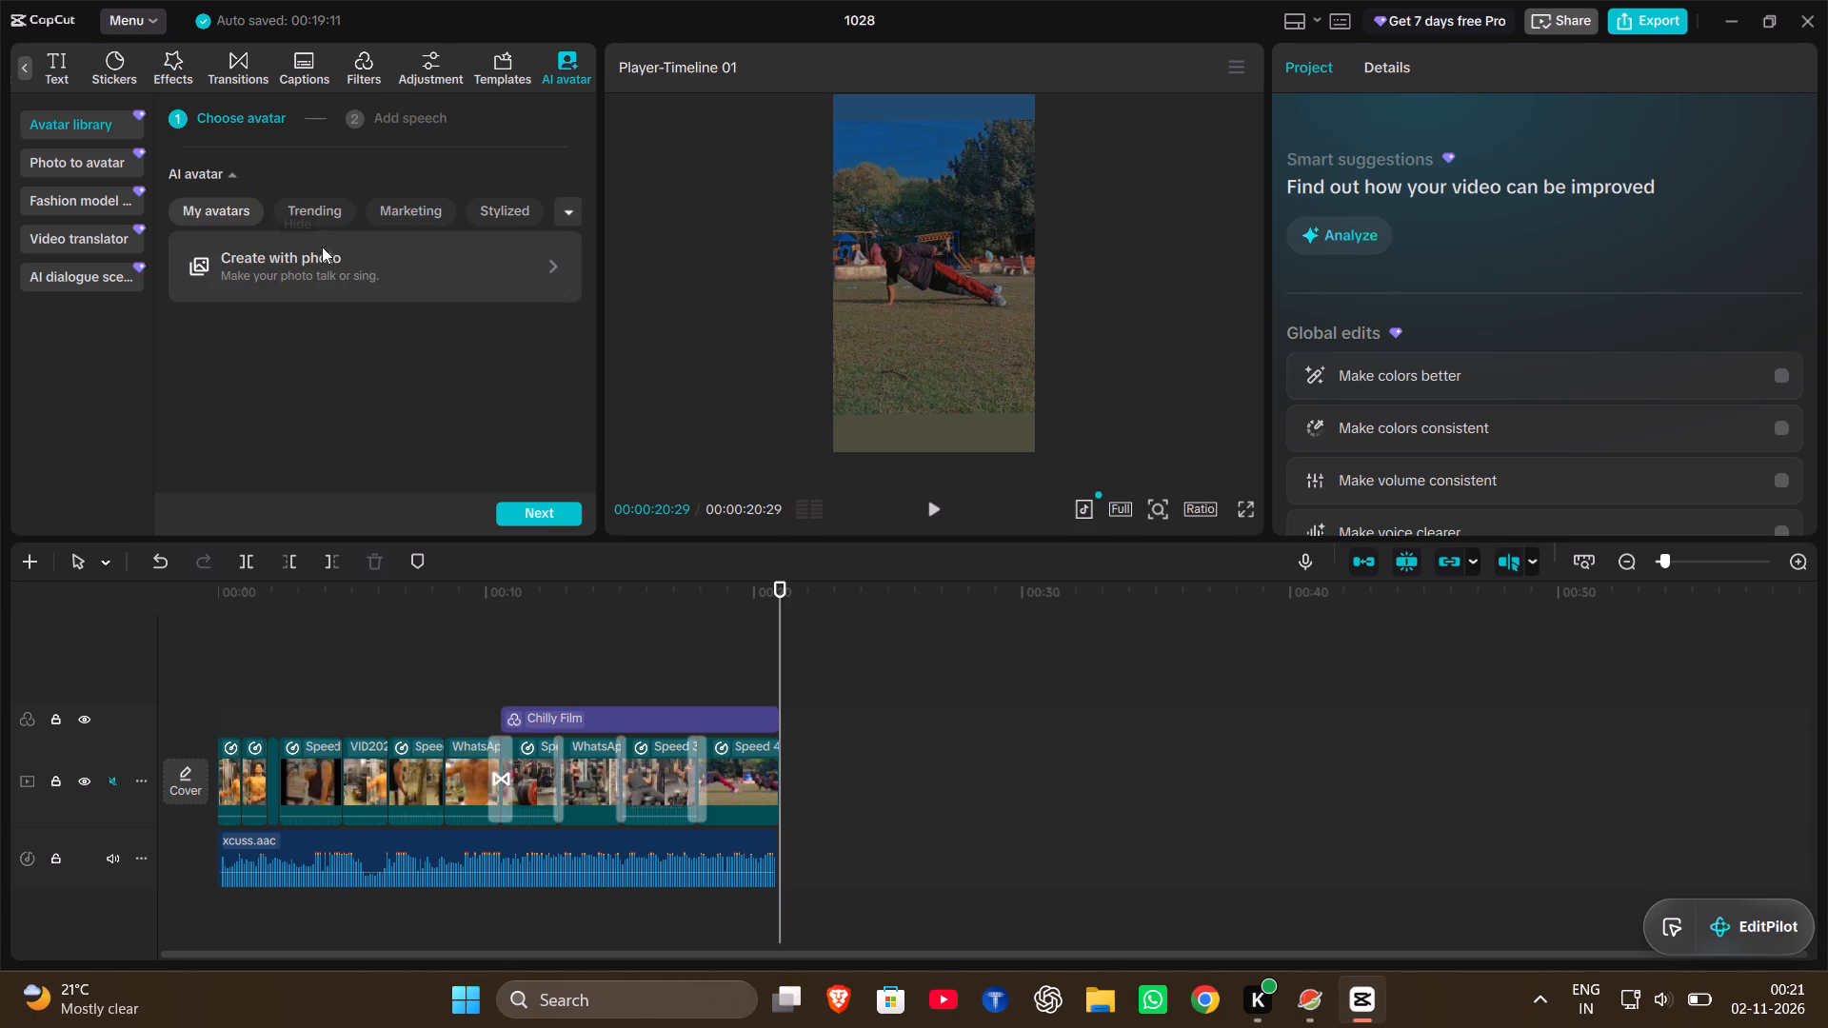
left_click(322, 255)
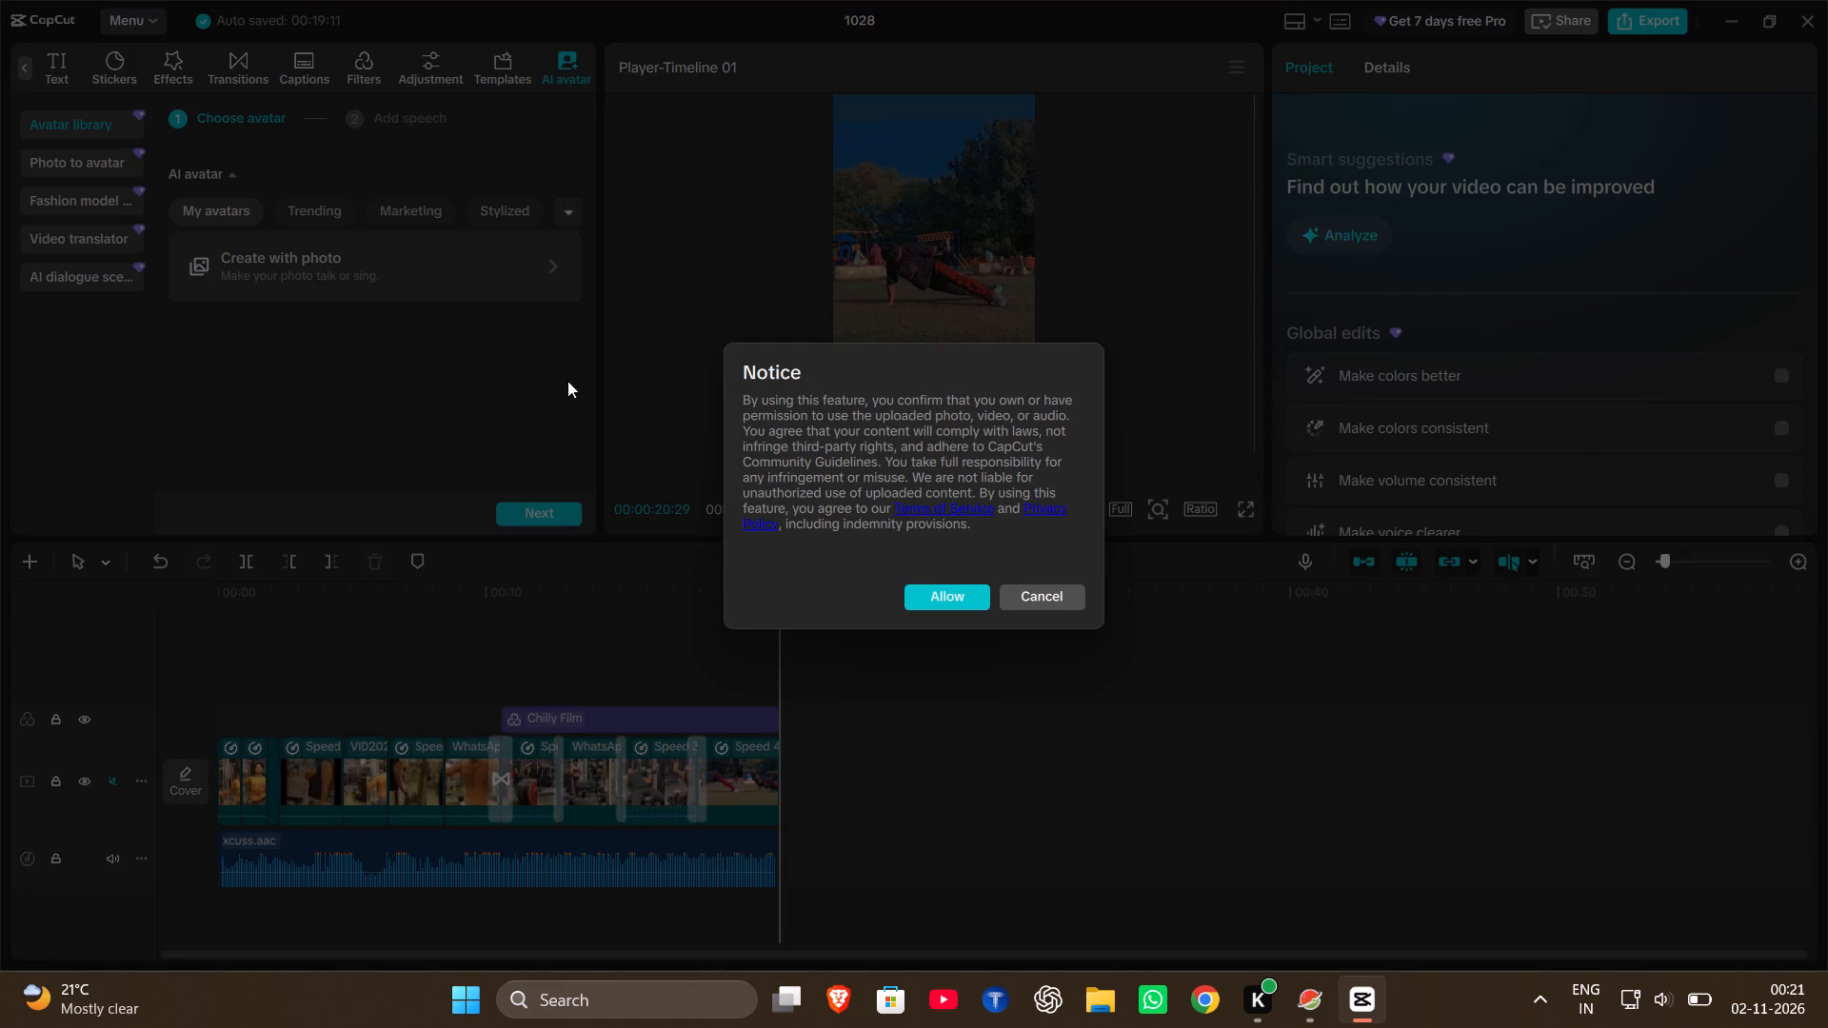
left_click(951, 593)
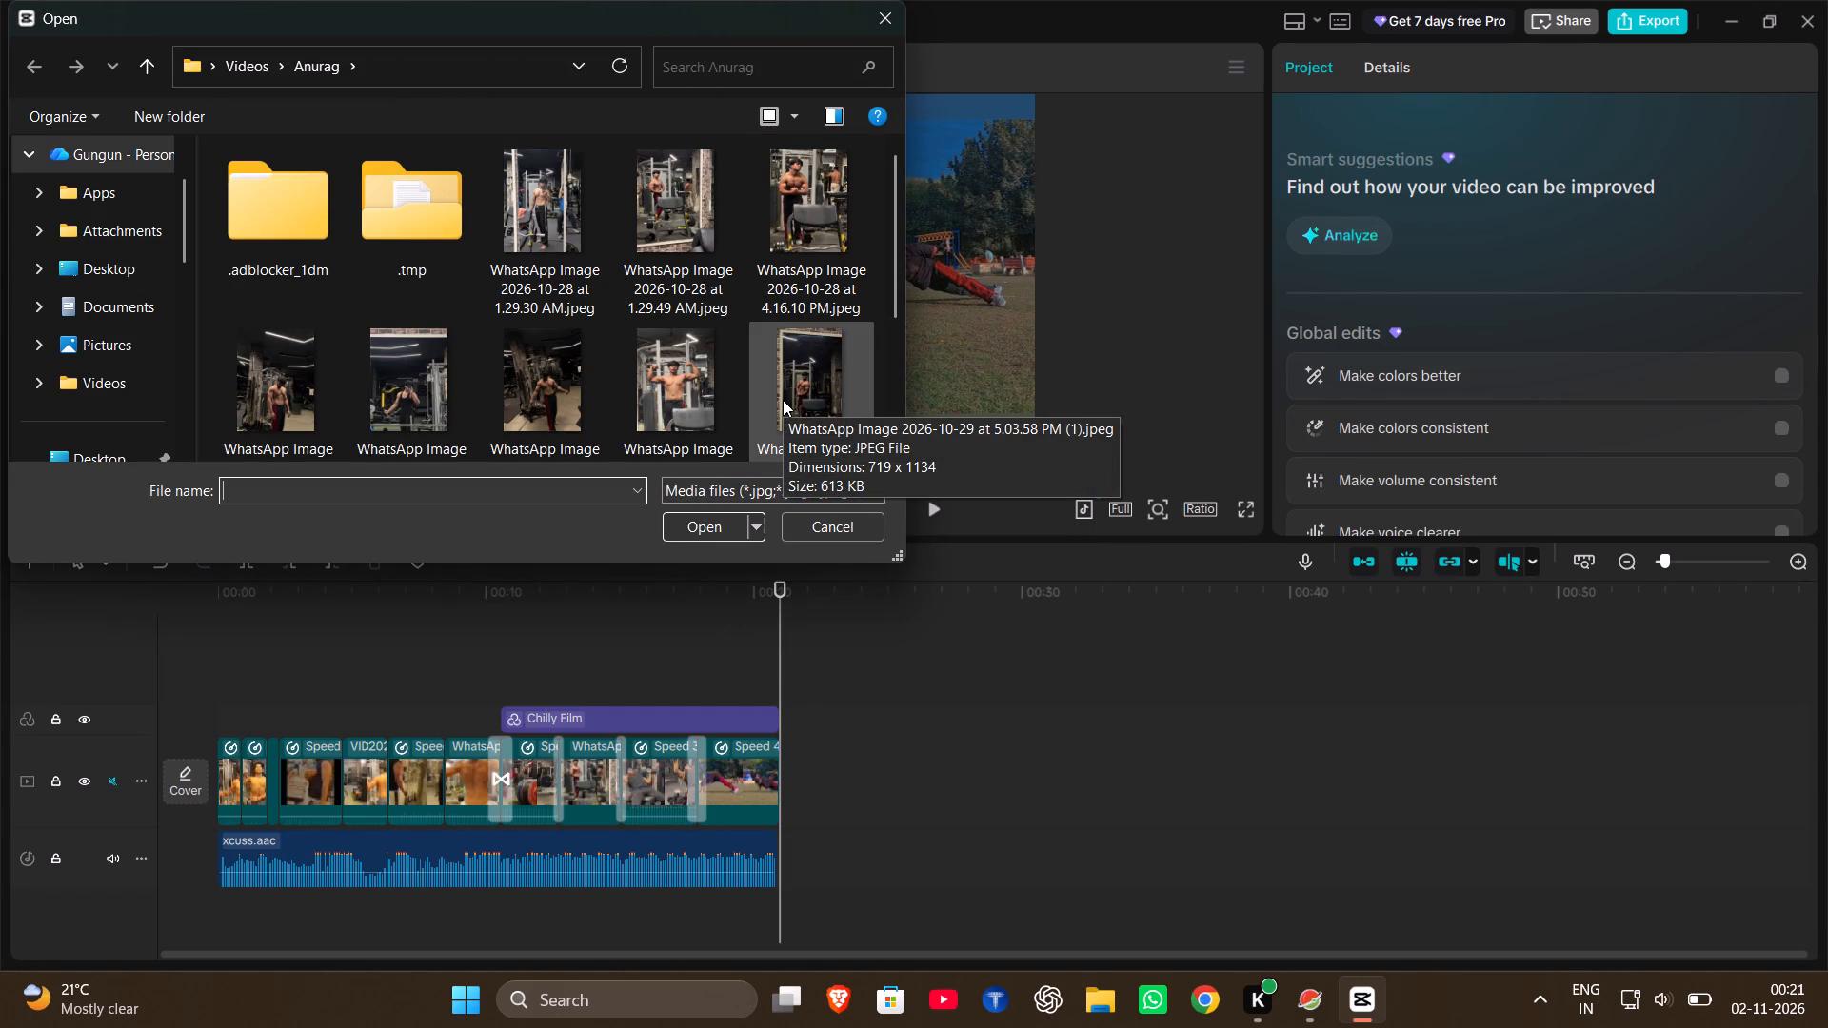
scroll(783, 400, "down", 2)
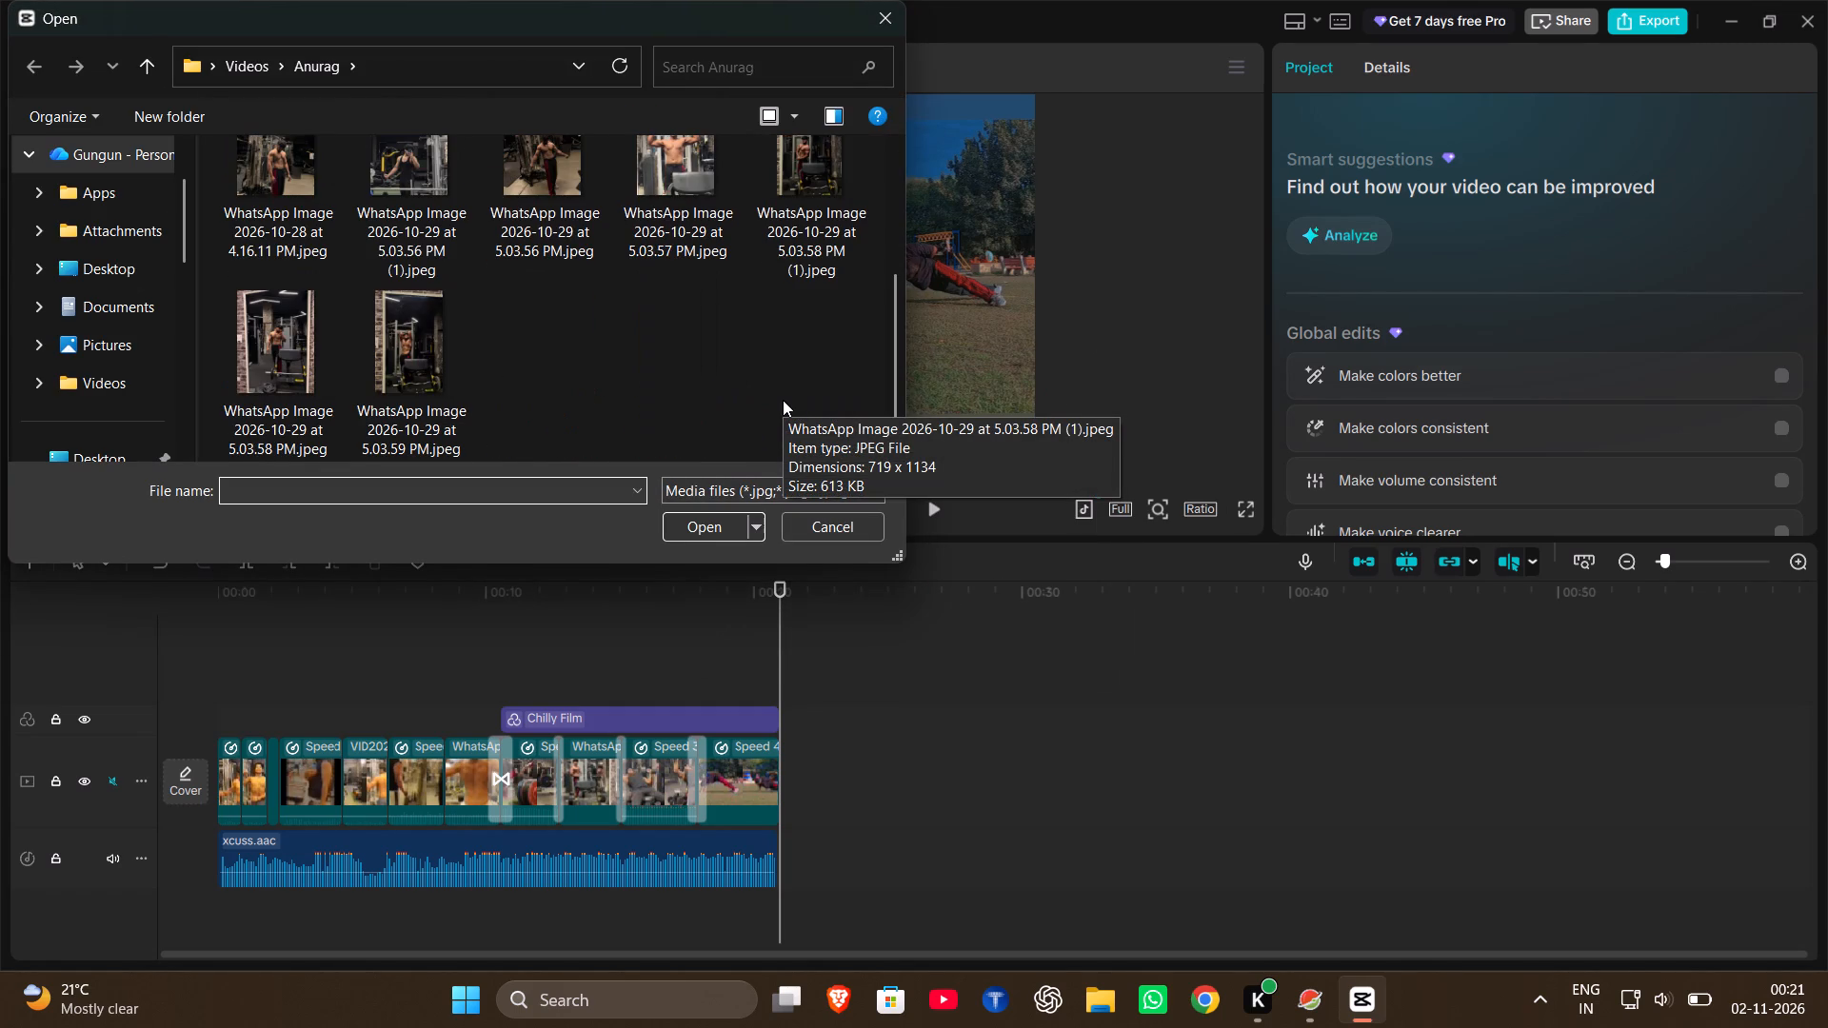
scroll(783, 400, "up", 1)
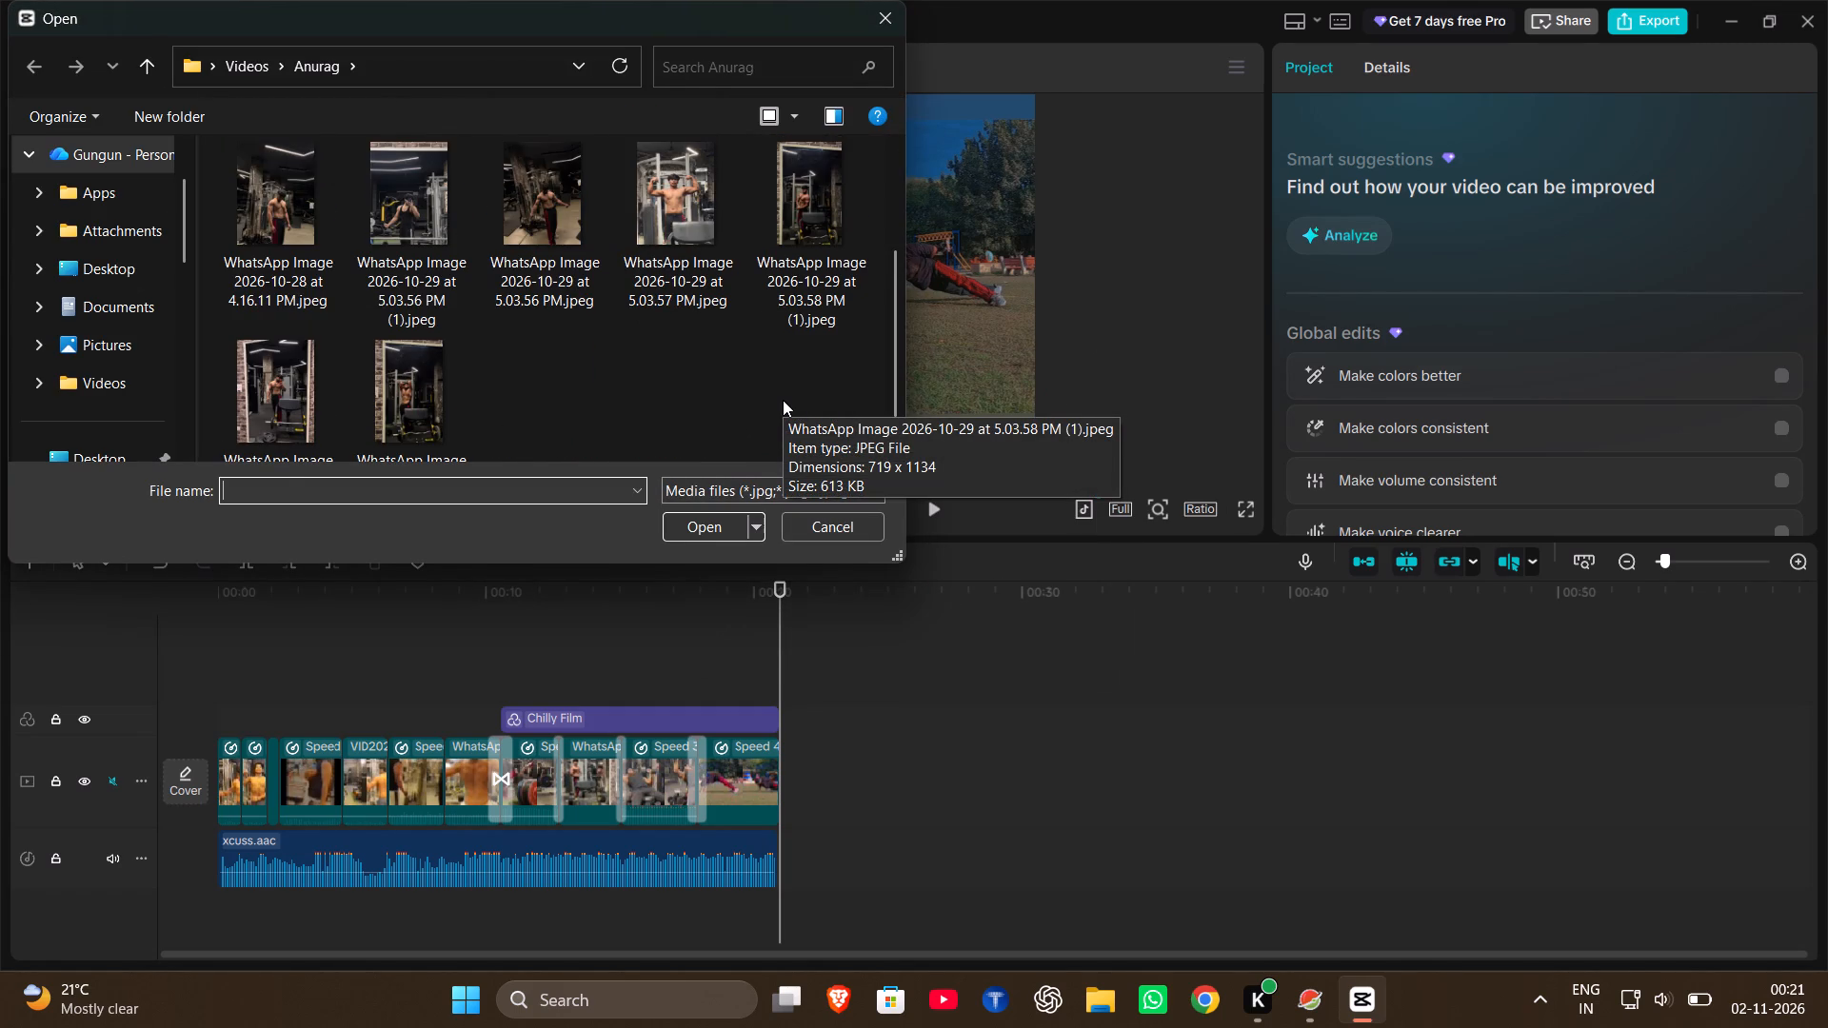
scroll(783, 400, "up", 5)
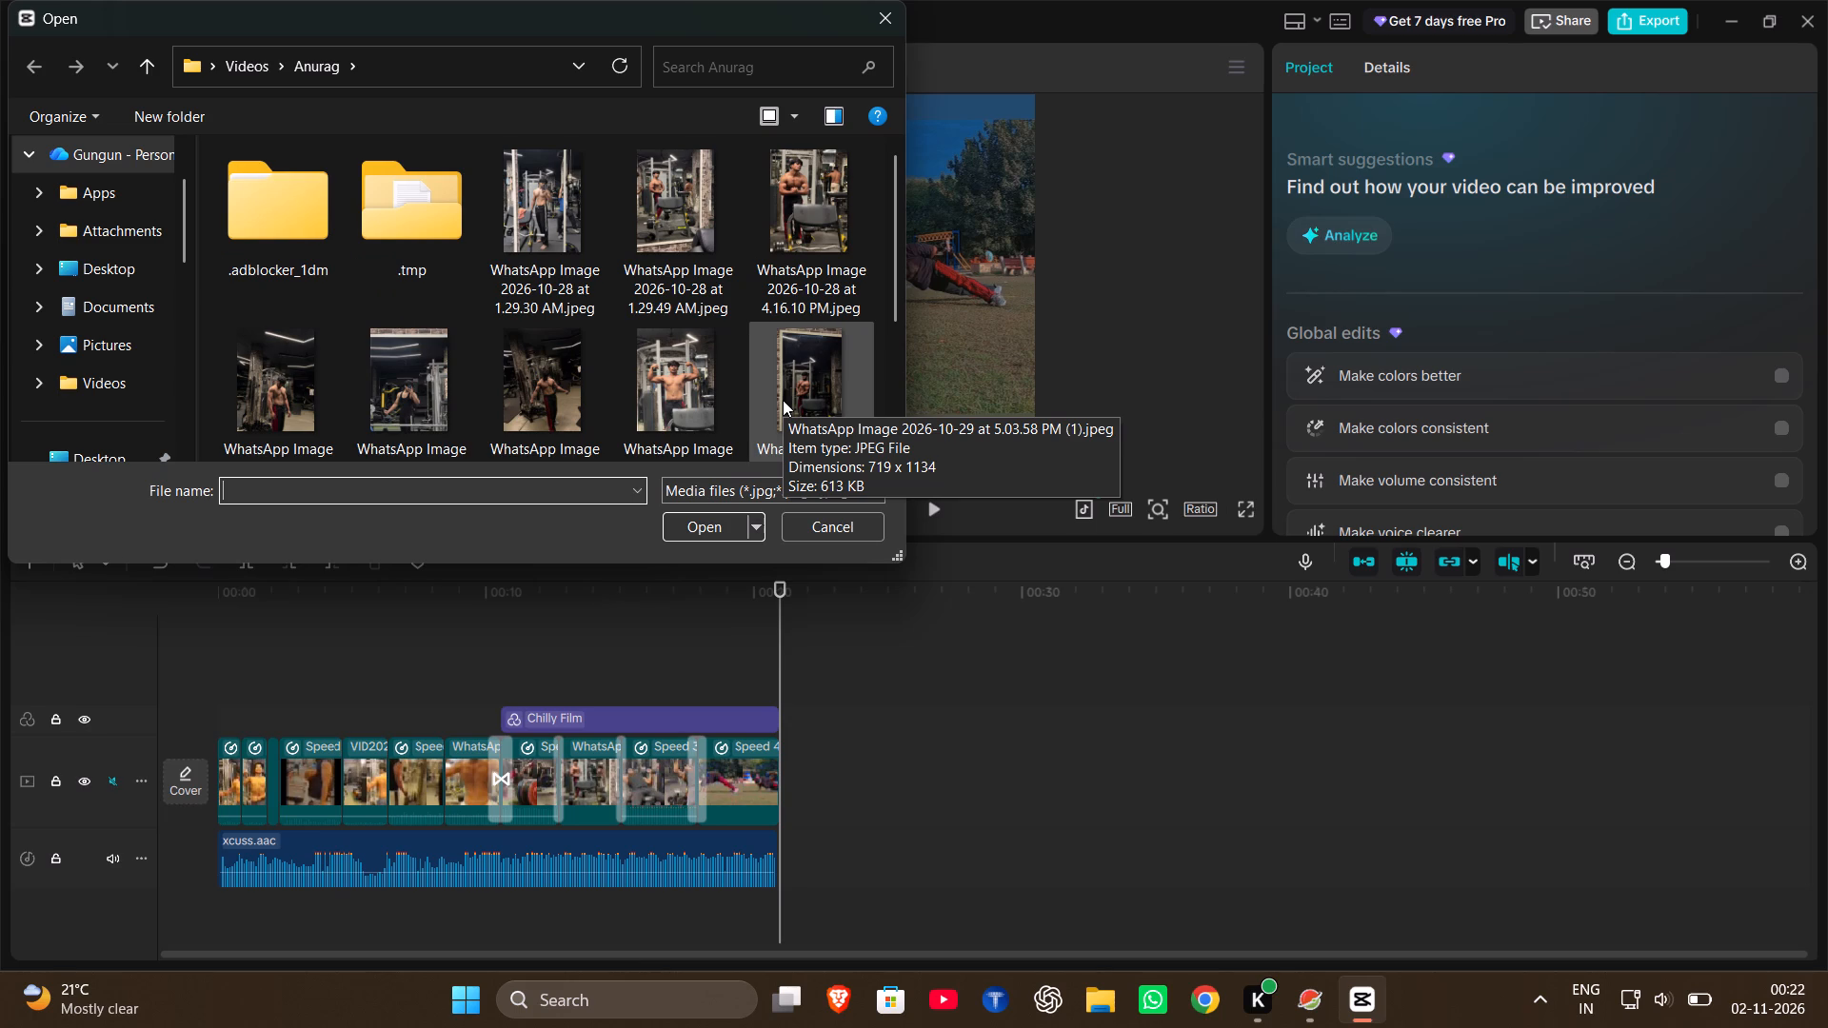
double_click(726, 344)
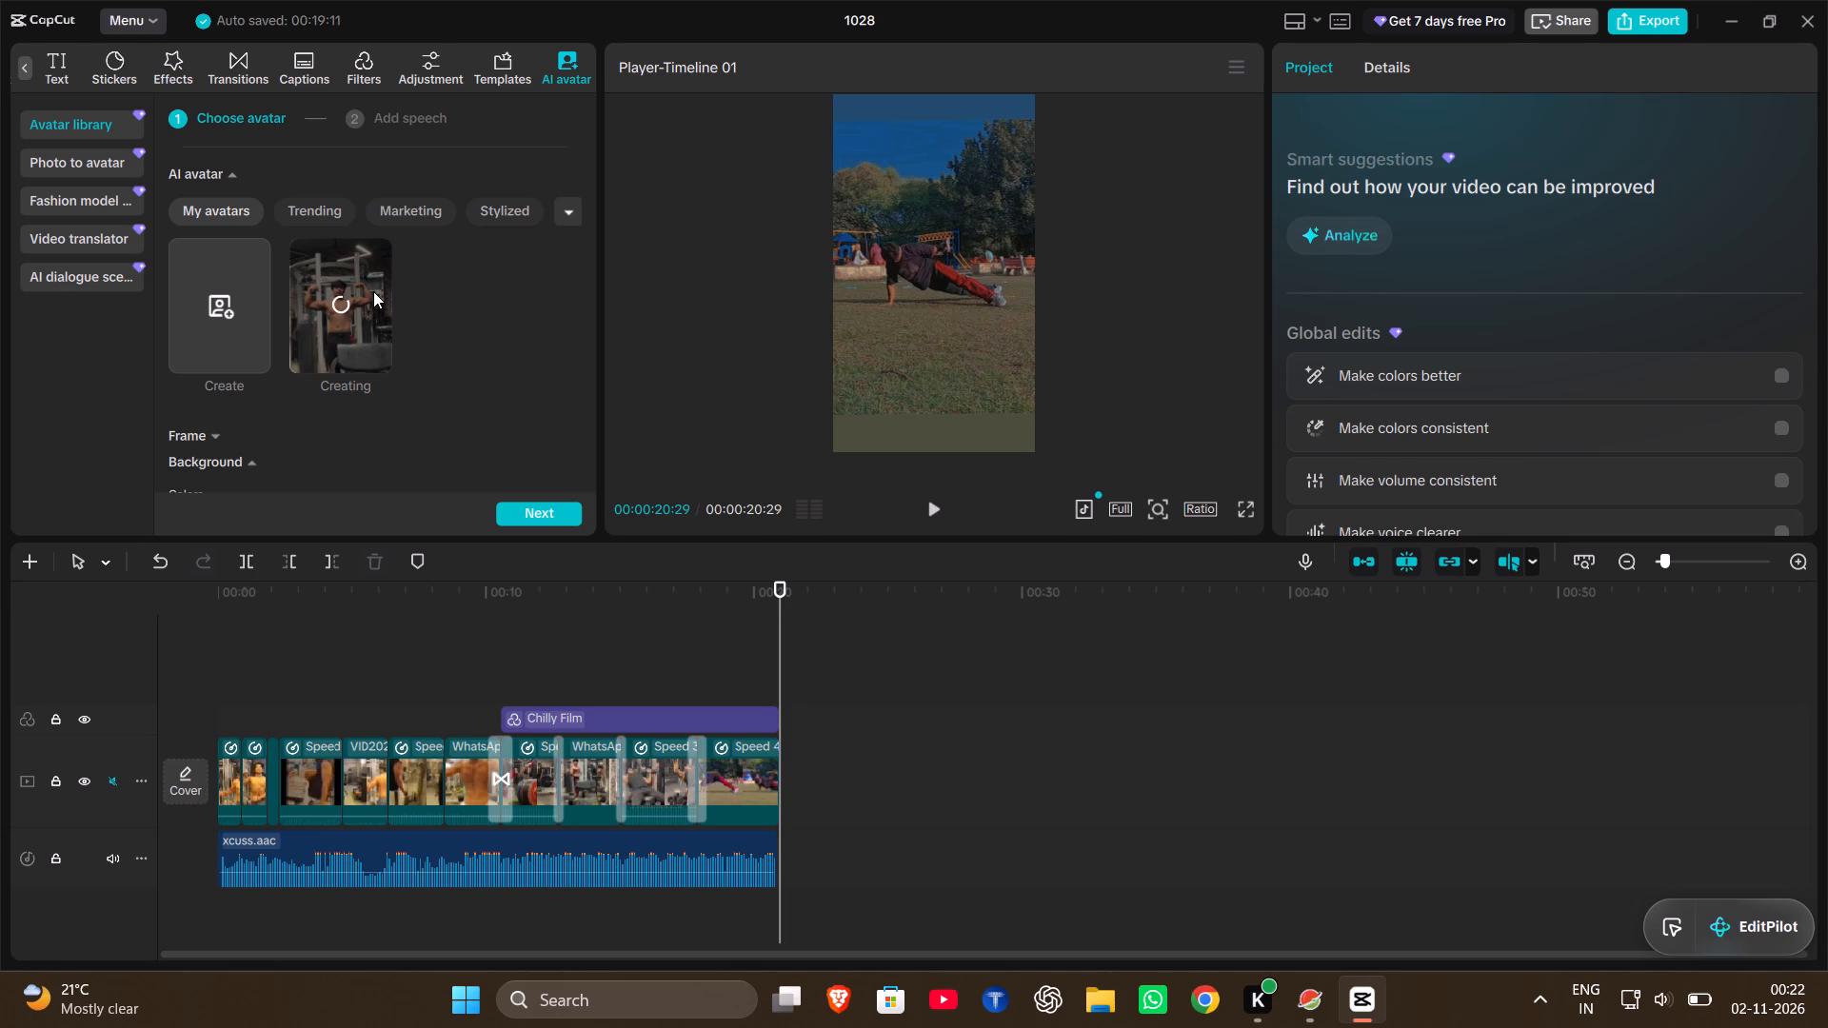
Preview the custom avatar made from the gym photo and try to go on to adding its speech.
left_click(350, 278)
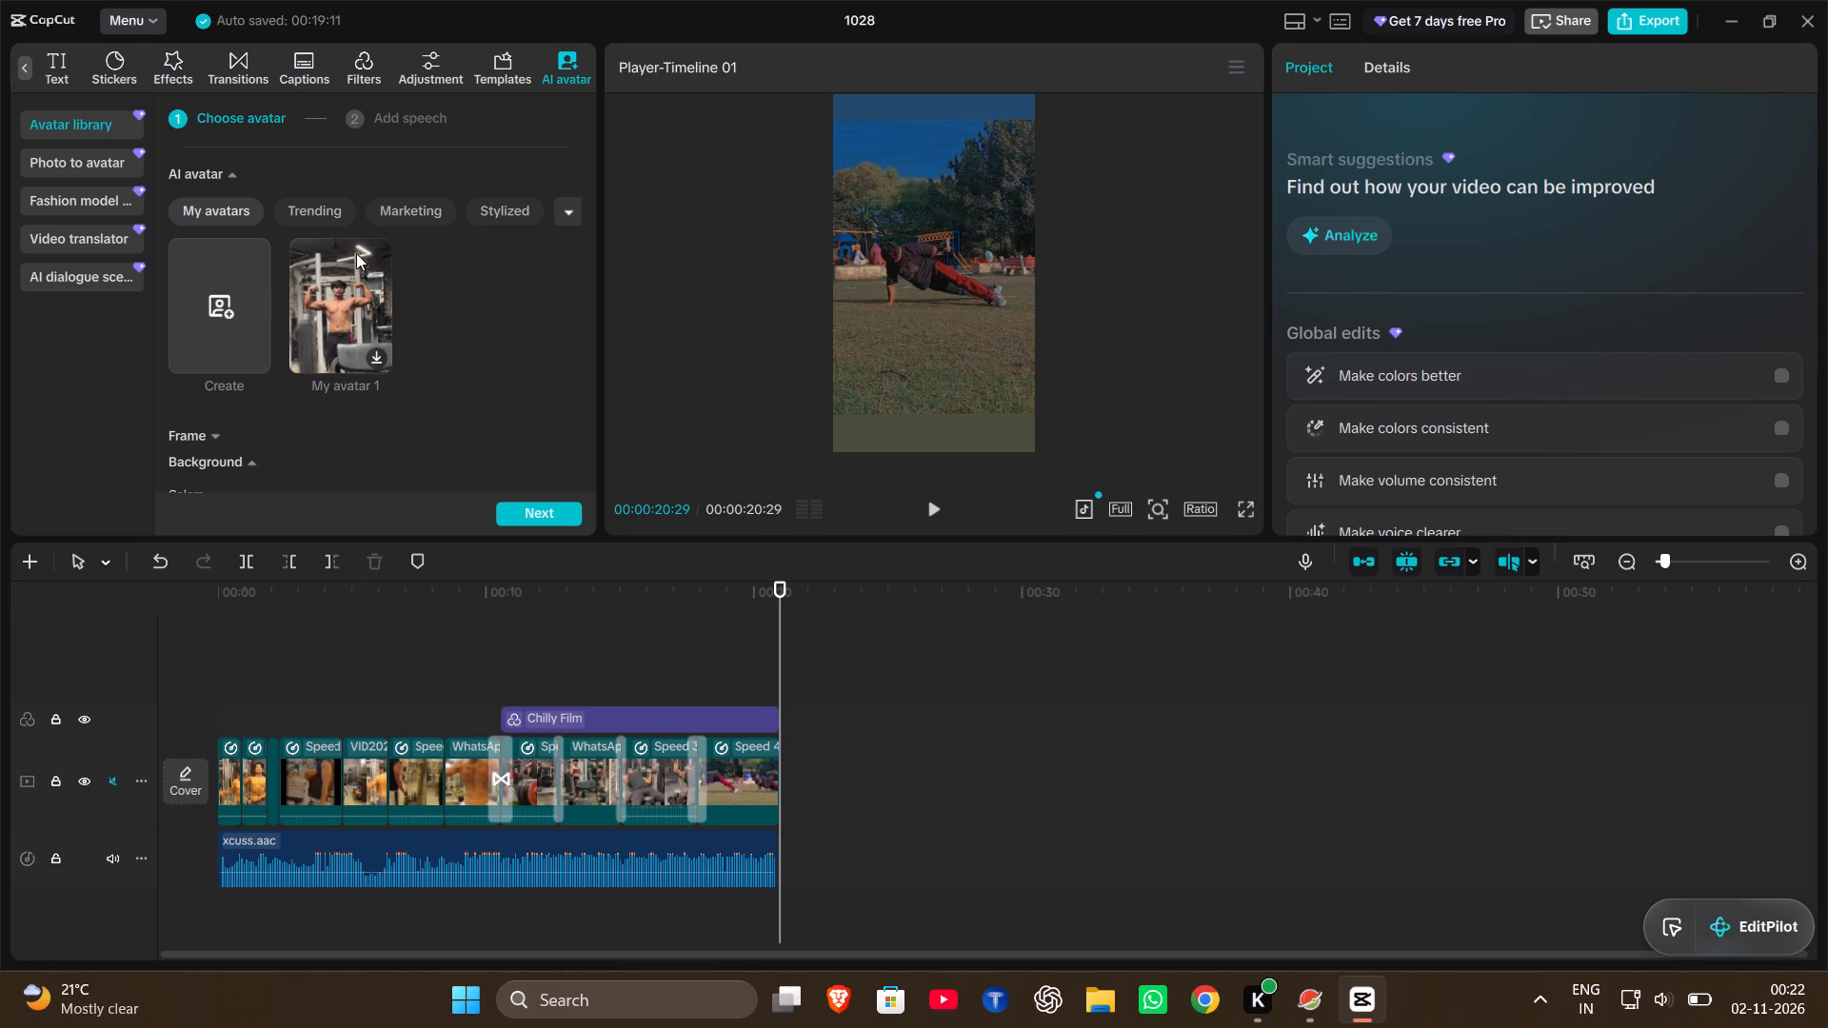
left_click(336, 279)
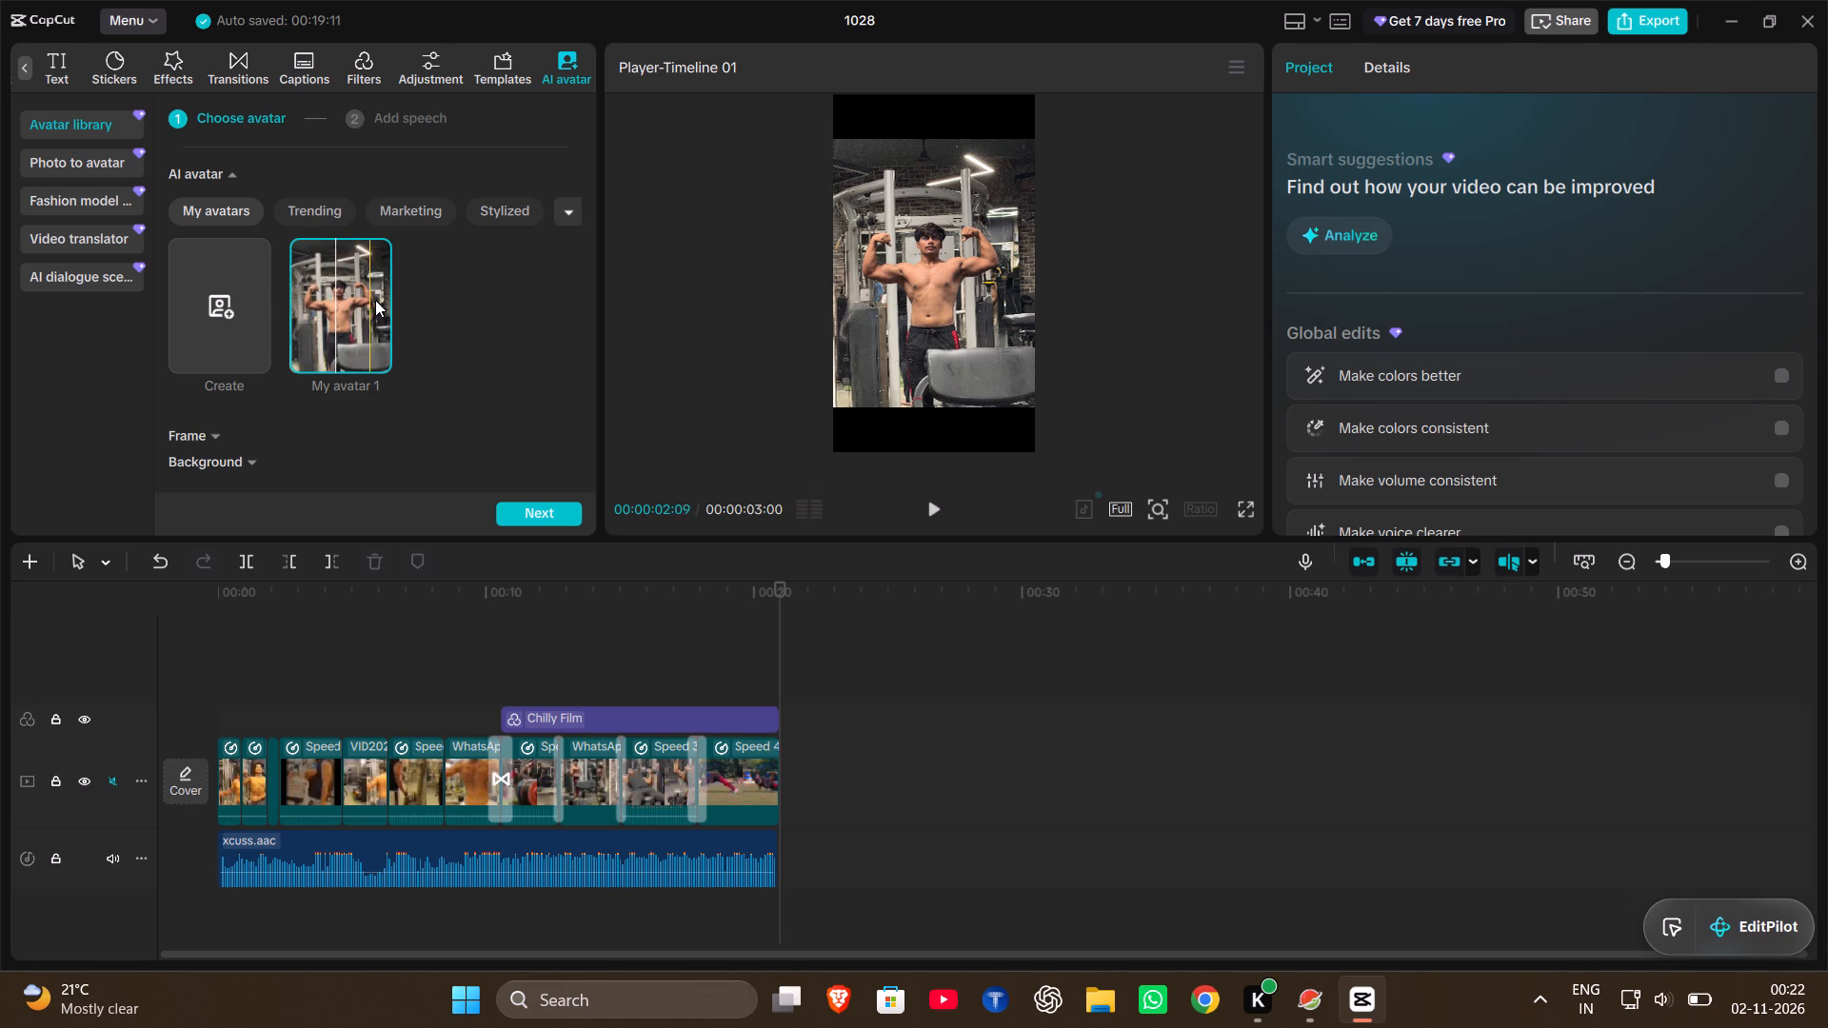
left_click(419, 125)
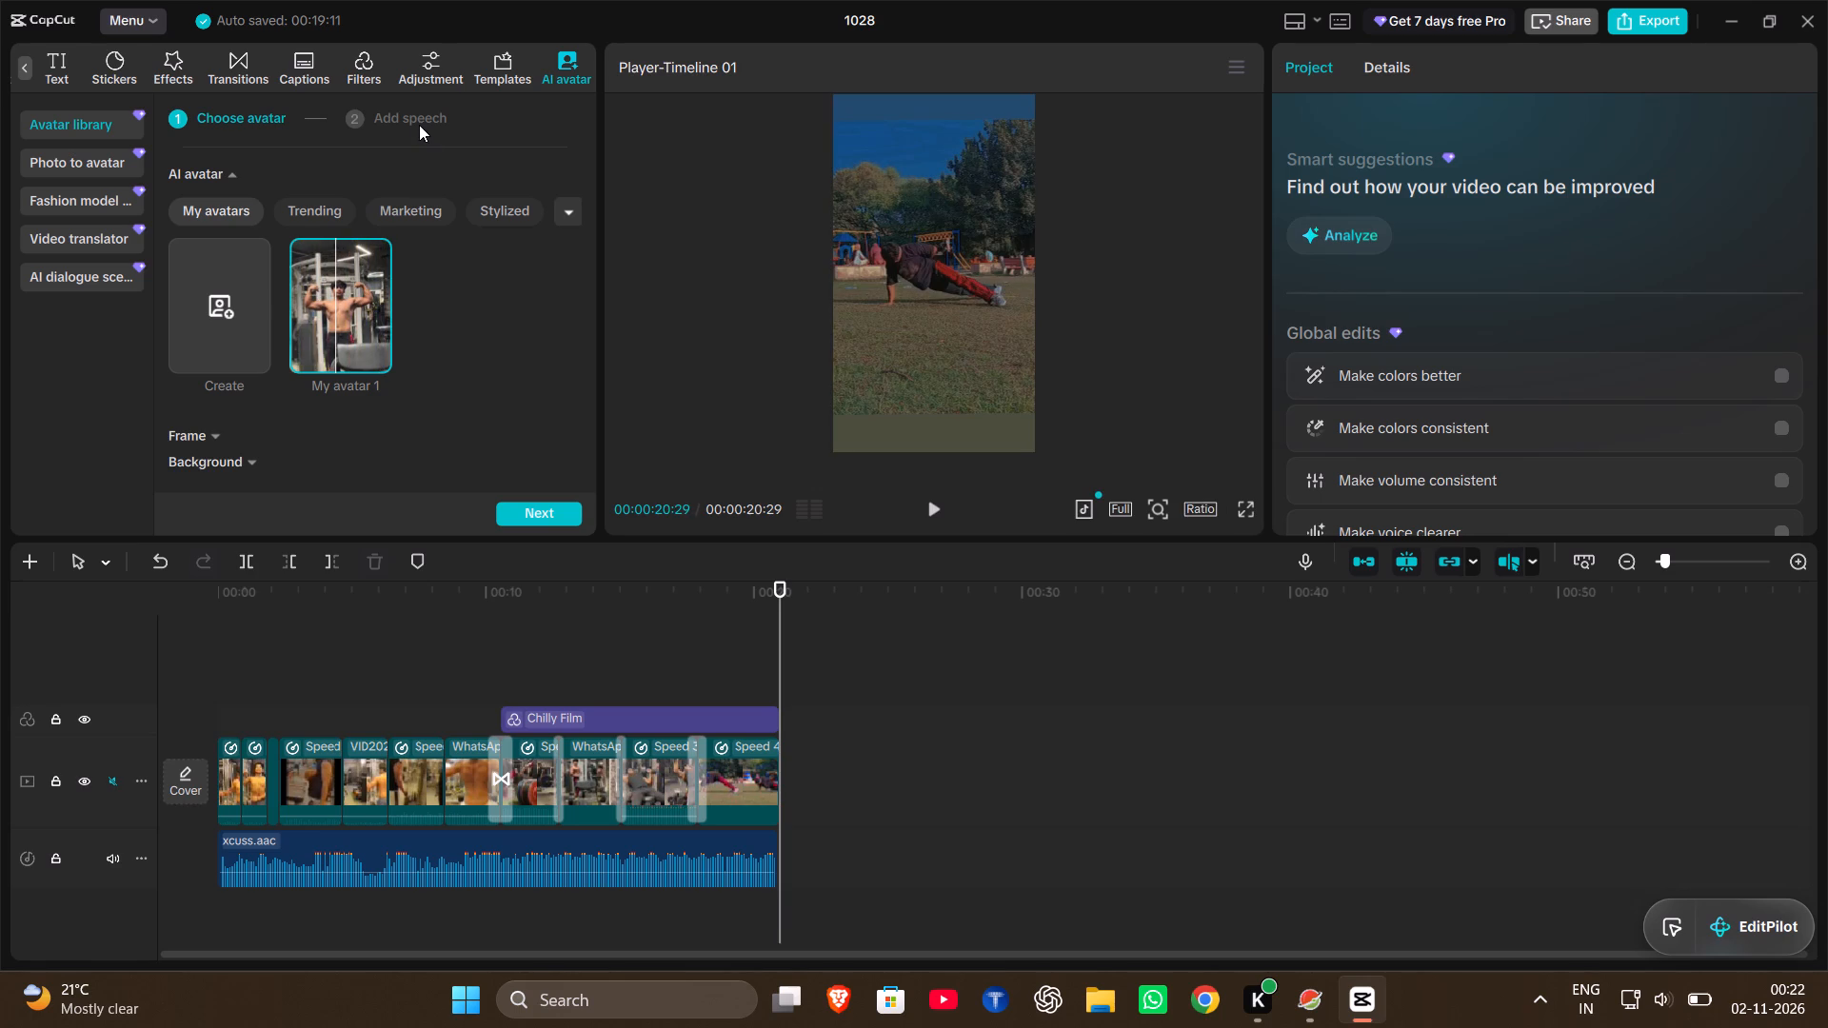
double_click(364, 366)
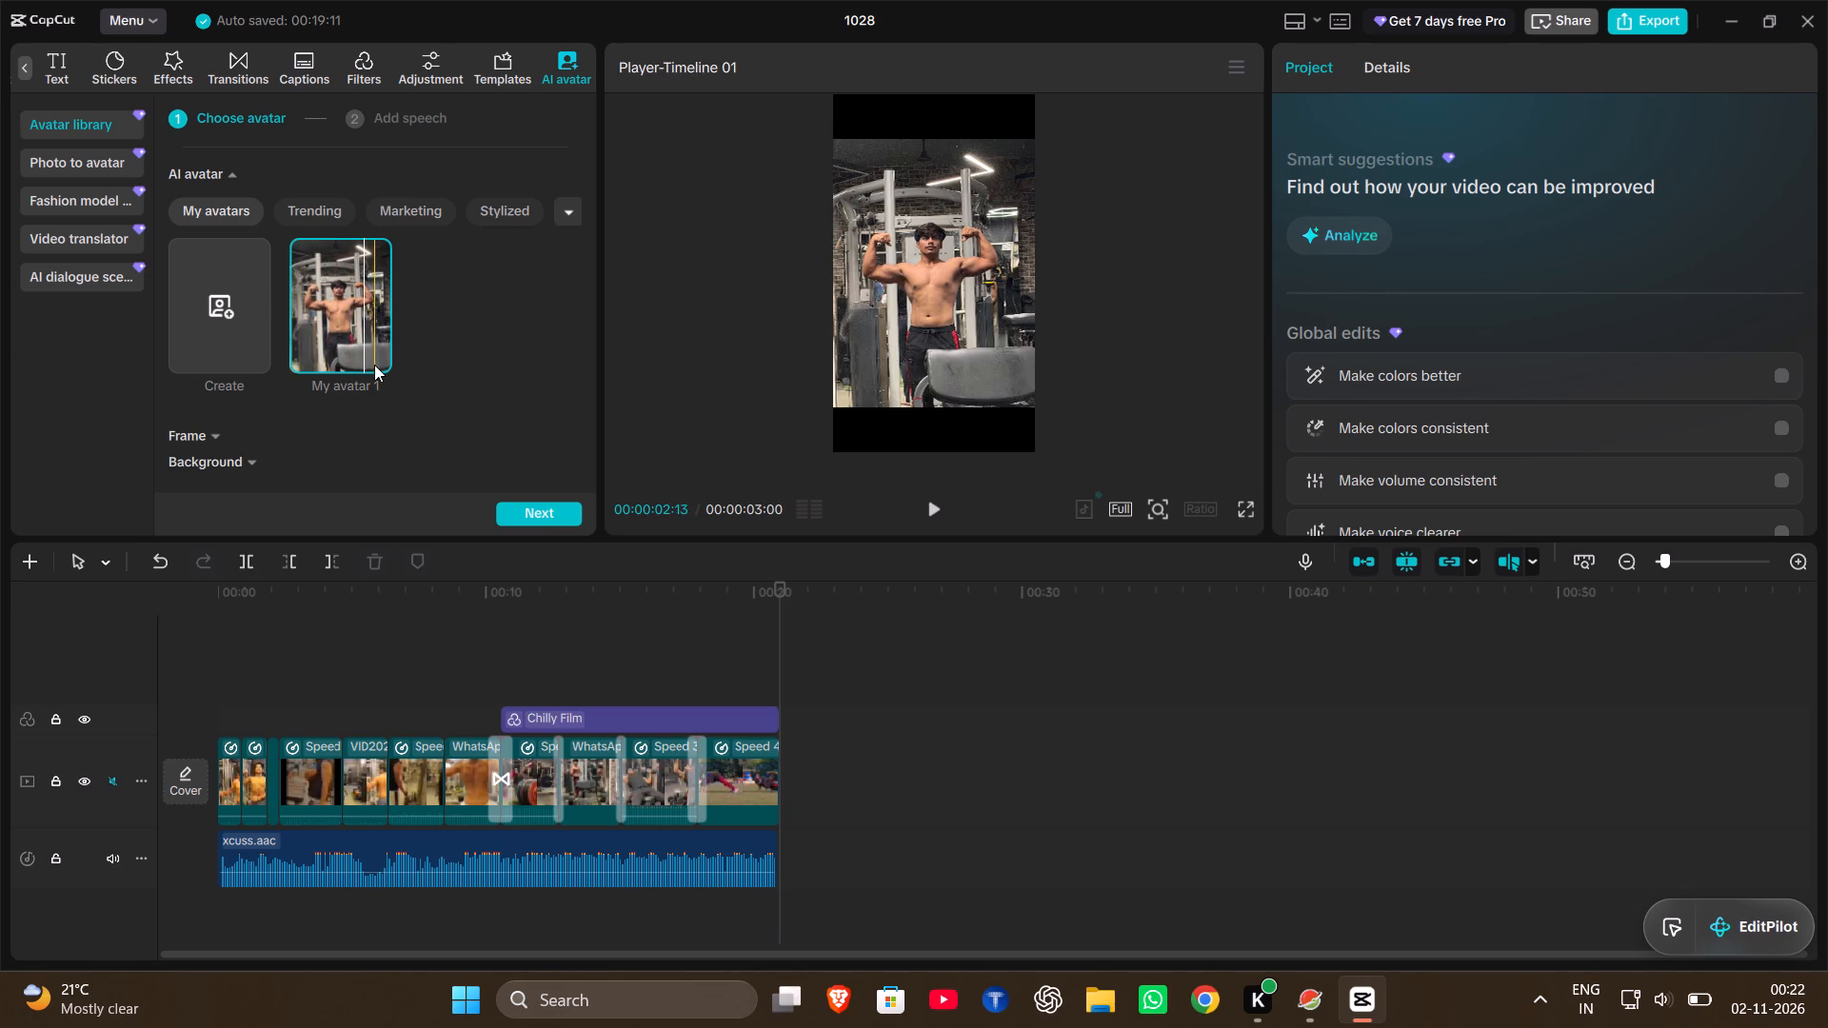
double_click(355, 317)
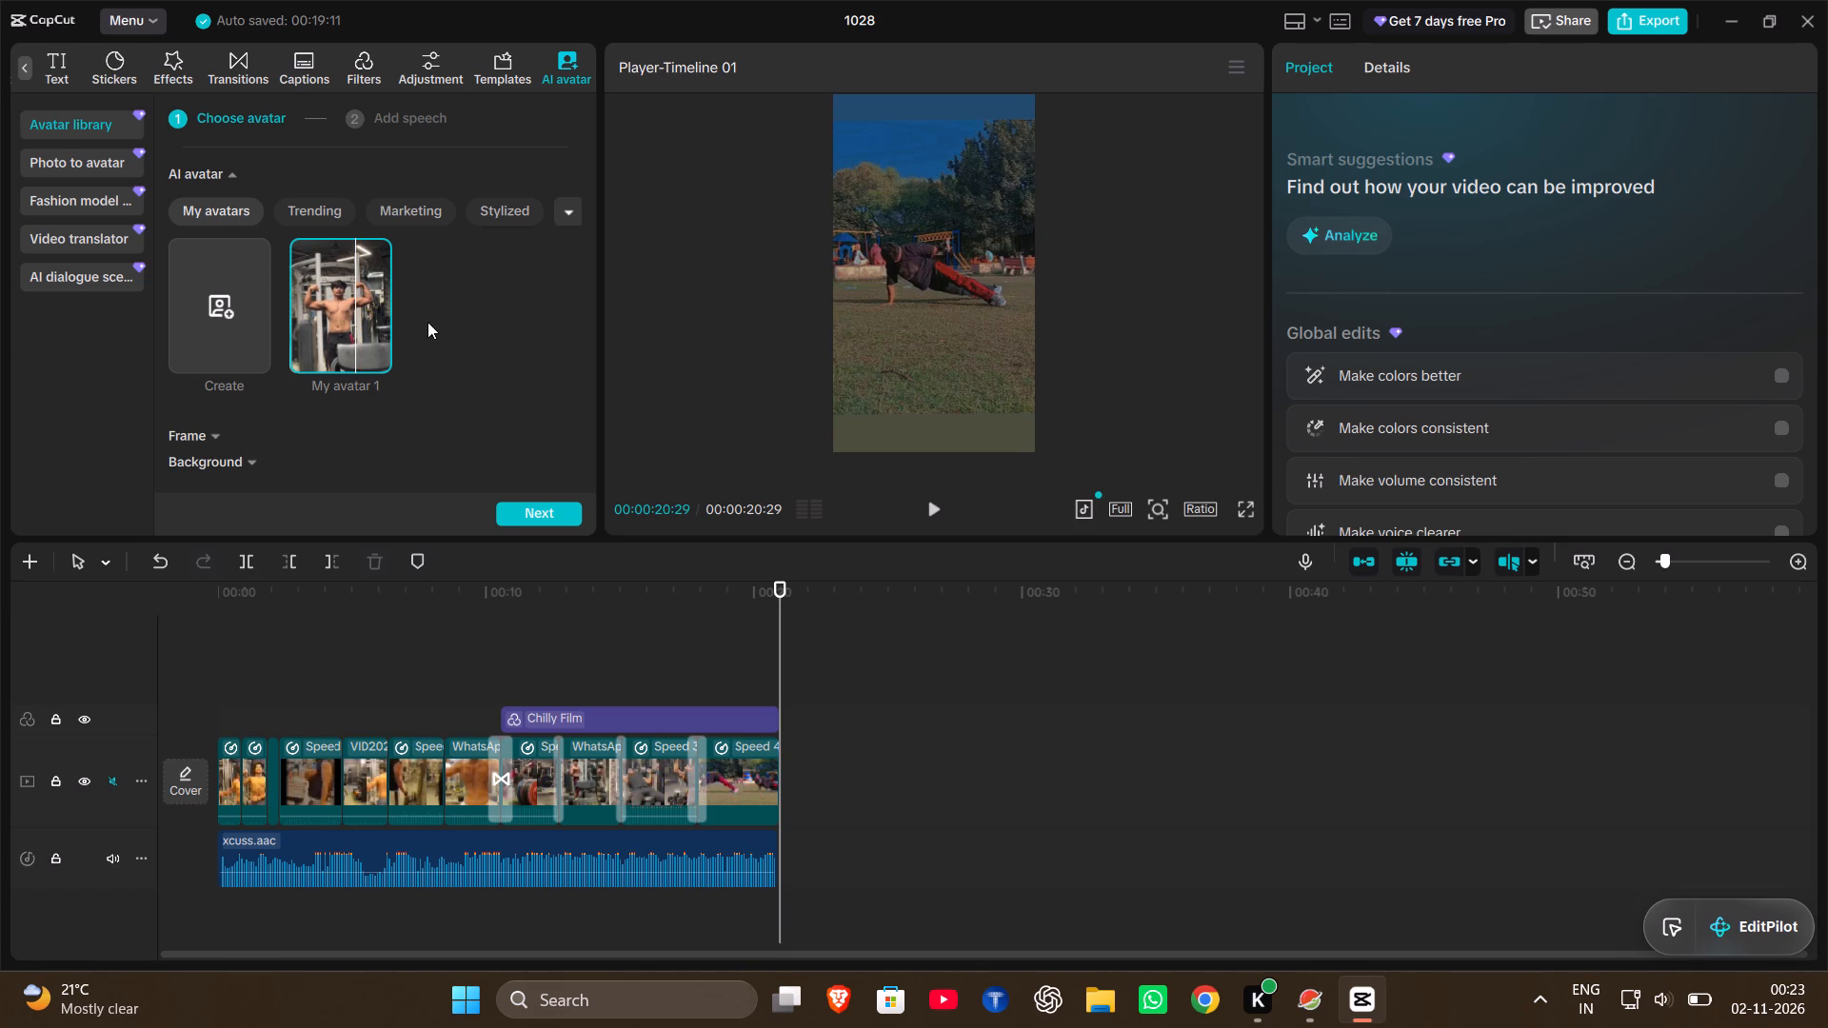
Play the edited gym video from near the beginning of the timeline.
left_click(242, 643)
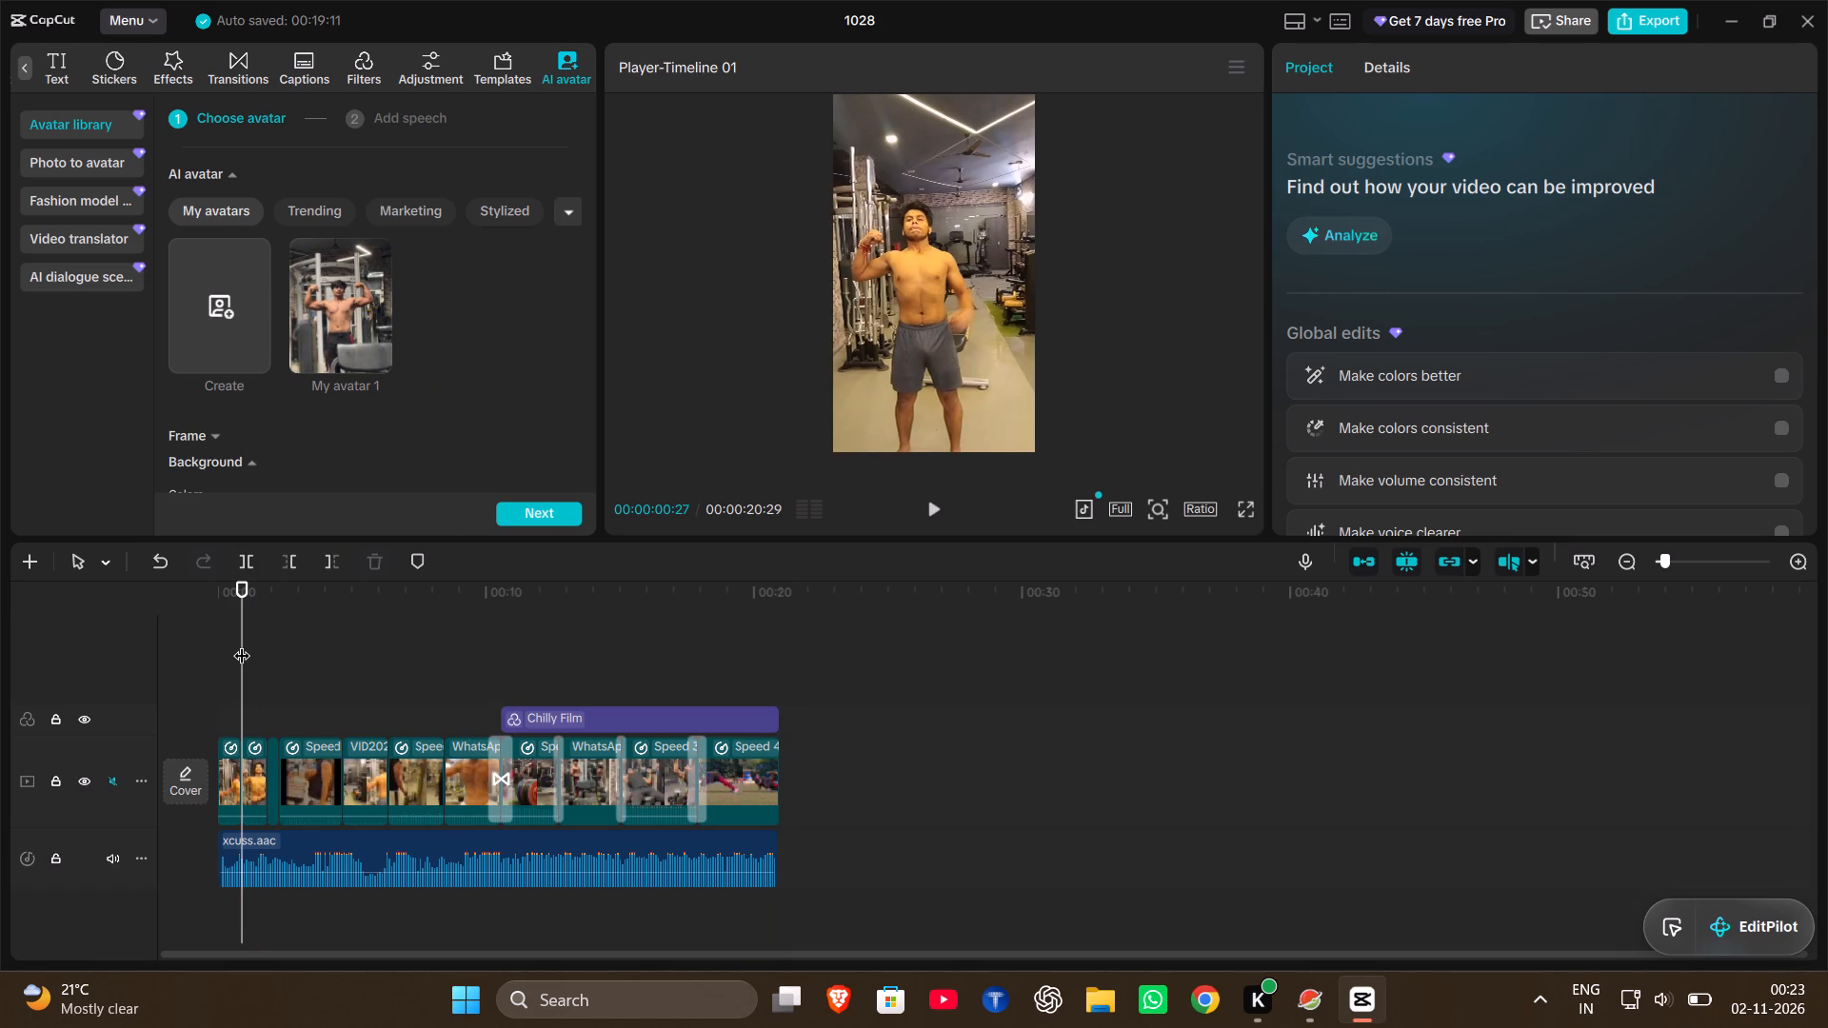
key("space")
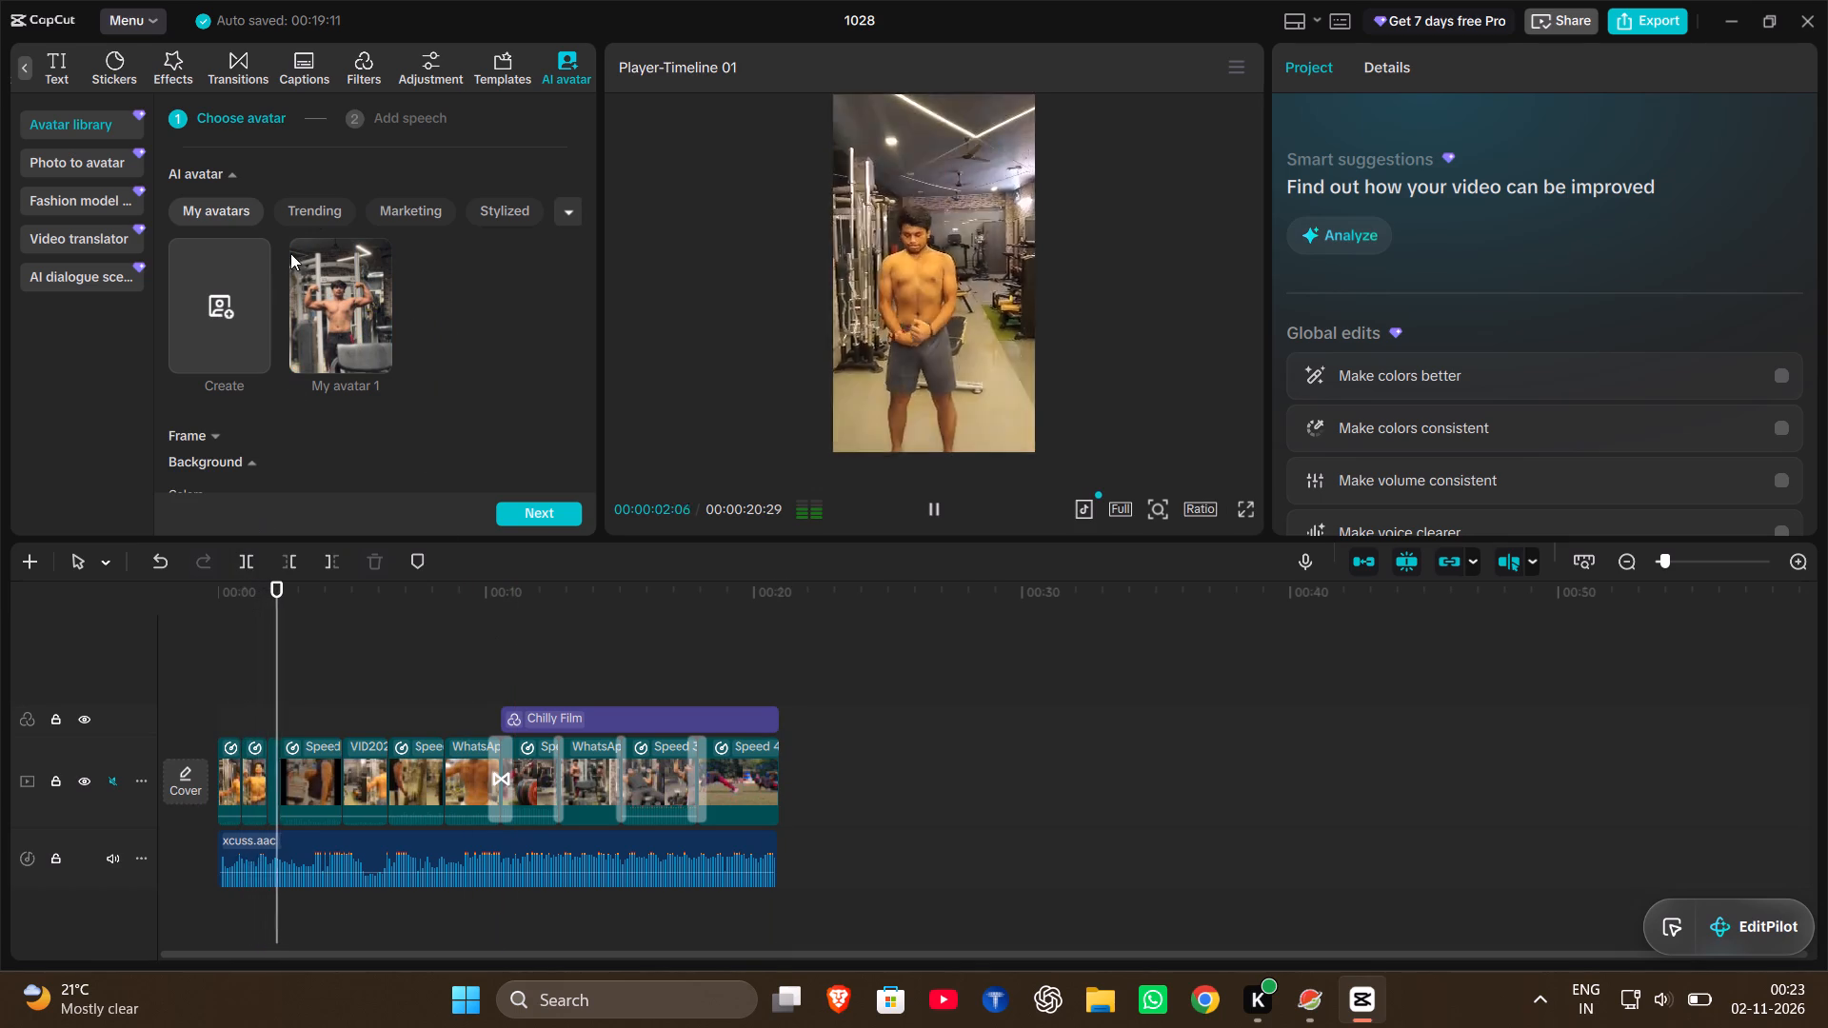
Browse the Trending avatars again, previewing the Brielle-Beauty avatar and the Victoria Christmas avatar.
left_click_drag(327, 194, 327, 204)
left_click(327, 204)
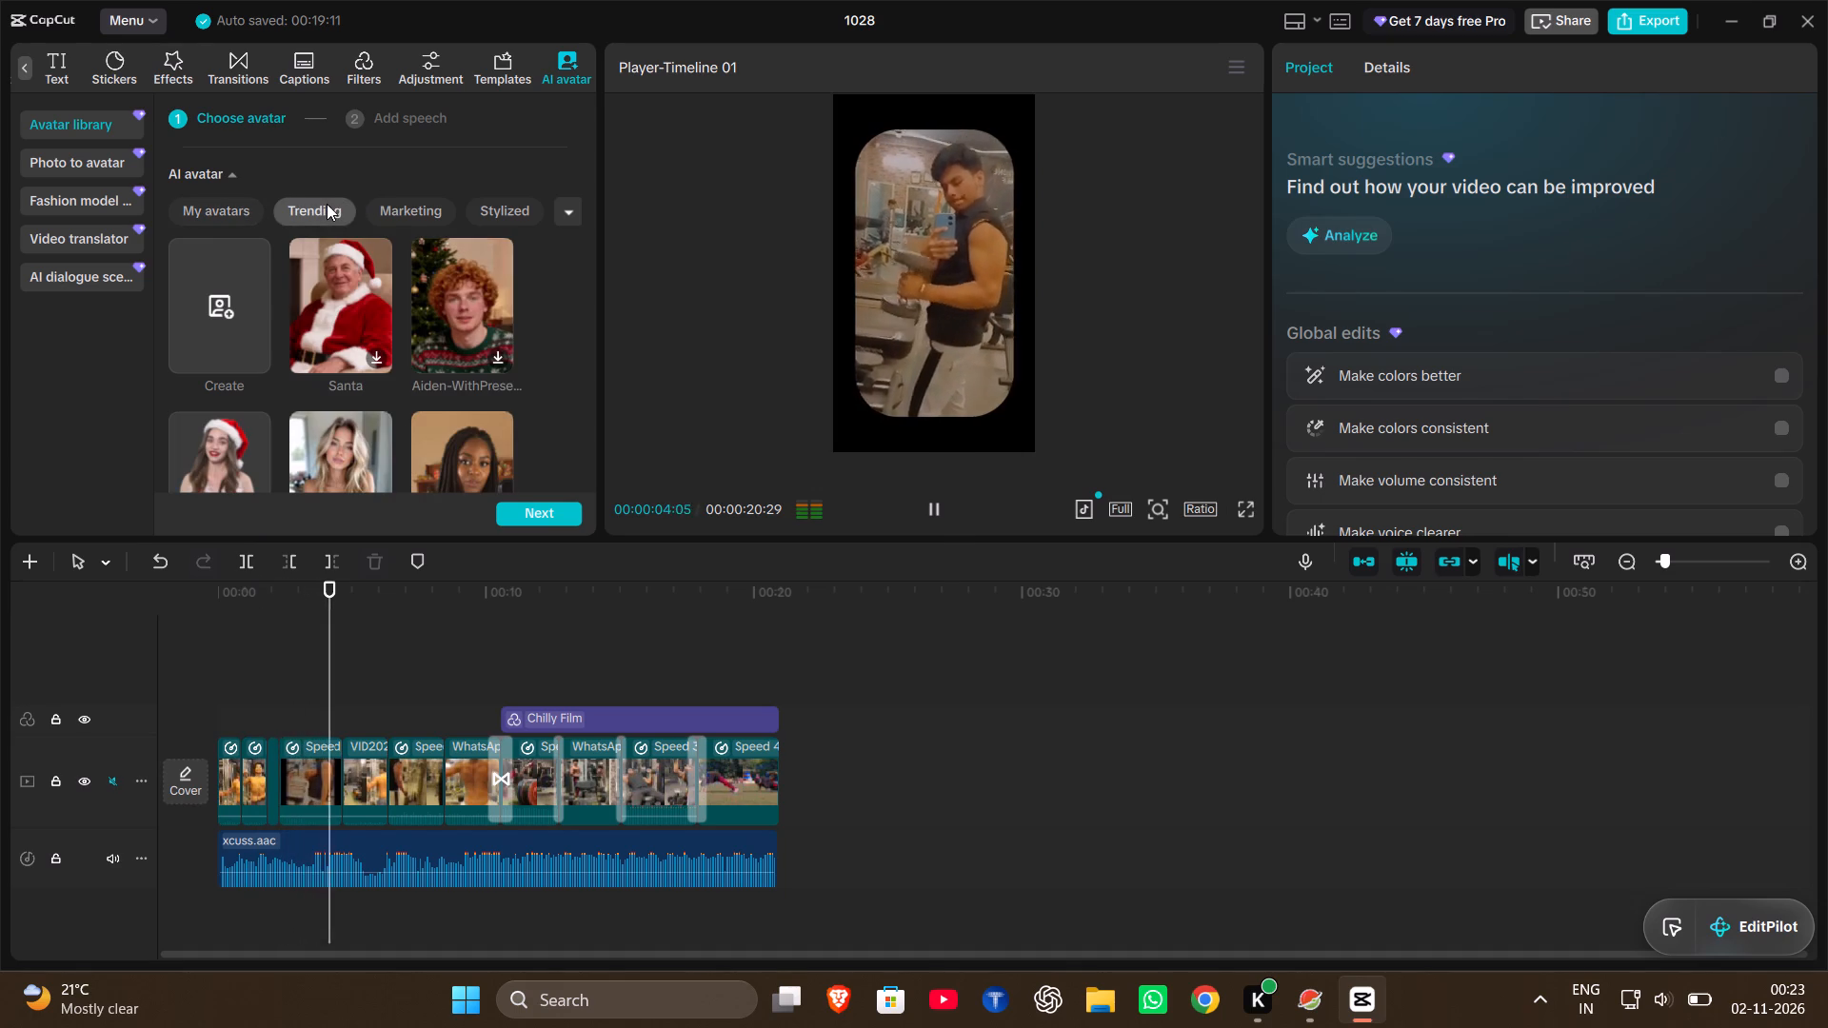
scroll(334, 303, "down", 1)
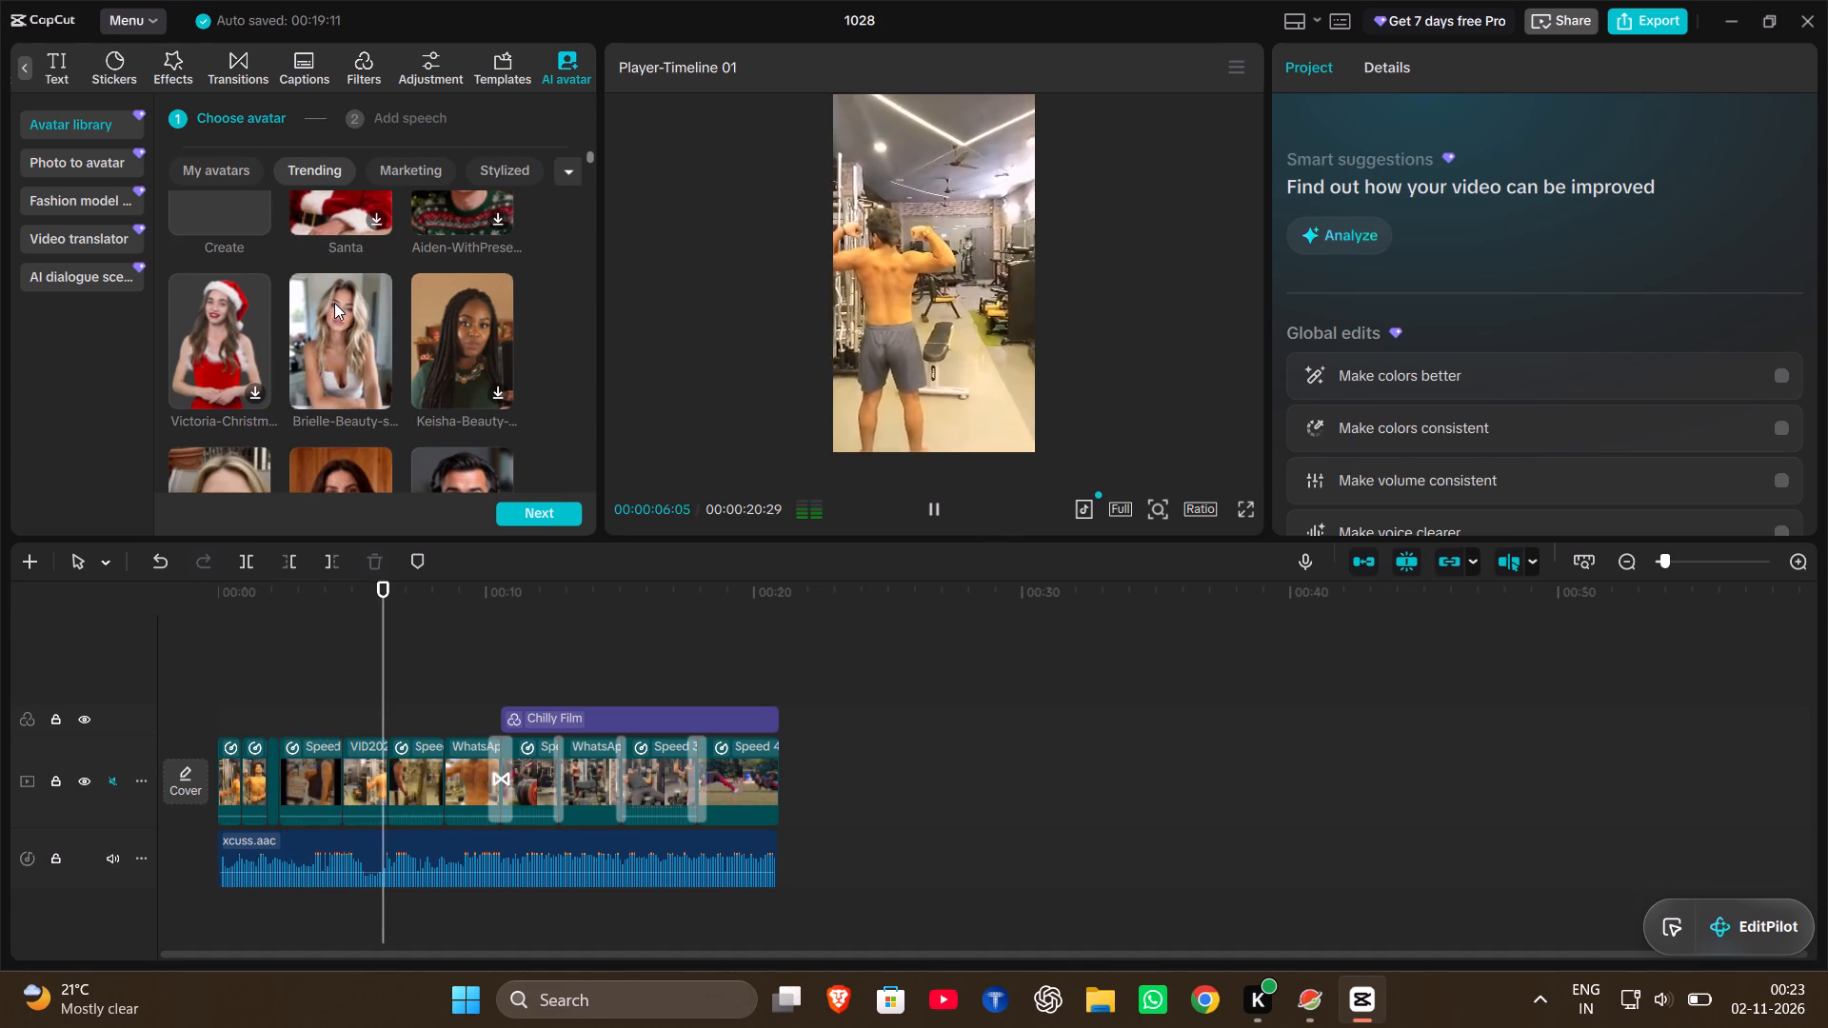
scroll(334, 303, "down", 1)
double_click(334, 303)
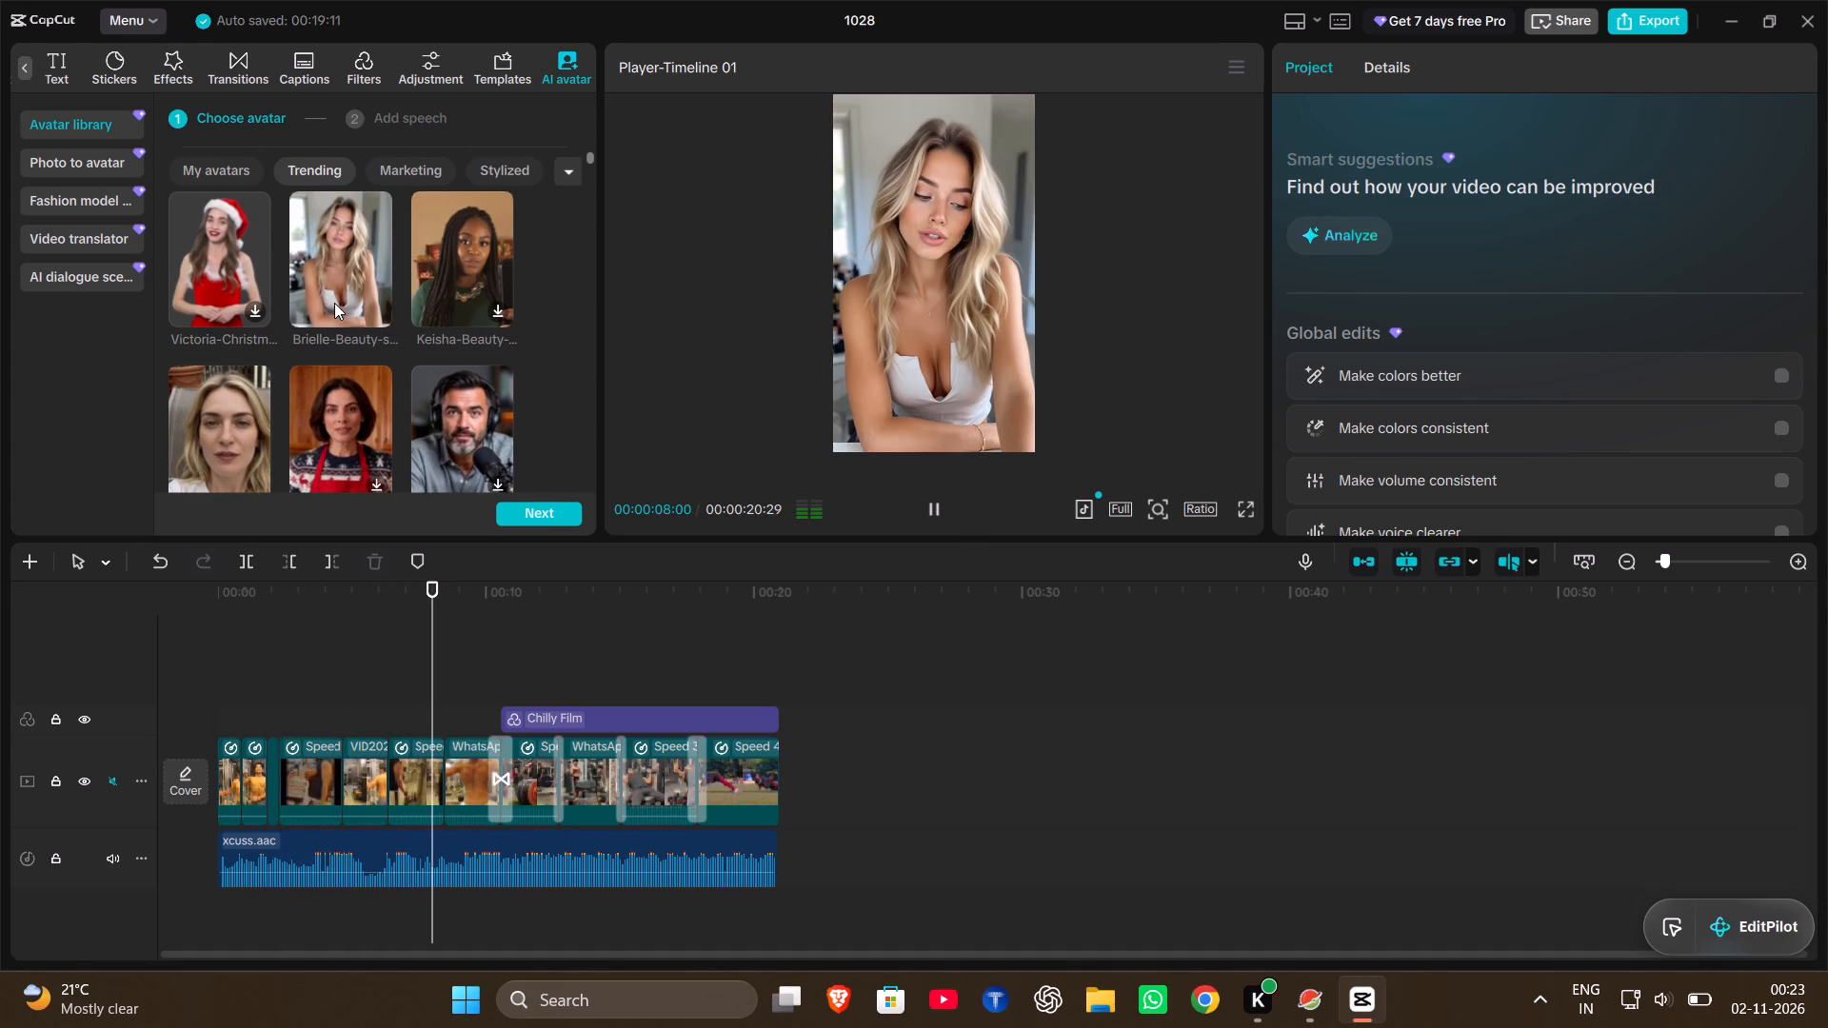
double_click(315, 257)
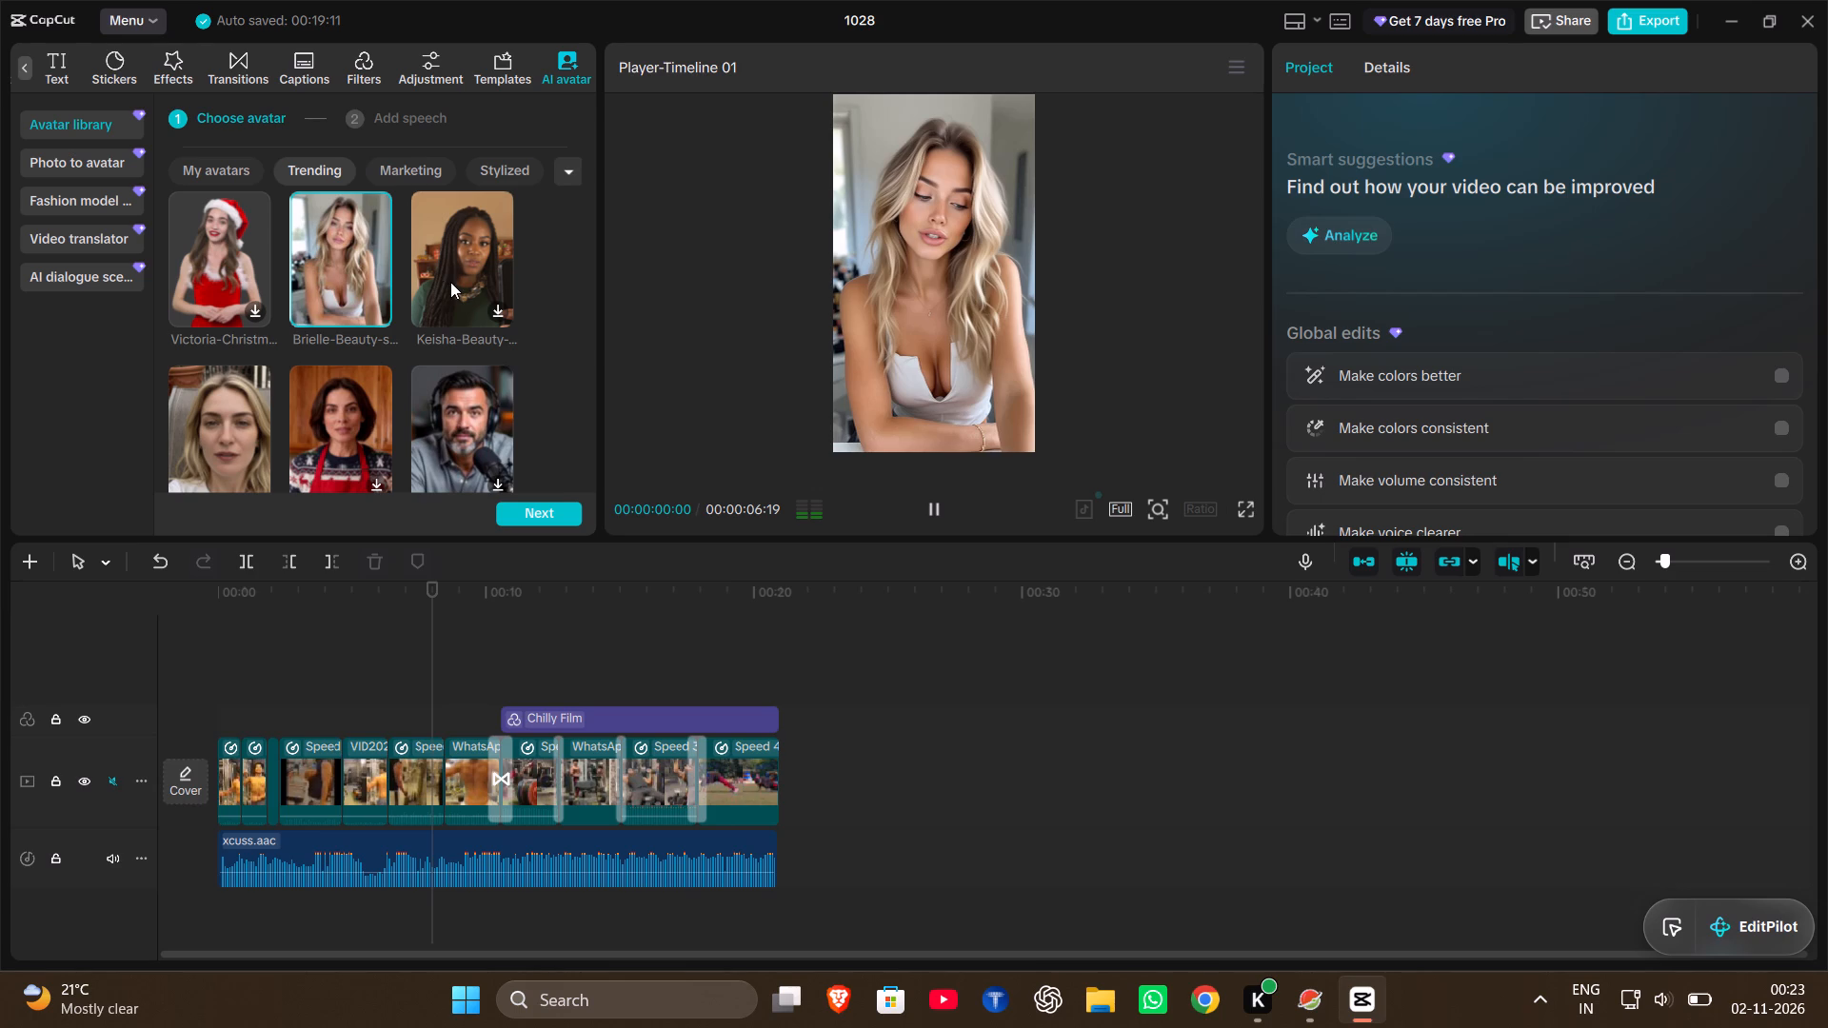
double_click(258, 241)
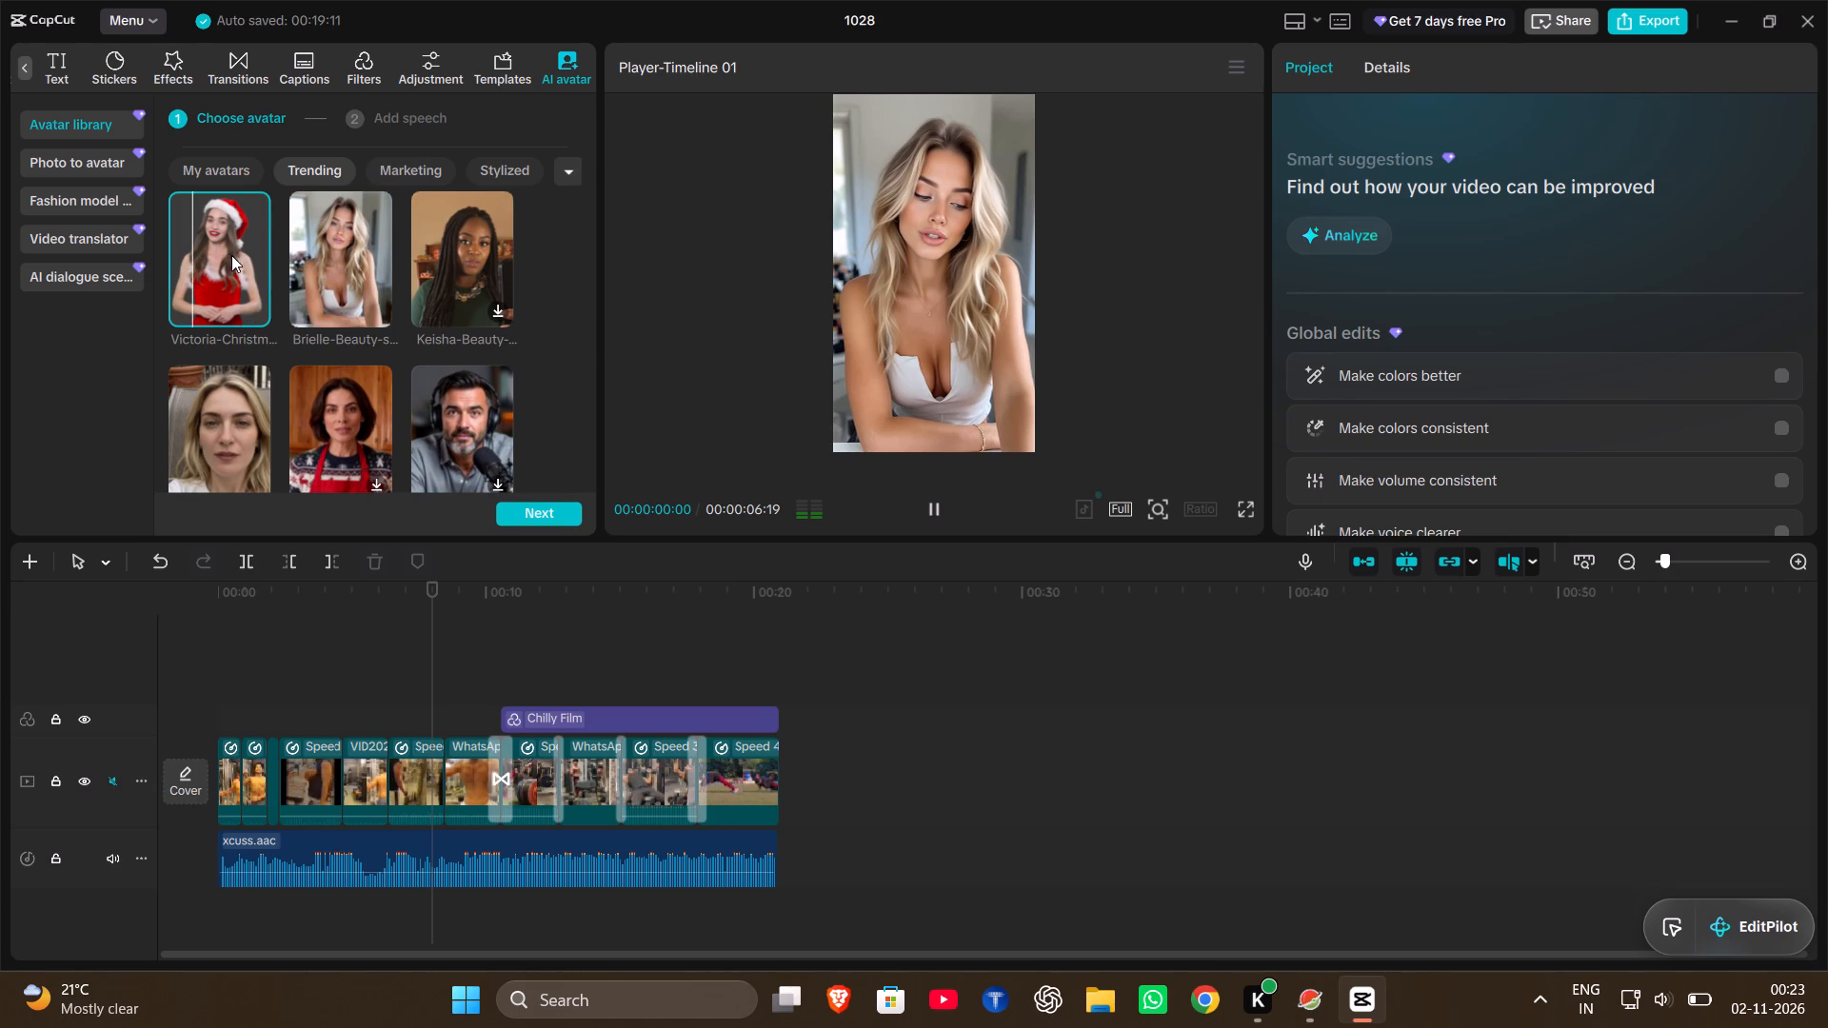
left_click(191, 255)
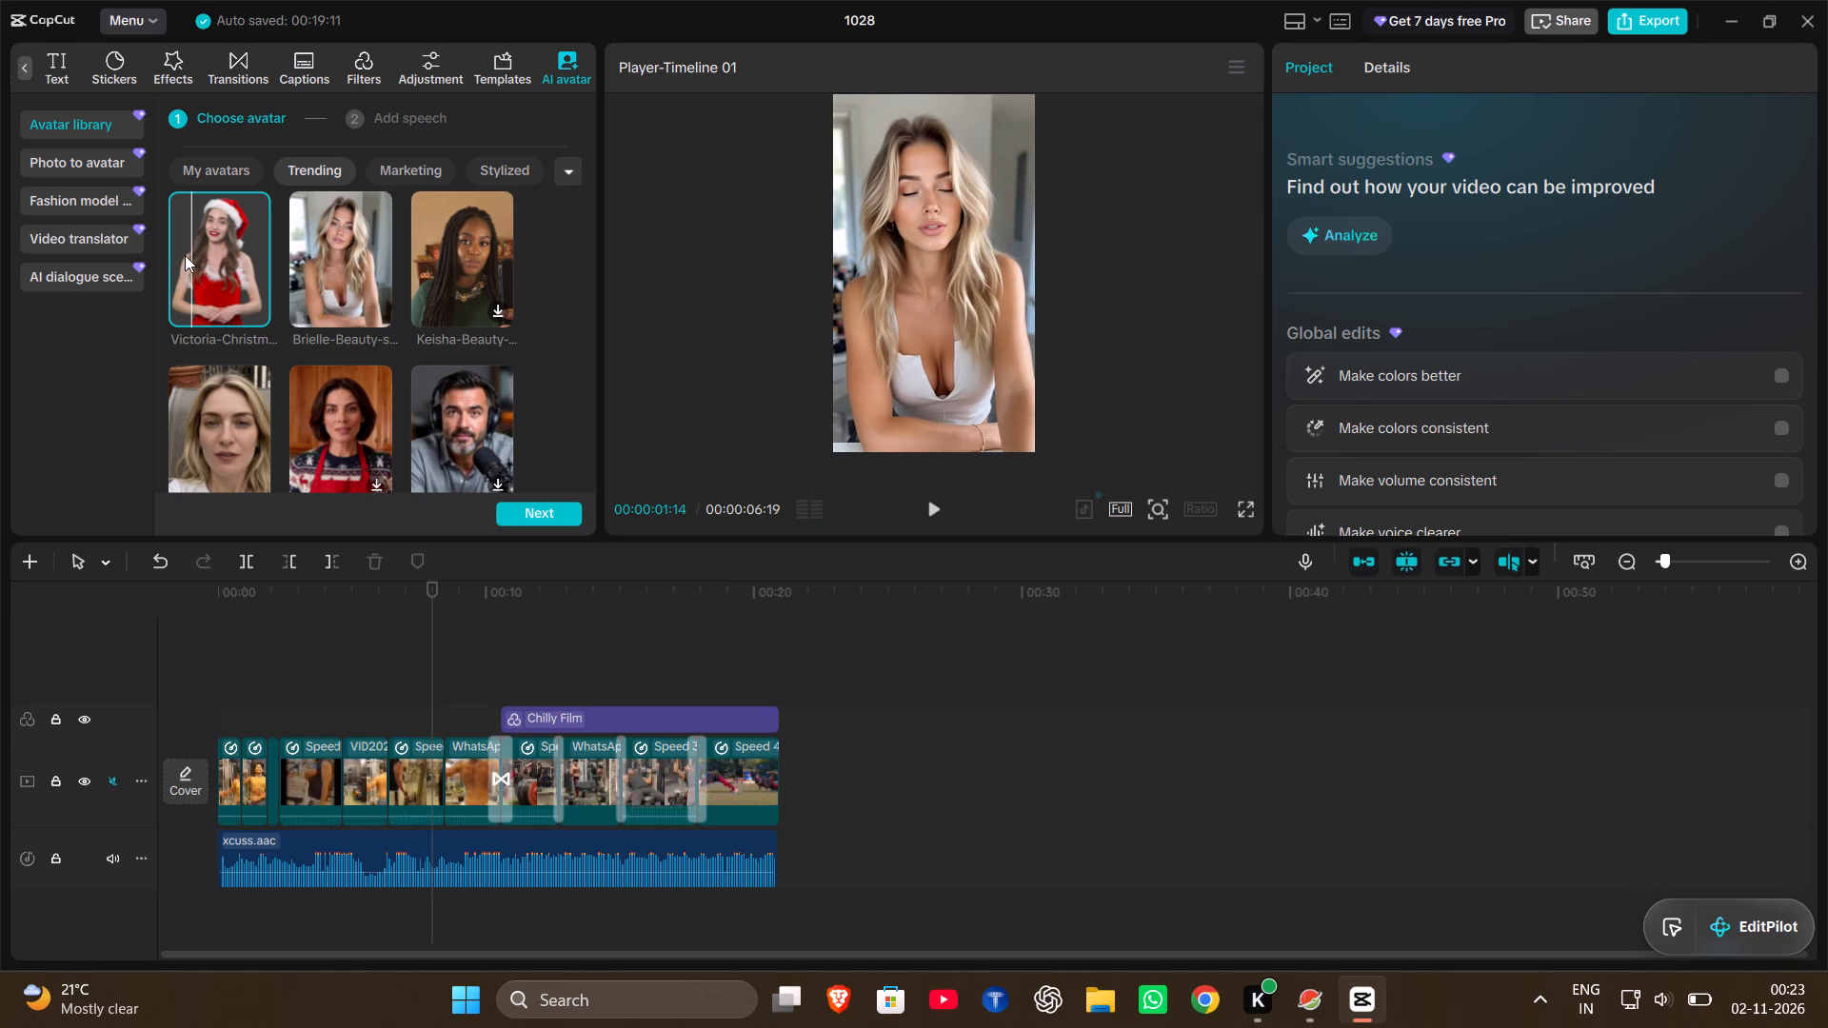
triple_click(185, 255)
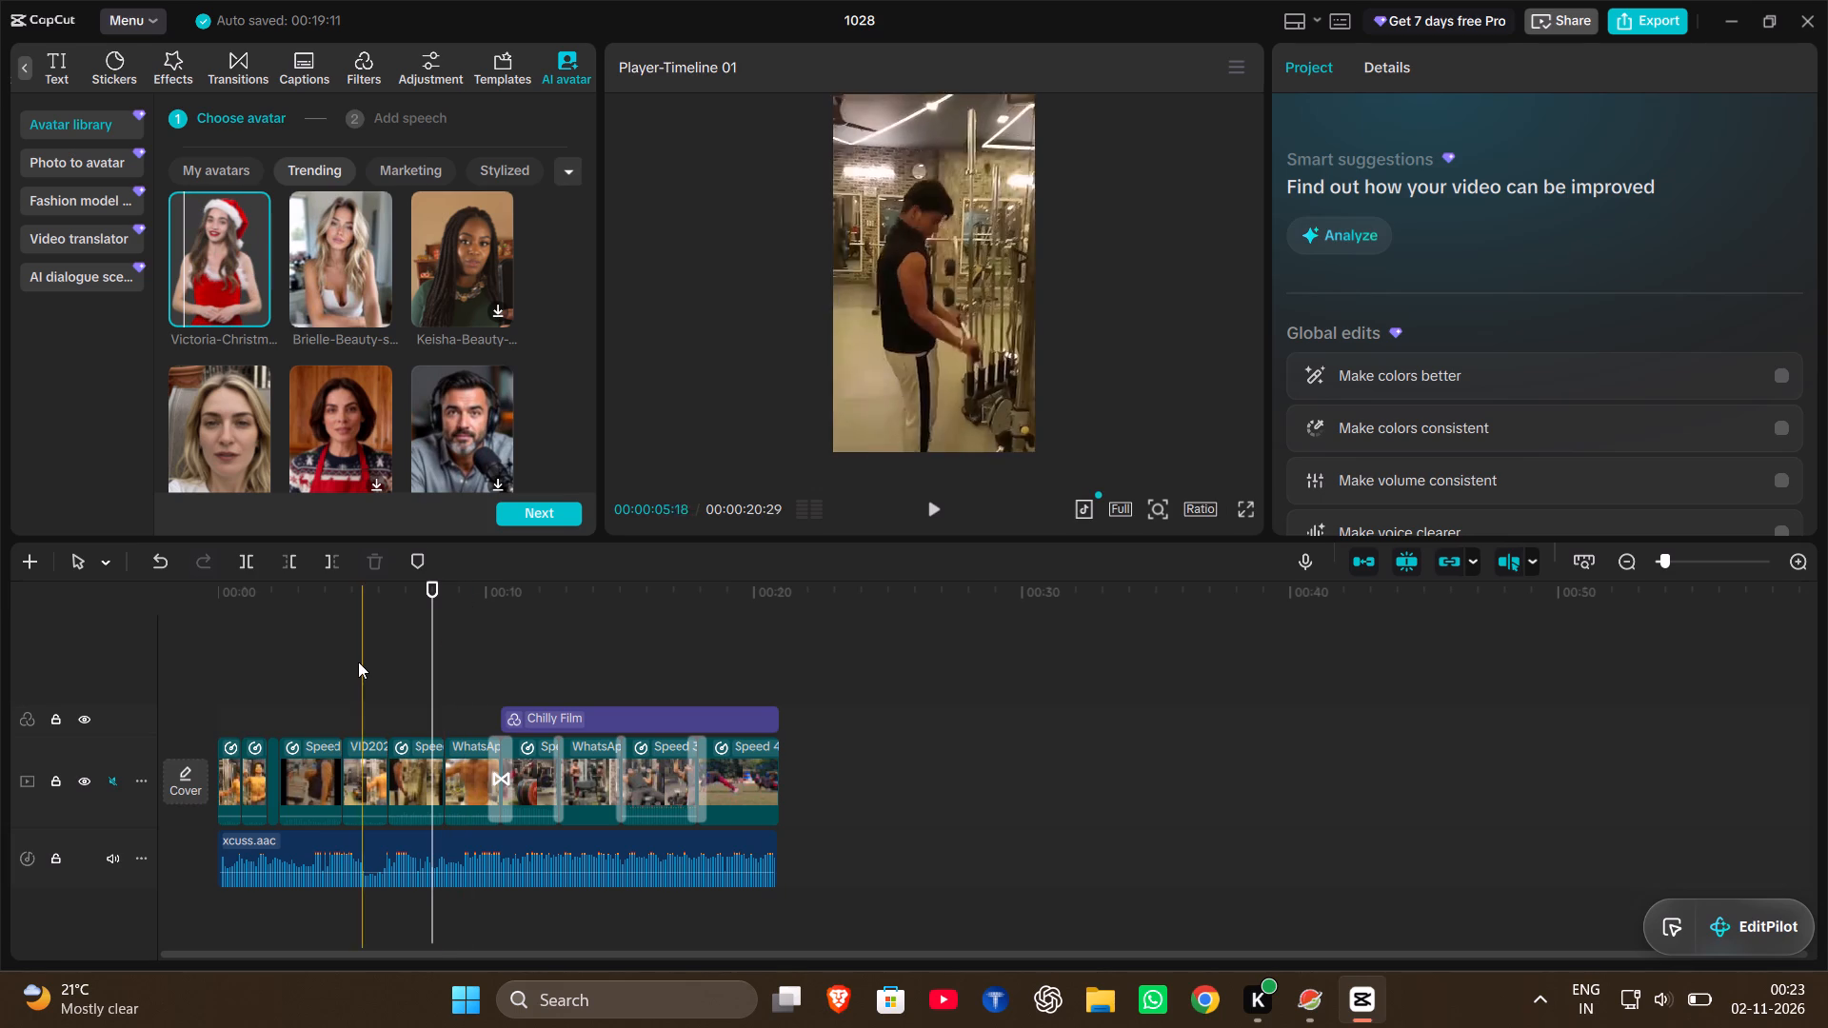
Play the edited gym video from about the first second through to its end.
left_click(247, 679)
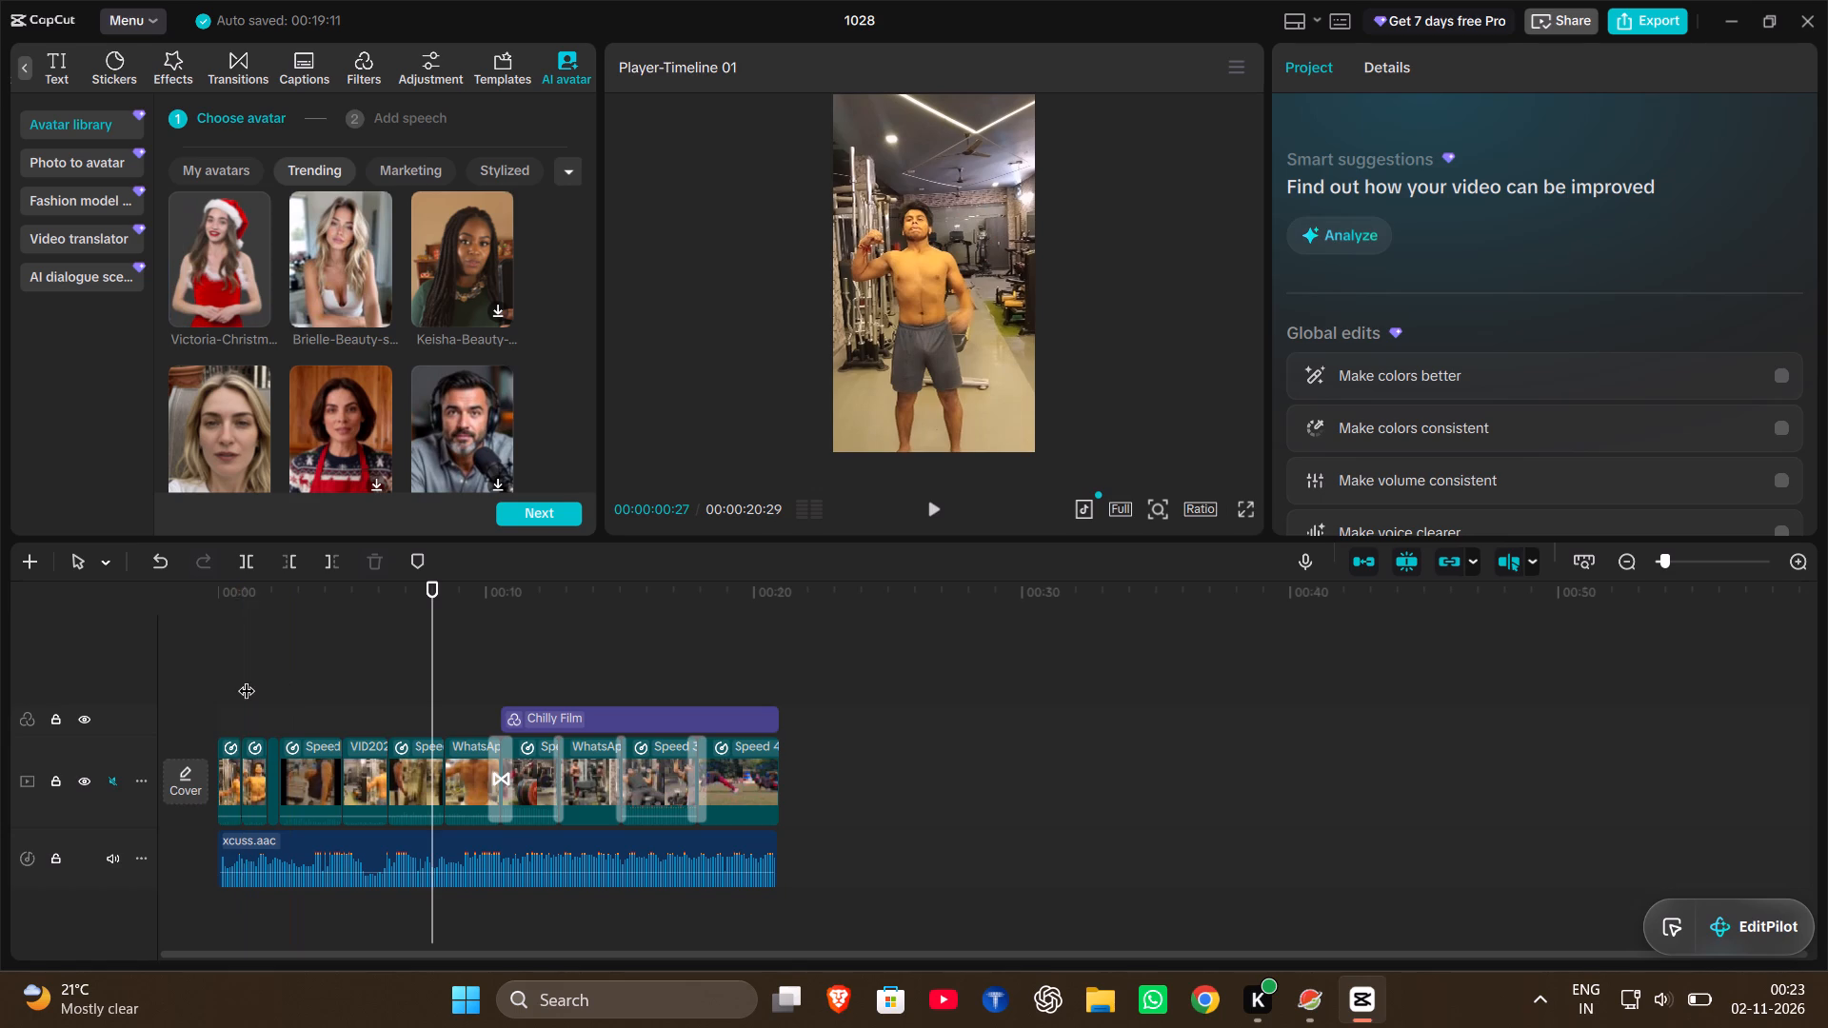
key("space")
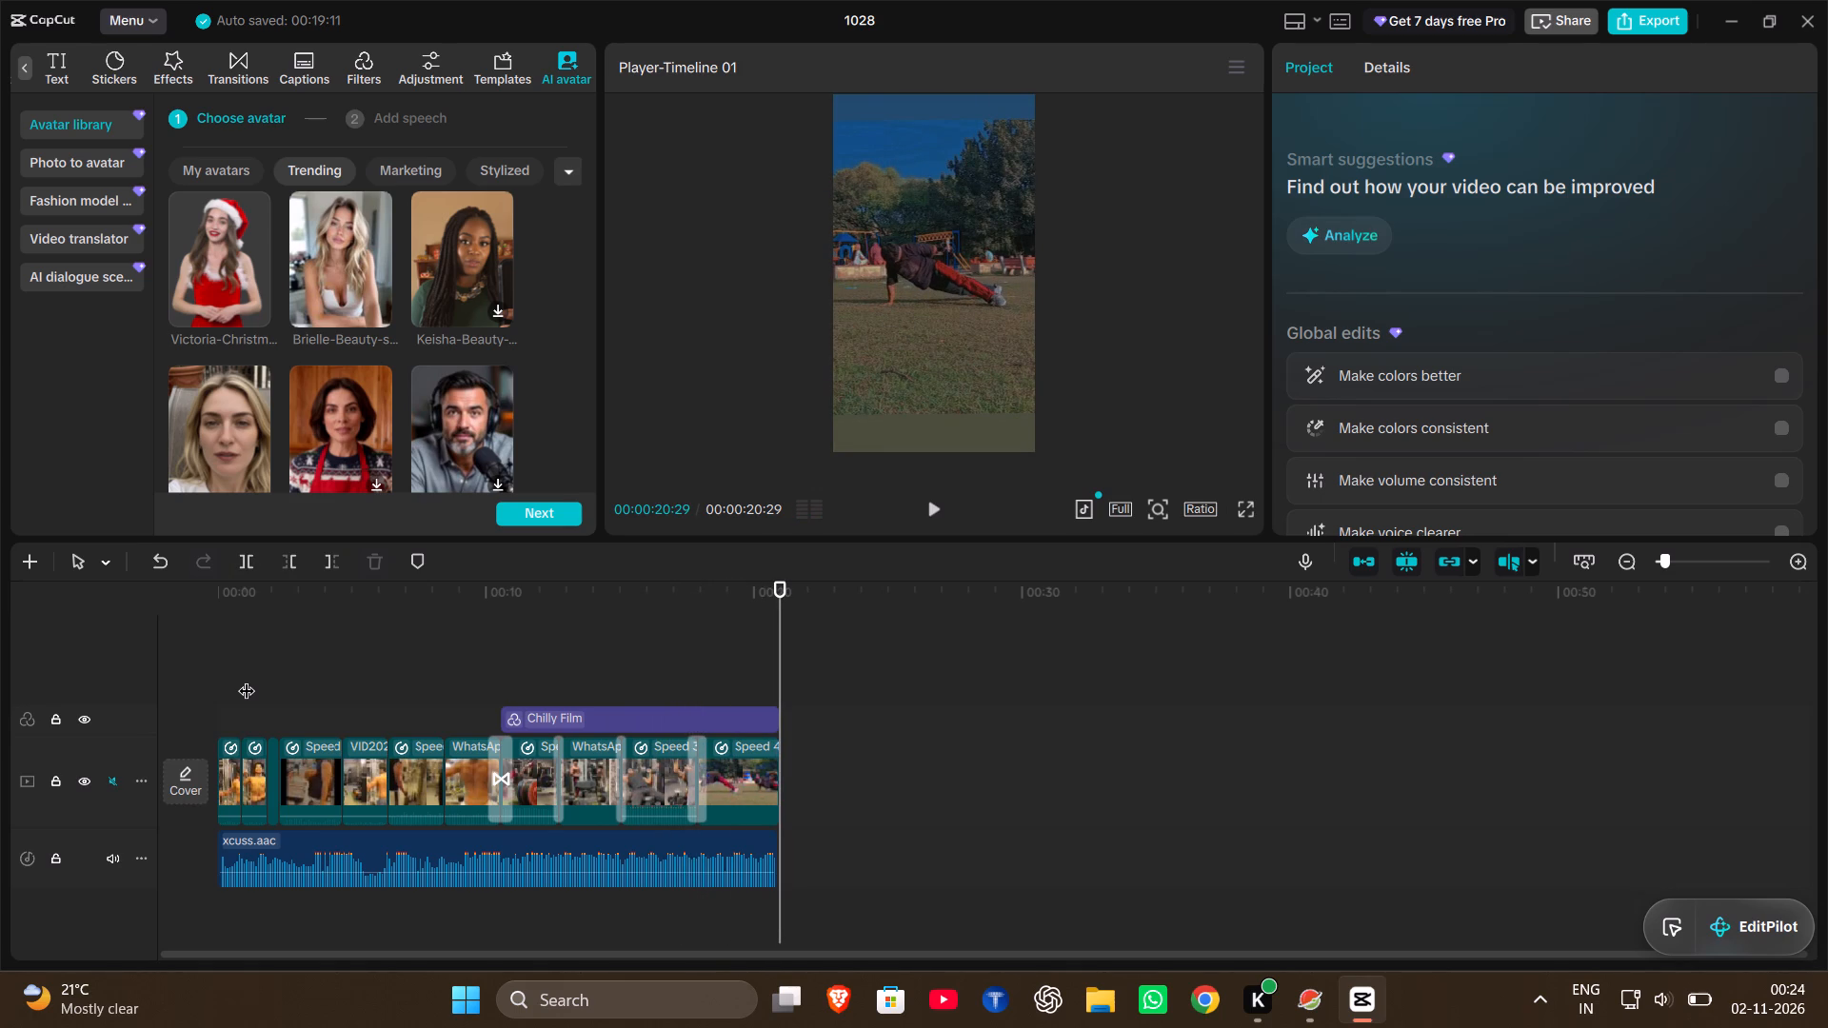
Look through the Trending caption templates.
left_click(307, 50)
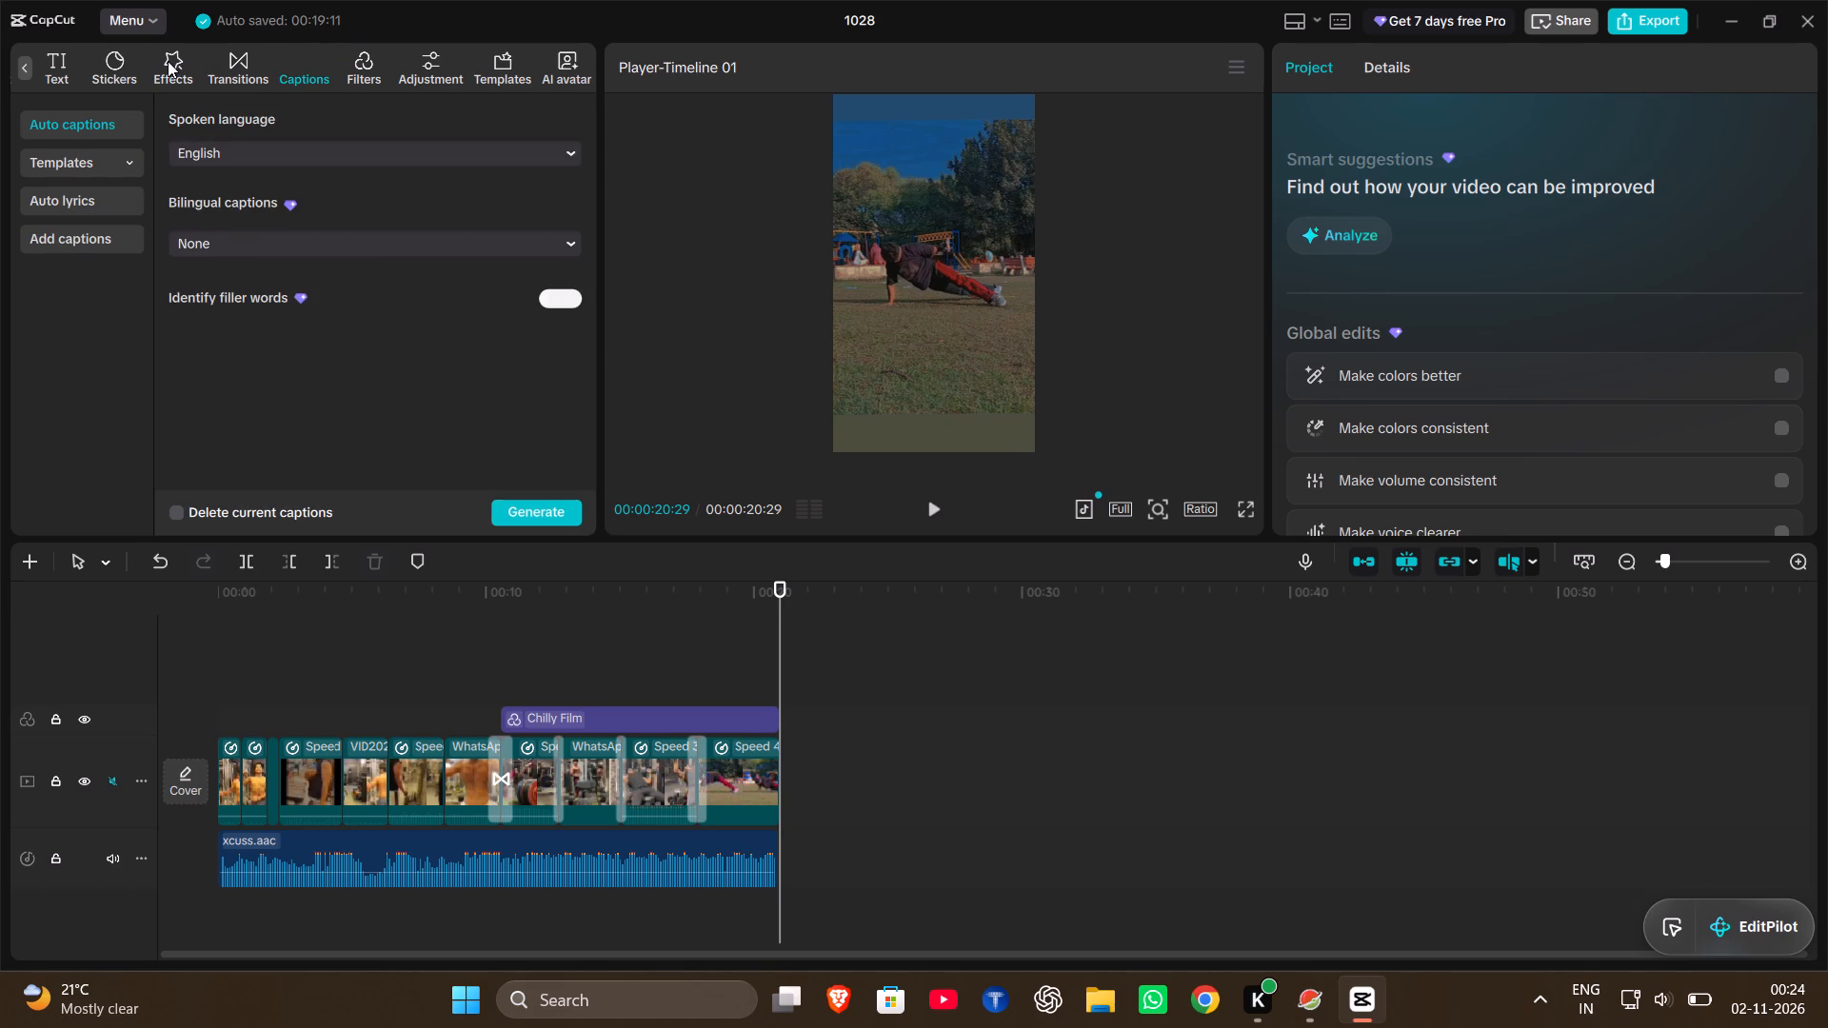
left_click(113, 165)
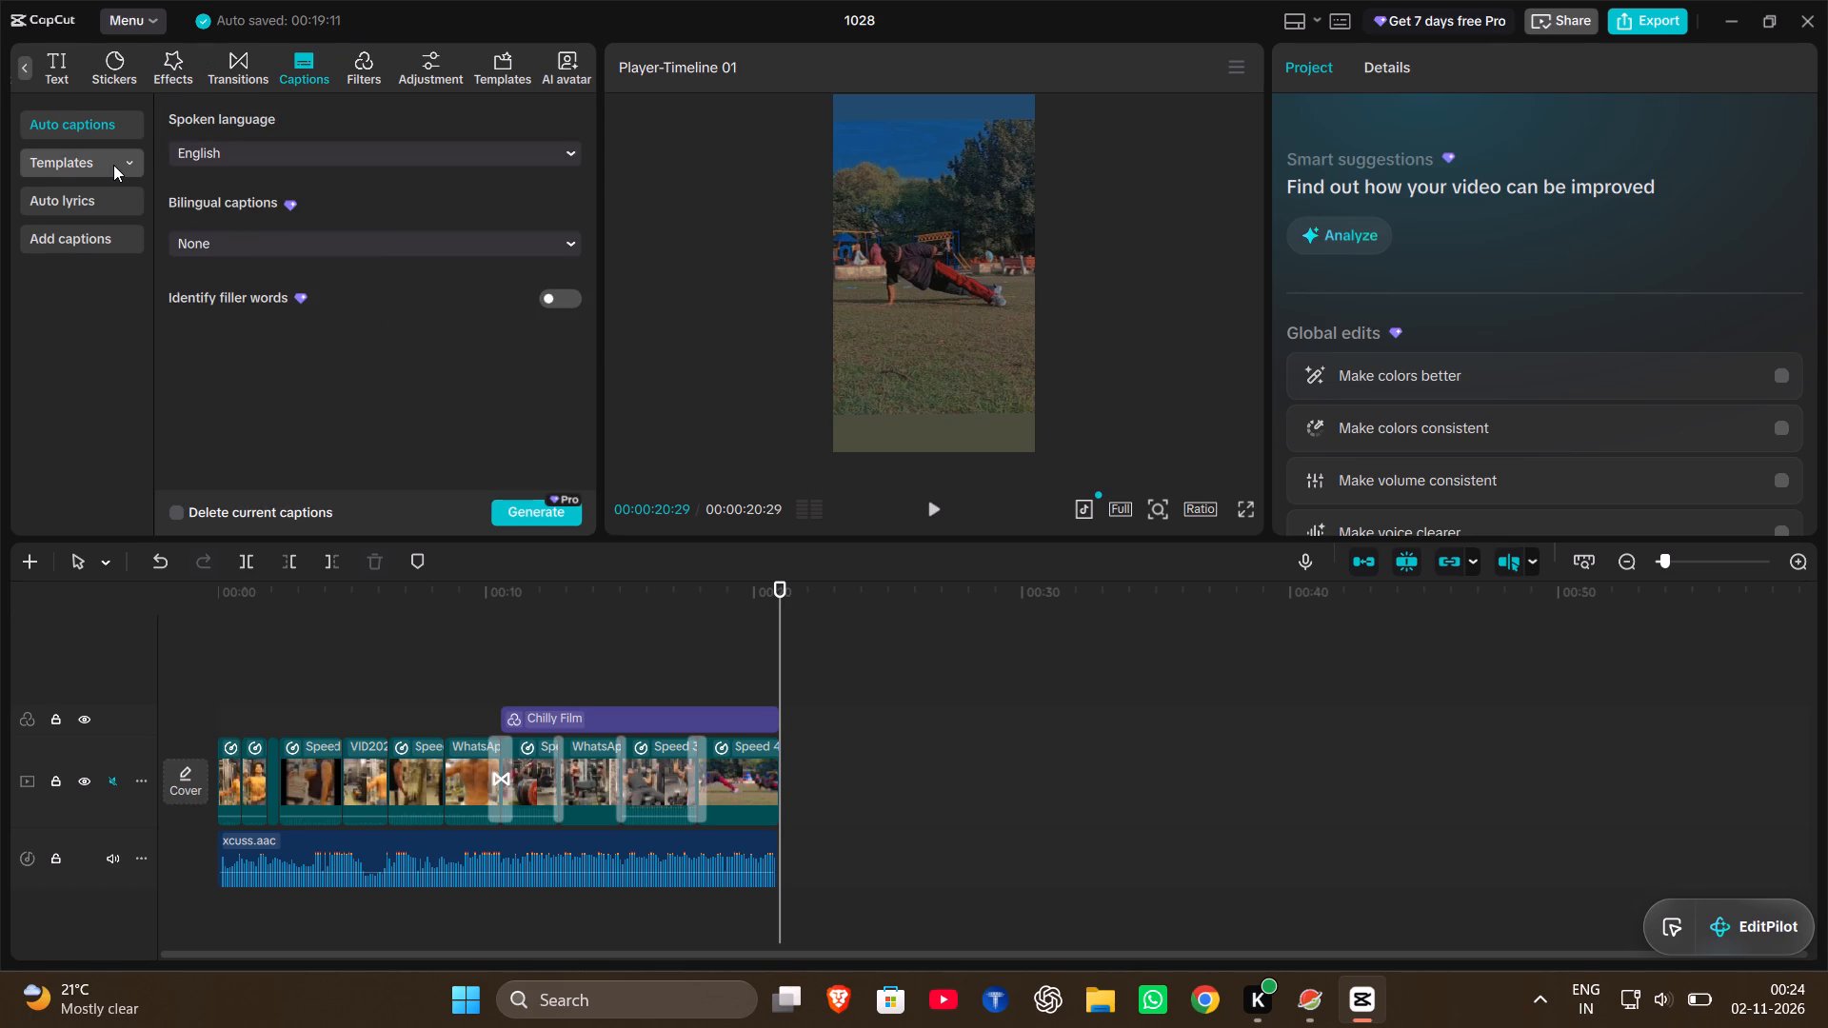
left_click(113, 165)
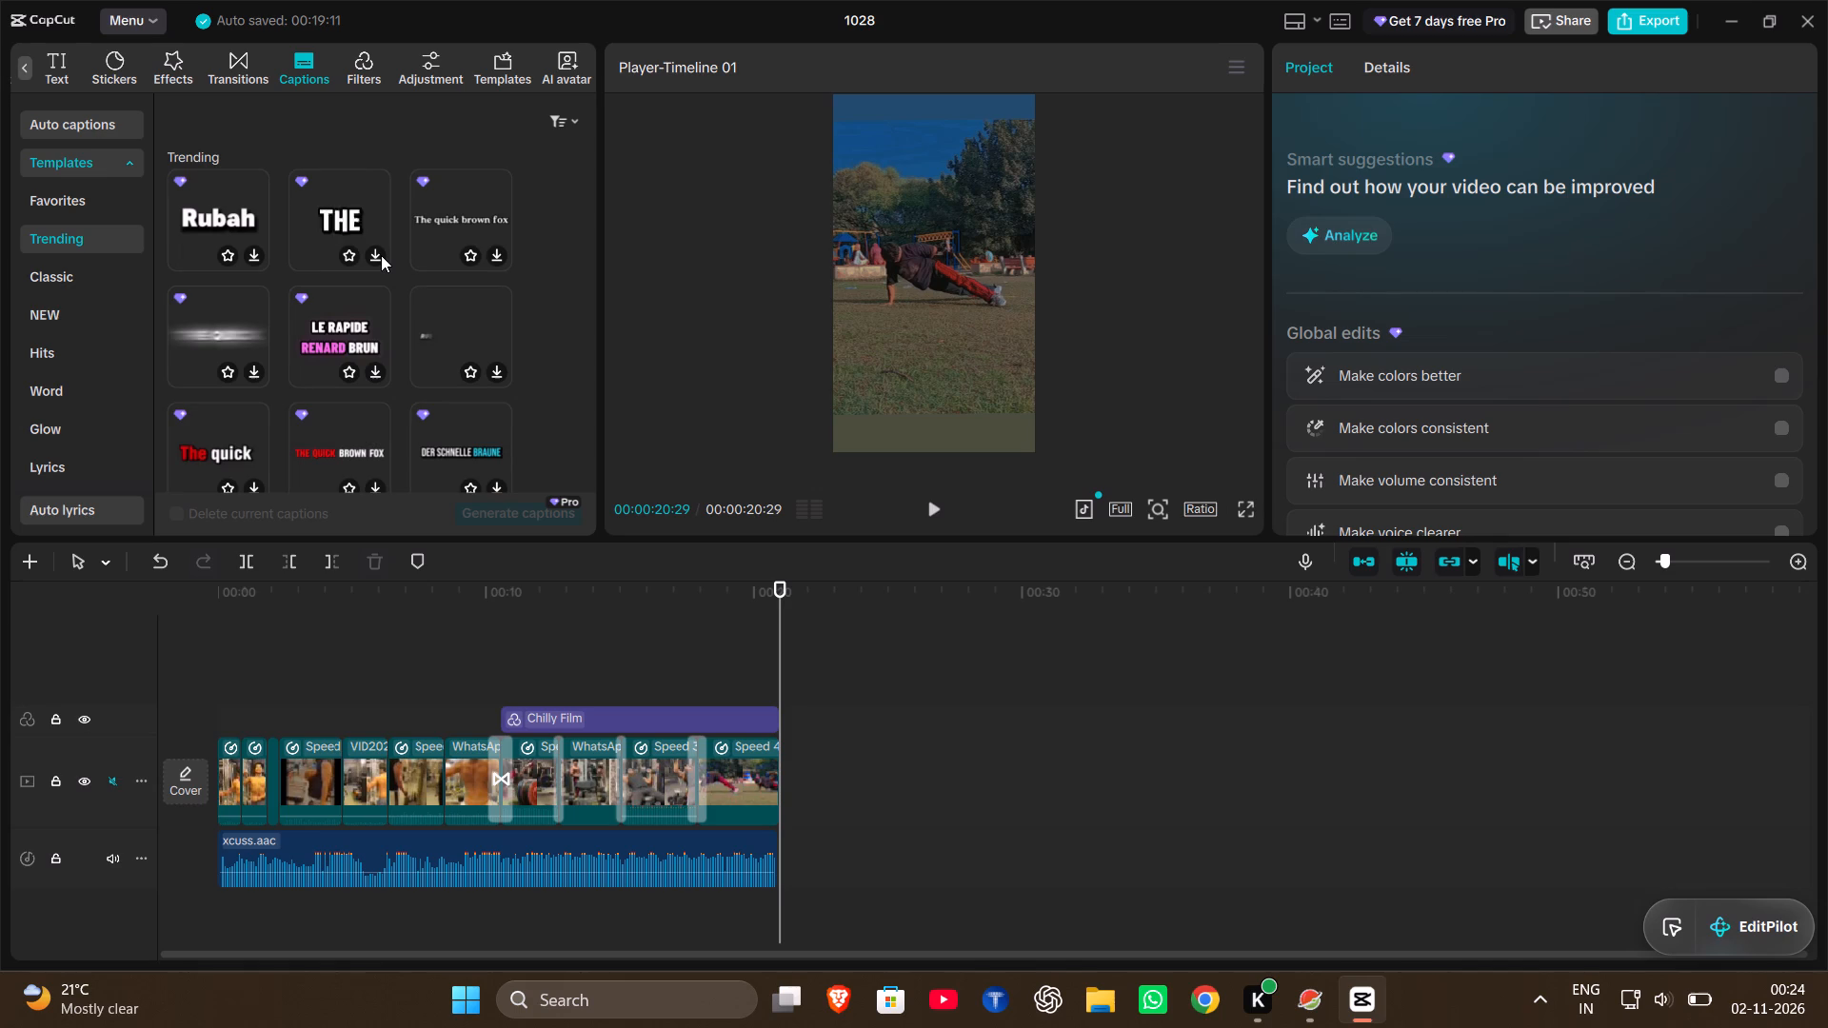
Leave project 1028 and go back to the home page.
left_click(143, 19)
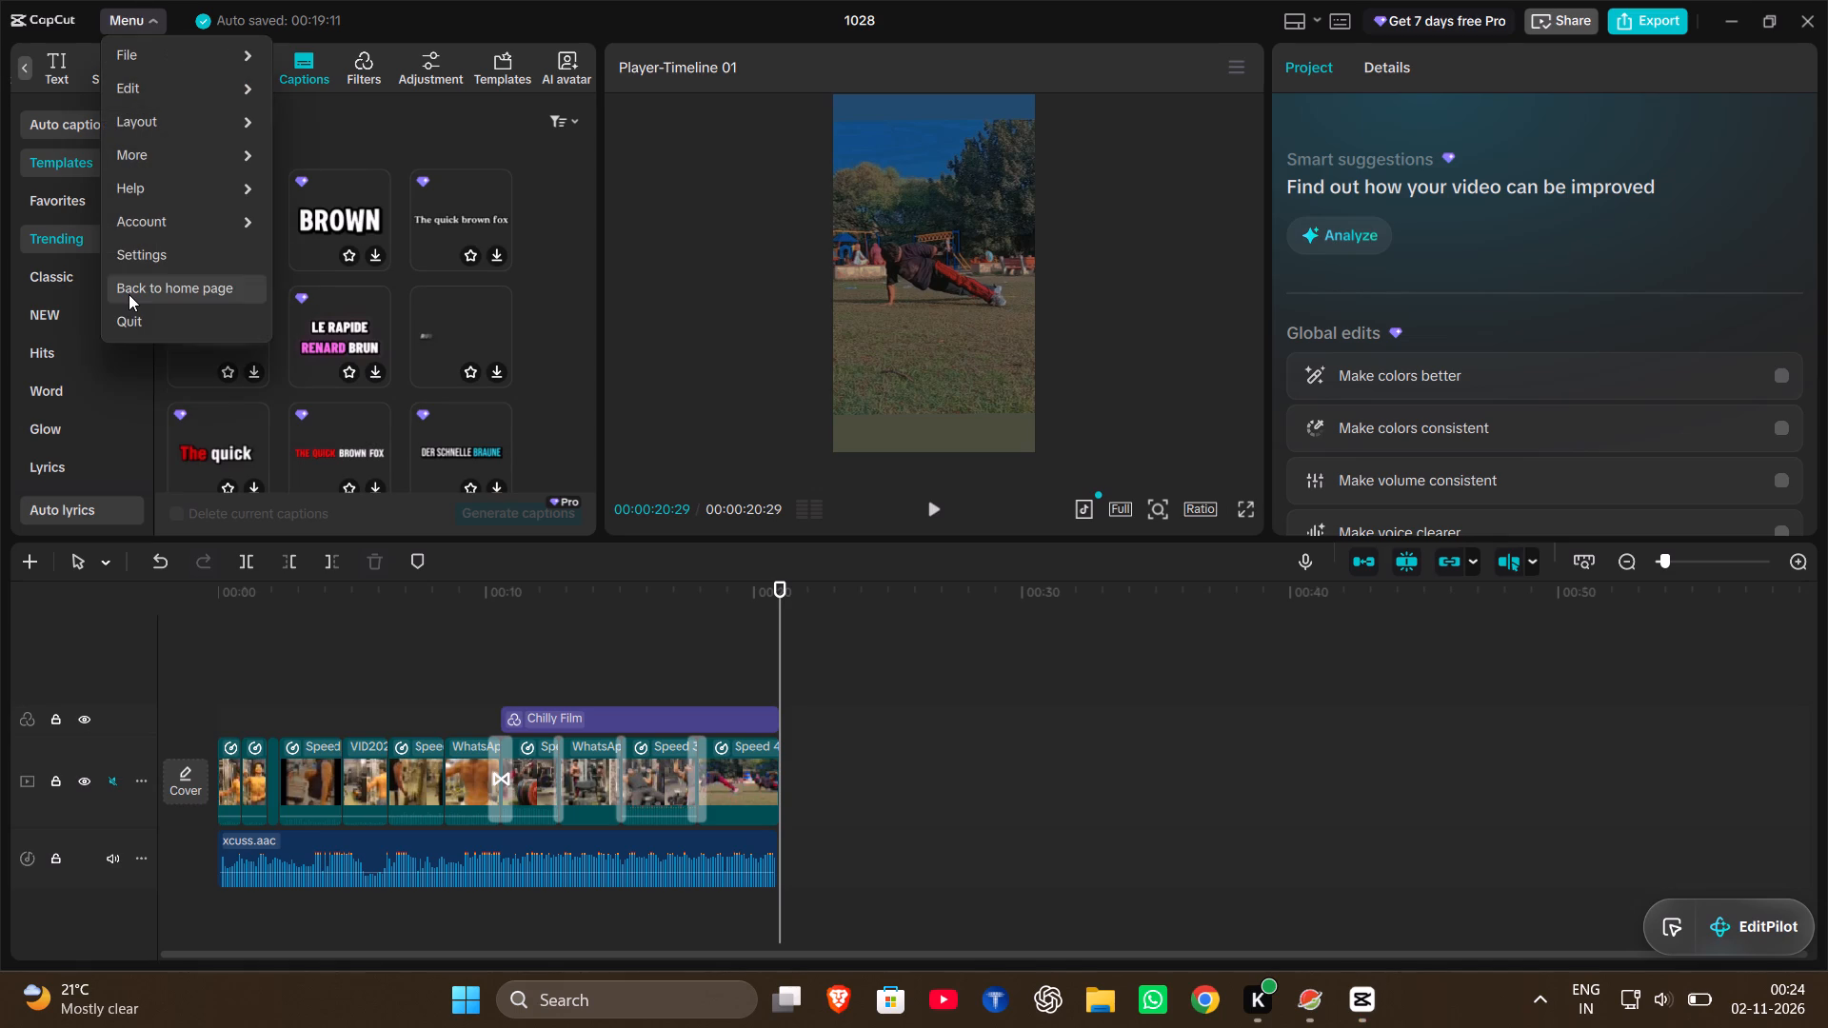
left_click(129, 294)
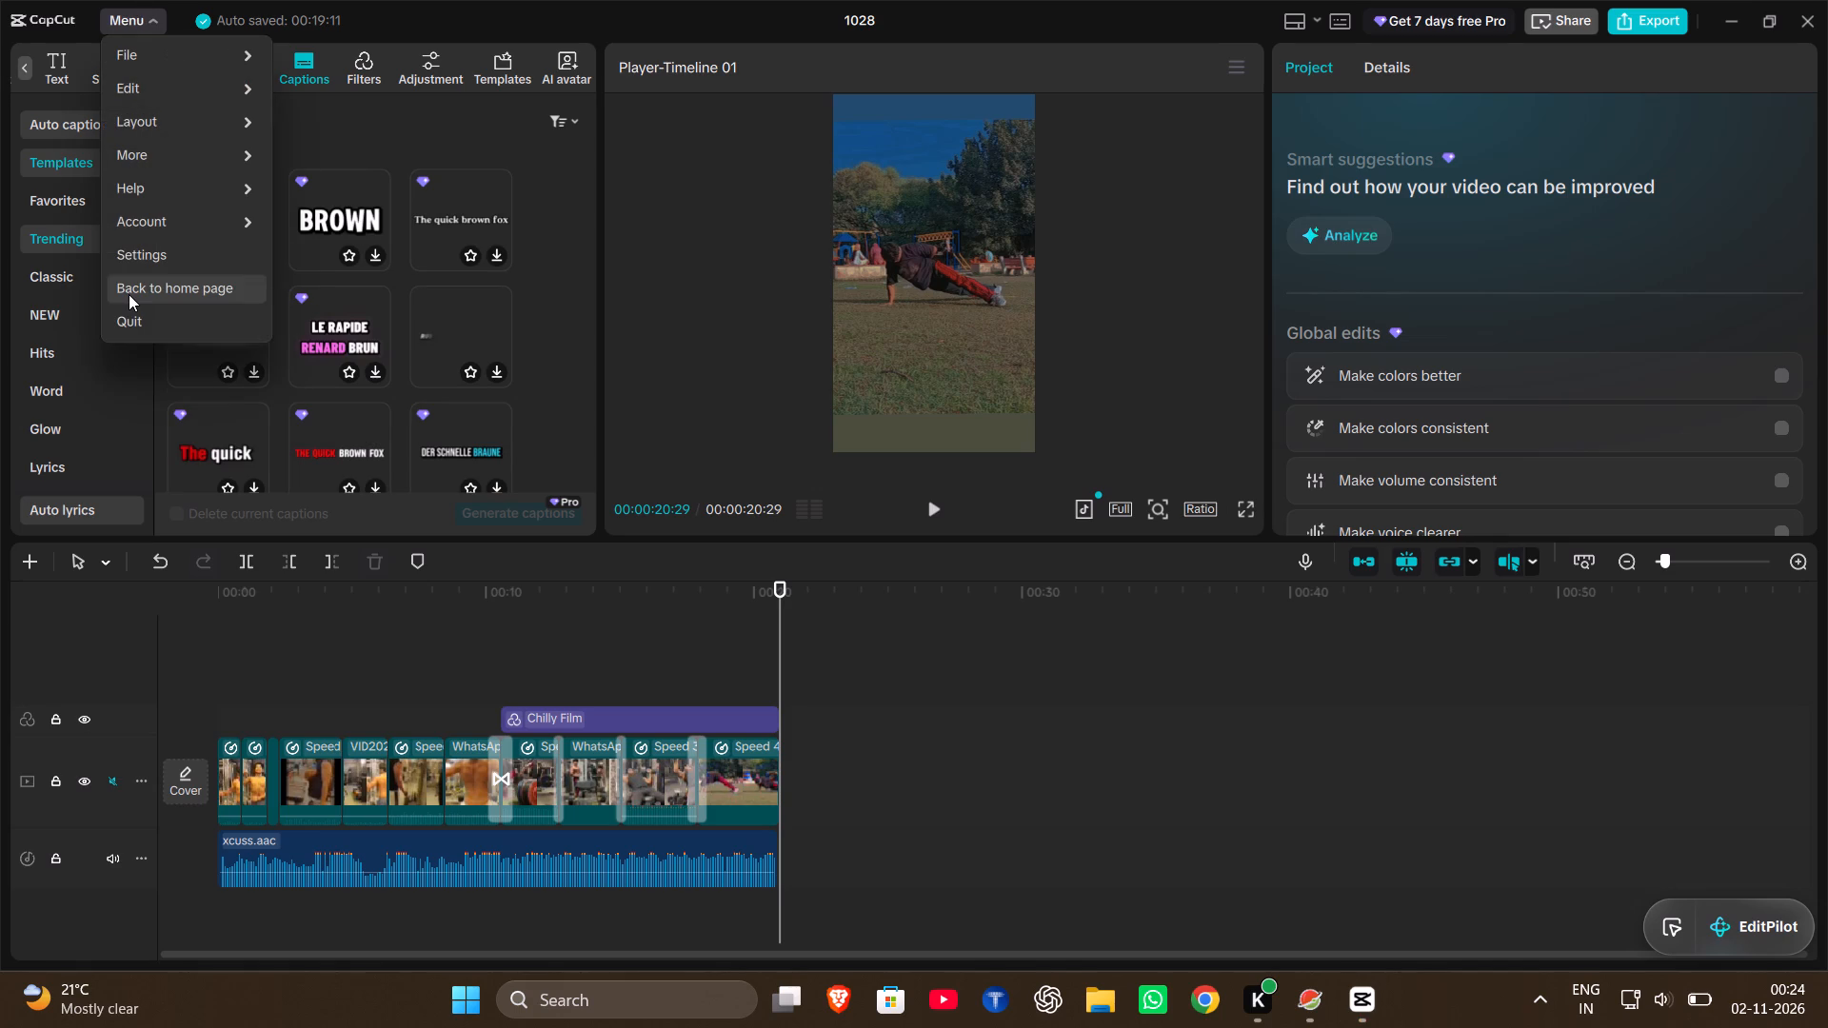
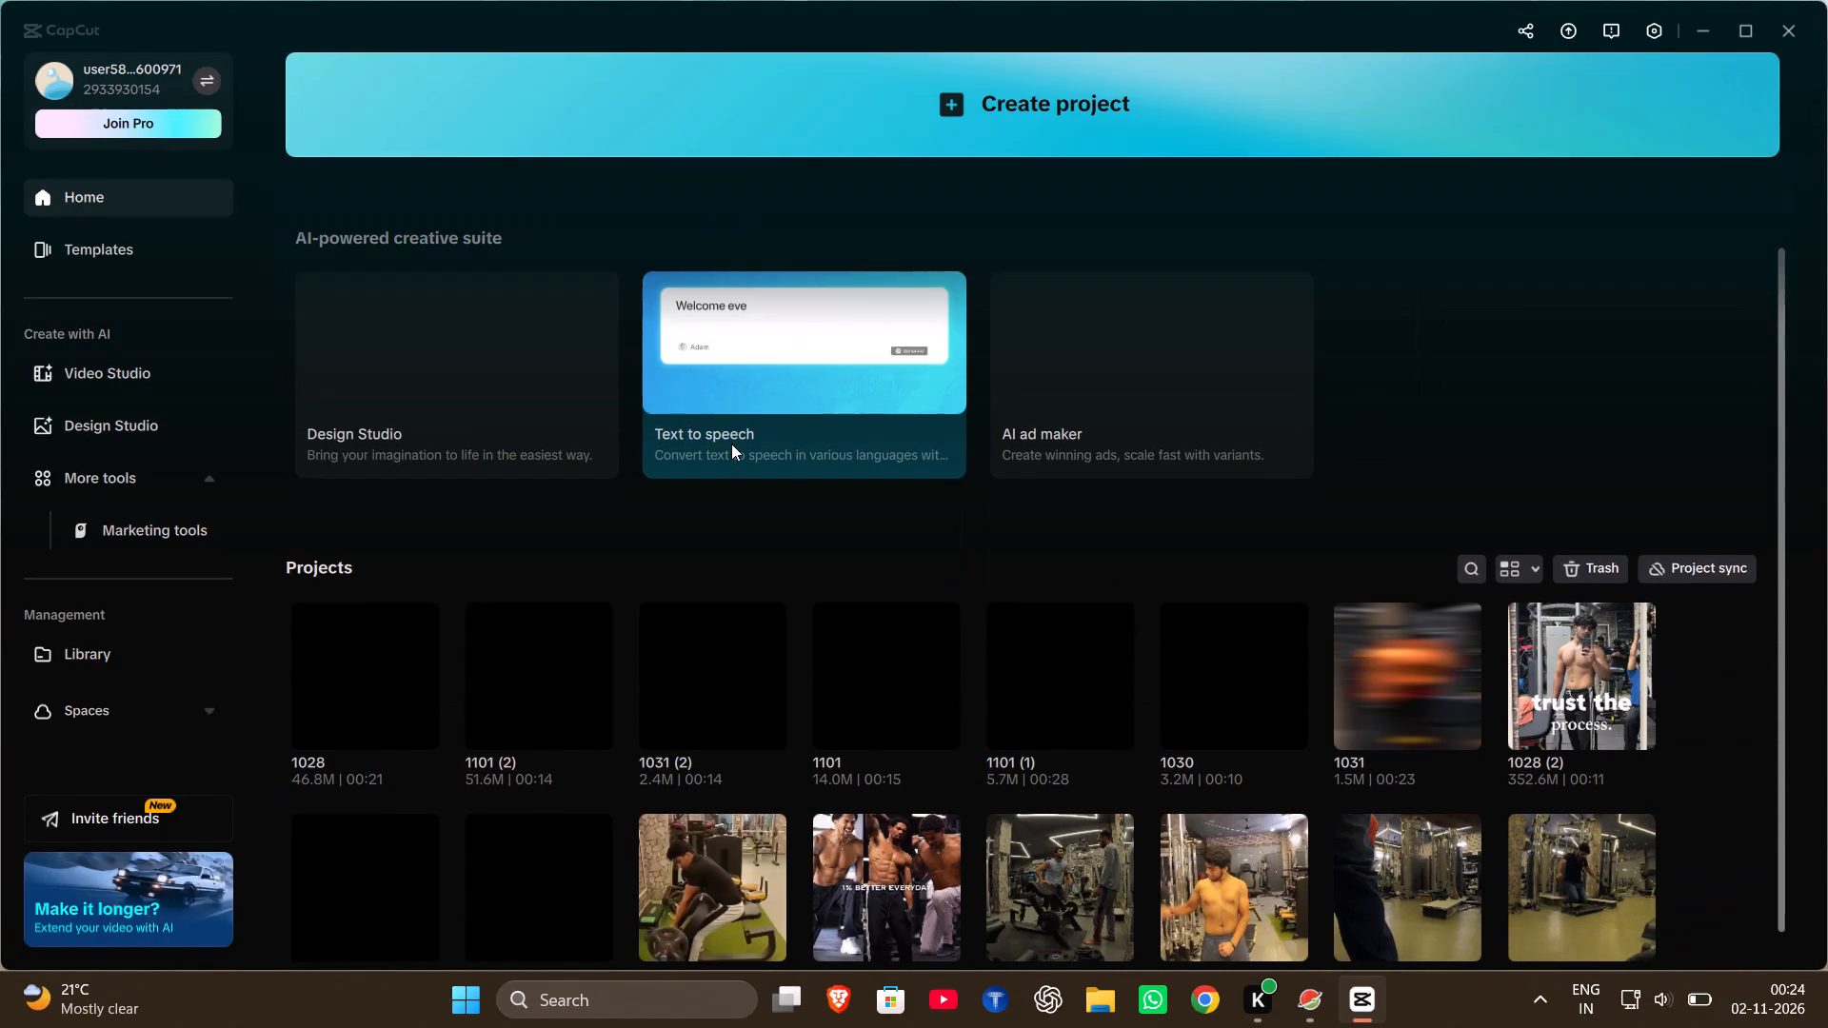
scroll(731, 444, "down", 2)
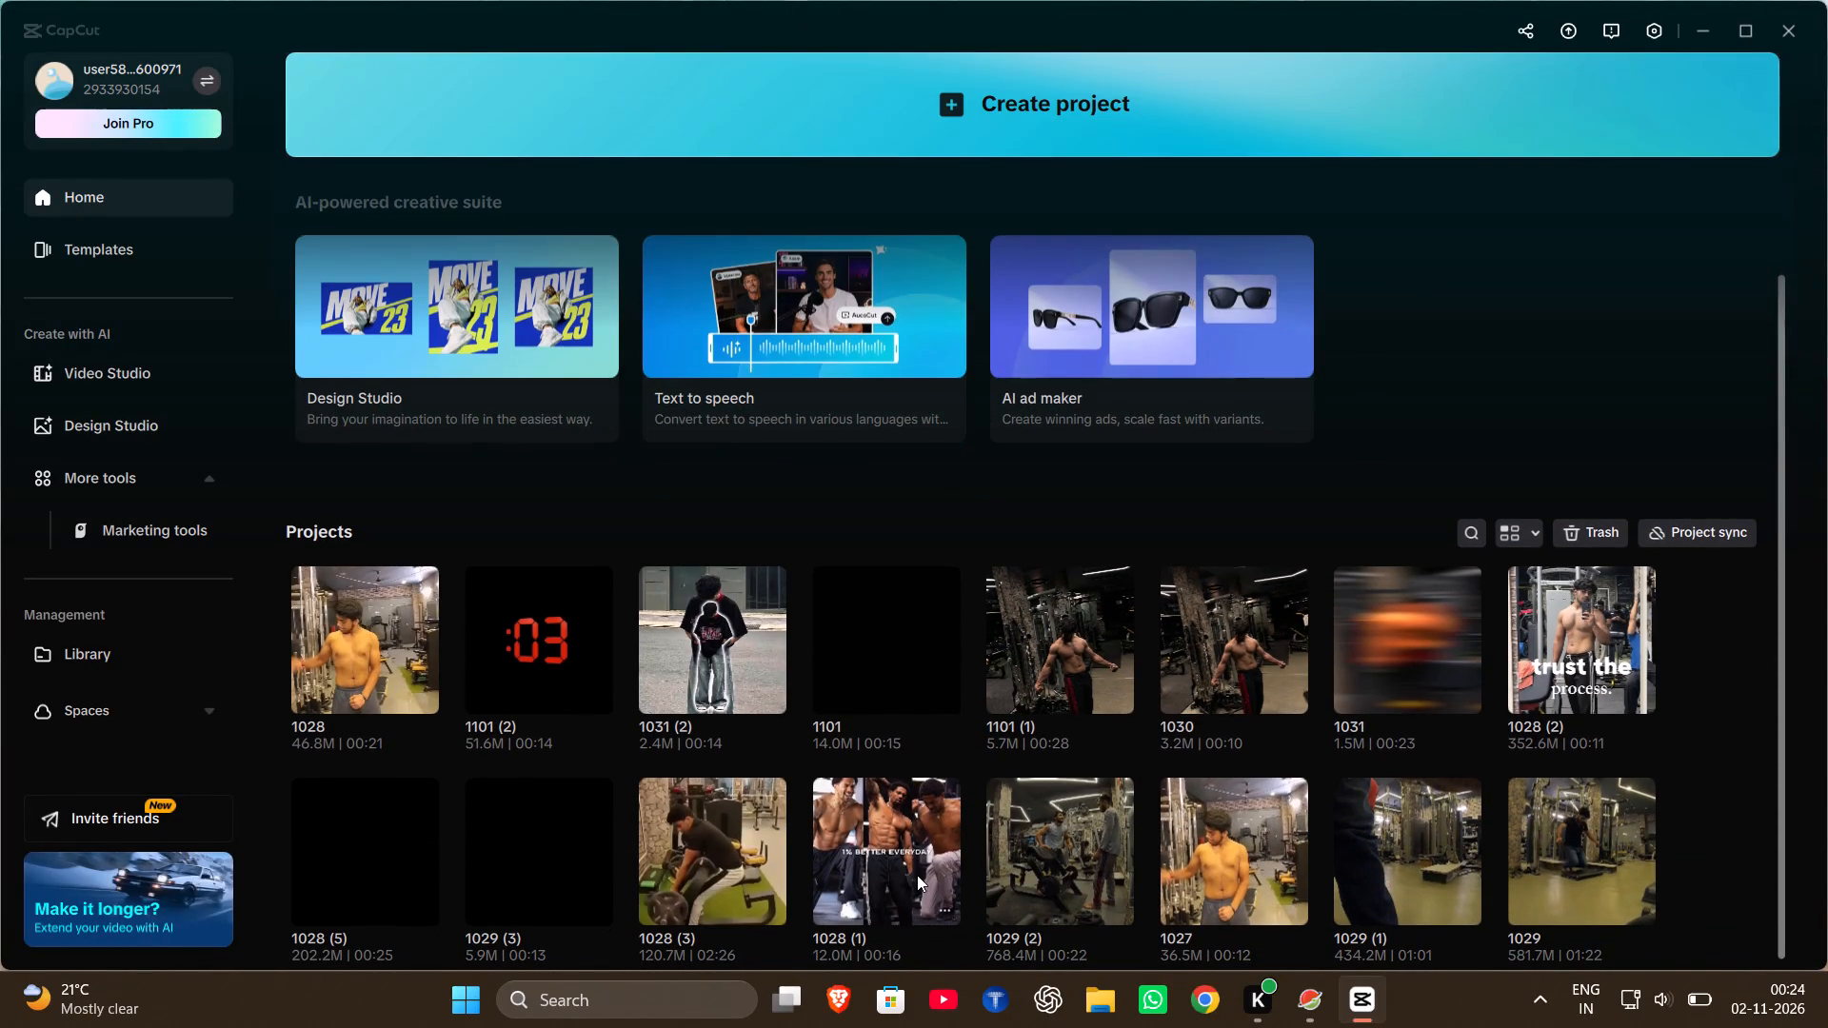